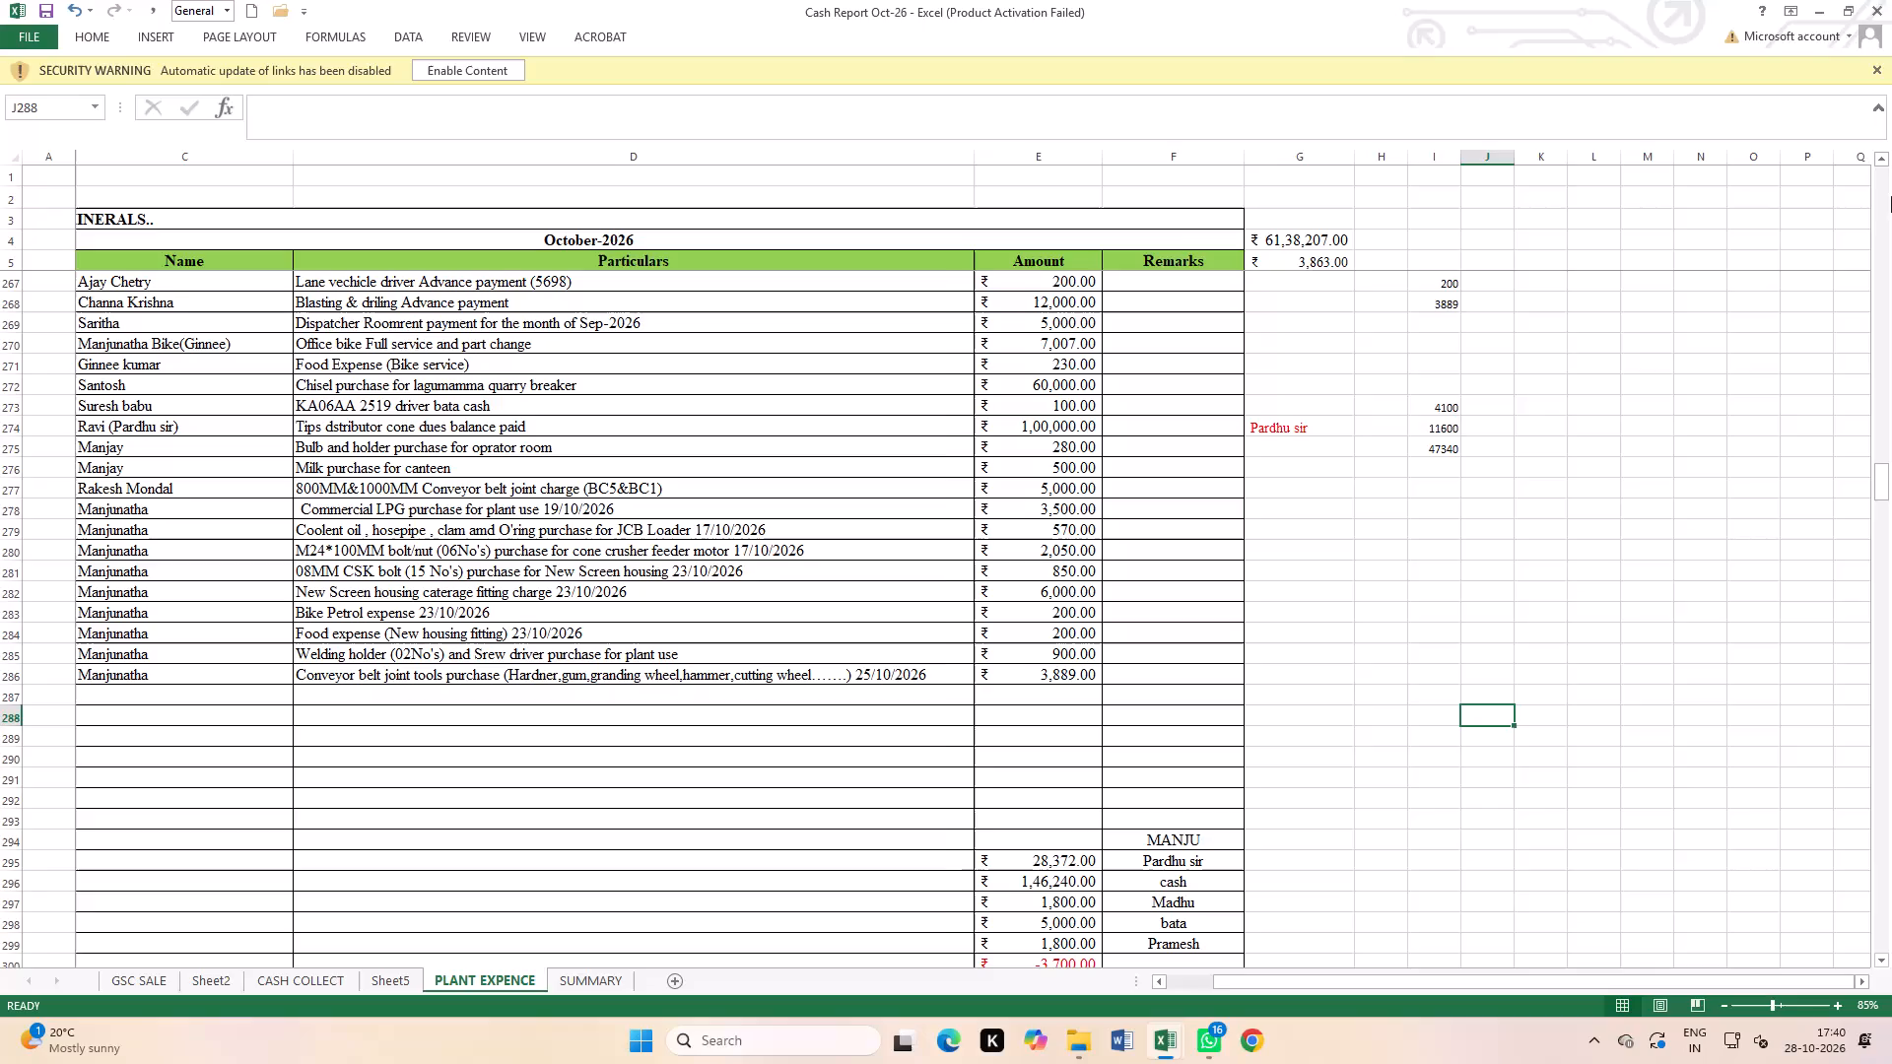
Add the column headings JK in H336 and MK in I336, beside the empty rows of the plant expense table.
{"action": "scroll", "coordinate": [1450, 802], "scroll_direction": "down", "scroll_amount": 20}
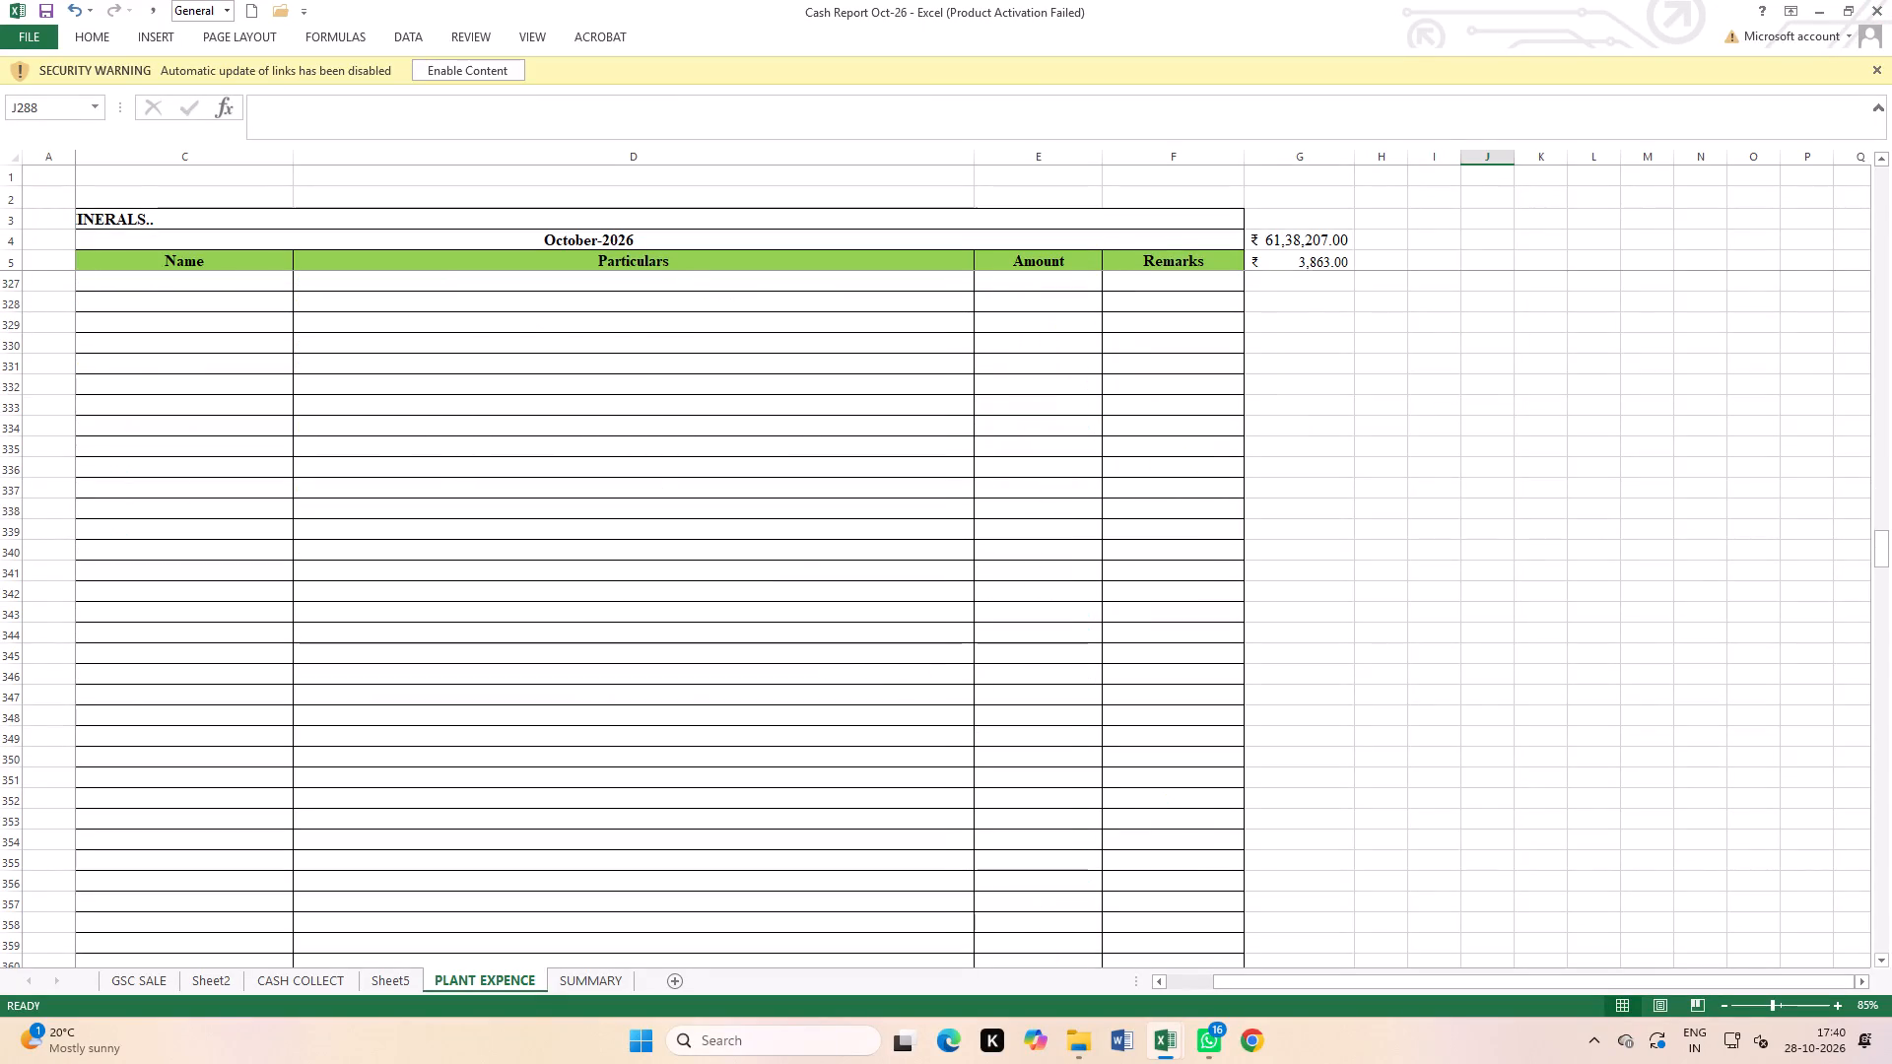
{"action": "left_click", "coordinate": [1270, 549]}
{"action": "left_click", "coordinate": [1380, 499]}
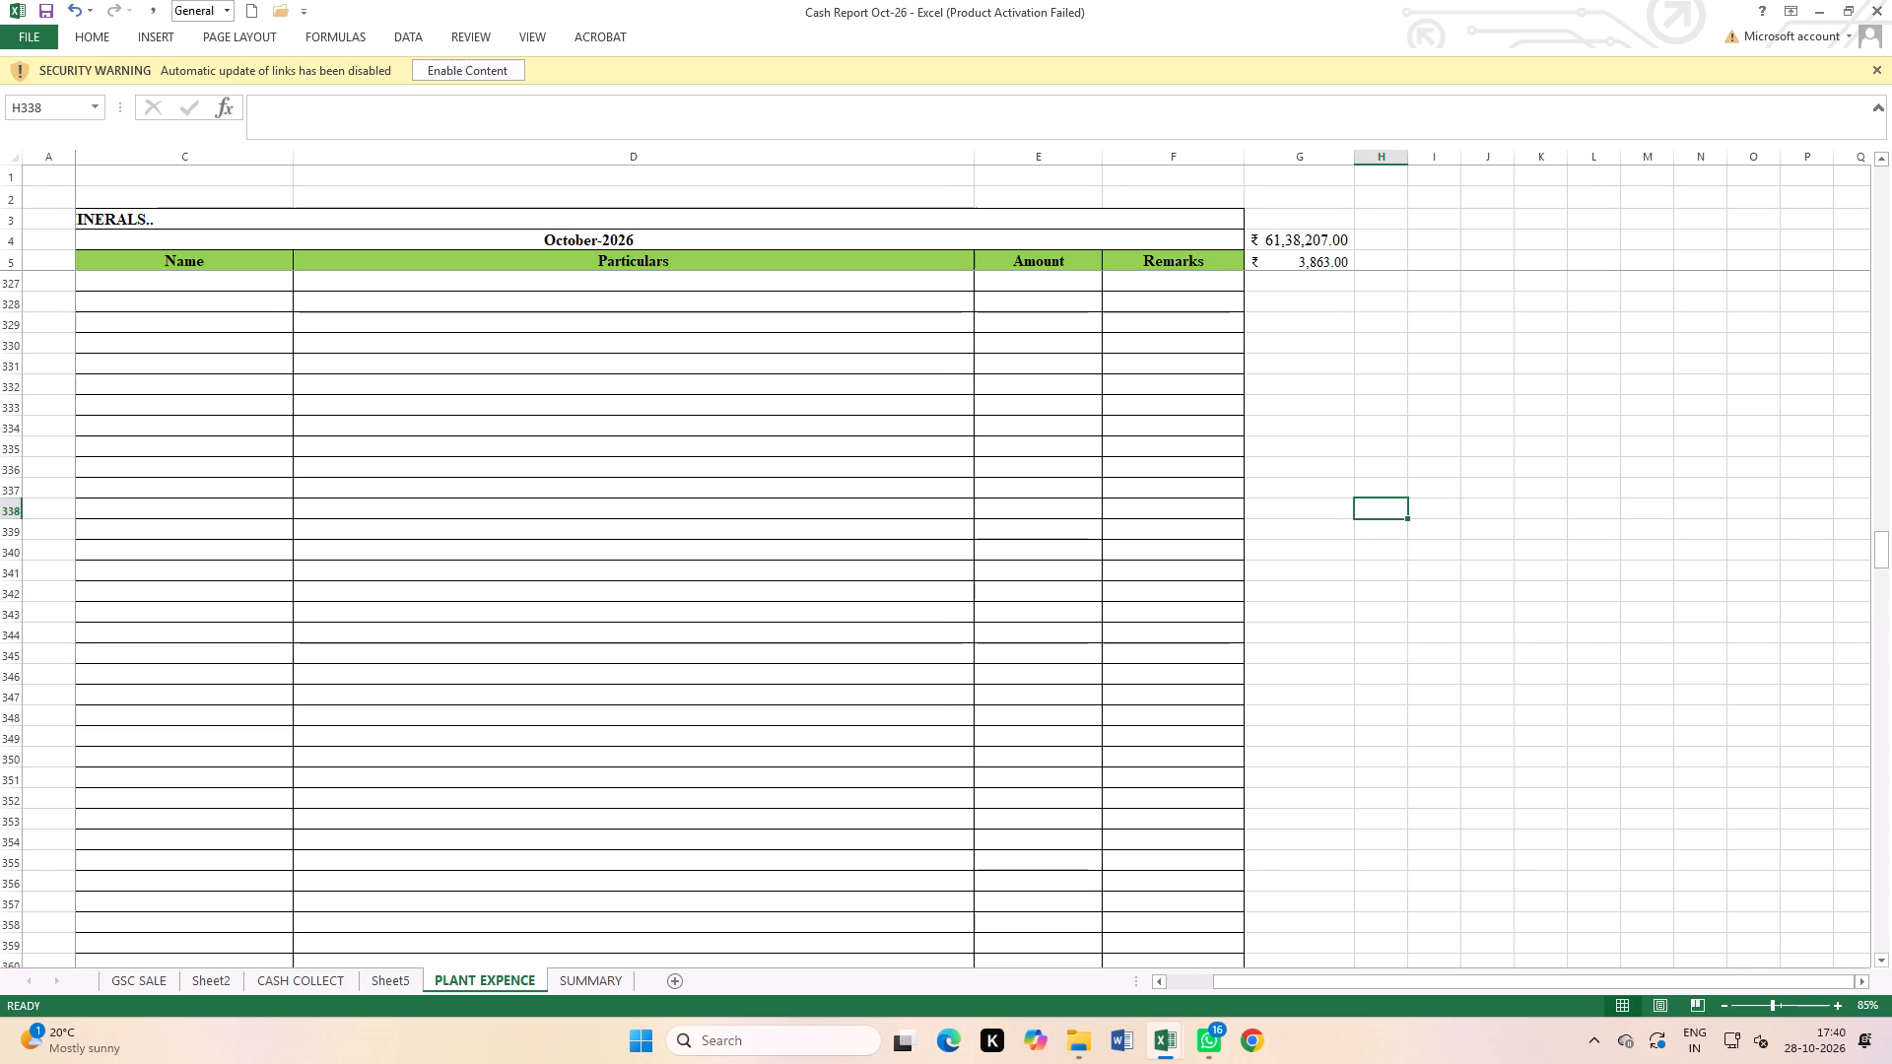
{"action": "left_click", "coordinate": [1405, 465]}
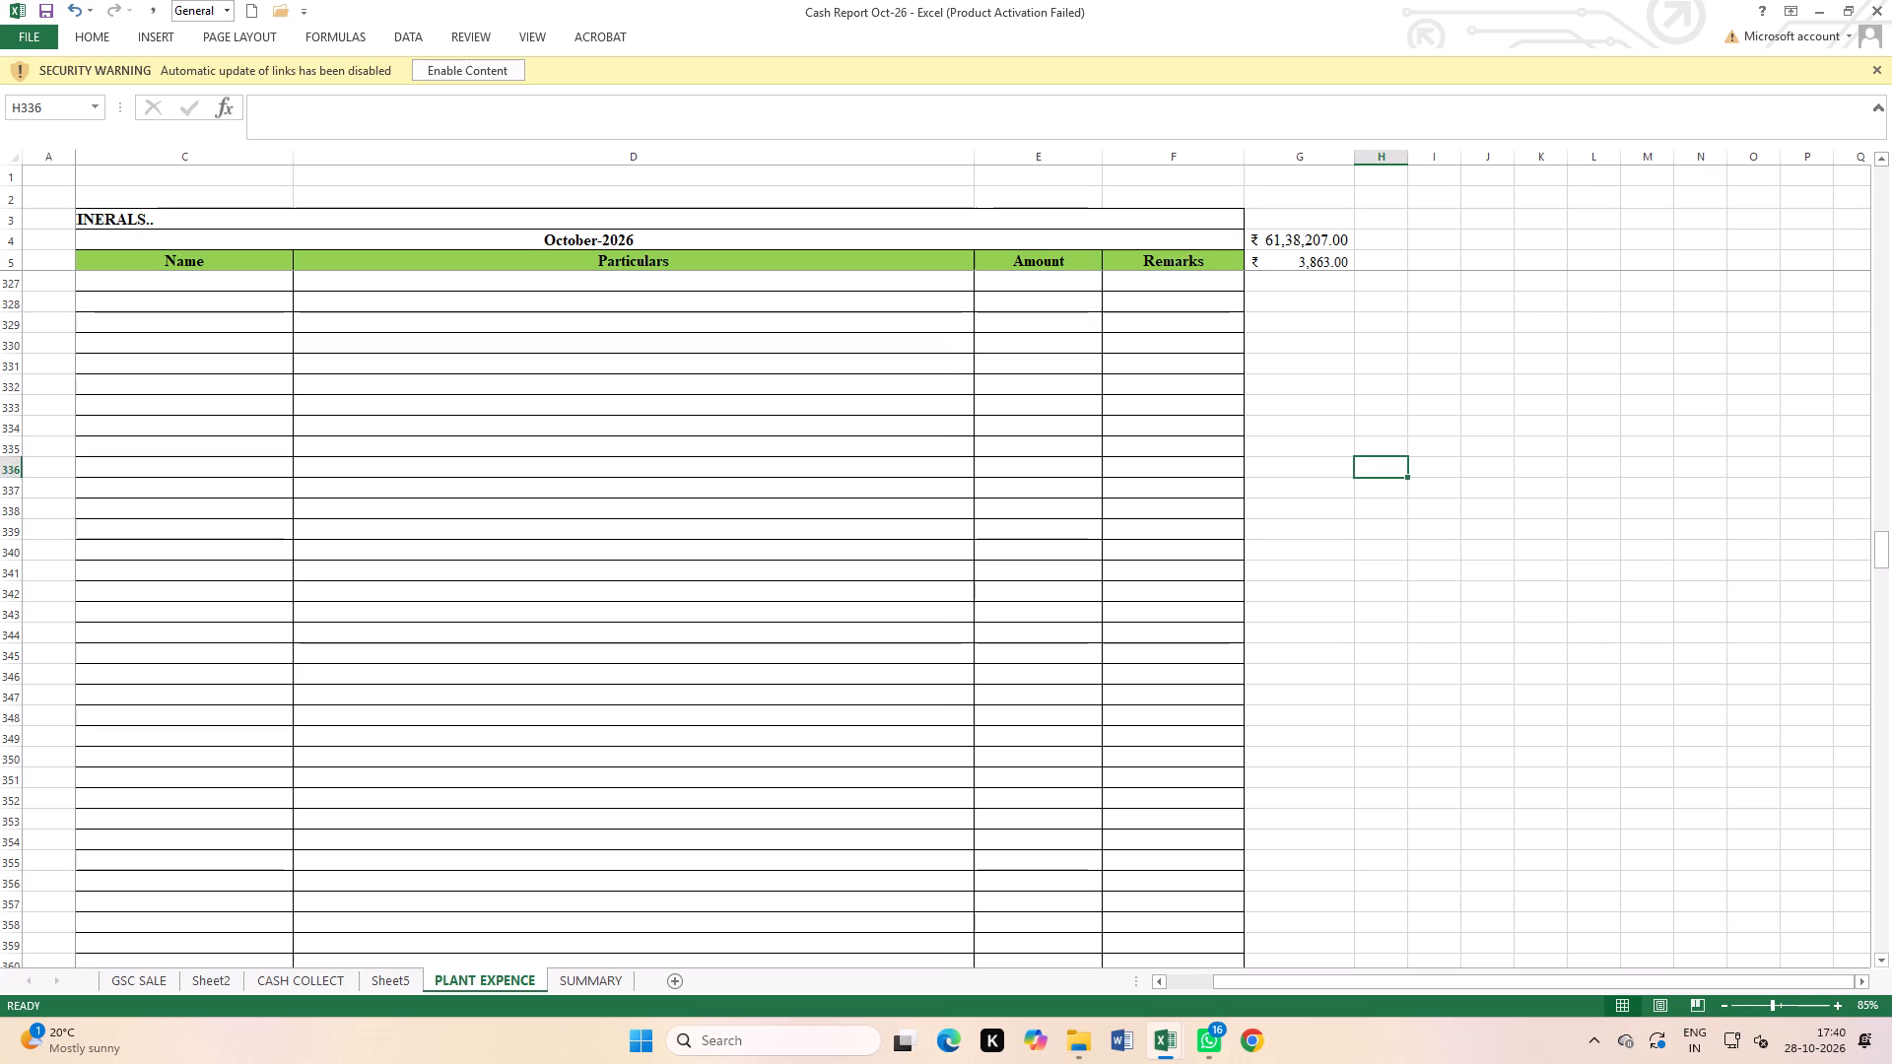
{"action": "key", "text": "j"}
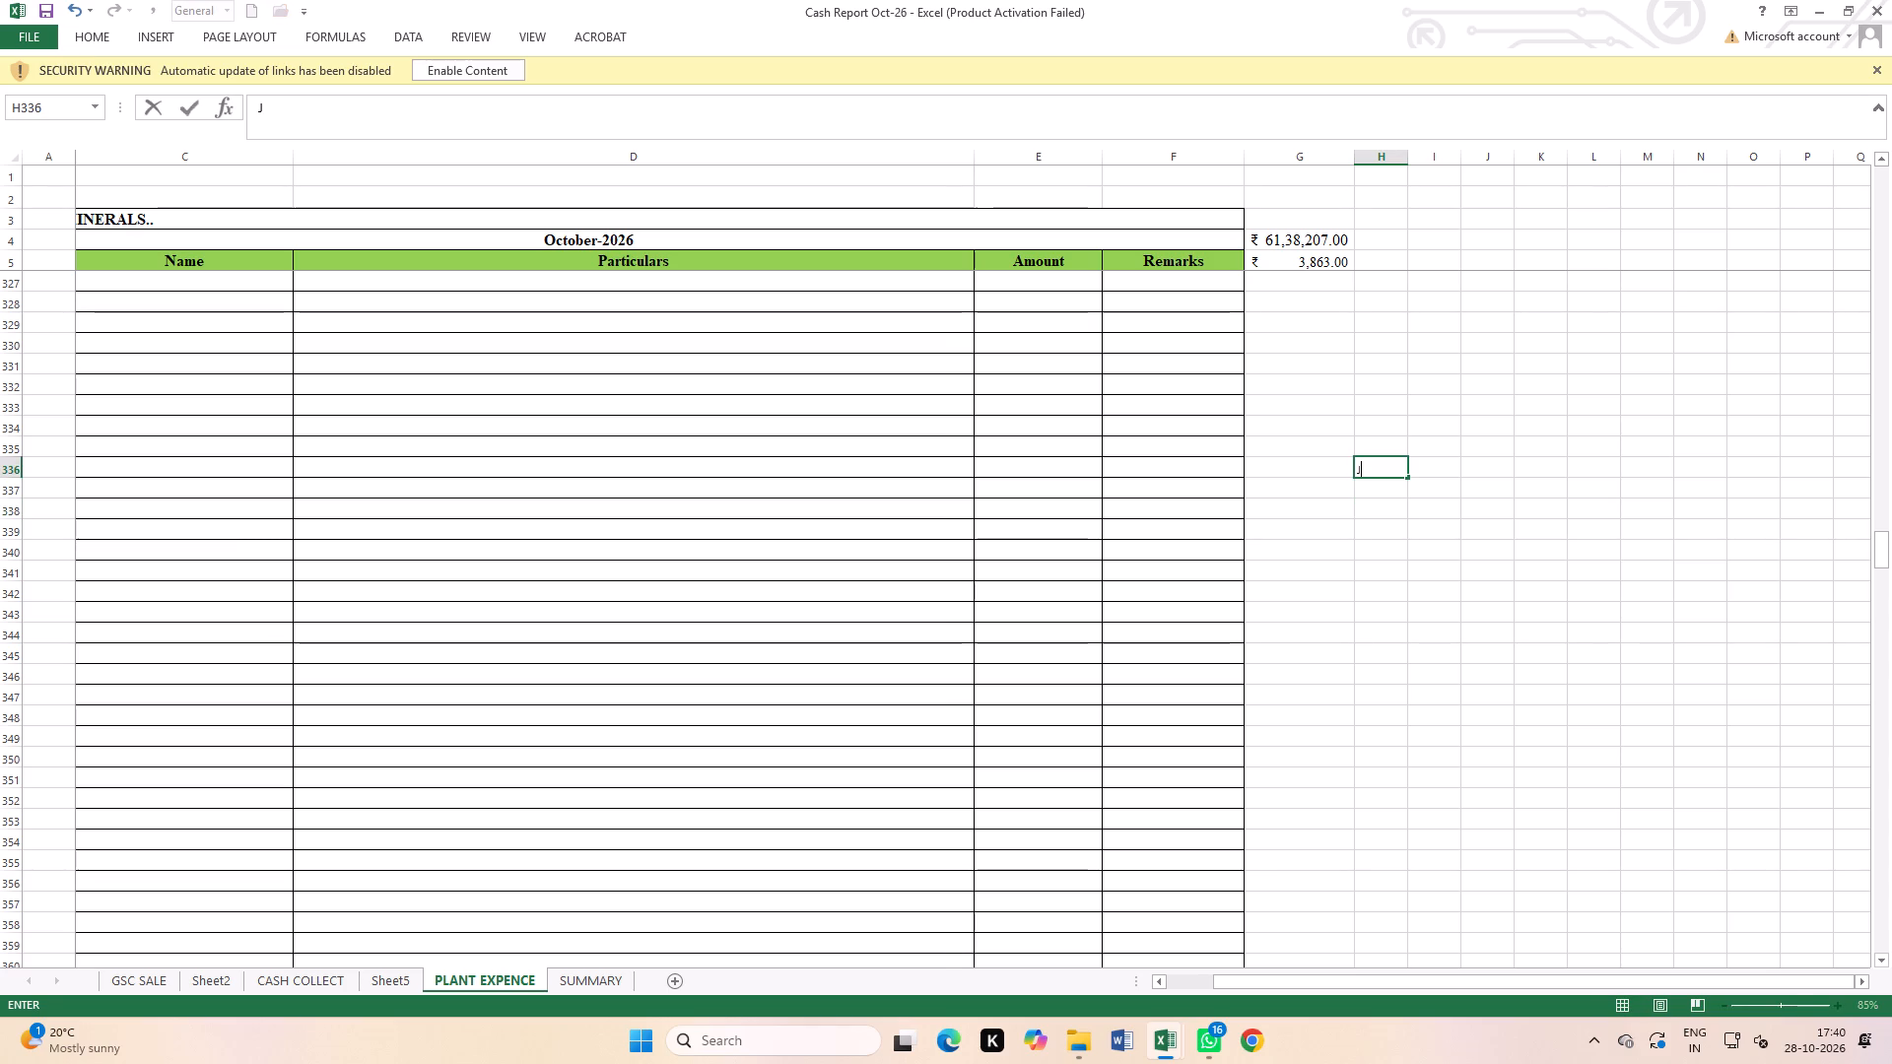
{"action": "key", "text": "k"}
{"action": "key", "text": "Right"}
{"action": "type", "text": "MK"}
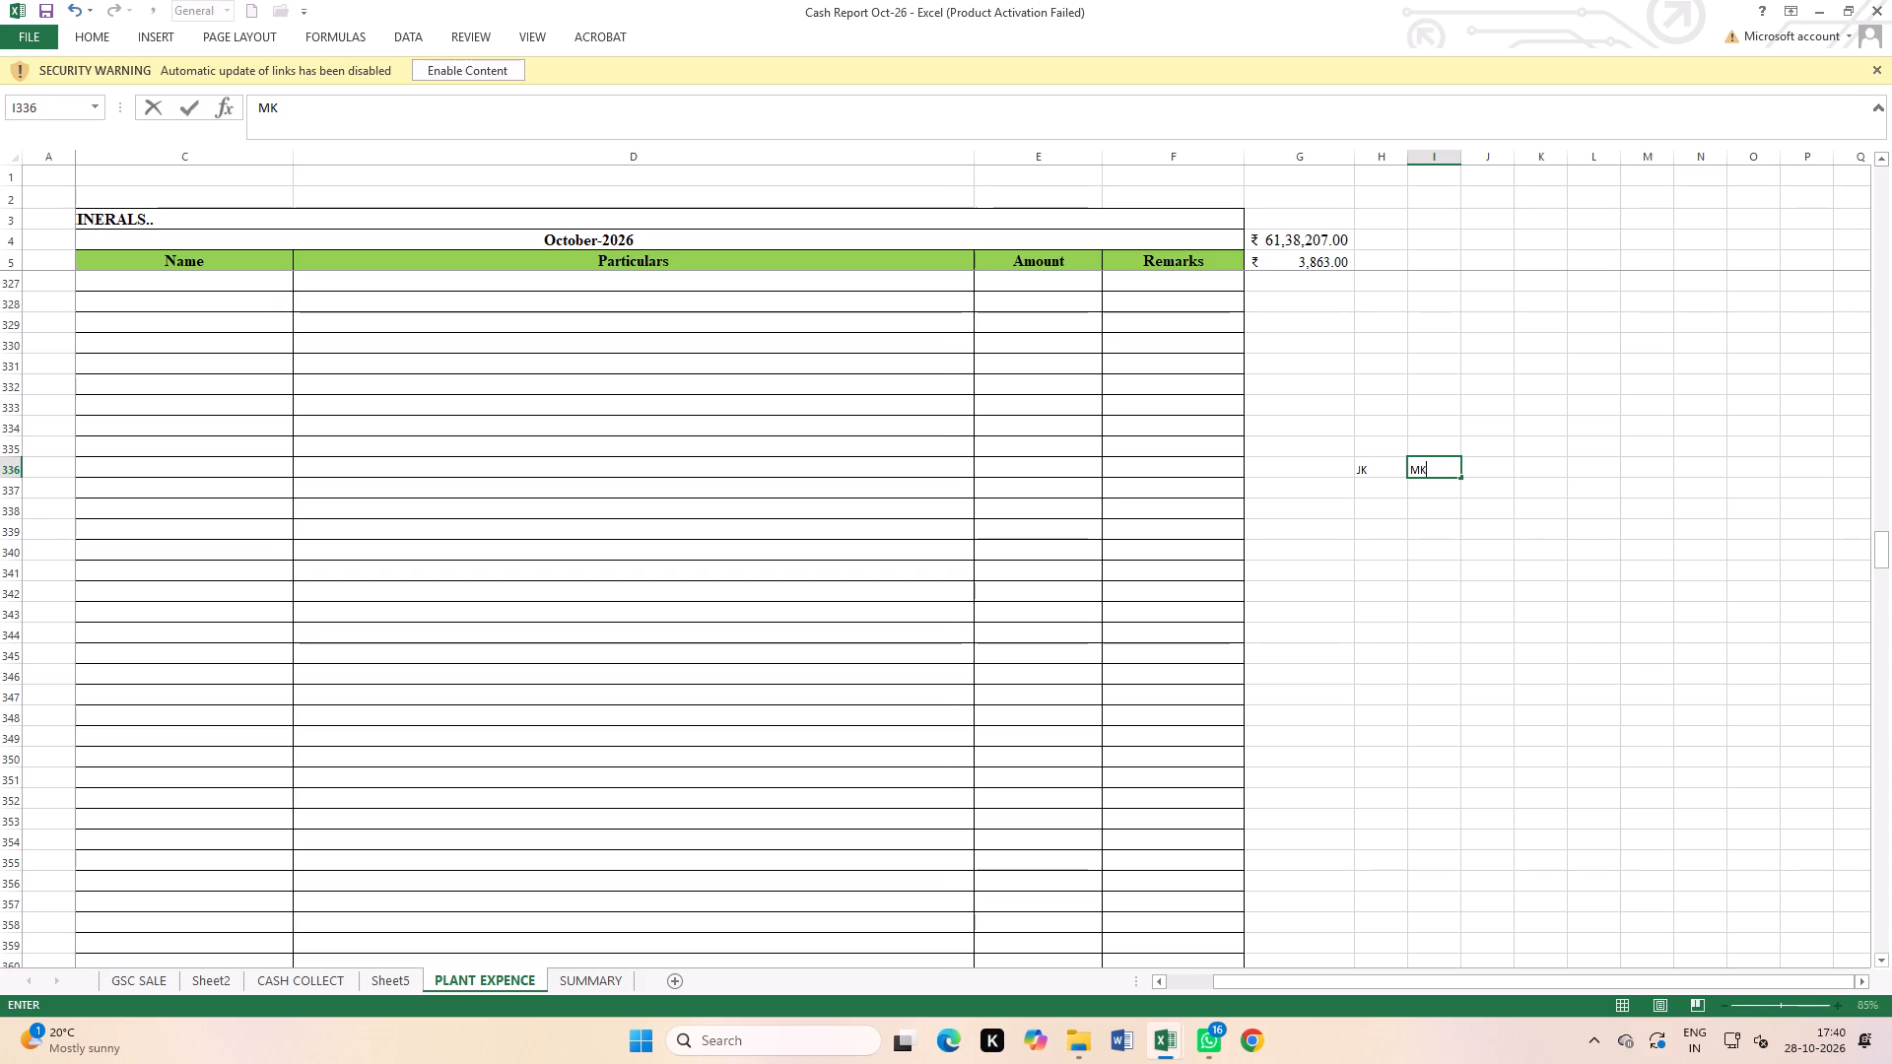
{"action": "key", "text": "Return"}
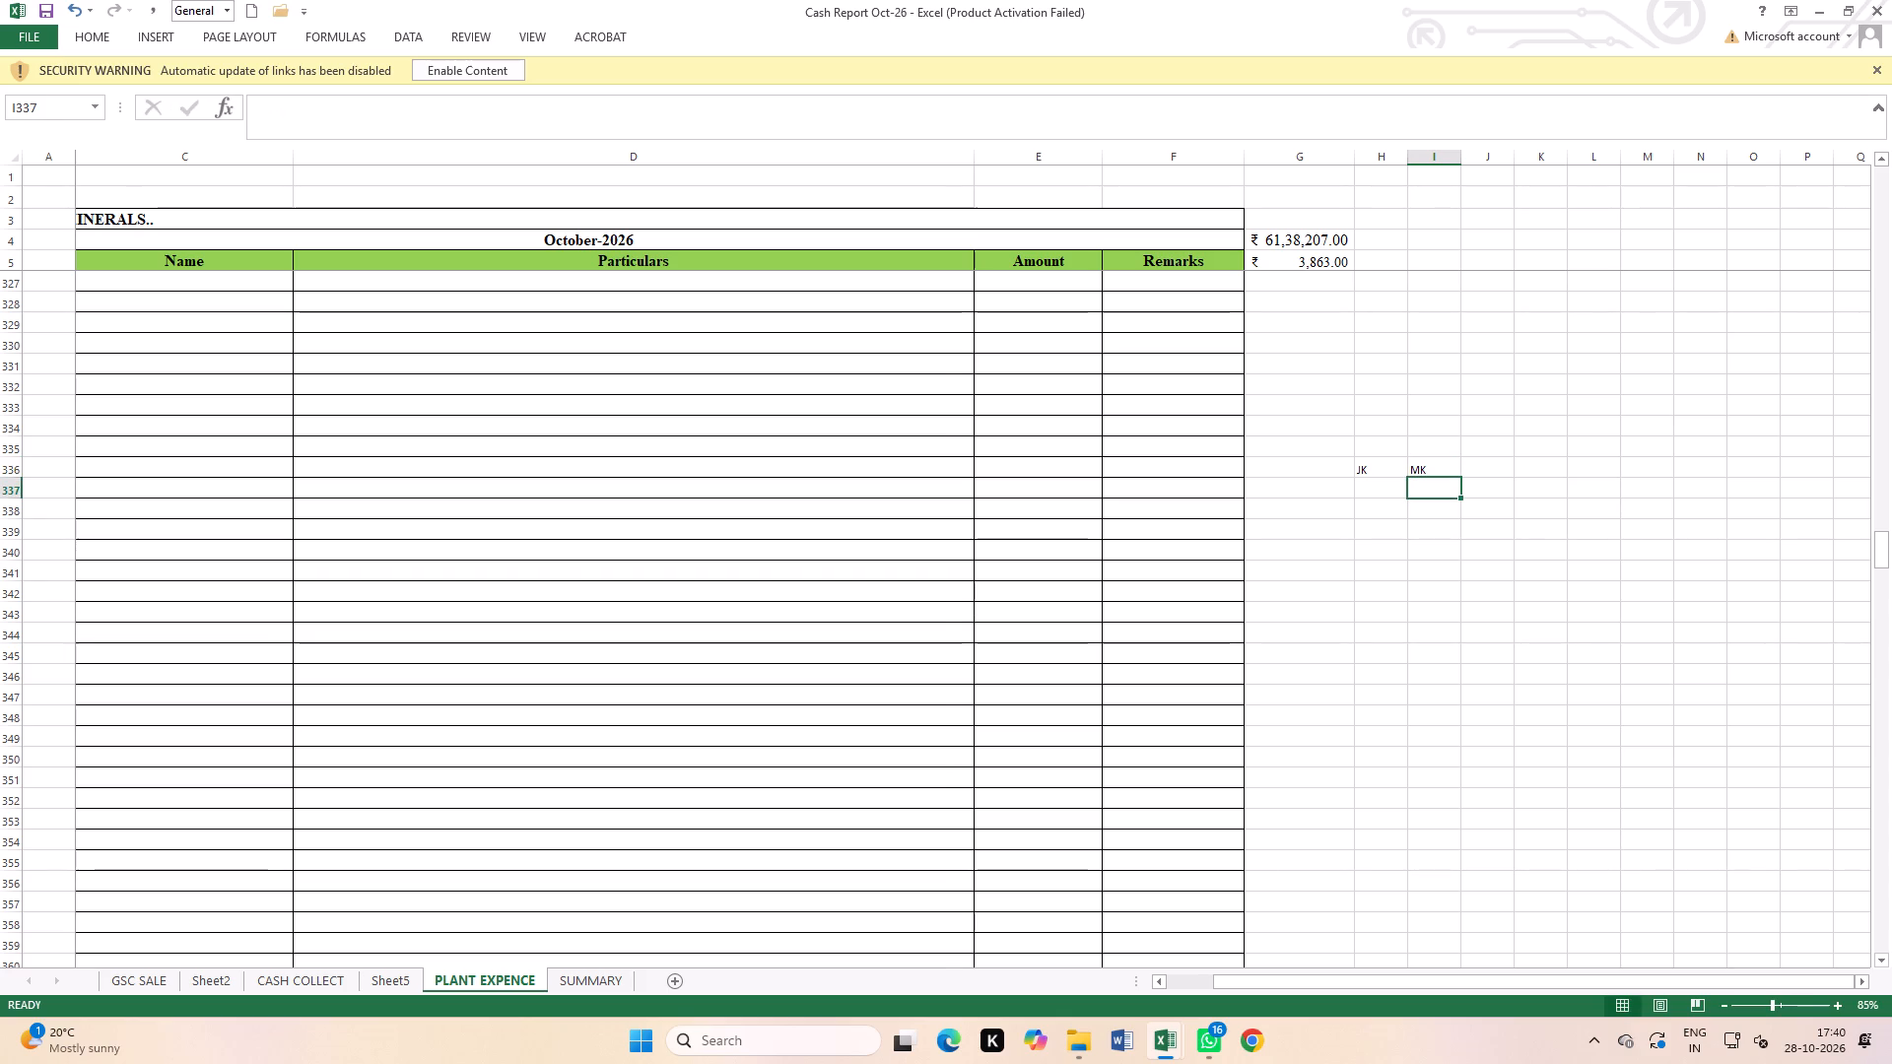
Fill the first two rows under the headings: JK 4000 and MK 5000 in row 337, 5000 for both in row 338.
{"action": "middle_click_drag", "start_coordinate": [1462, 594], "coordinate": [1583, 798]}
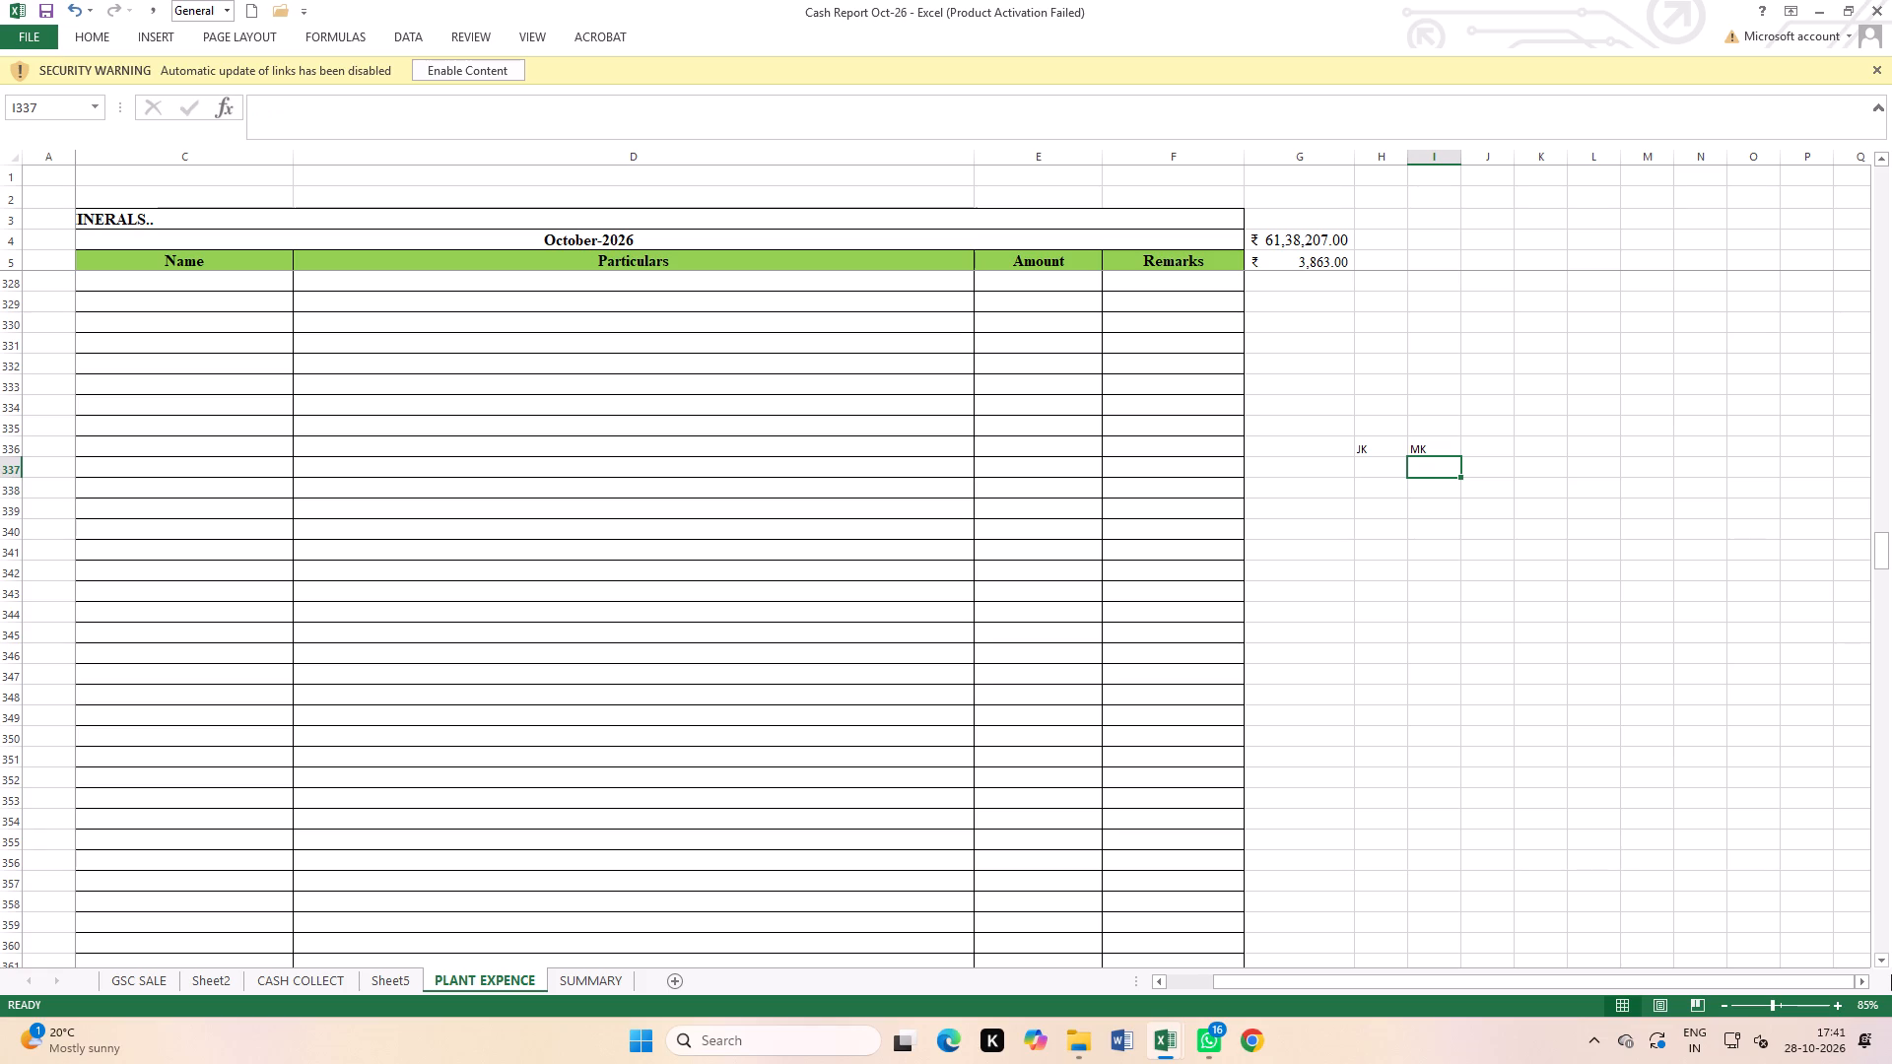
{"action": "key", "text": "Left"}
{"action": "type", "text": "4000"}
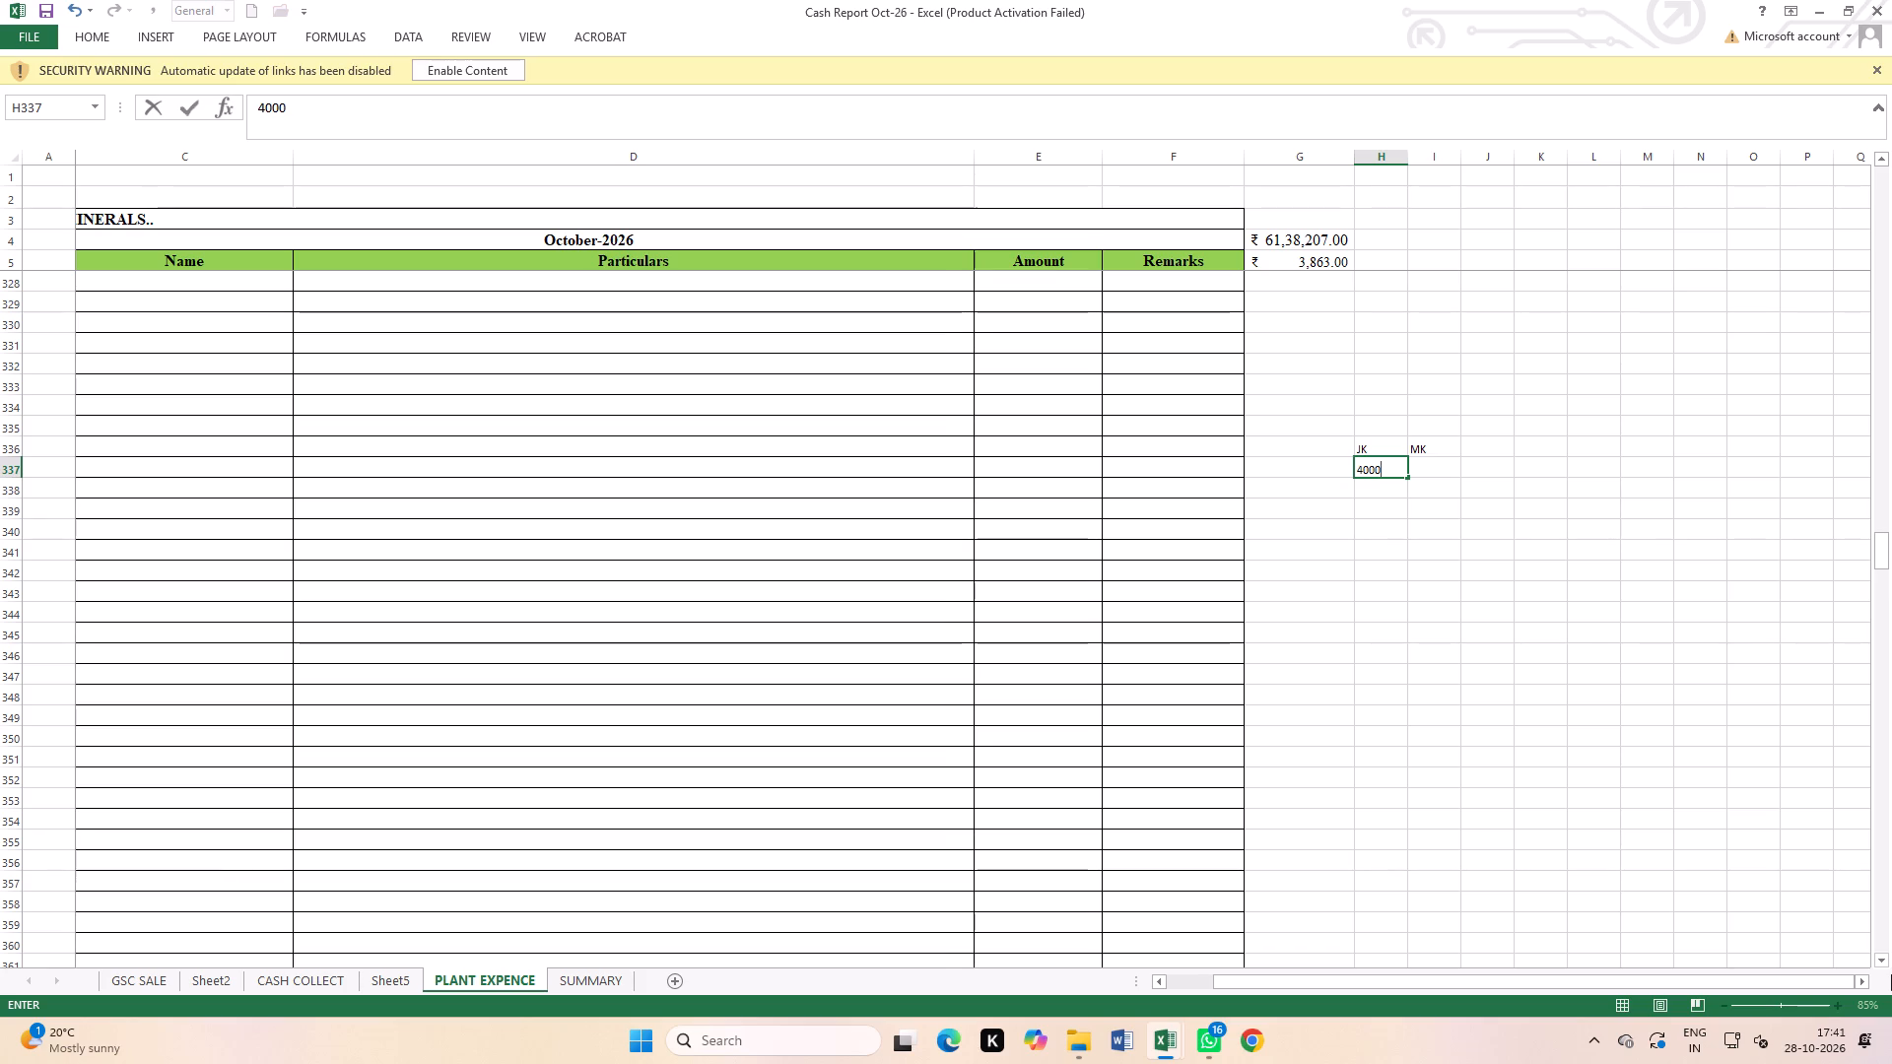
{"action": "key", "text": "Right"}
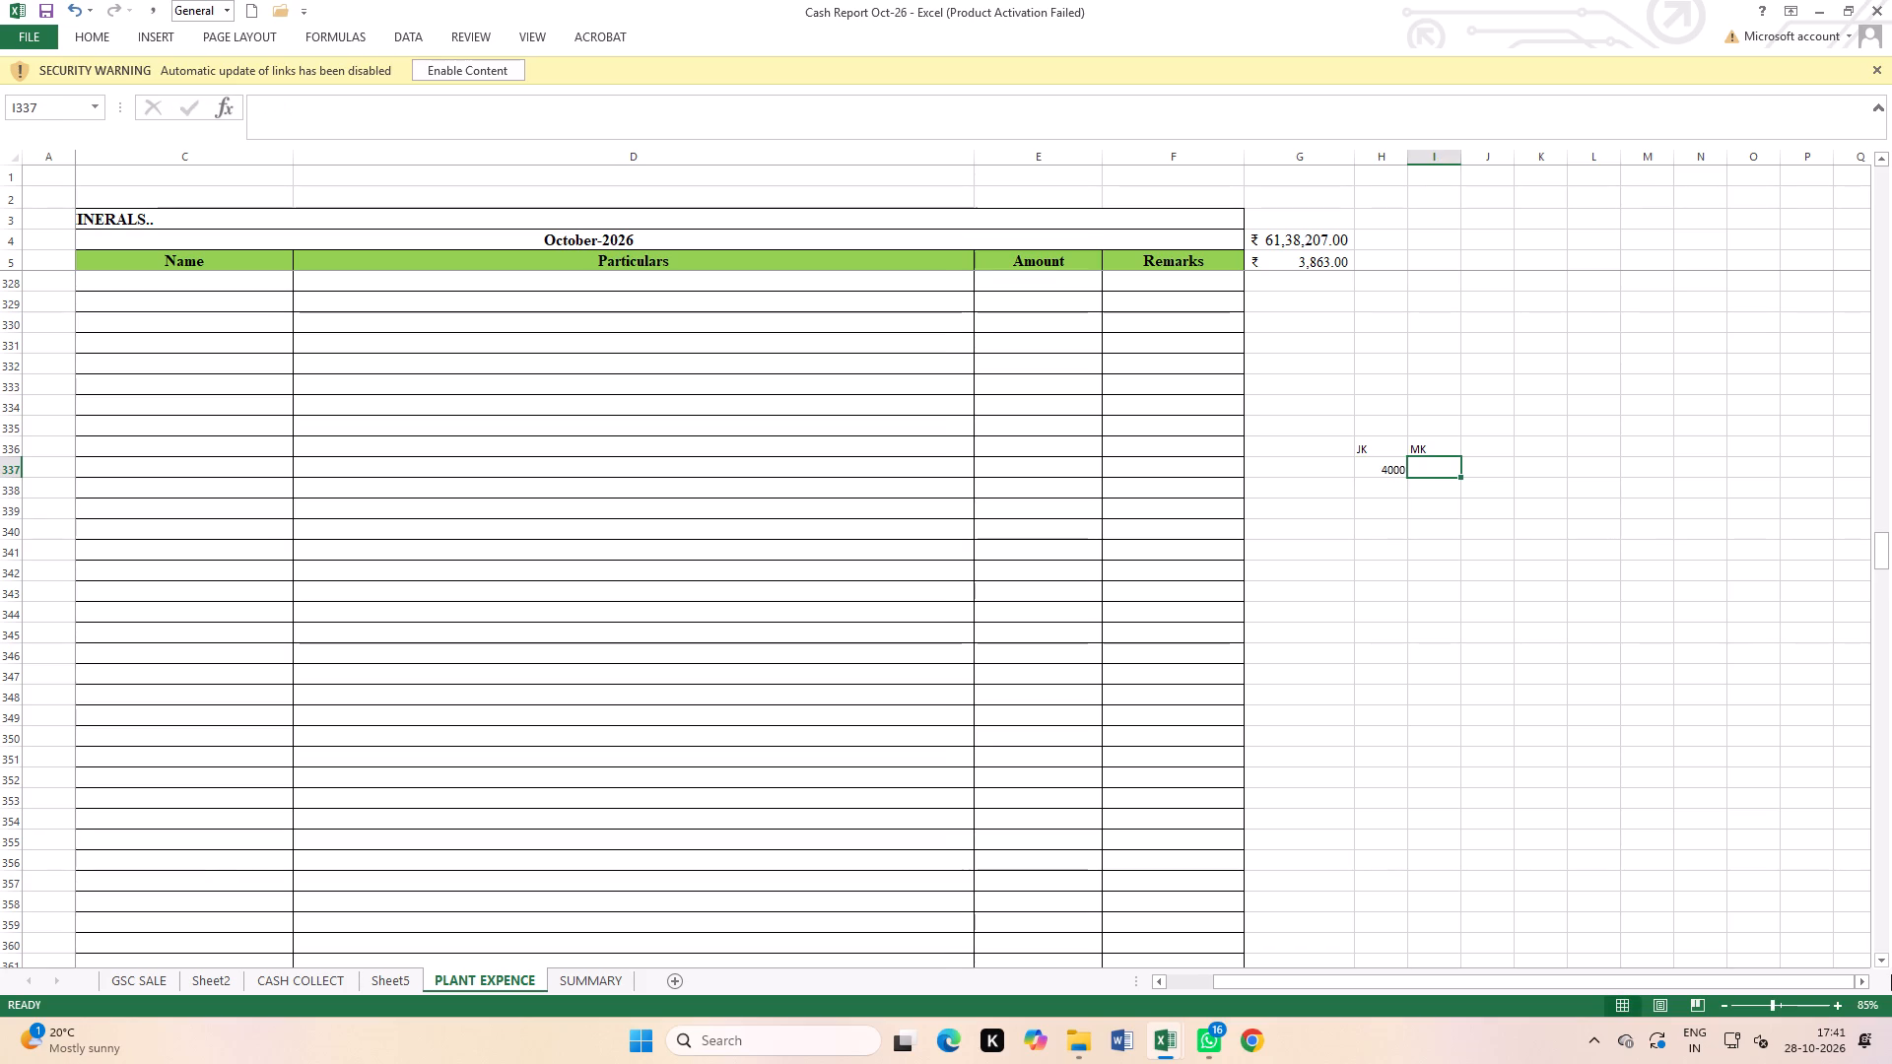
{"action": "type", "text": "5000"}
{"action": "key", "text": "Down"}
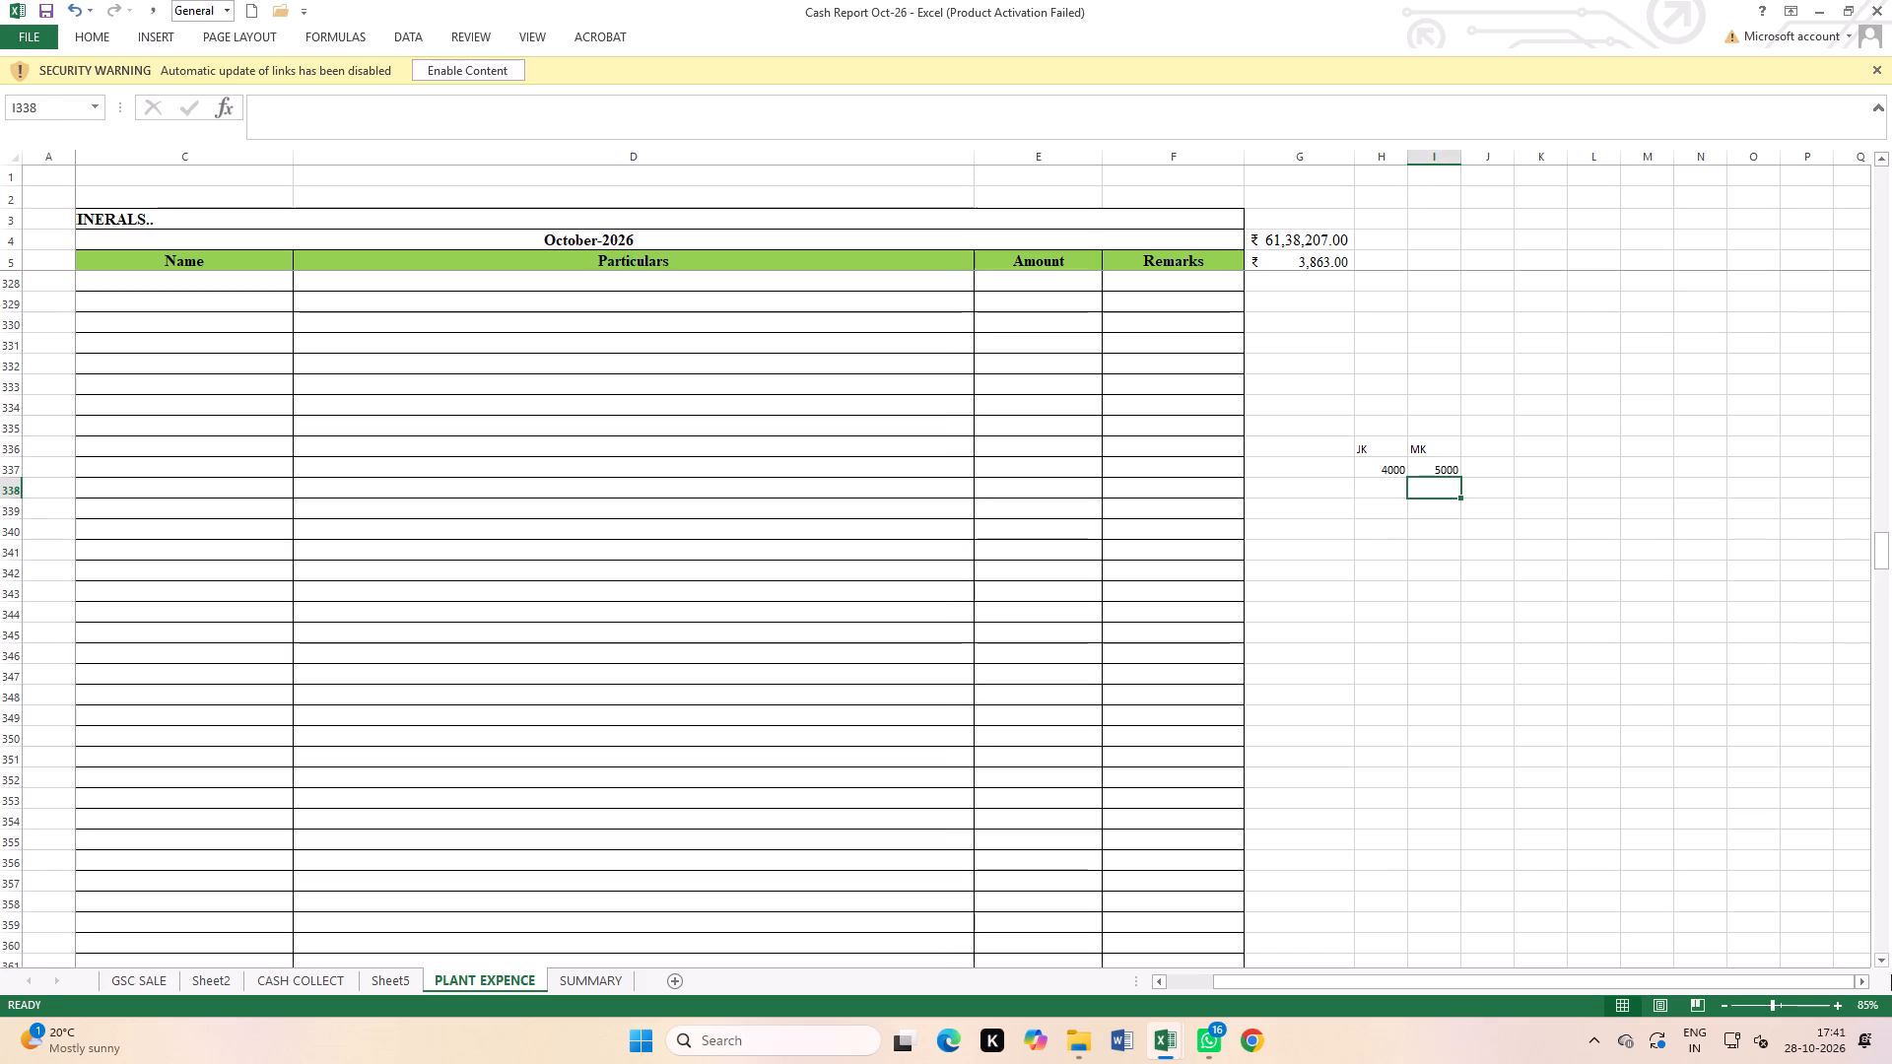
{"action": "type", "text": "5000"}
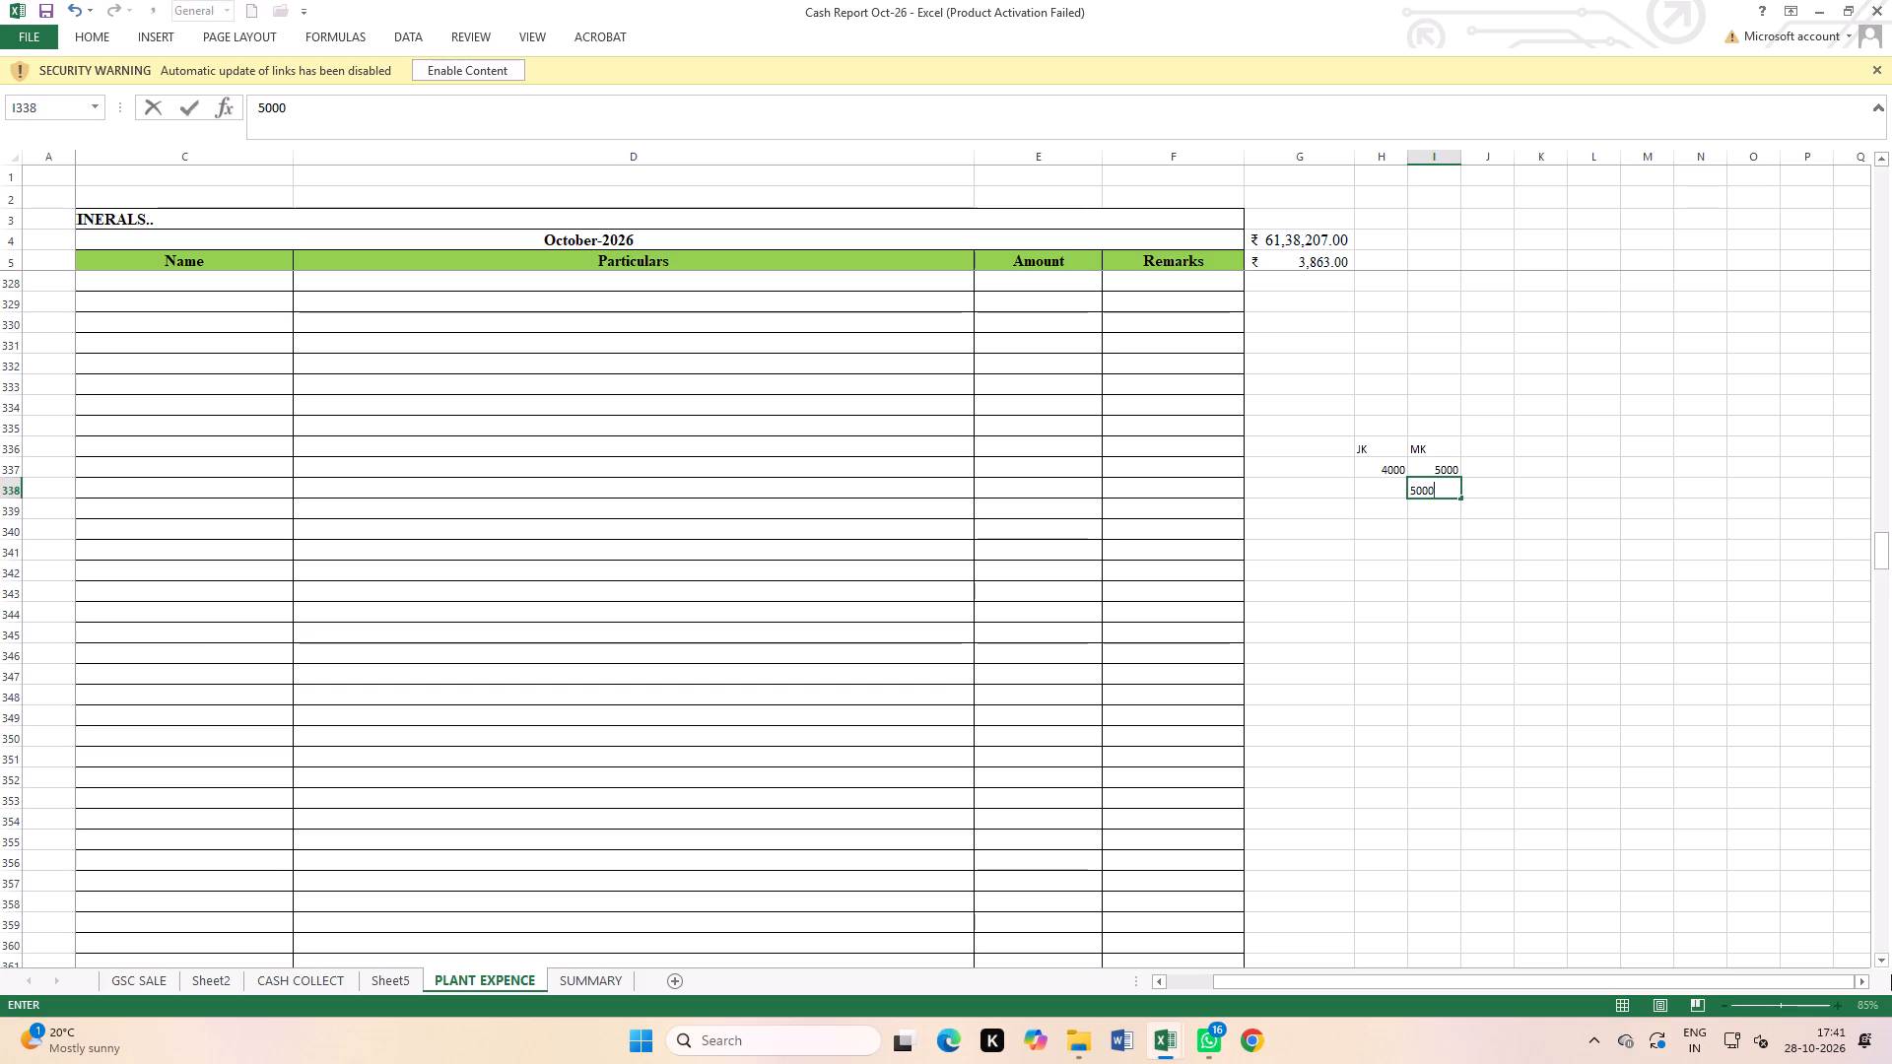
{"action": "key", "text": "Return"}
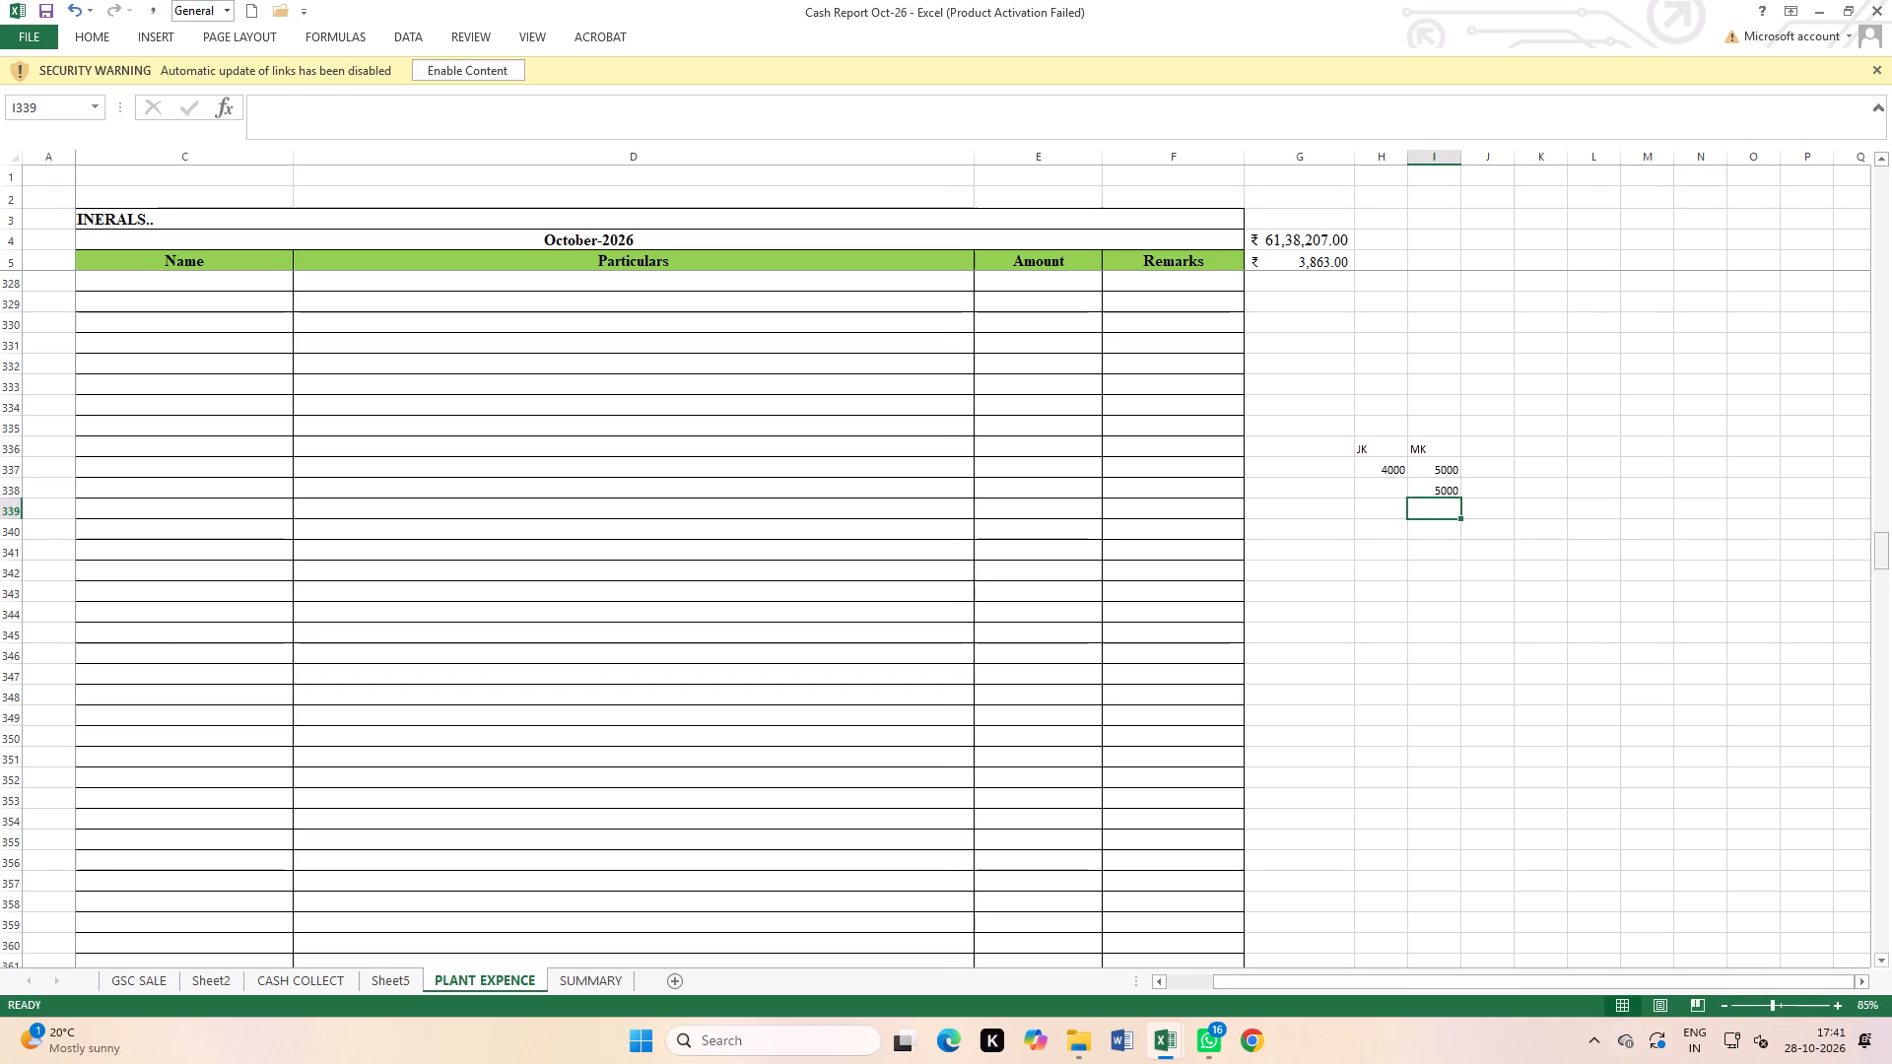
{"action": "left_click", "coordinate": [1372, 493]}
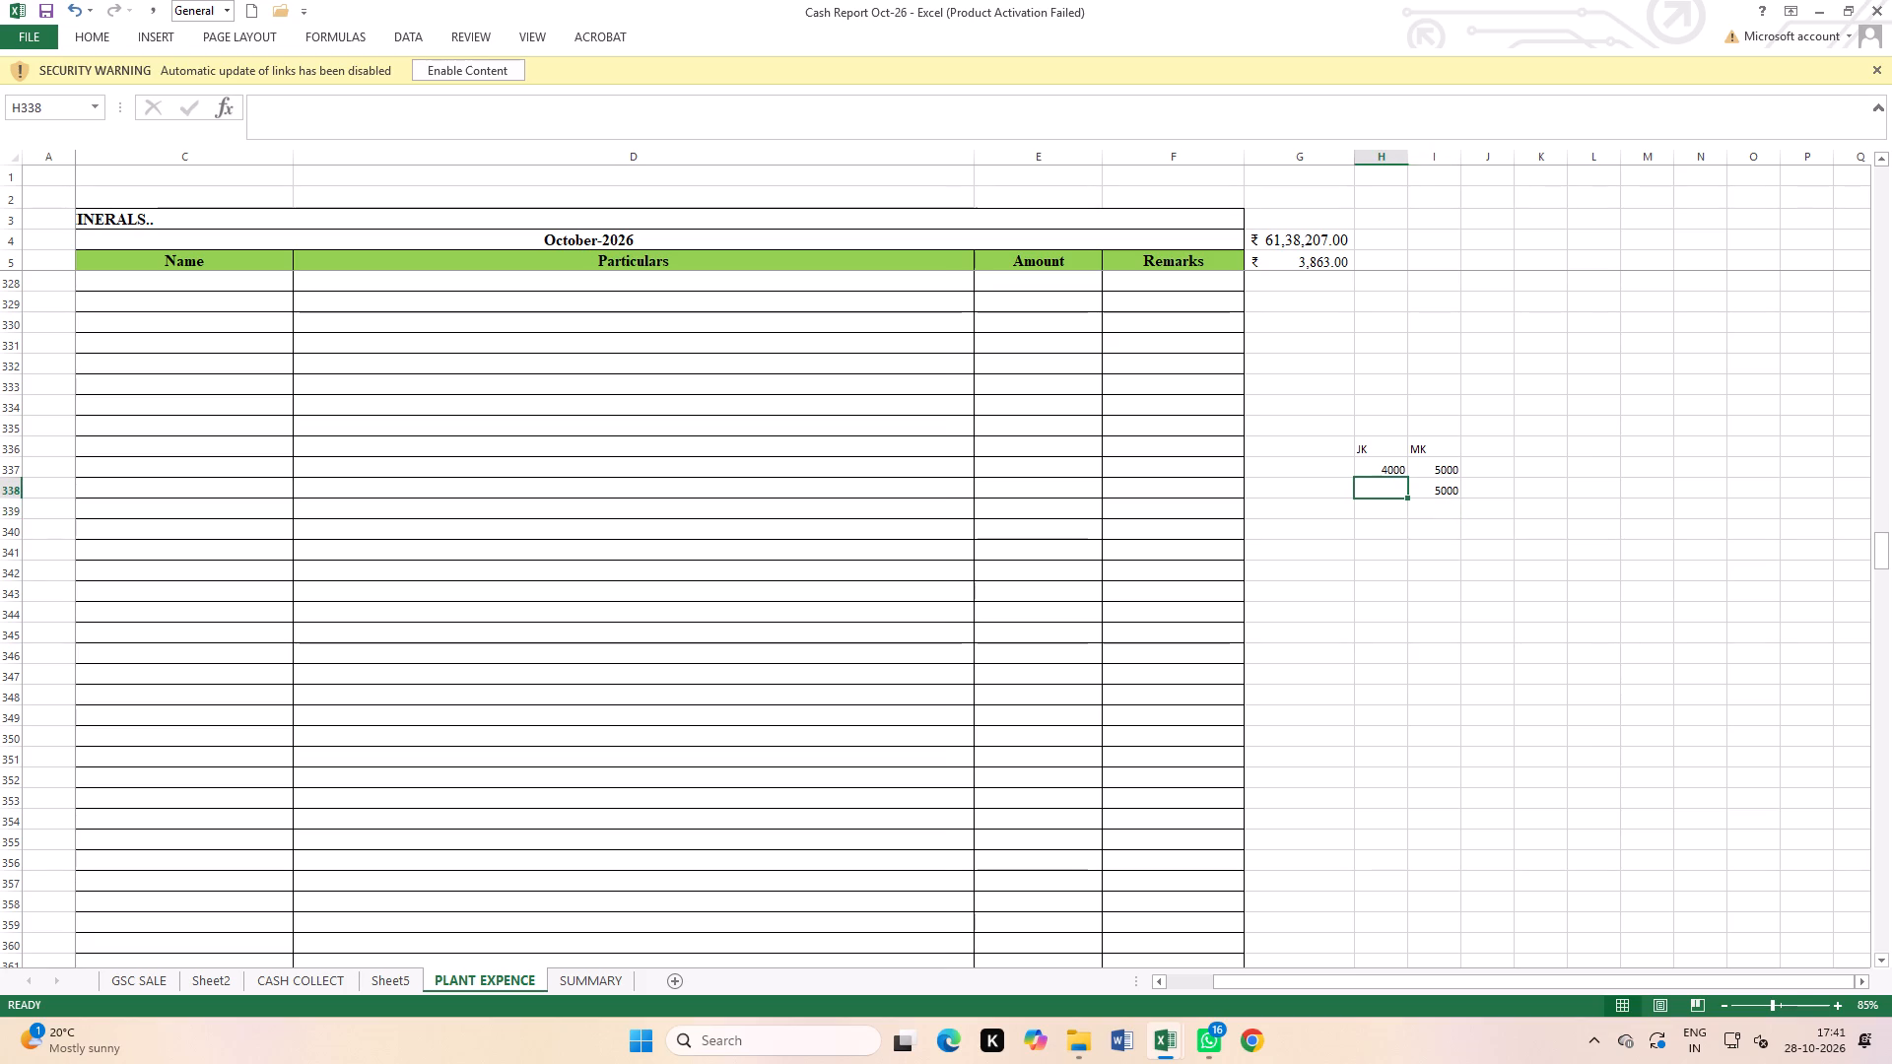
{"action": "type", "text": "5000"}
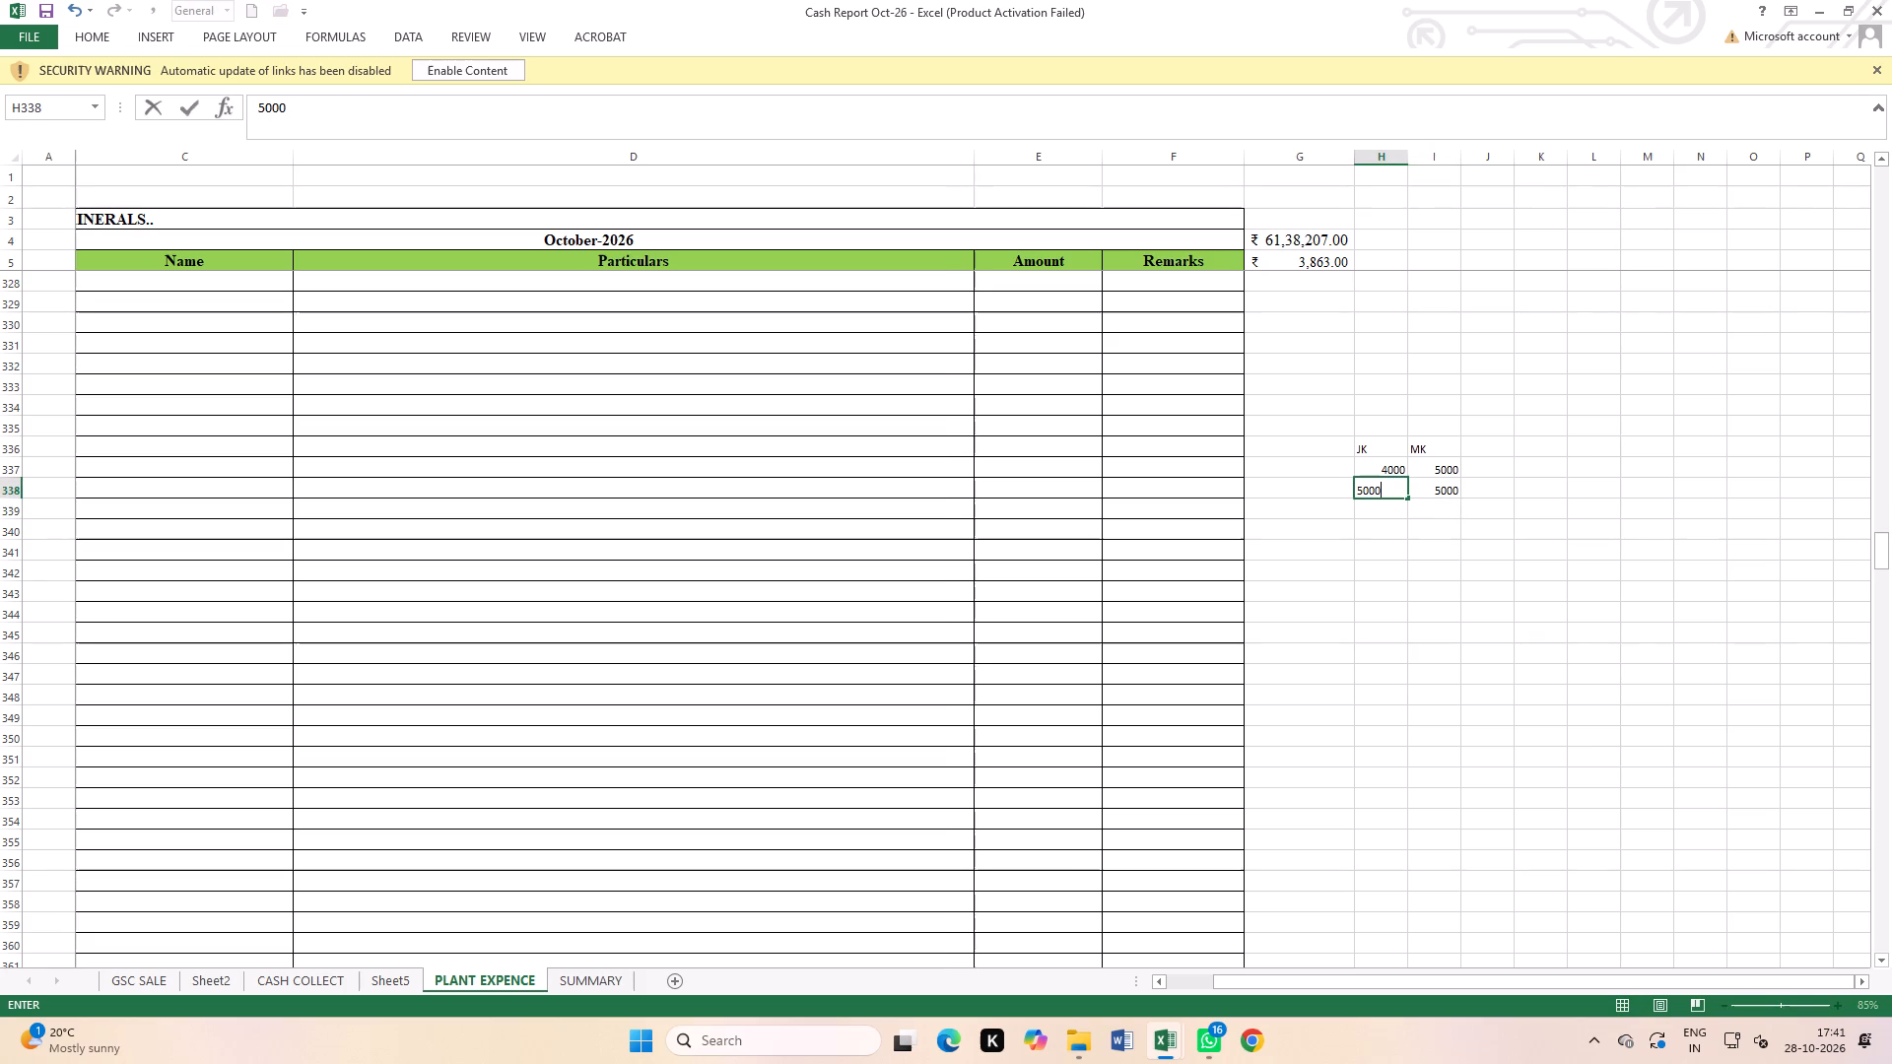
{"action": "left_click", "coordinate": [1507, 724]}
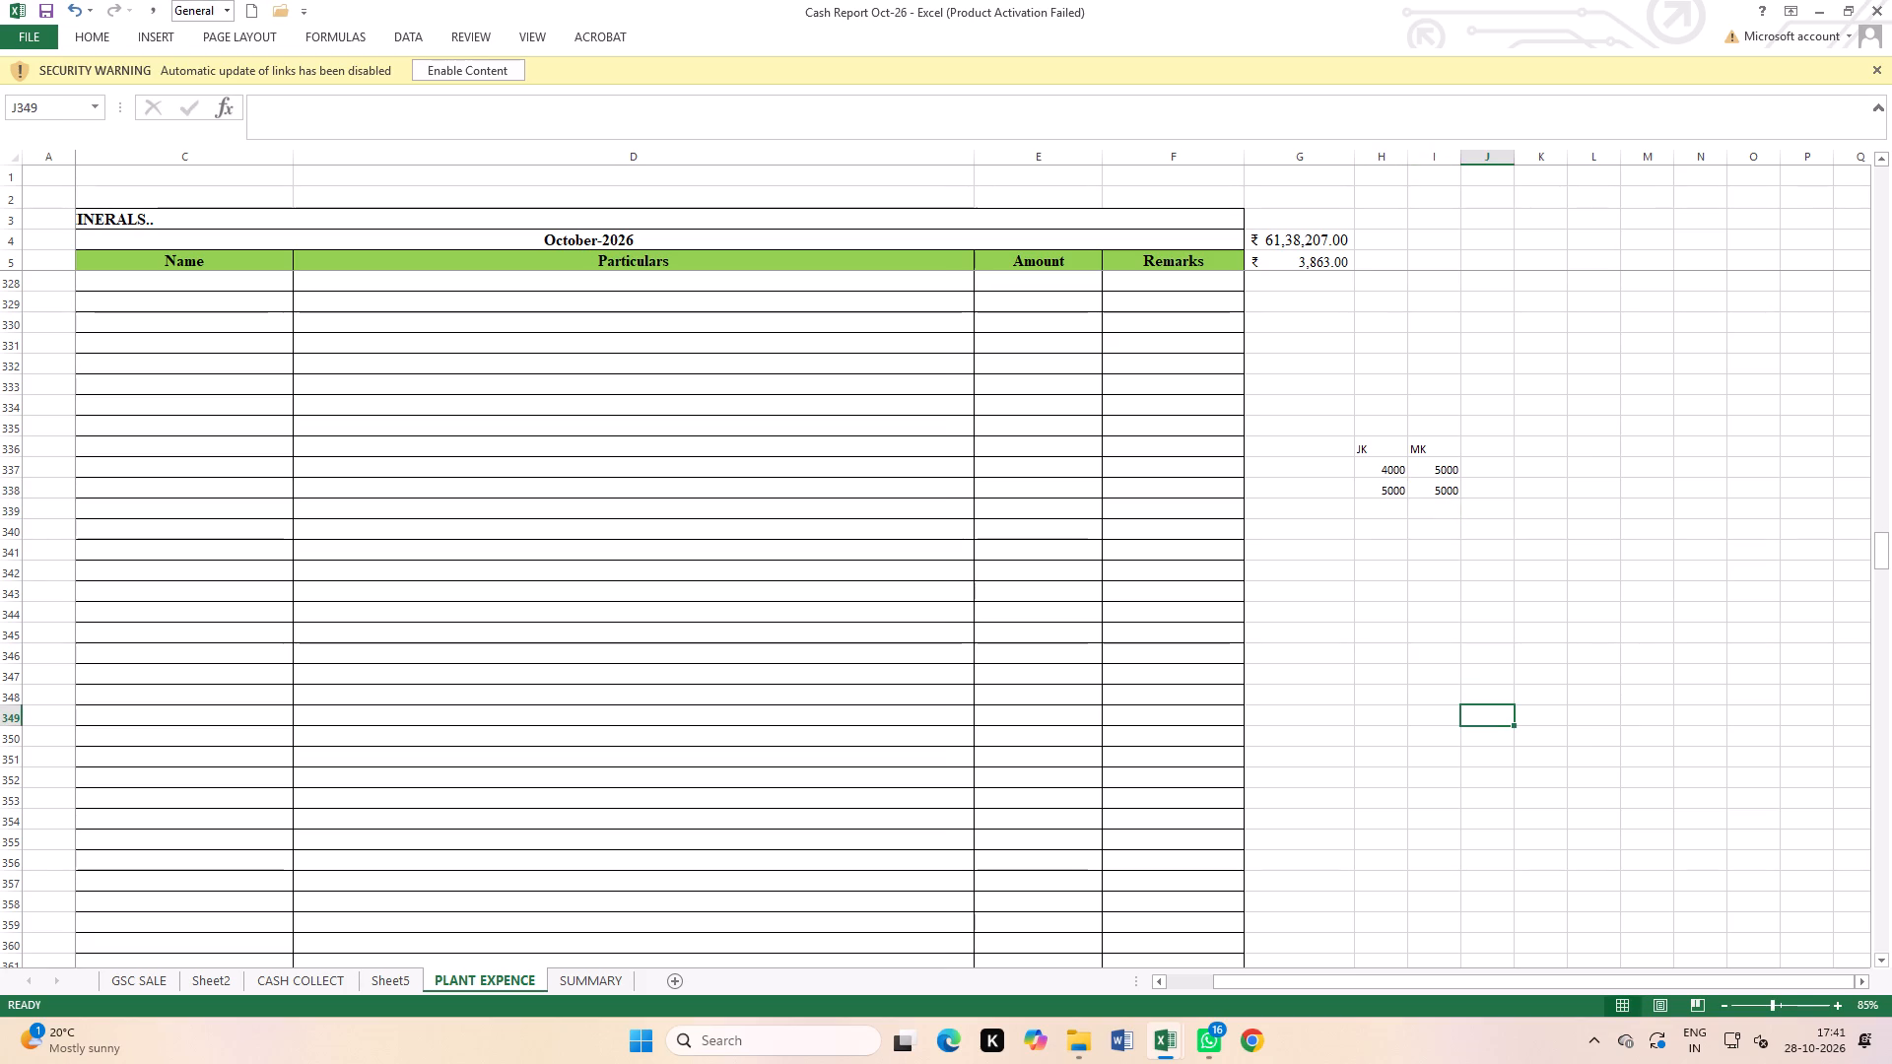
Fill row 339 with 3000 under JK and 5000 under MK.
{"action": "left_click", "coordinate": [1387, 513]}
{"action": "left_click", "coordinate": [1434, 503]}
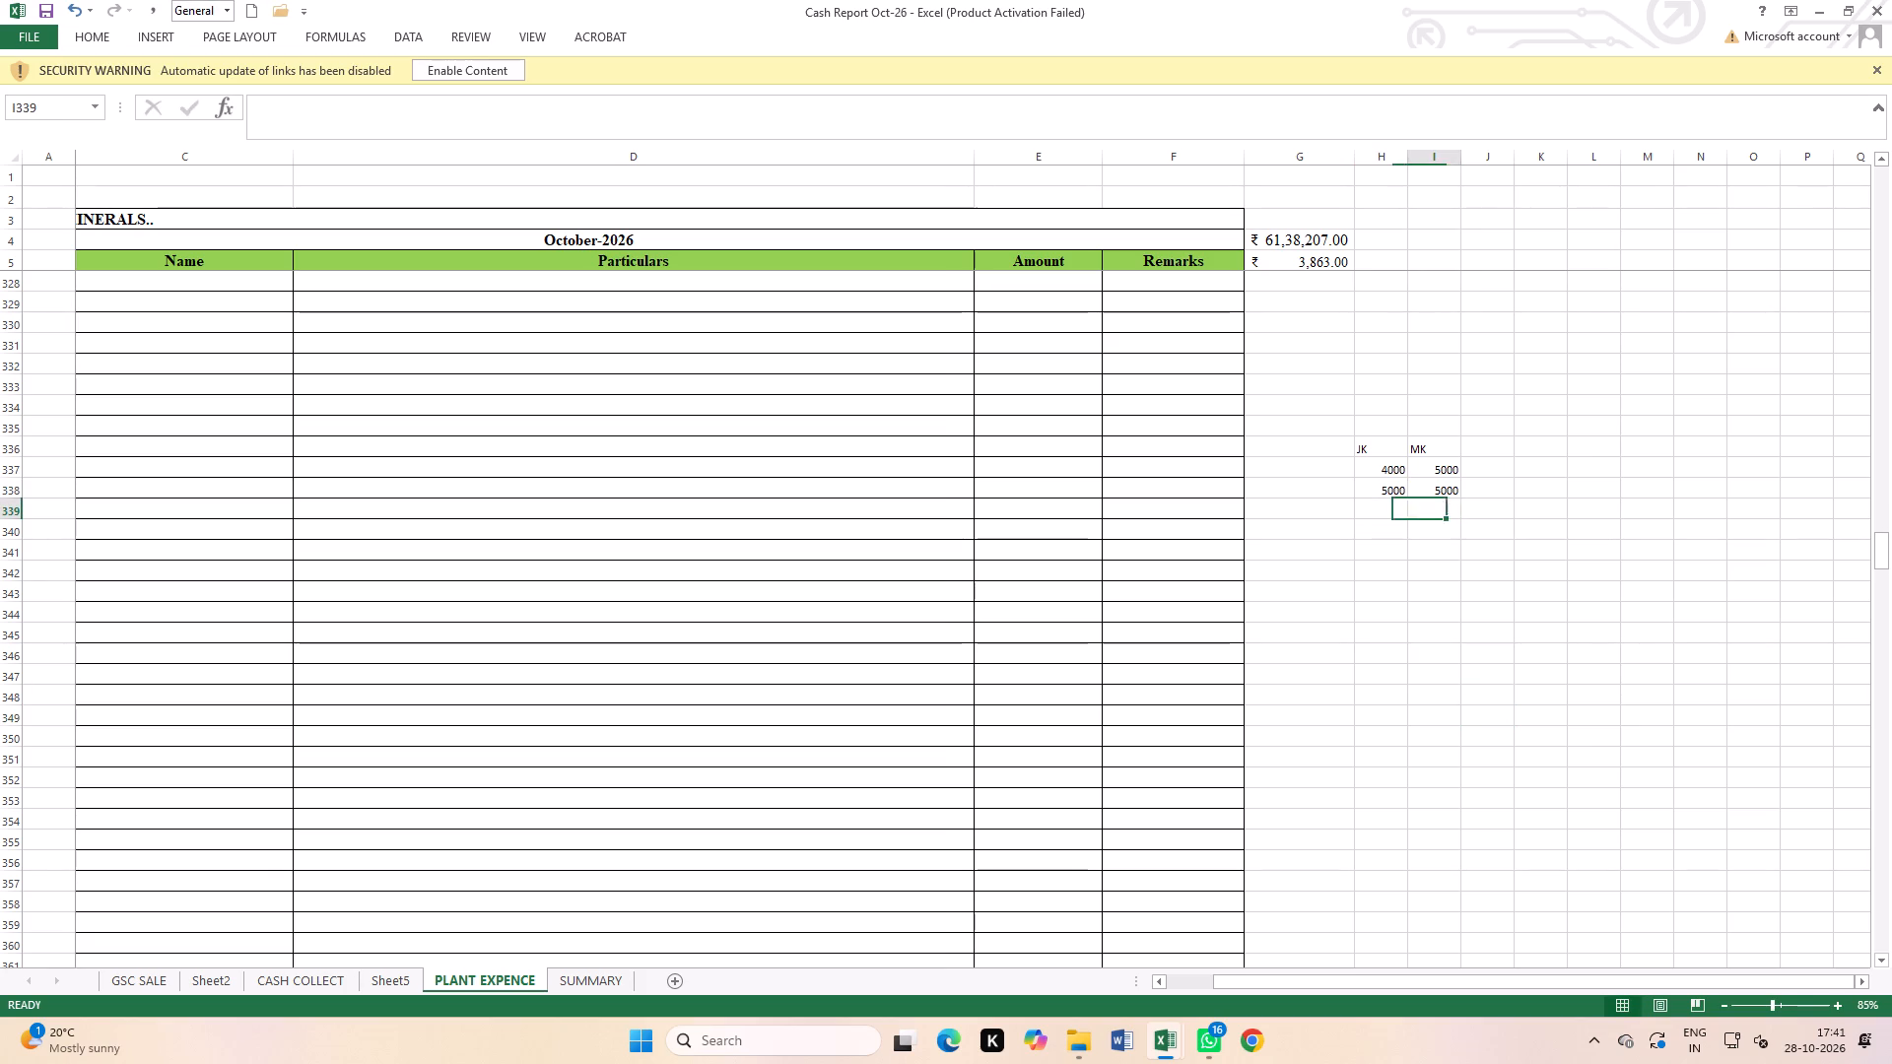
{"action": "type", "text": "500"}
{"action": "key", "text": "Return"}
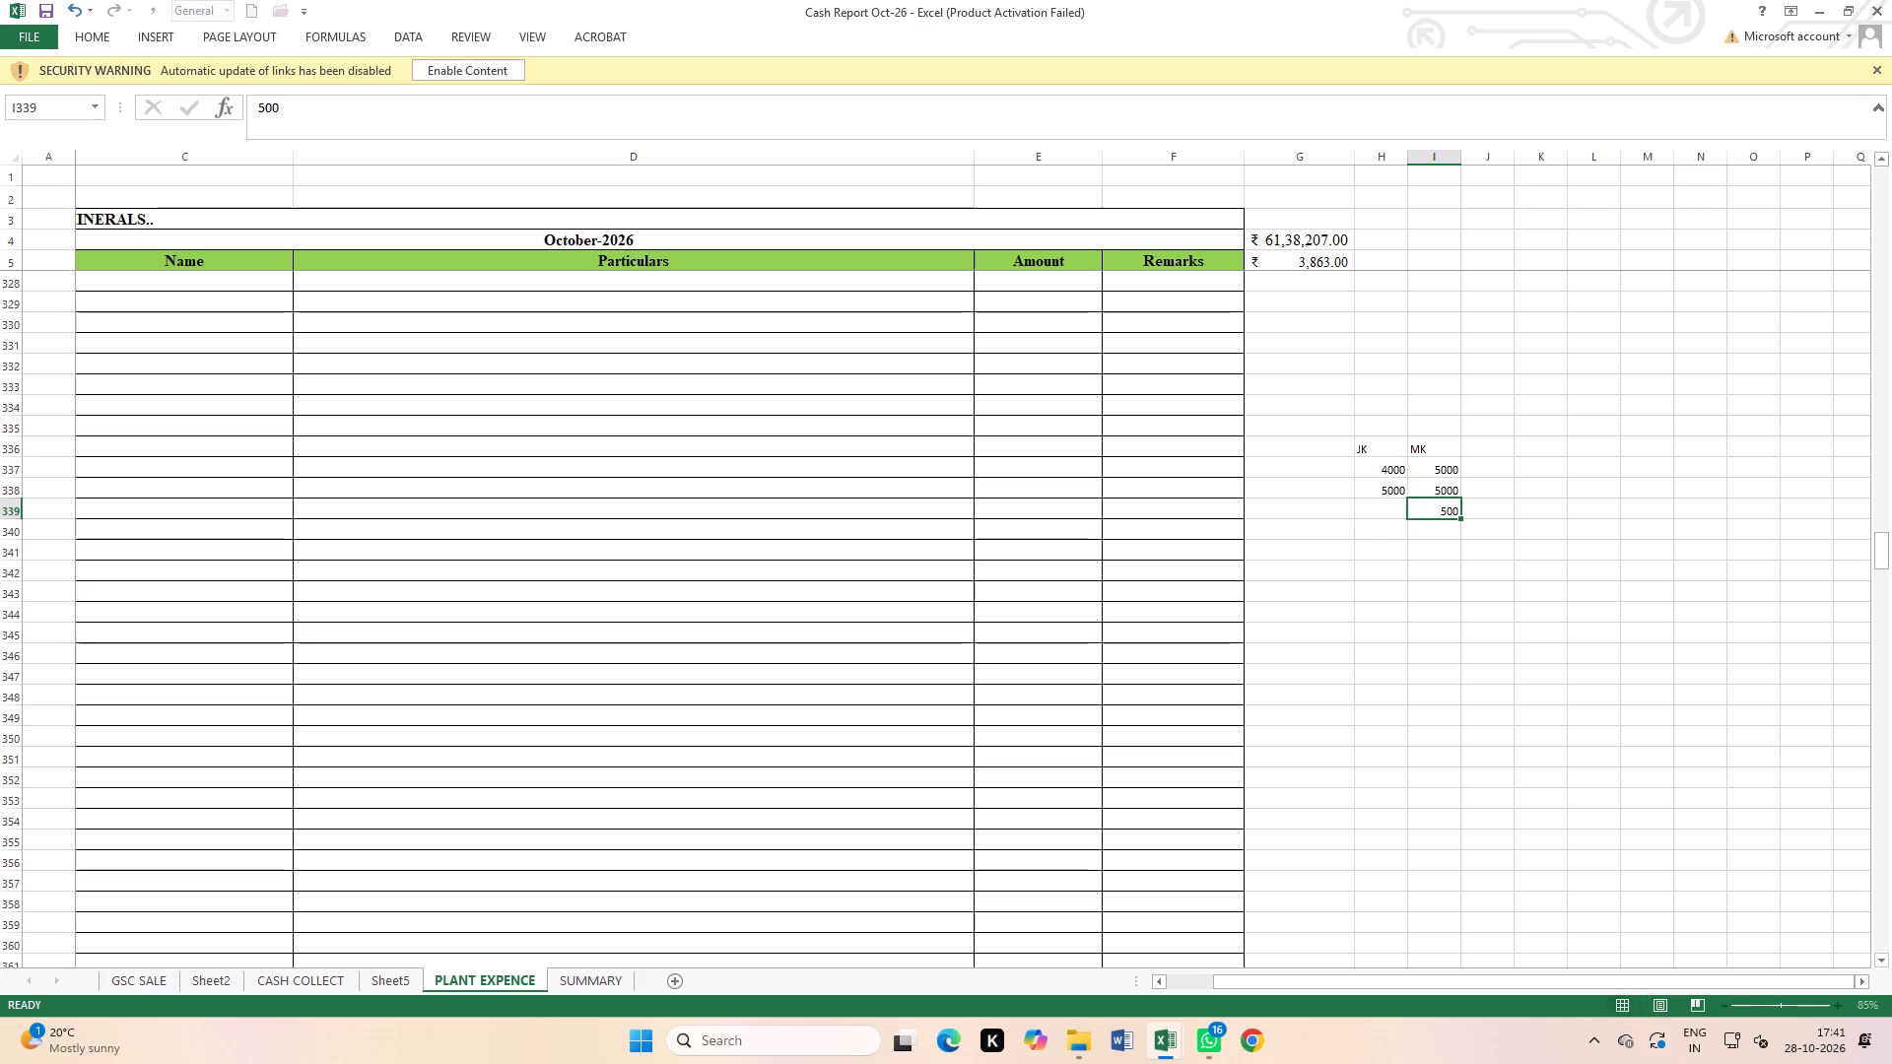
{"action": "key", "text": "Up"}
{"action": "type", "text": "5000"}
{"action": "key", "text": "Return"}
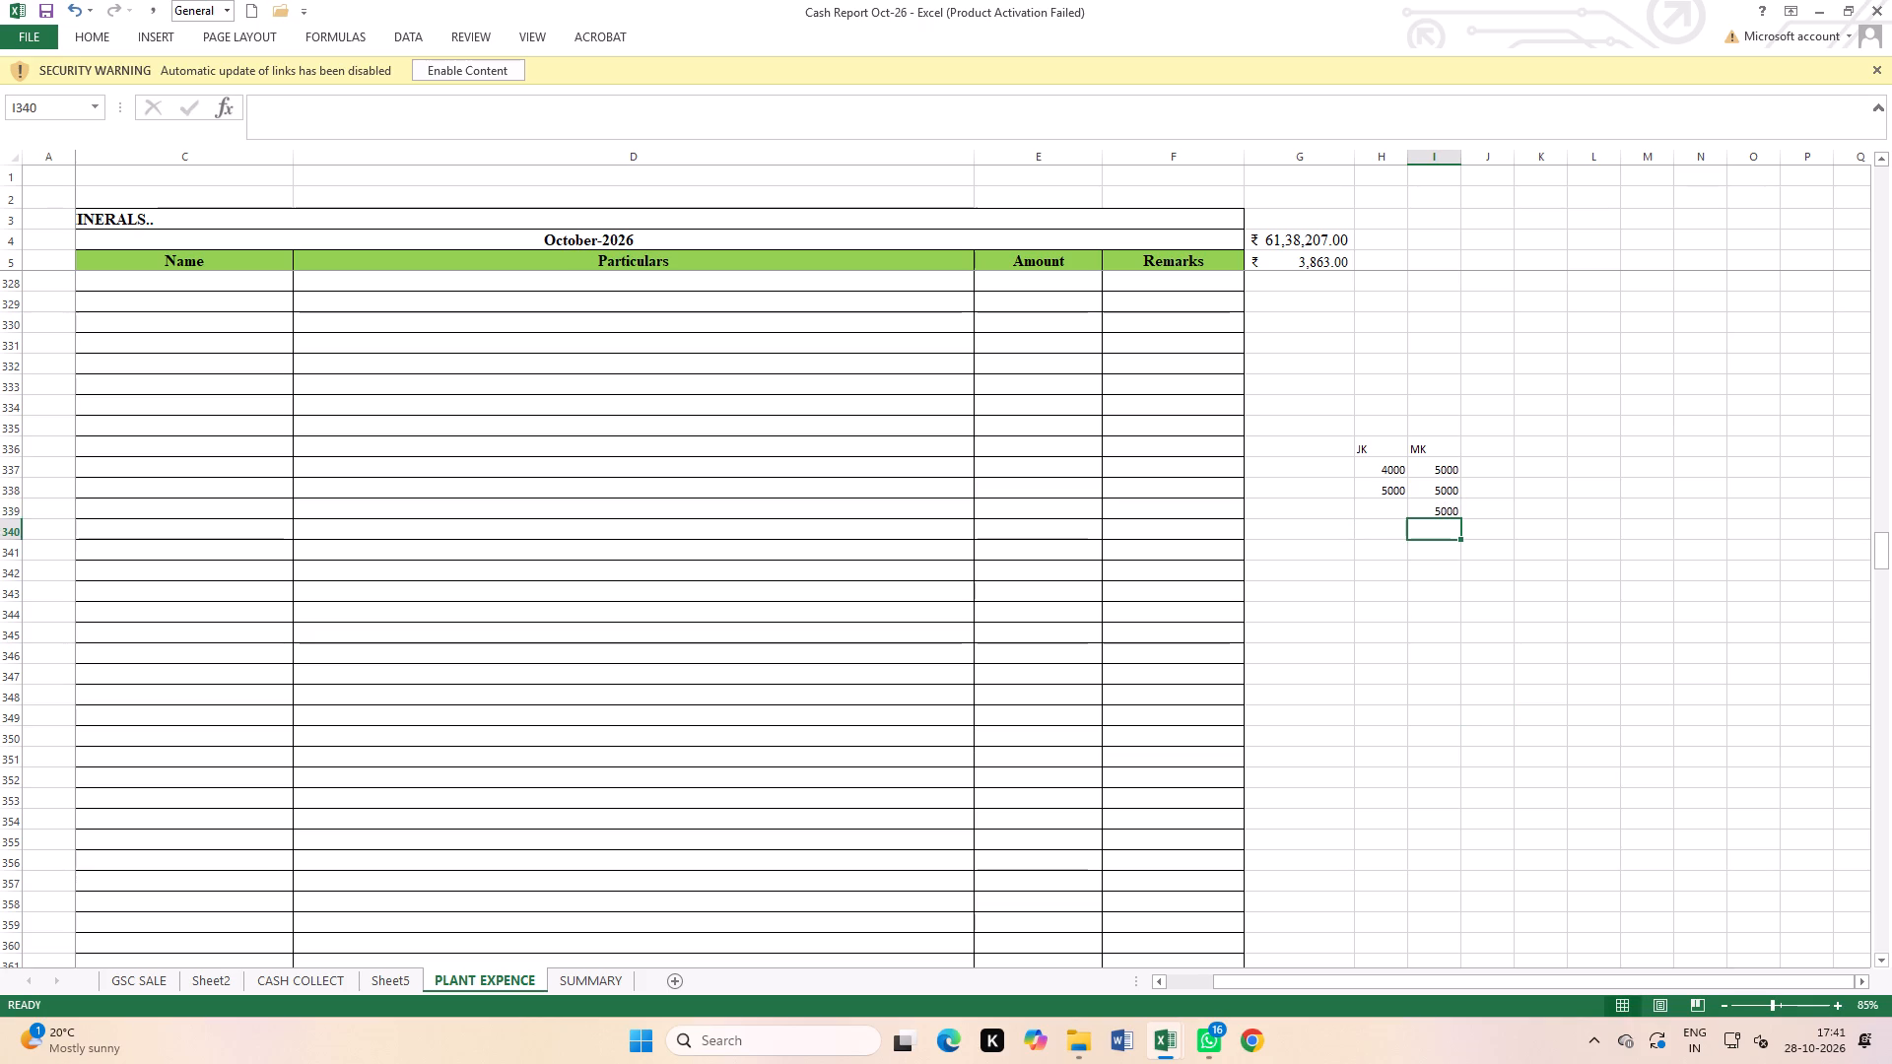
{"action": "left_click", "coordinate": [1385, 510]}
{"action": "type", "text": "3000"}
{"action": "left_click", "coordinate": [1447, 599]}
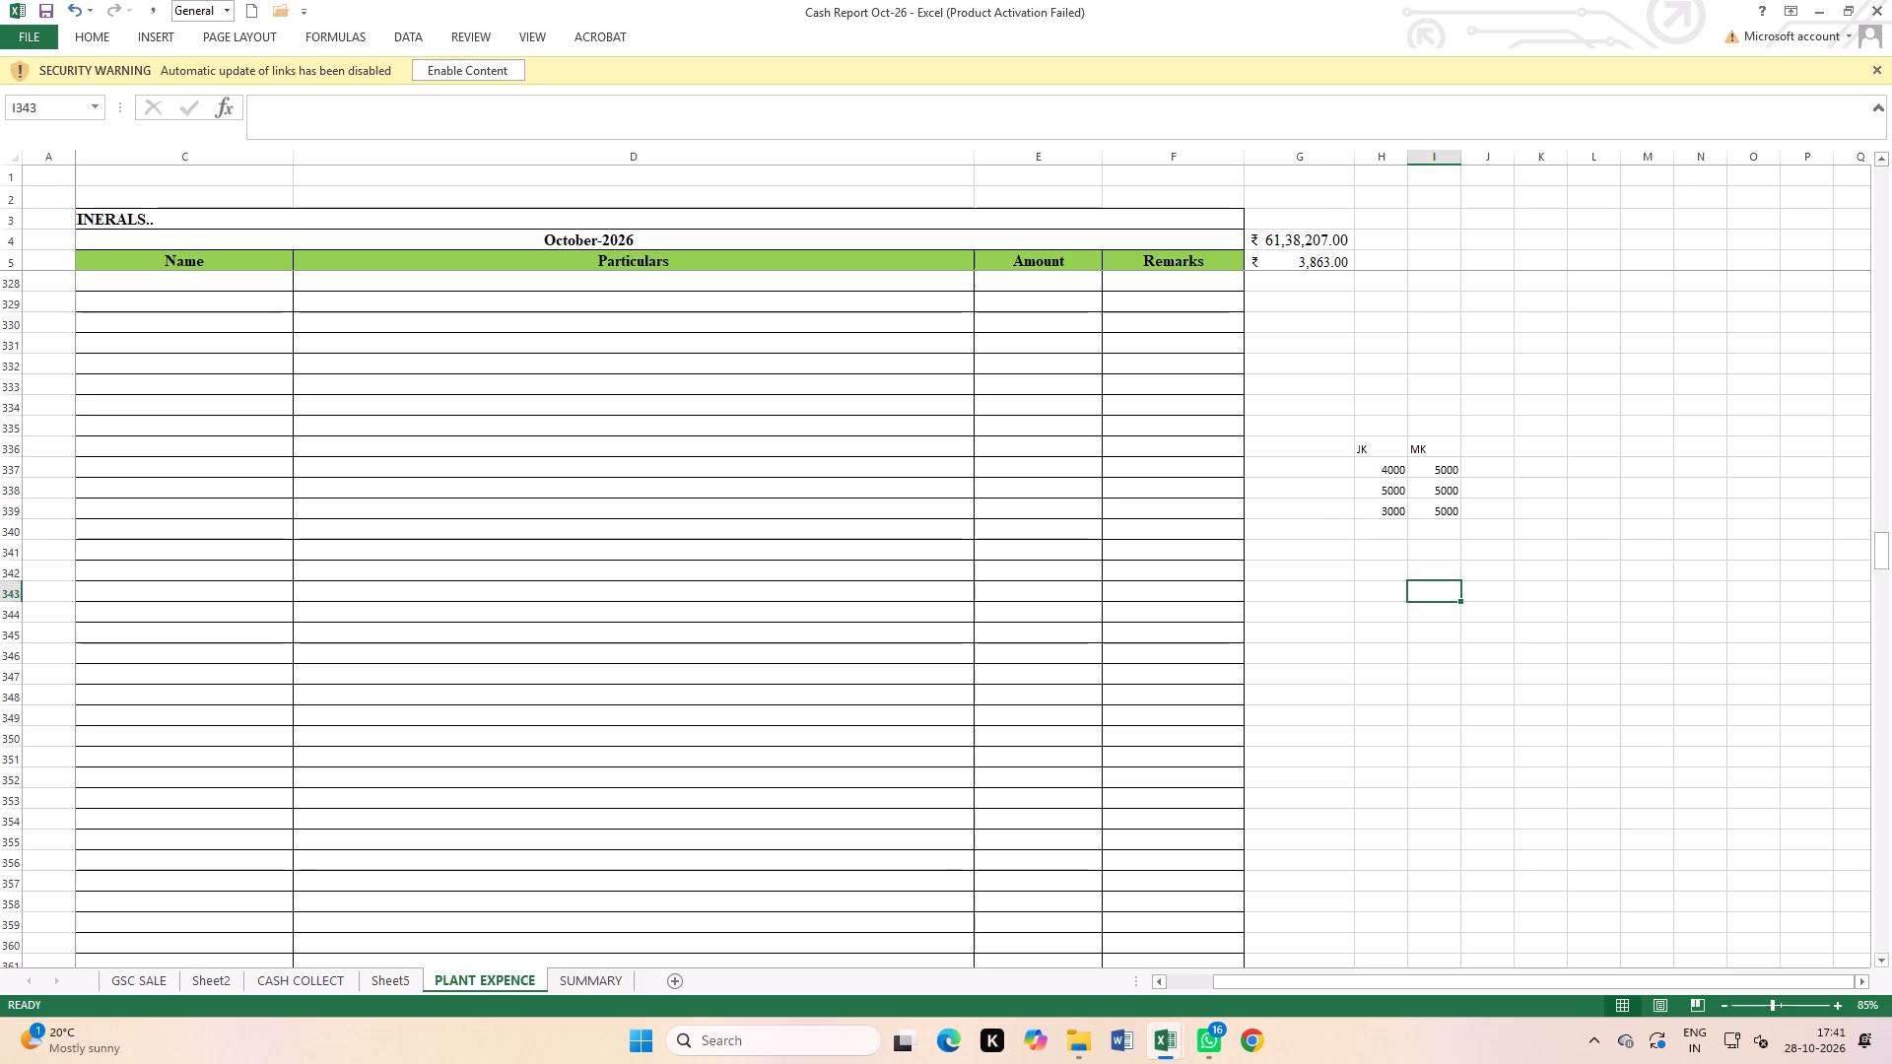
Continue the MK column in I340 to I343 with 3000, 5000, 5000 and 5000.
{"action": "left_click", "coordinate": [1425, 522]}
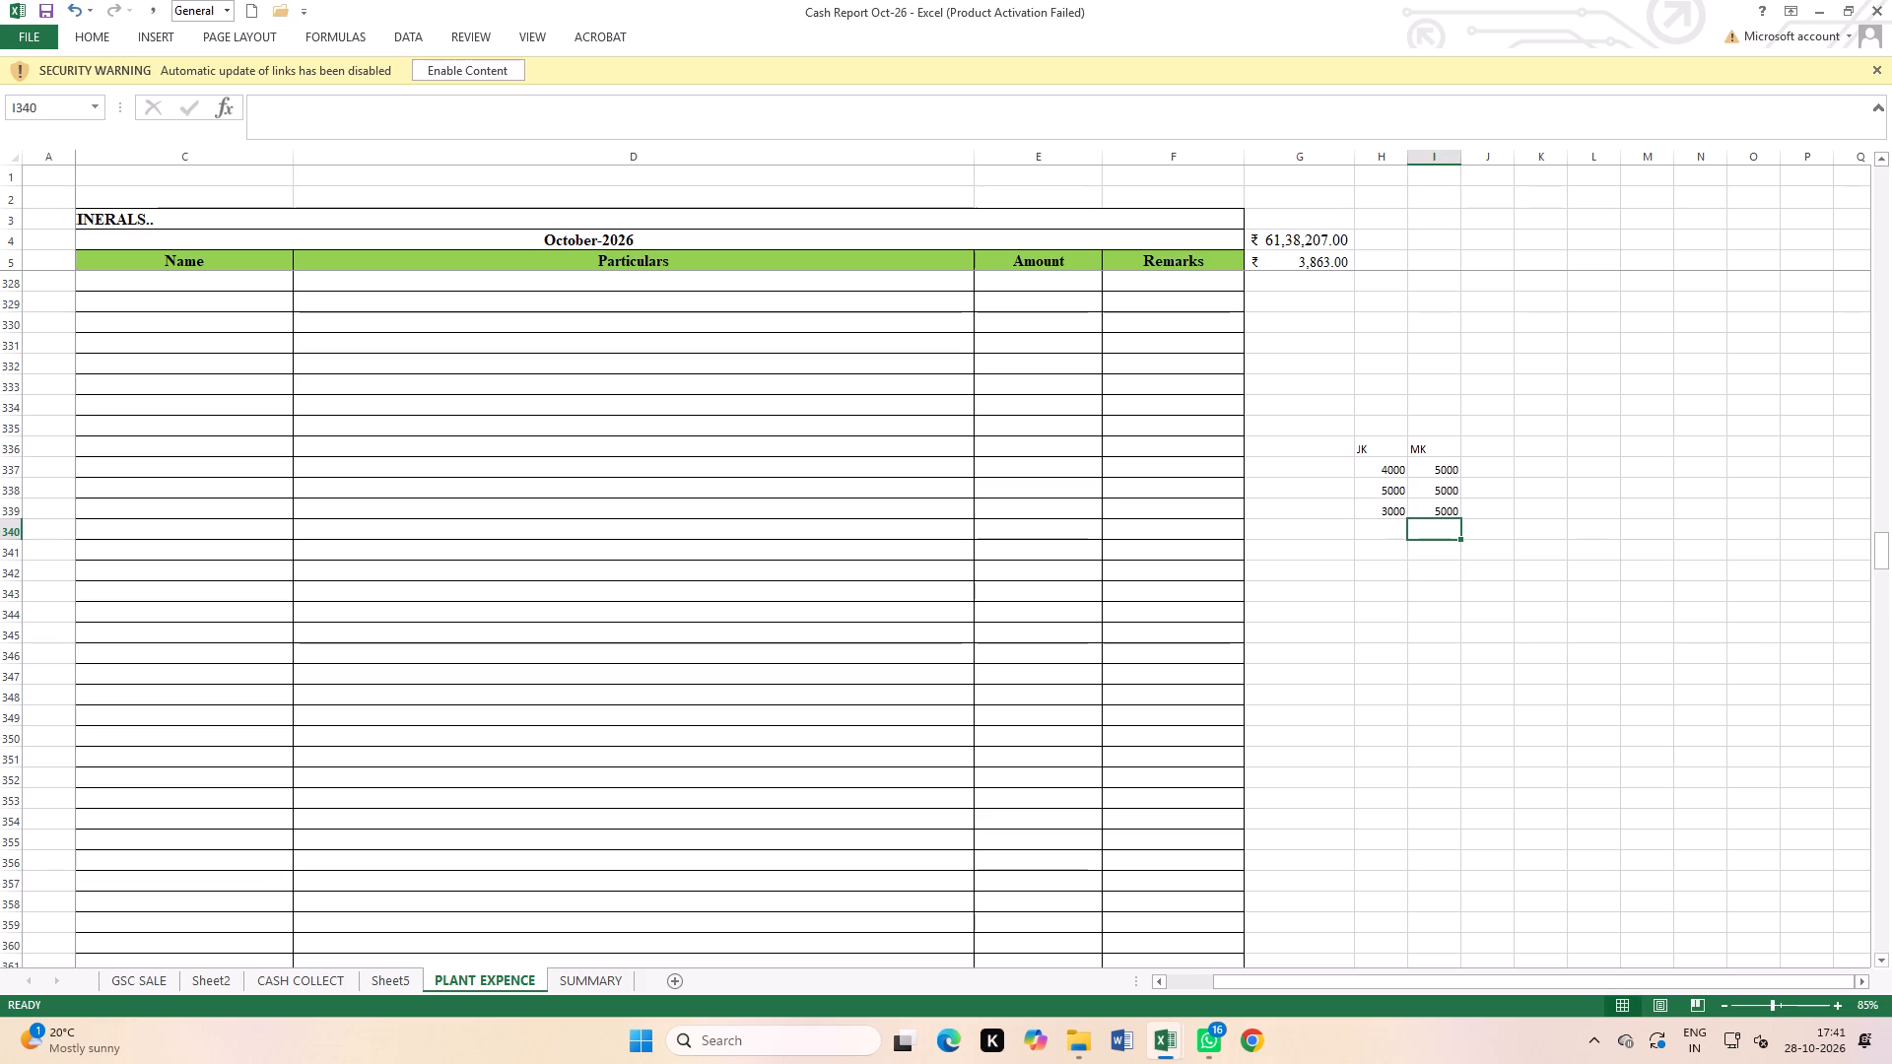
{"action": "type", "text": "300"}
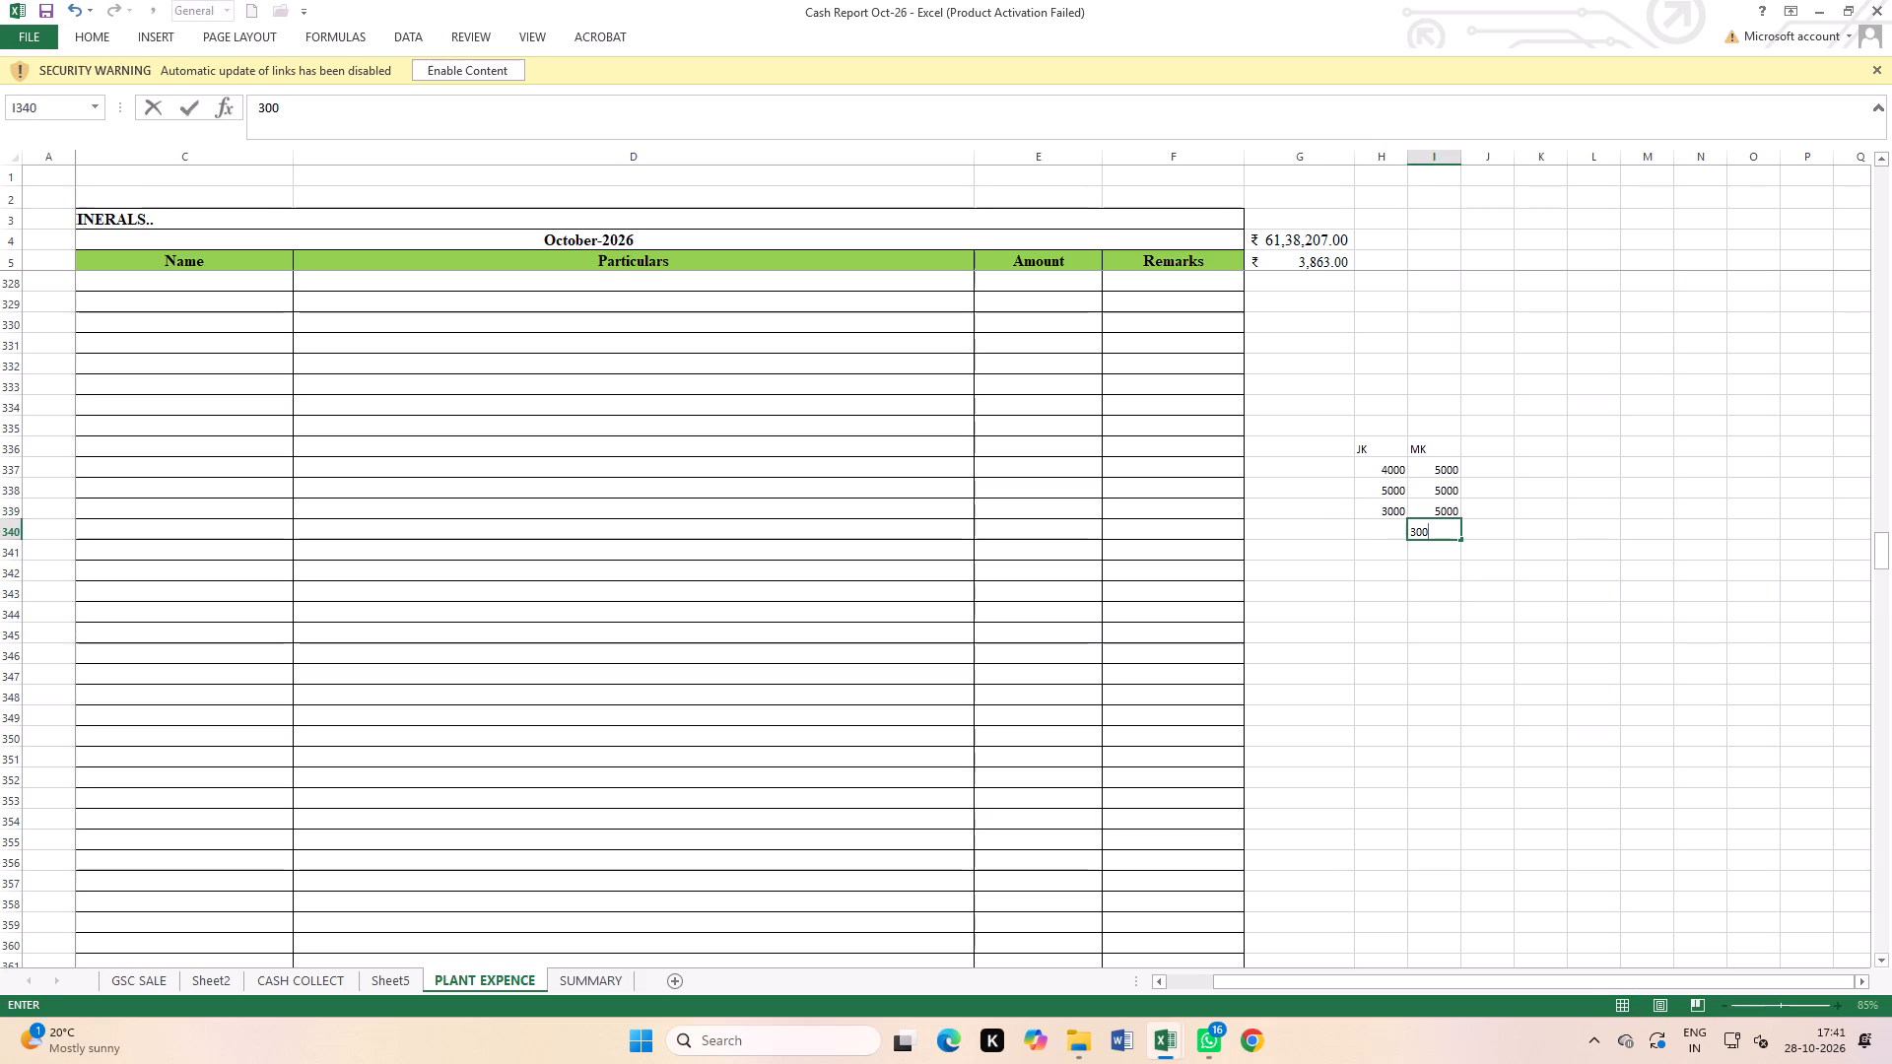
{"action": "key", "text": "0"}
{"action": "left_click", "coordinate": [1524, 758]}
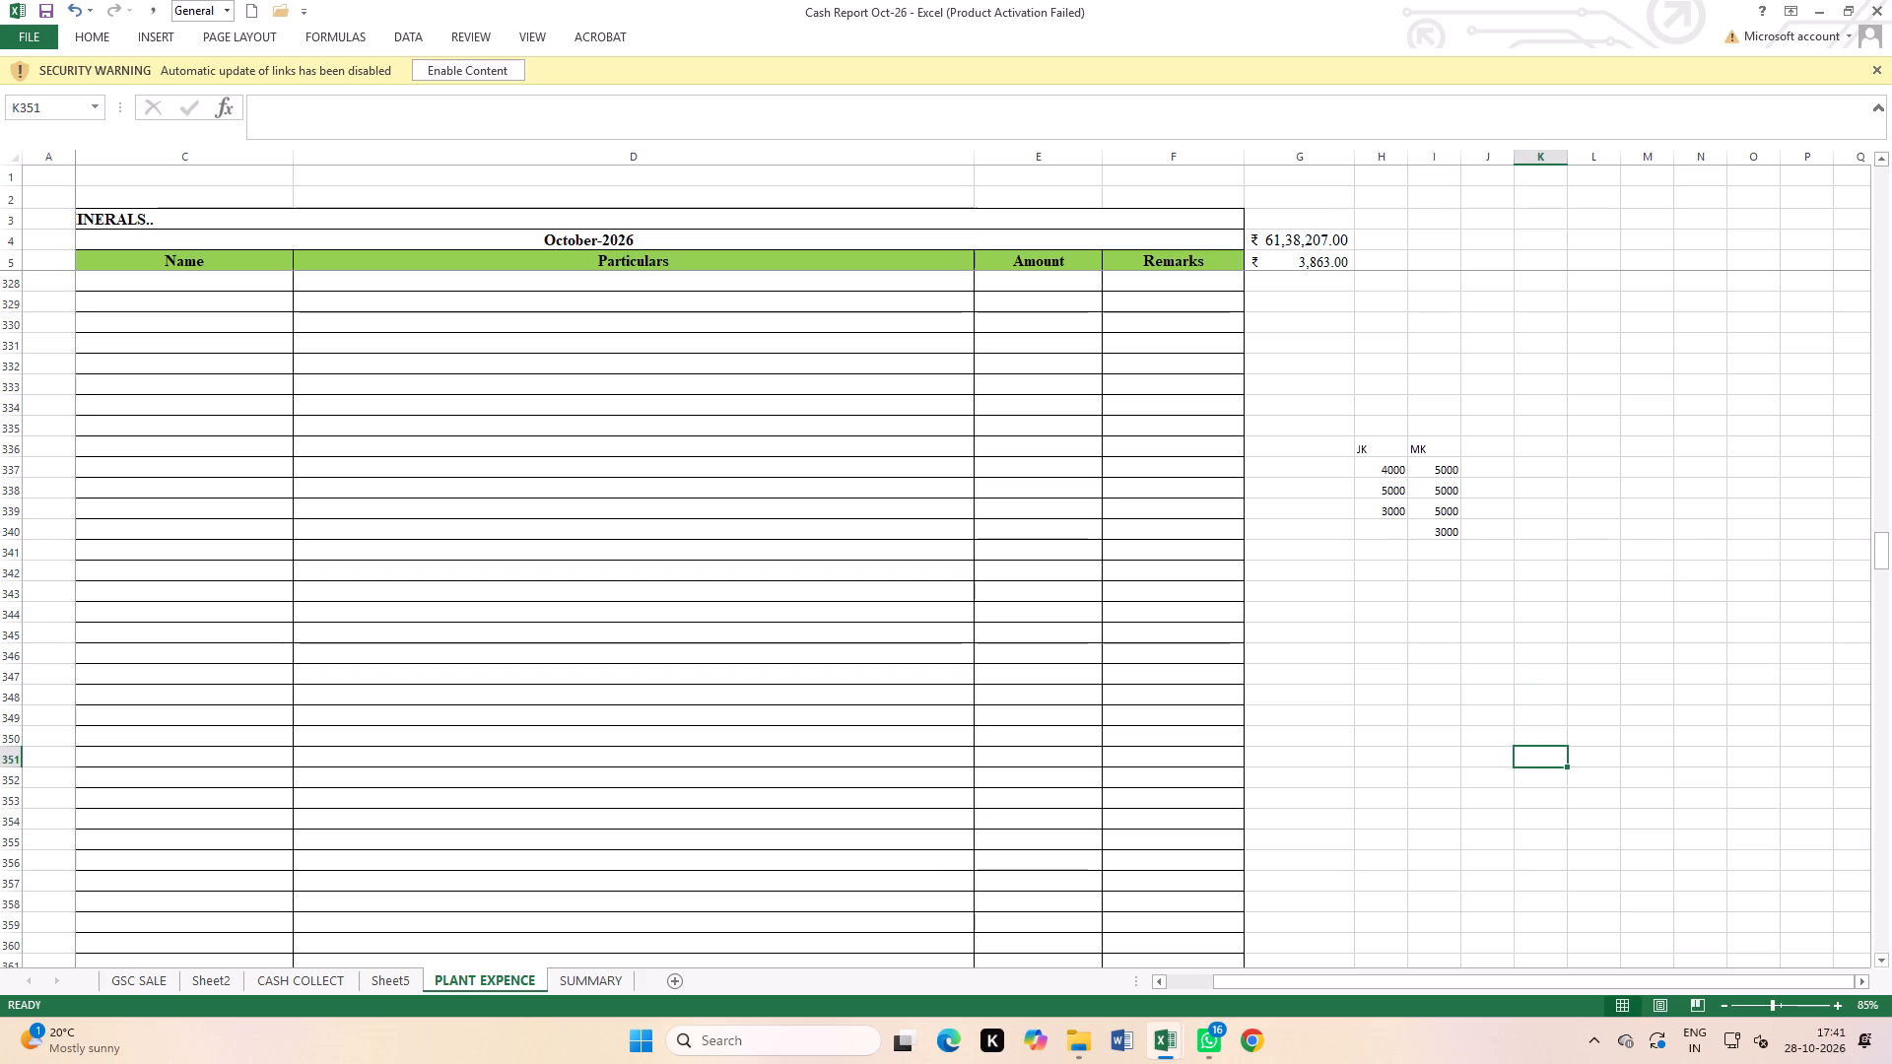
{"action": "left_click", "coordinate": [1396, 529]}
{"action": "left_click", "coordinate": [1422, 547]}
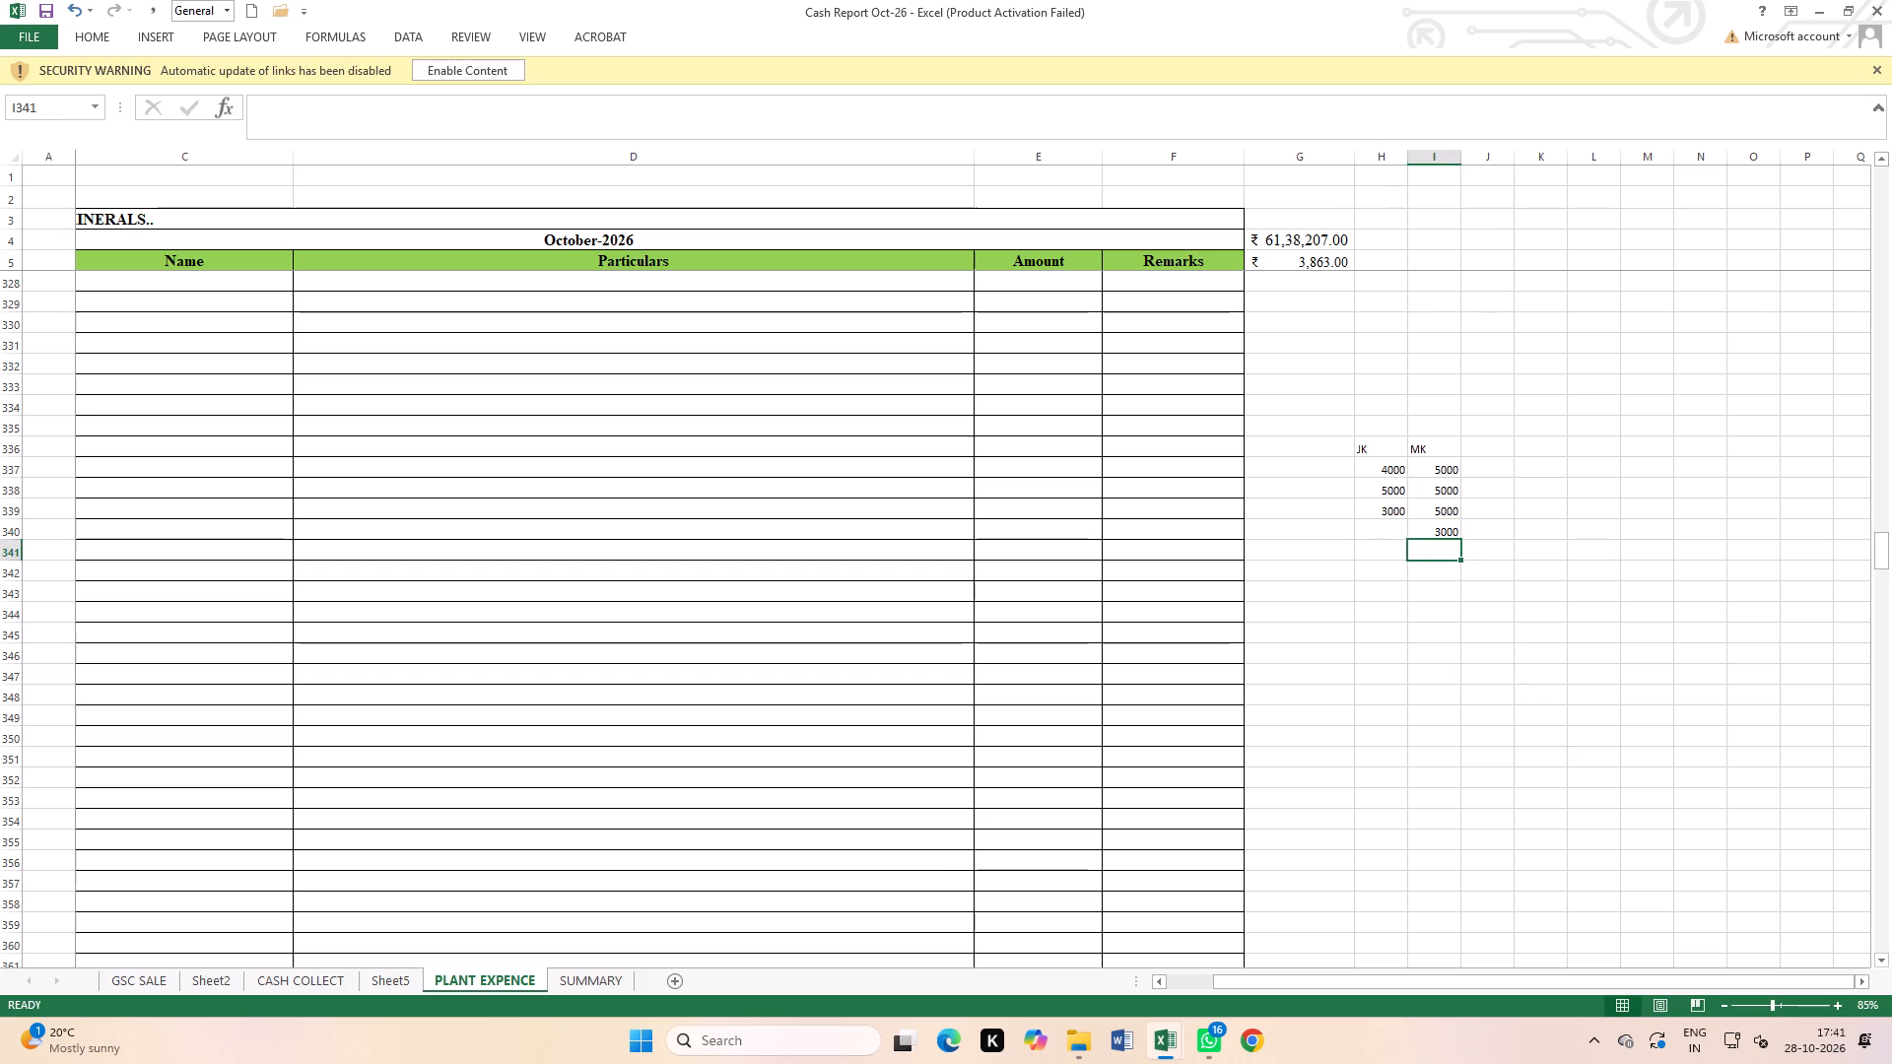
{"action": "type", "text": "5000"}
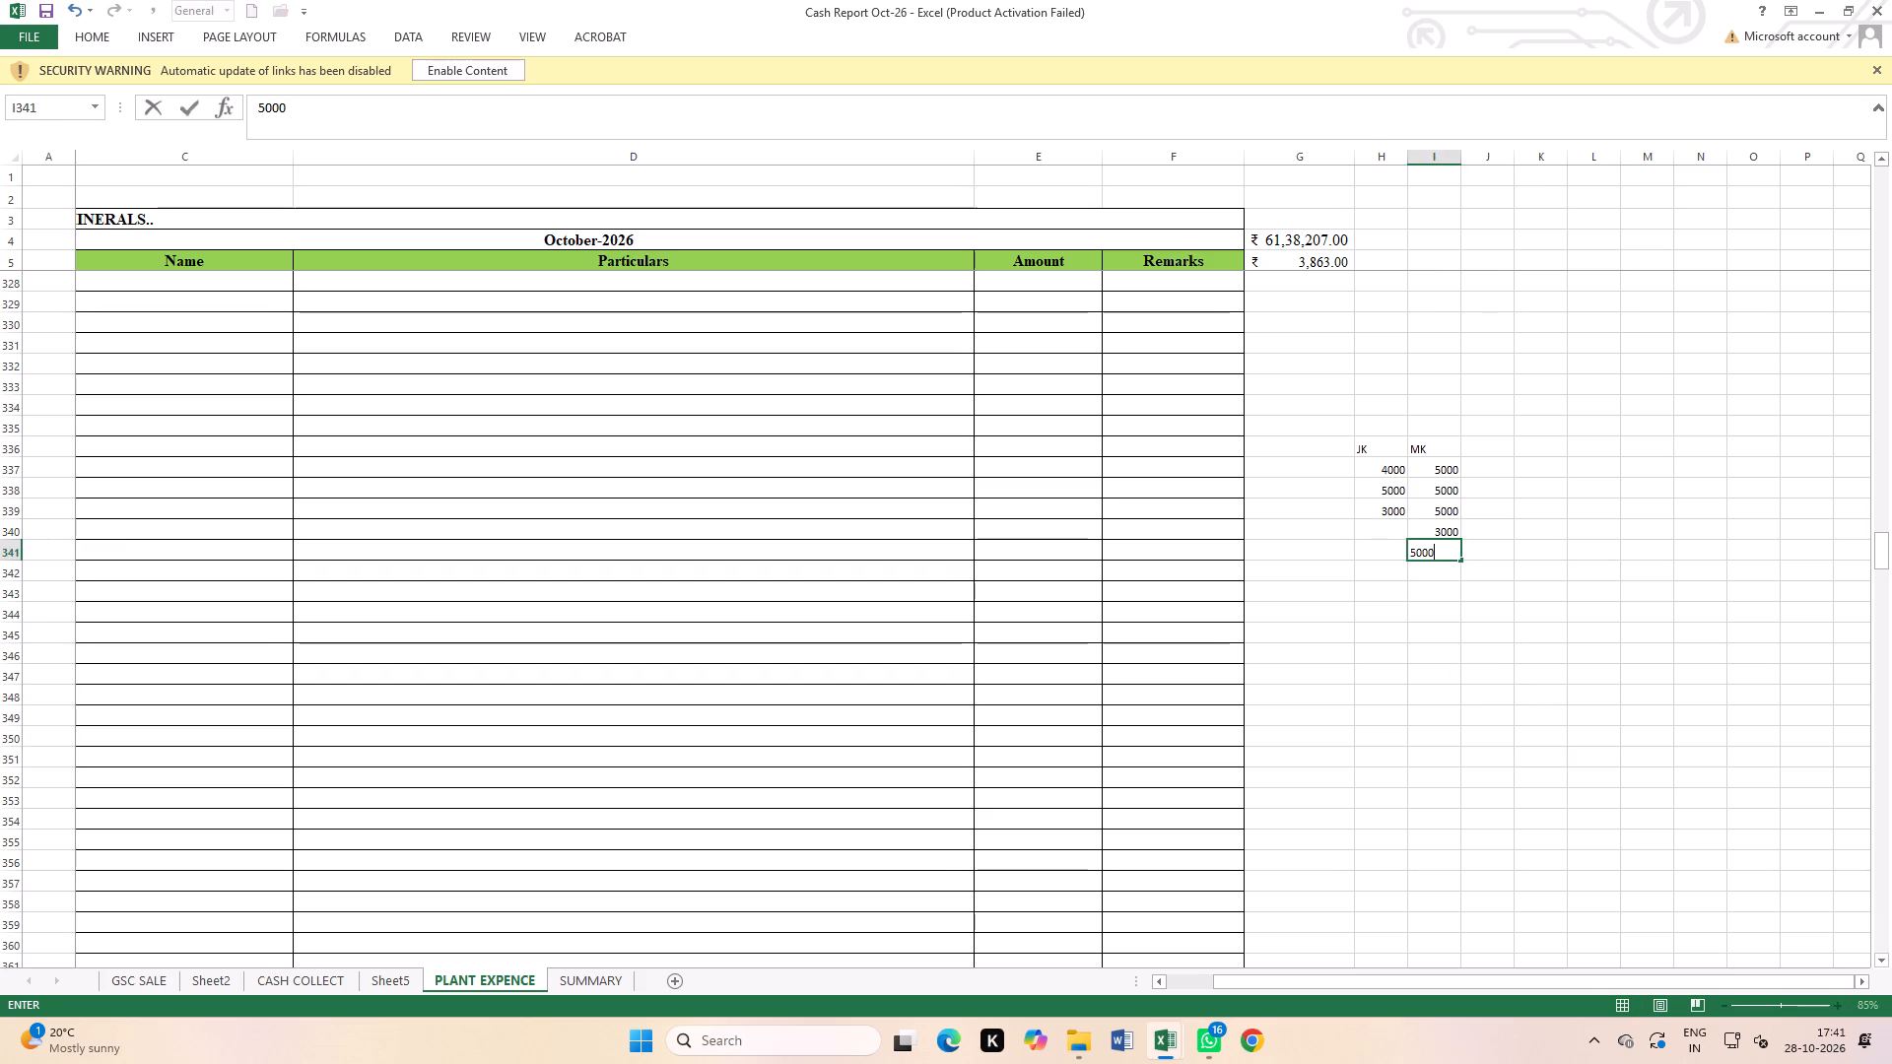
{"action": "left_click", "coordinate": [1439, 653]}
{"action": "left_click", "coordinate": [1445, 566]}
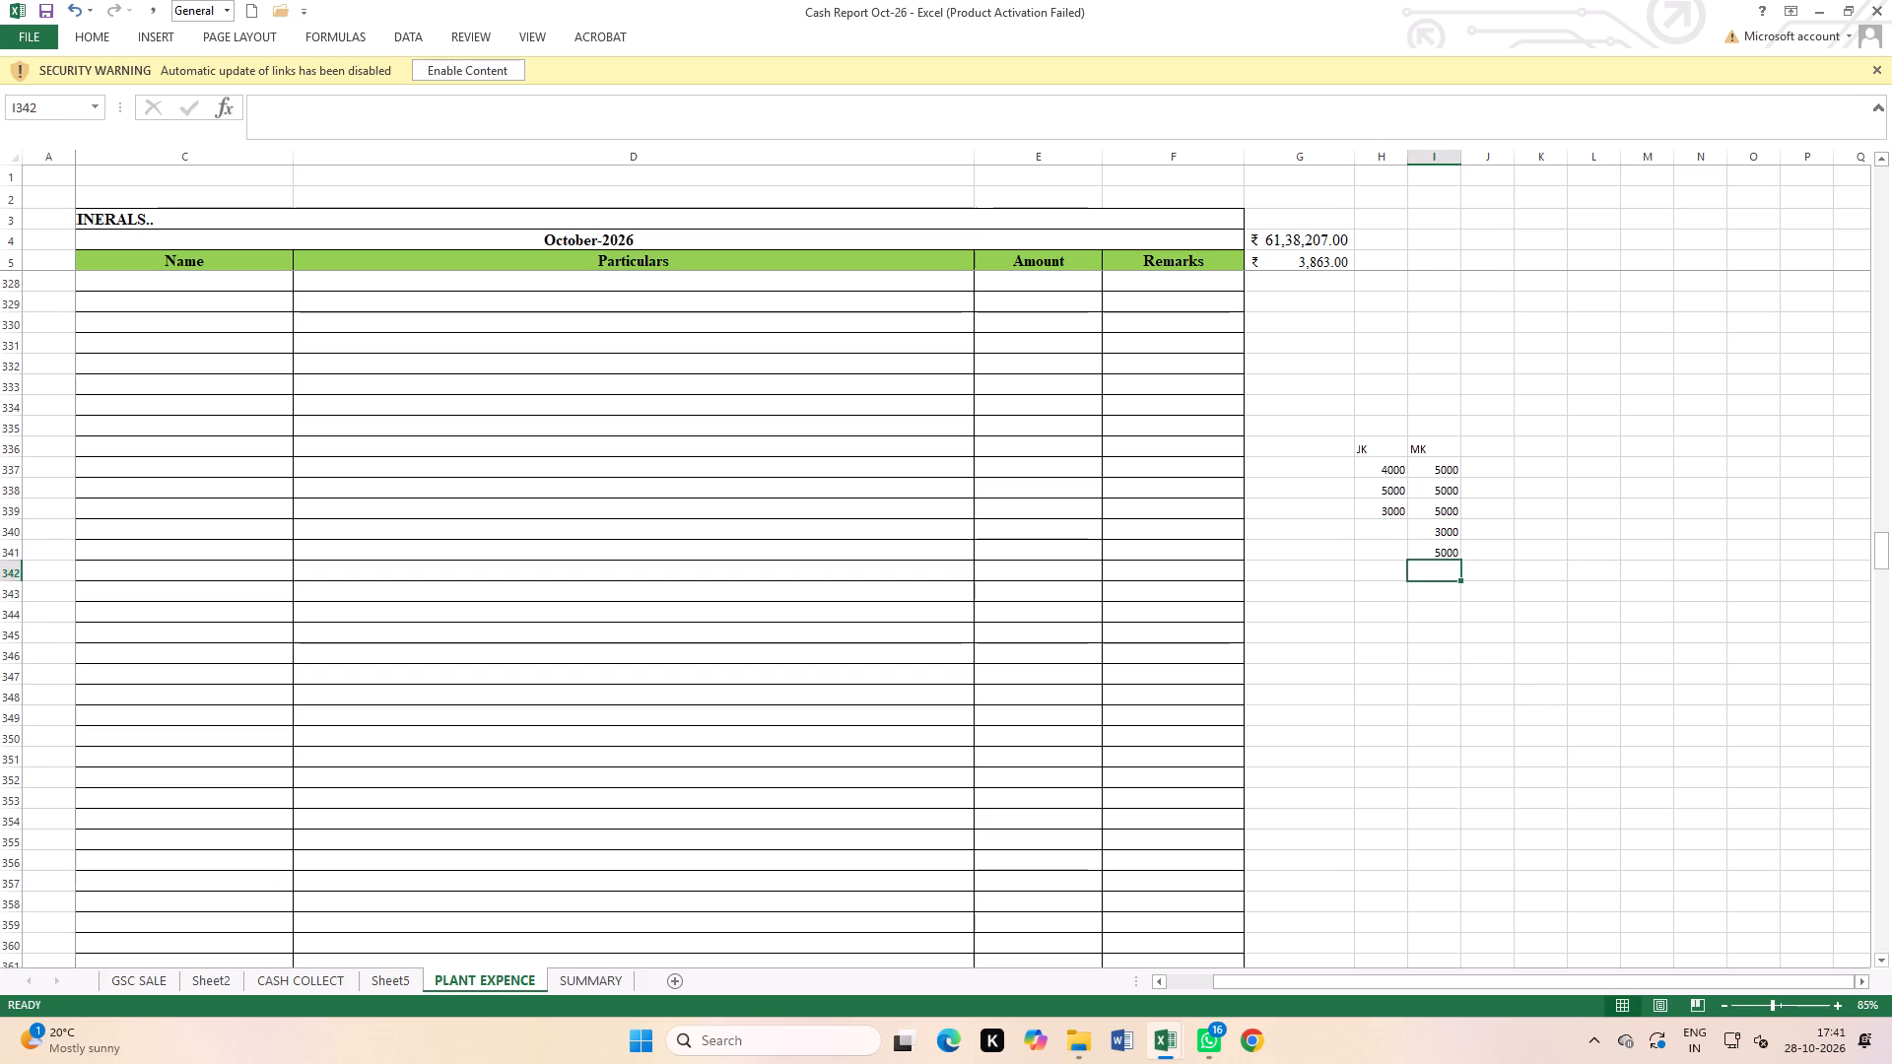
{"action": "type", "text": "5000"}
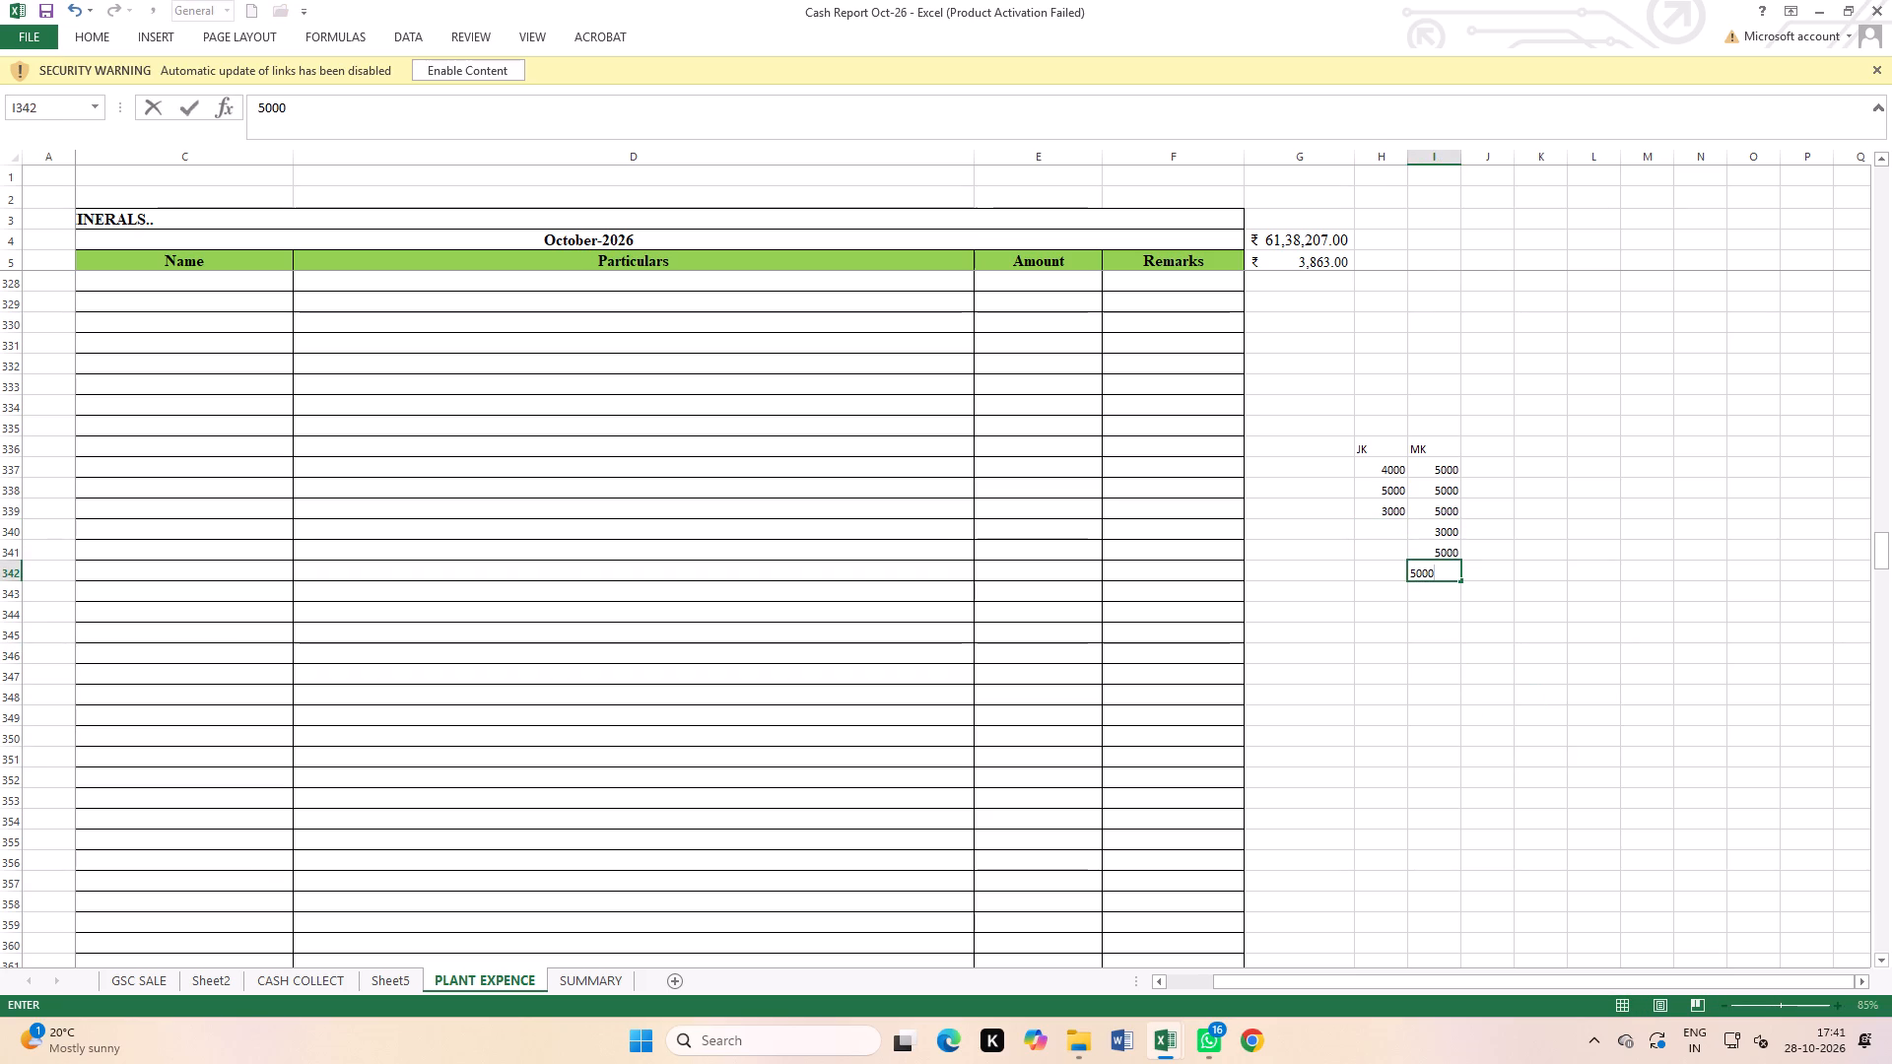
{"action": "left_click", "coordinate": [1453, 667]}
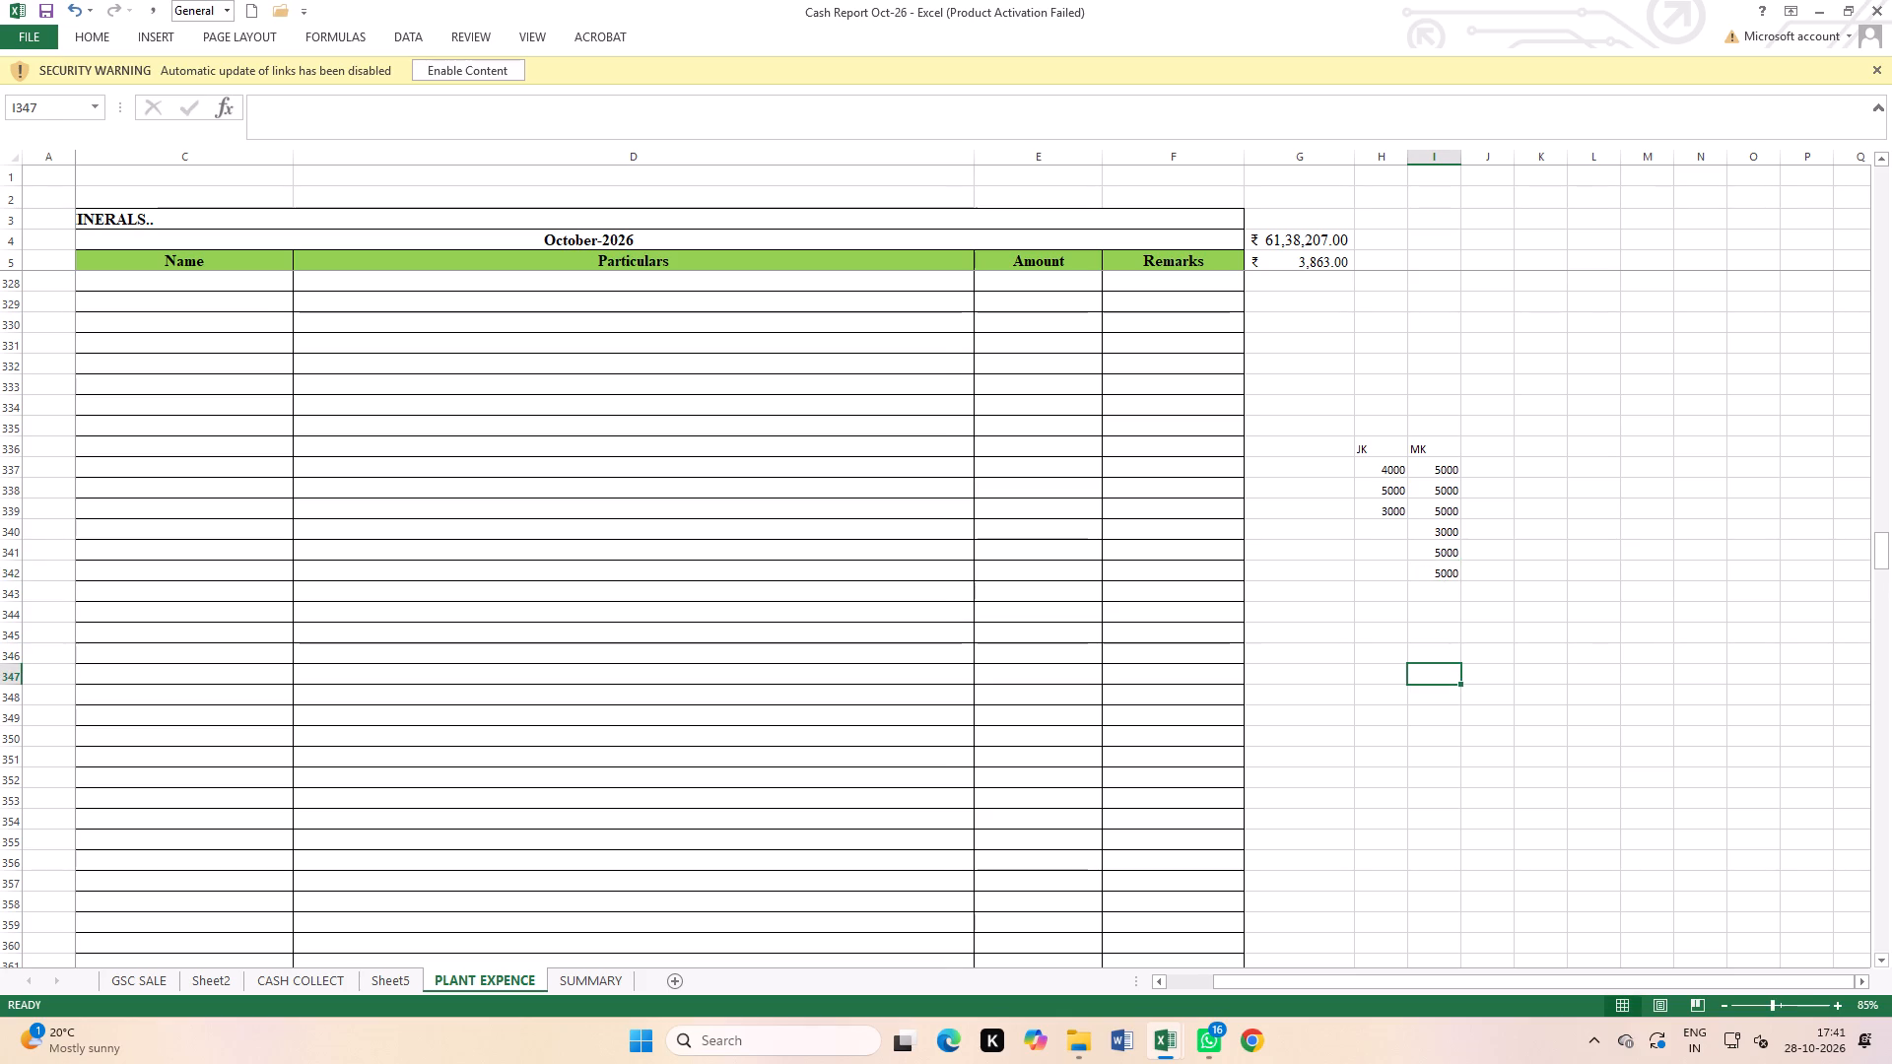
{"action": "left_click", "coordinate": [1446, 590]}
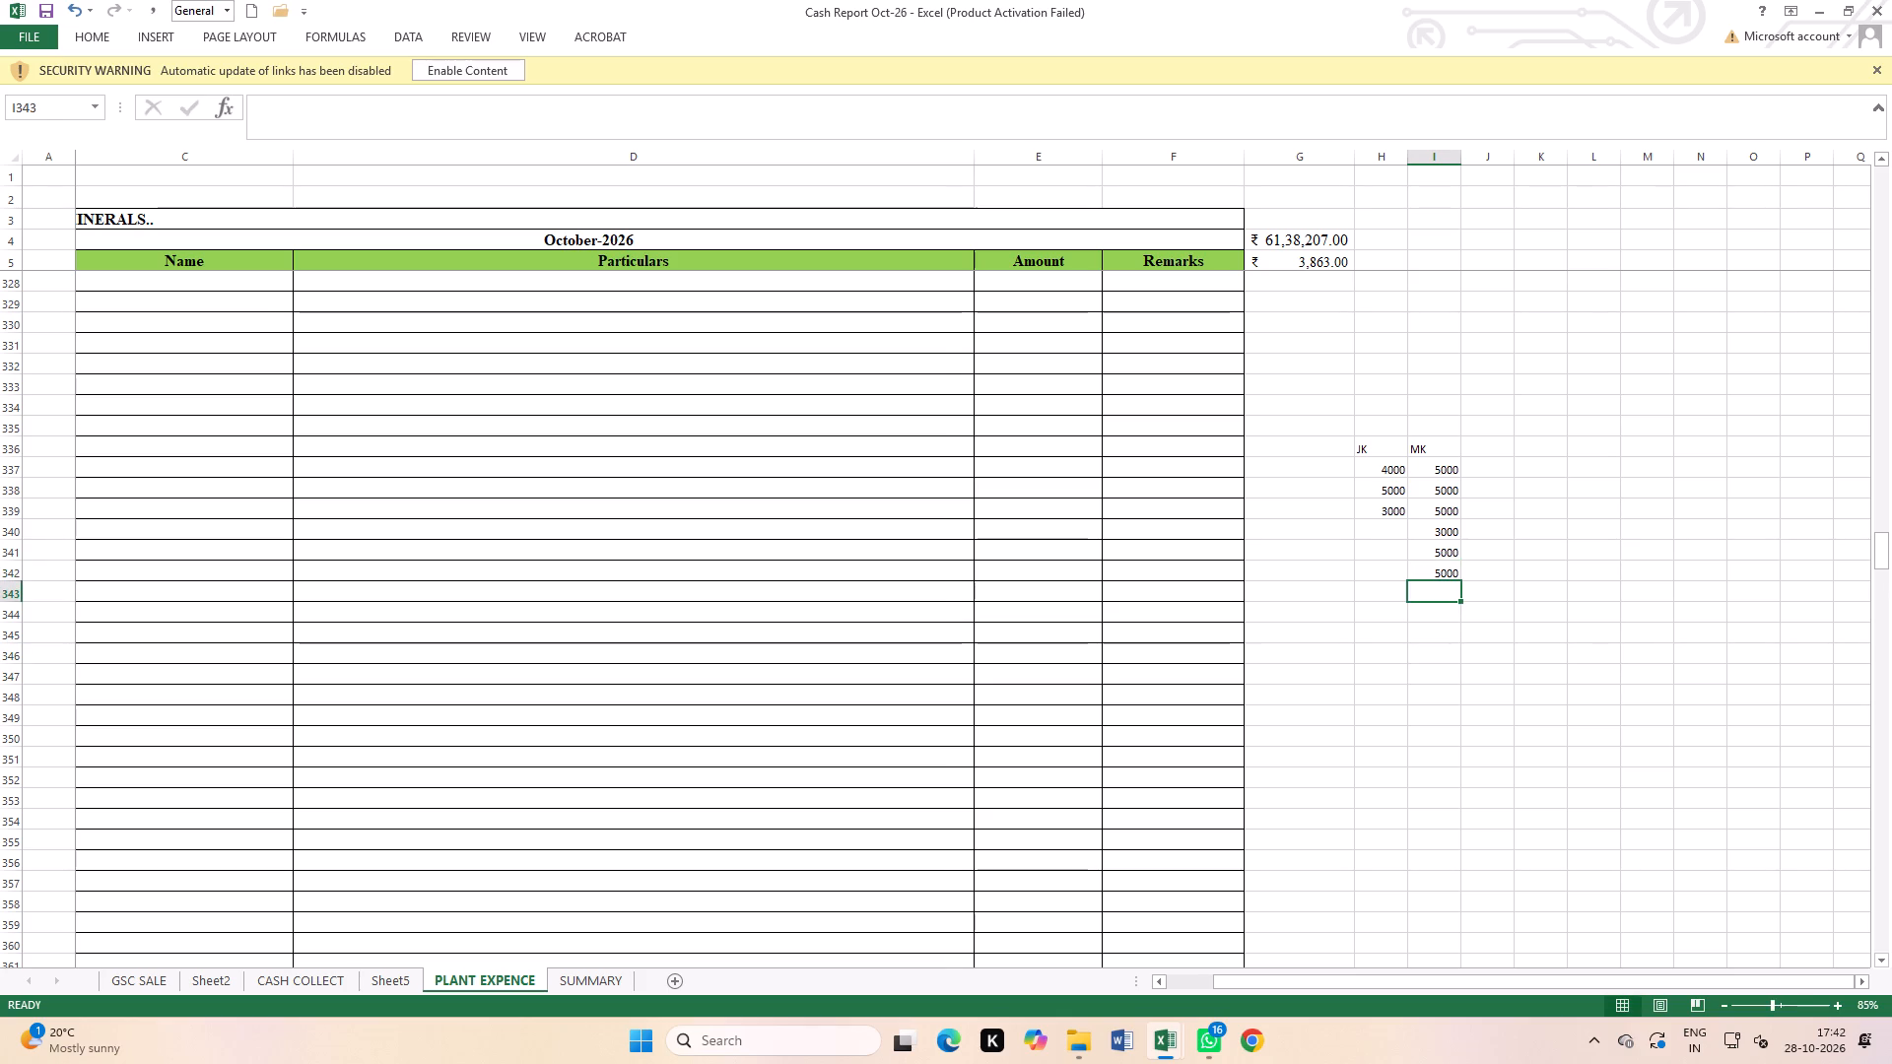
{"action": "type", "text": "5000"}
{"action": "key", "text": "Return"}
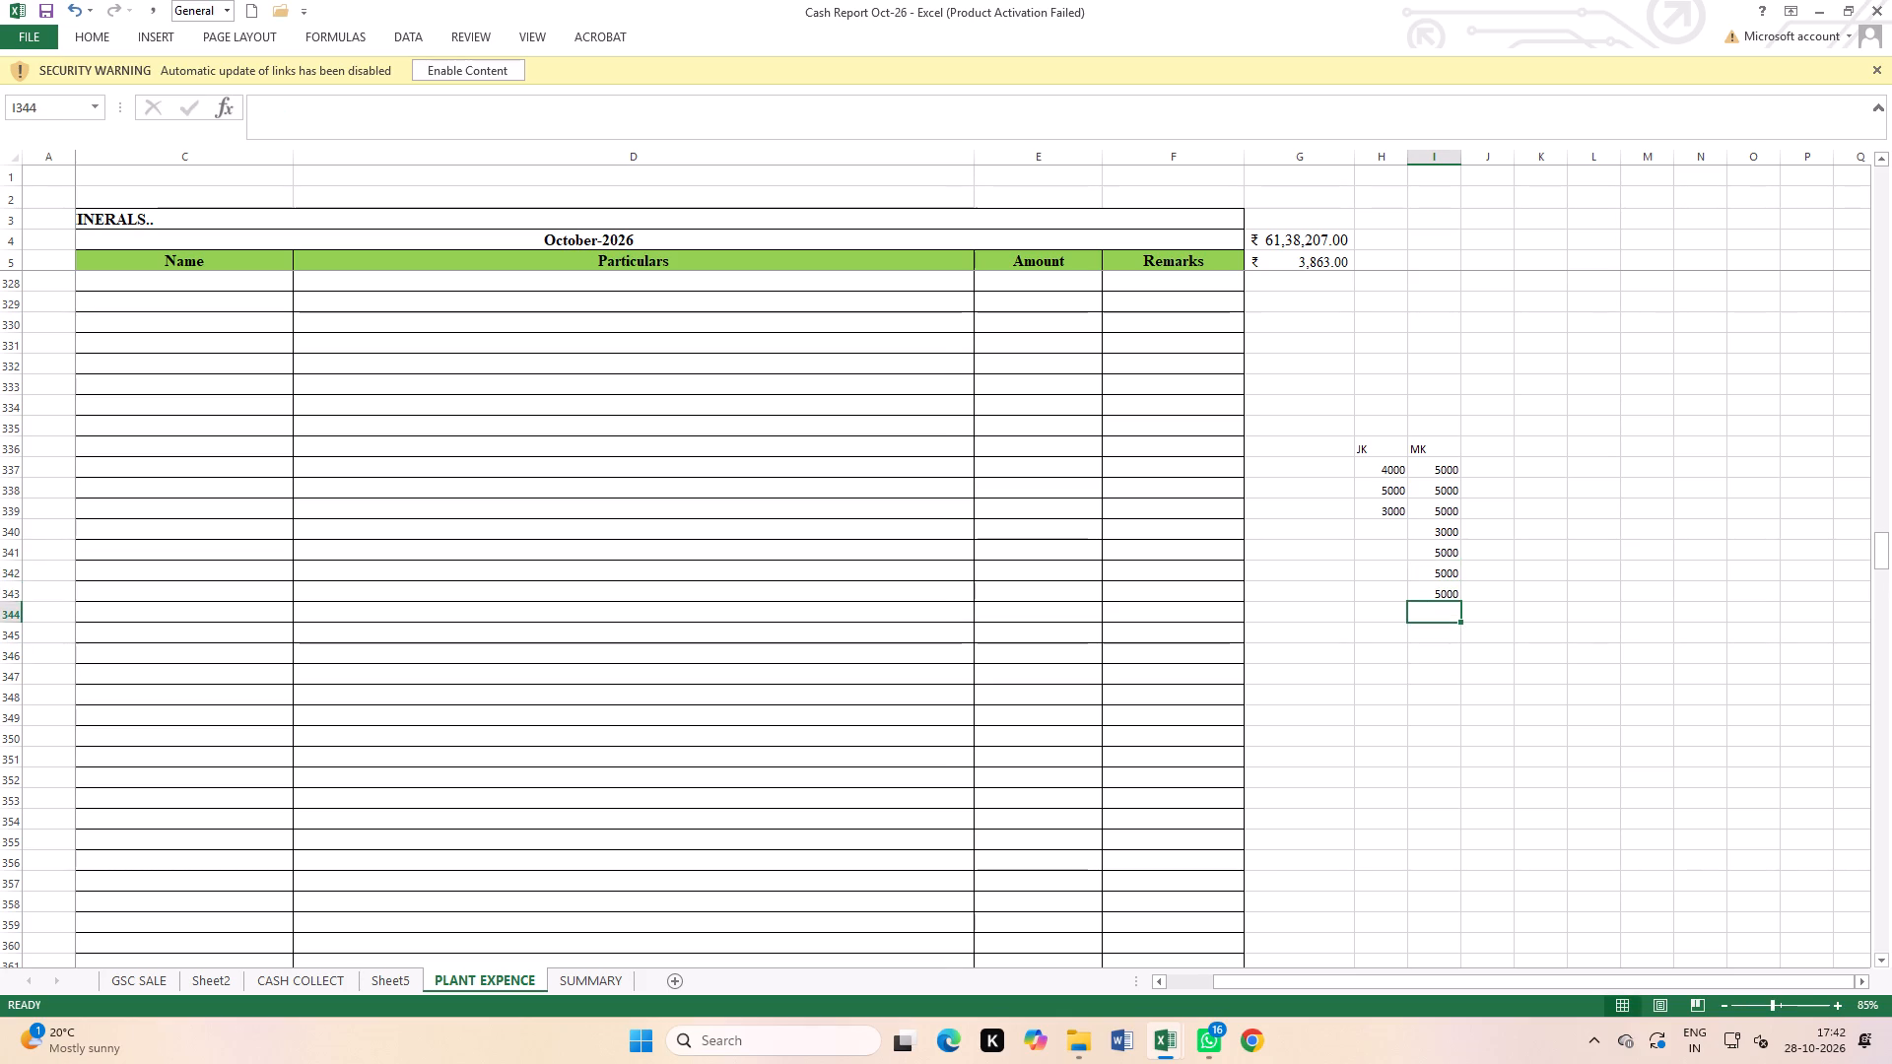
Continue the JK column in H340 to H342 with 5000, 5000 and 3000.
{"action": "left_click", "coordinate": [1385, 536]}
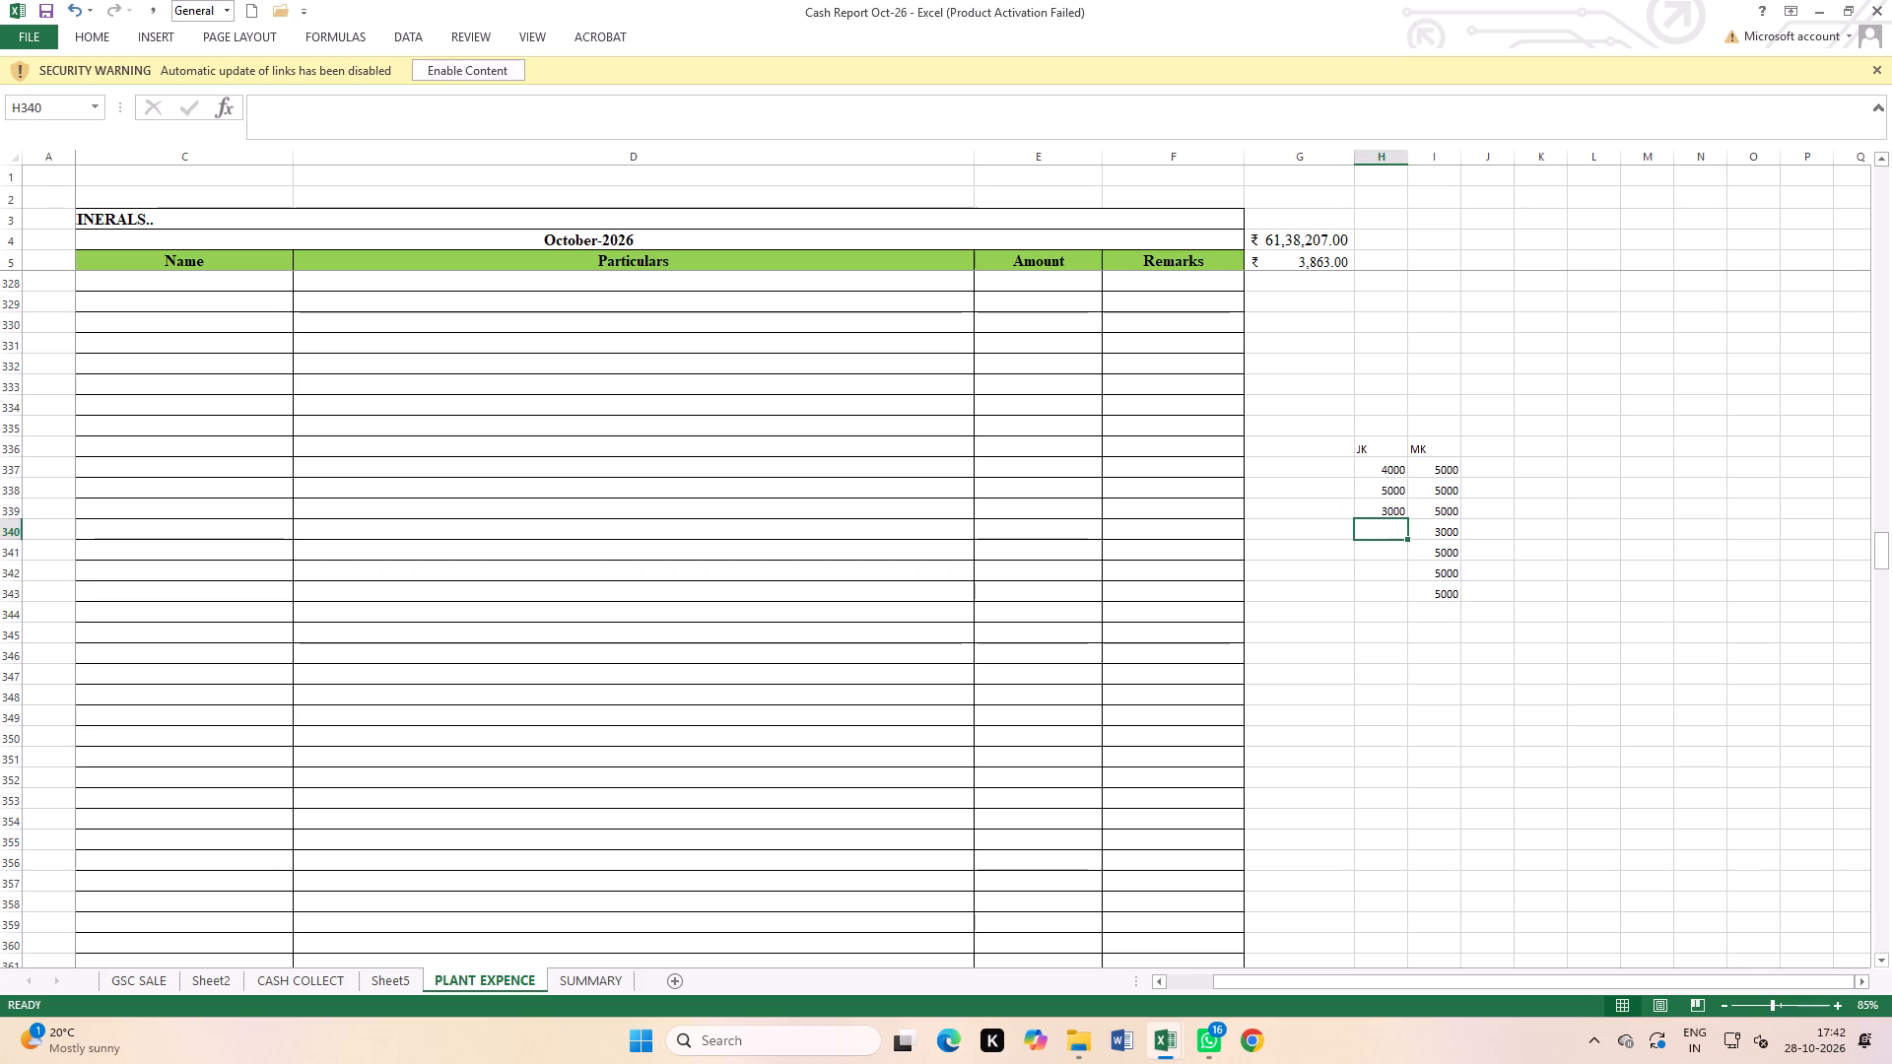
{"action": "type", "text": "5000"}
{"action": "key", "text": "Return"}
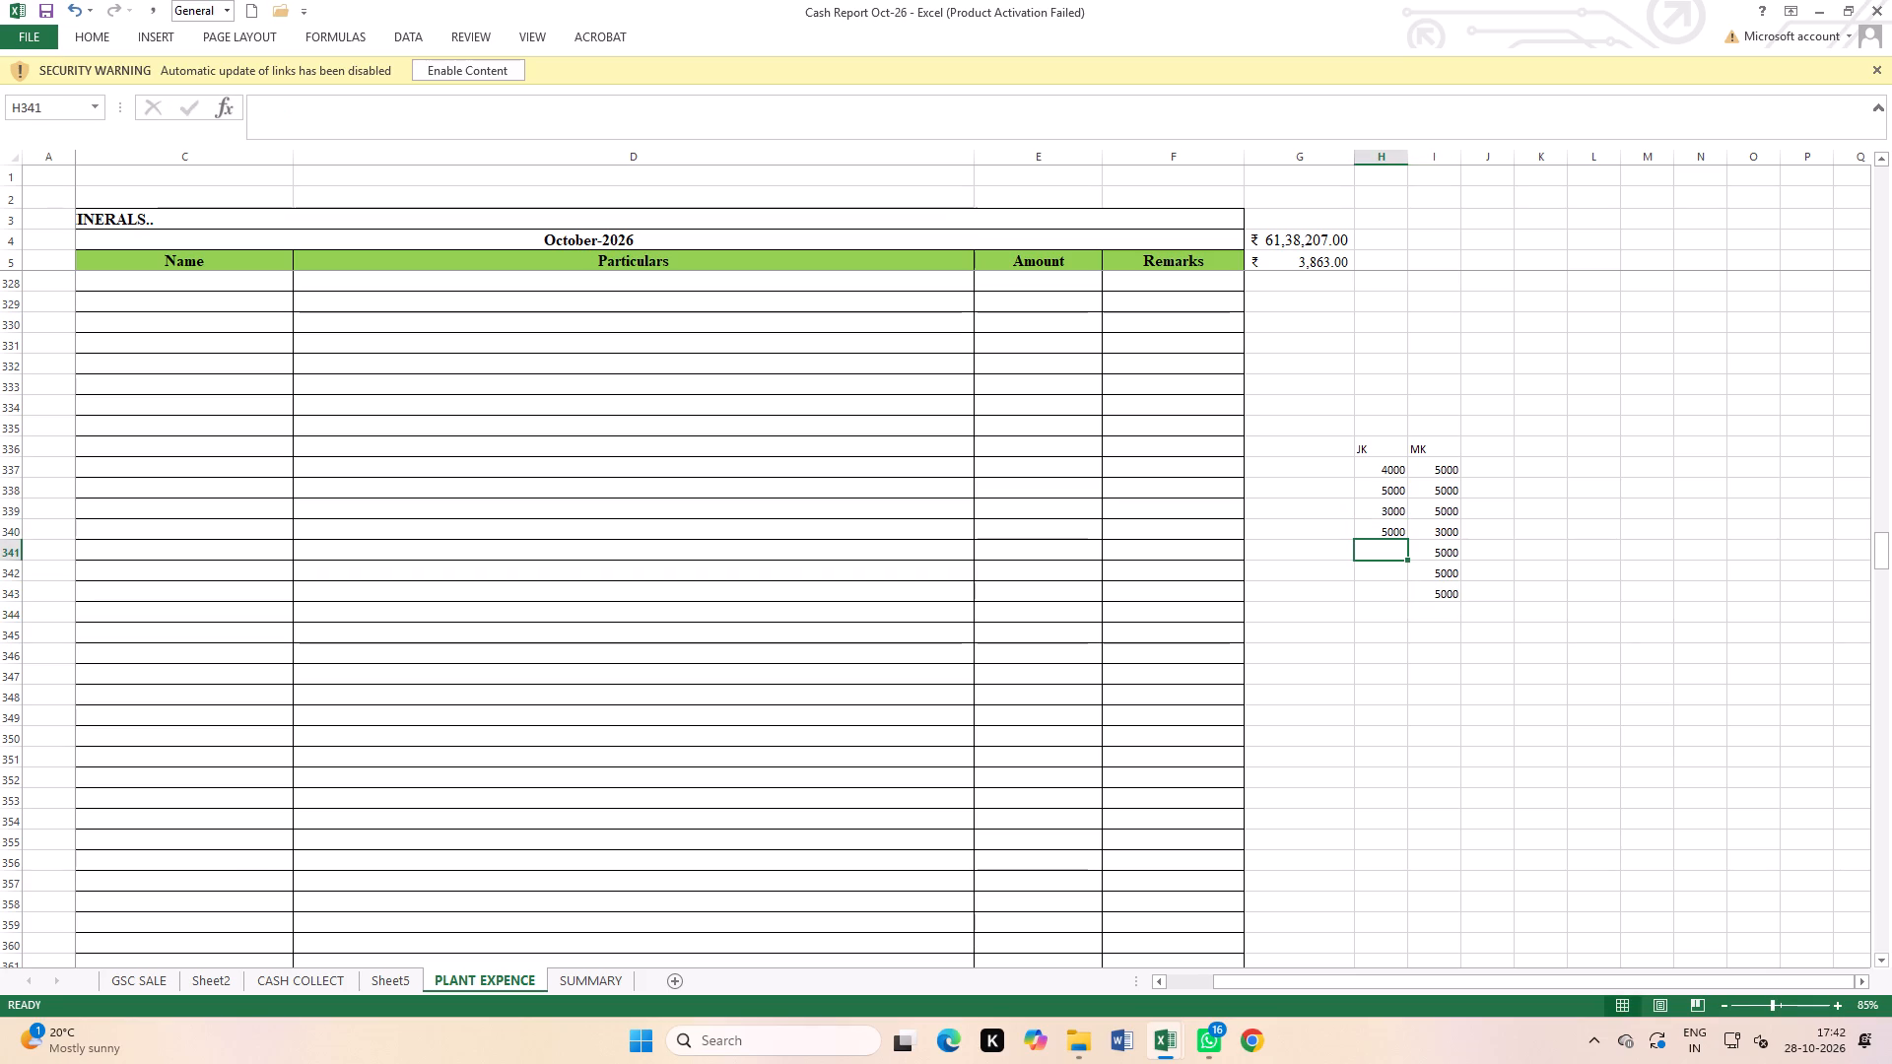
{"action": "type", "text": "5000"}
{"action": "key", "text": "Return"}
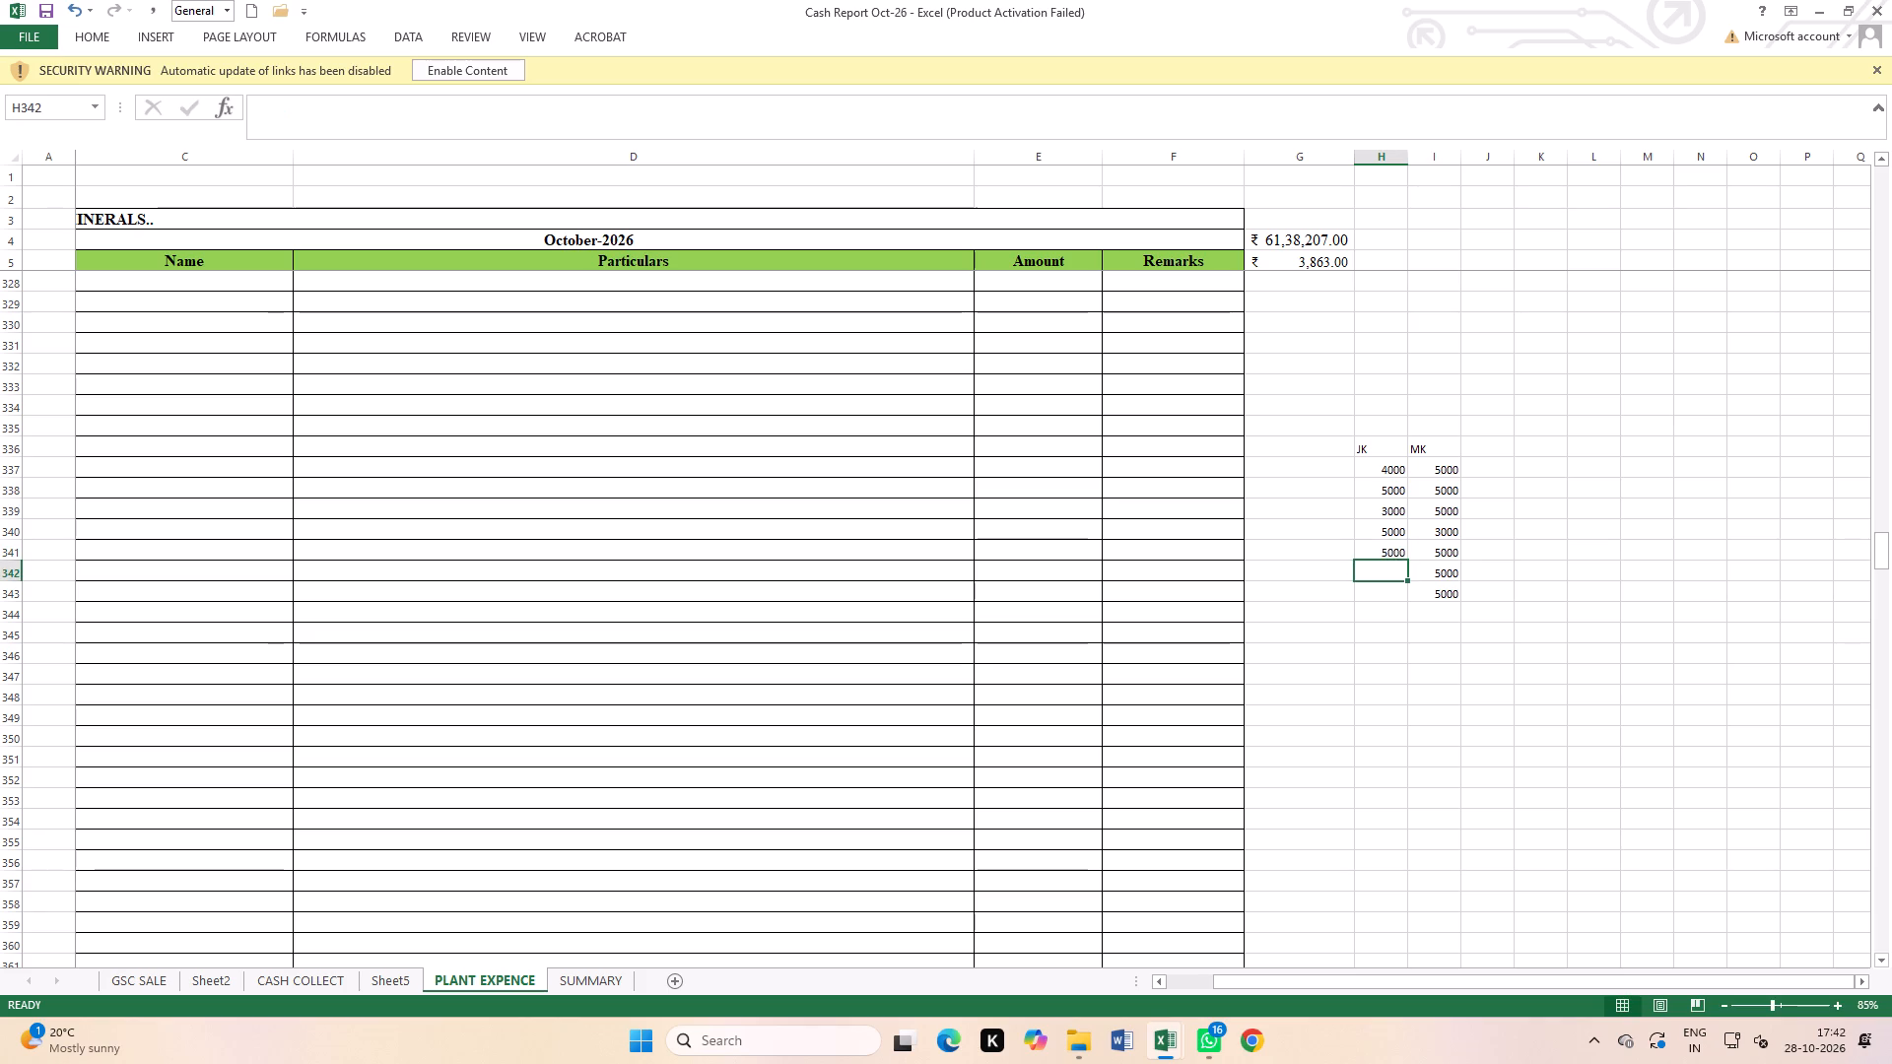
{"action": "type", "text": "3000"}
{"action": "key", "text": "Return"}
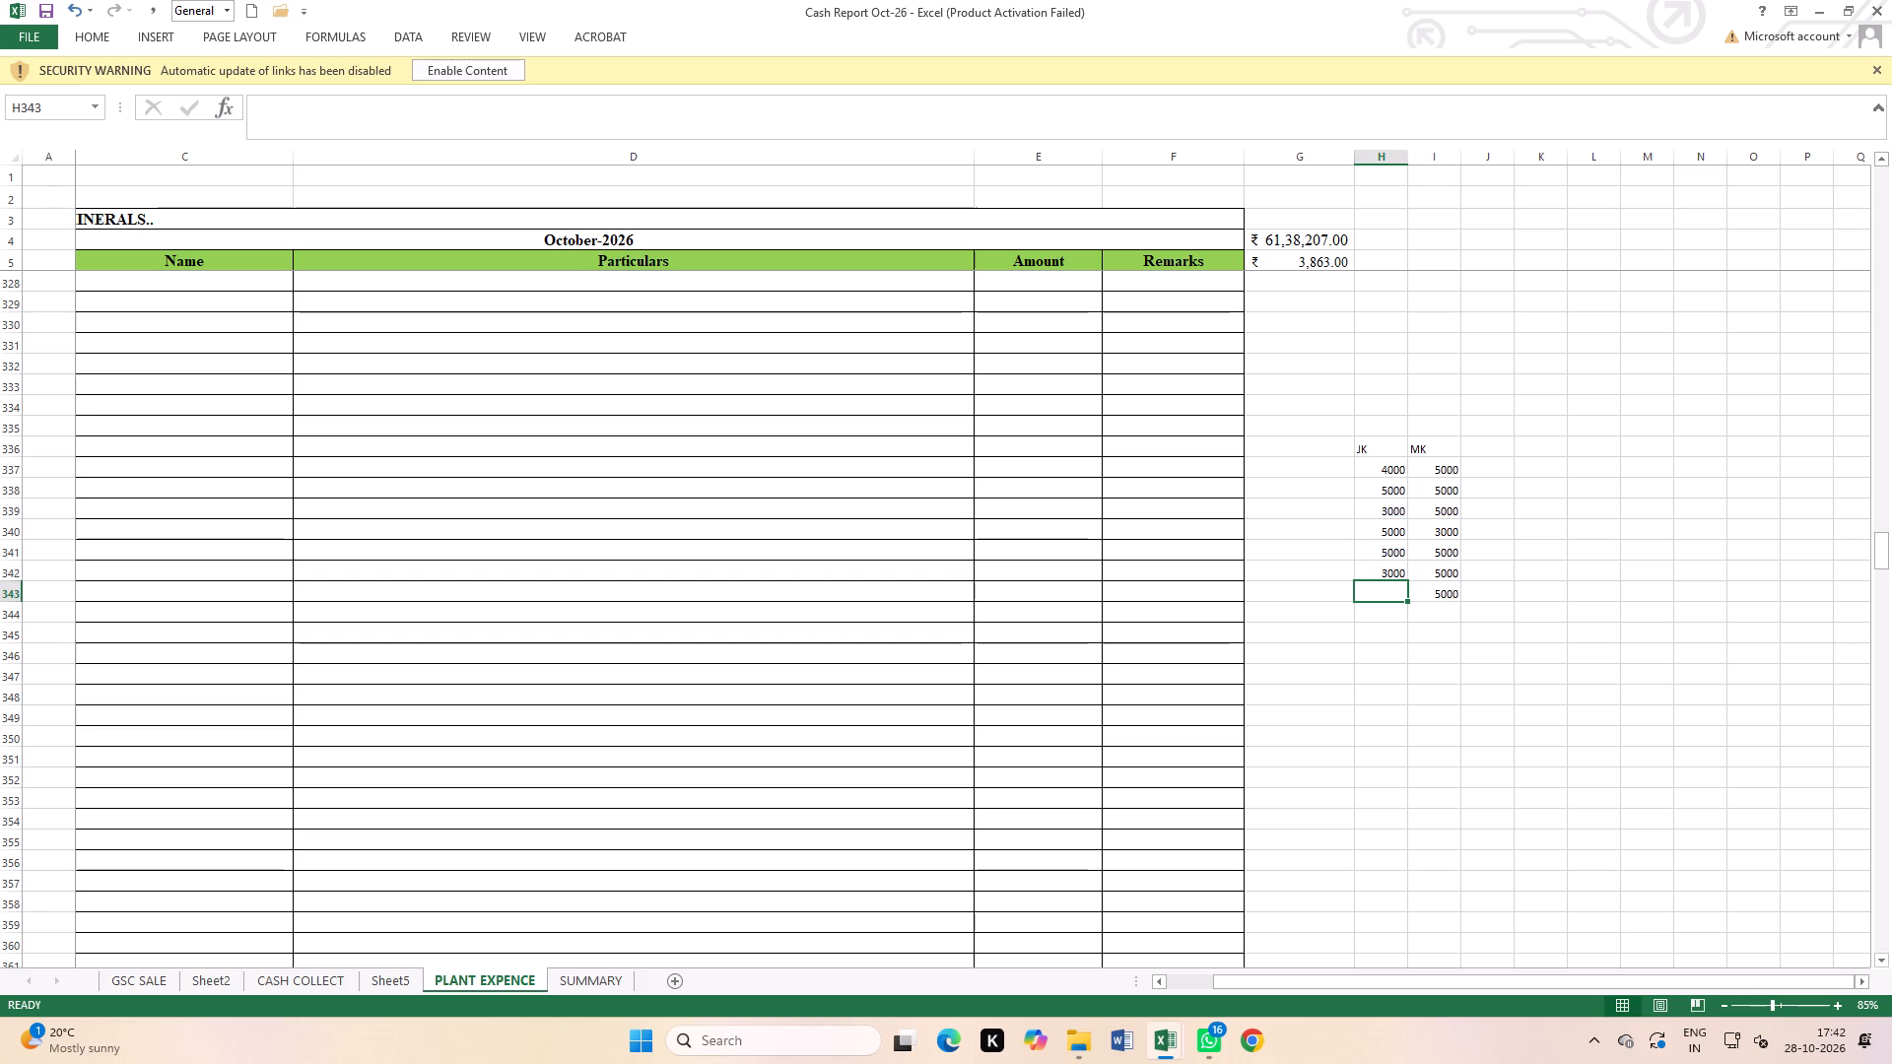
{"action": "key", "text": "Right"}
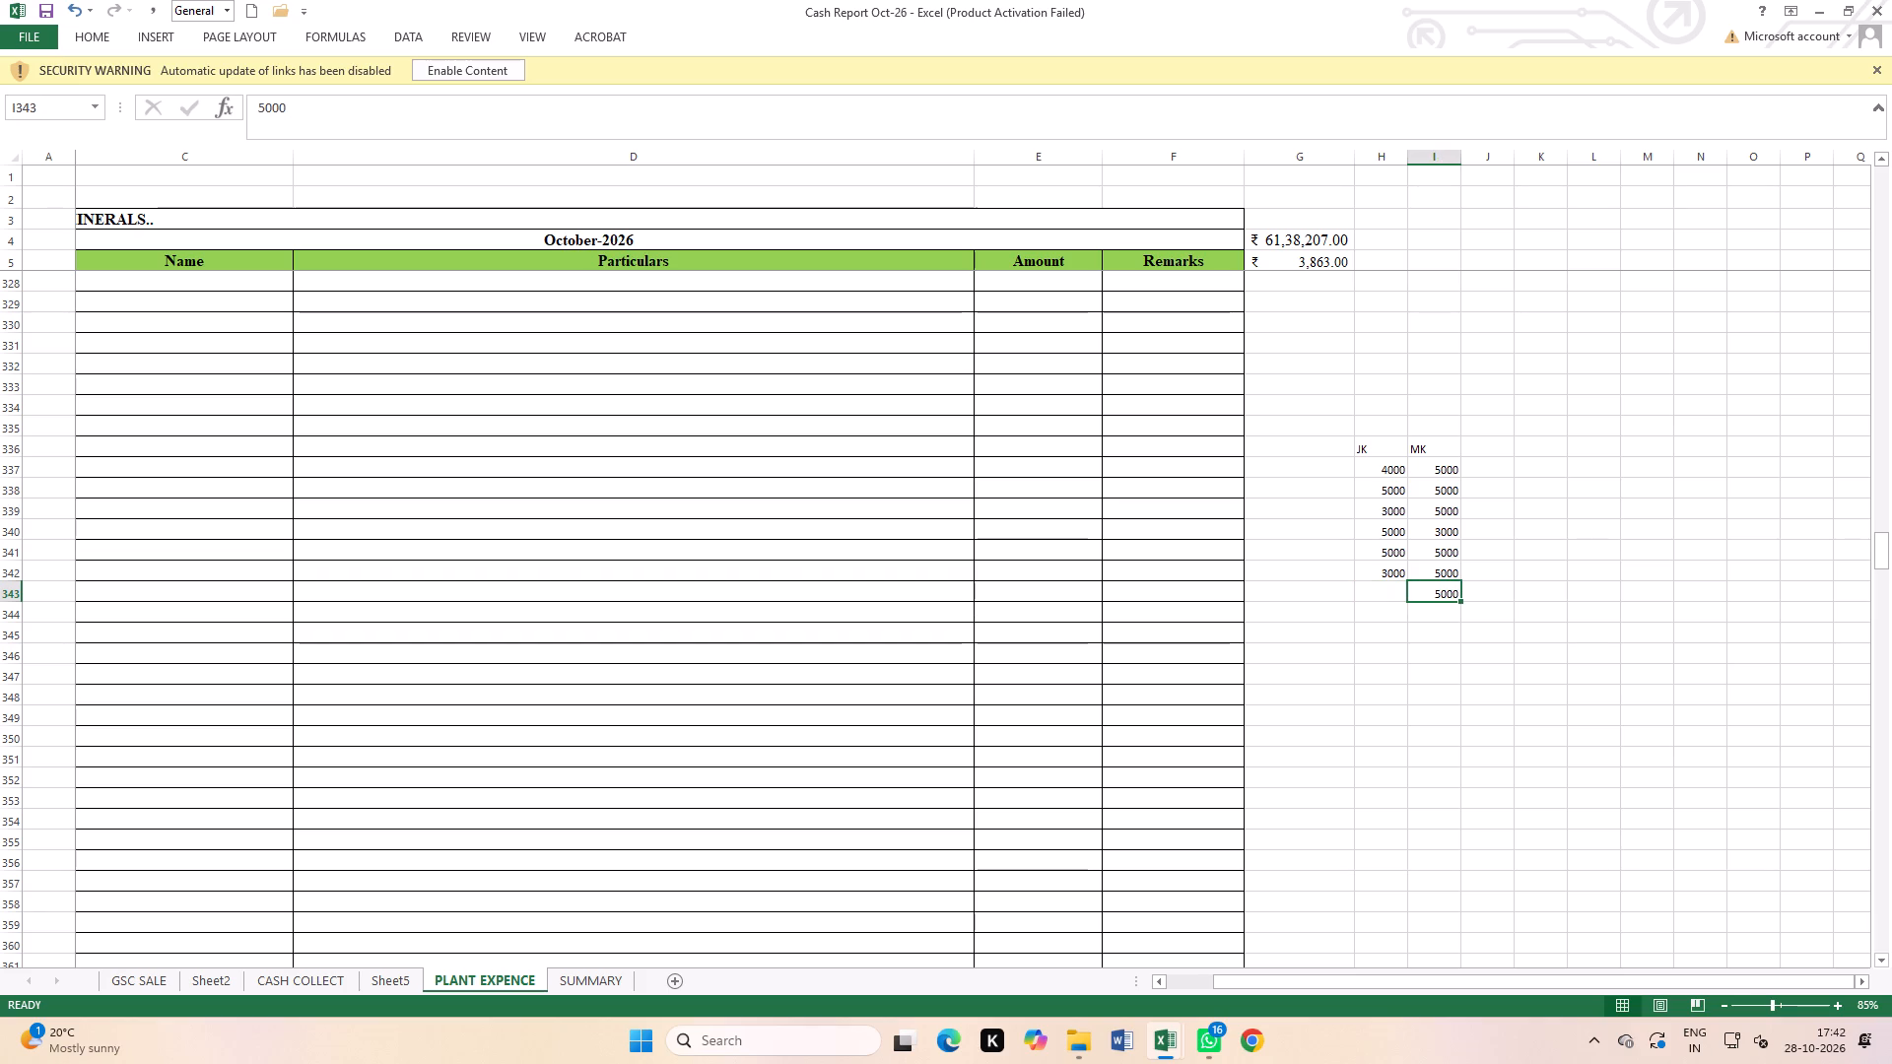
Add 3000 to the MK column in I344.
{"action": "key", "text": "Down"}
{"action": "type", "text": "3000"}
{"action": "key", "text": "Return"}
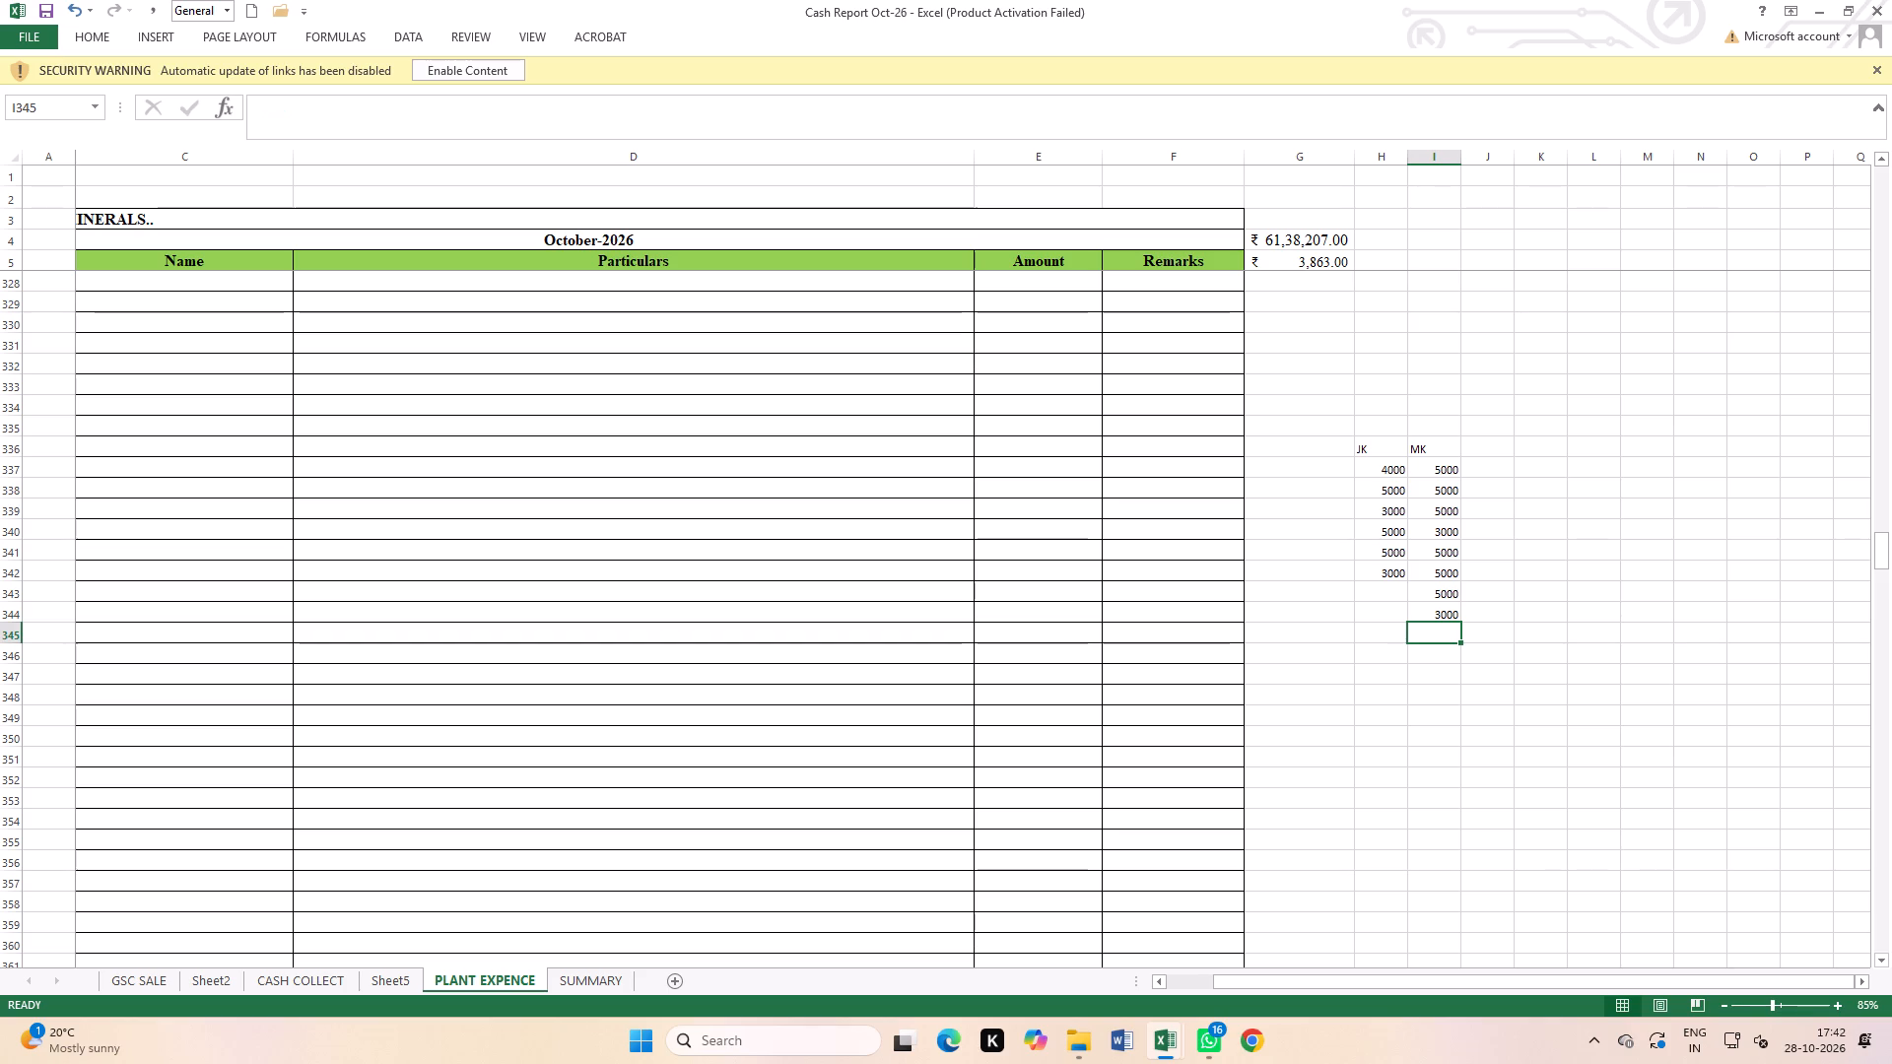
Continue the JK column in H343 to H345 with 5000, 2500 and 3000.
{"action": "key", "text": "Left"}
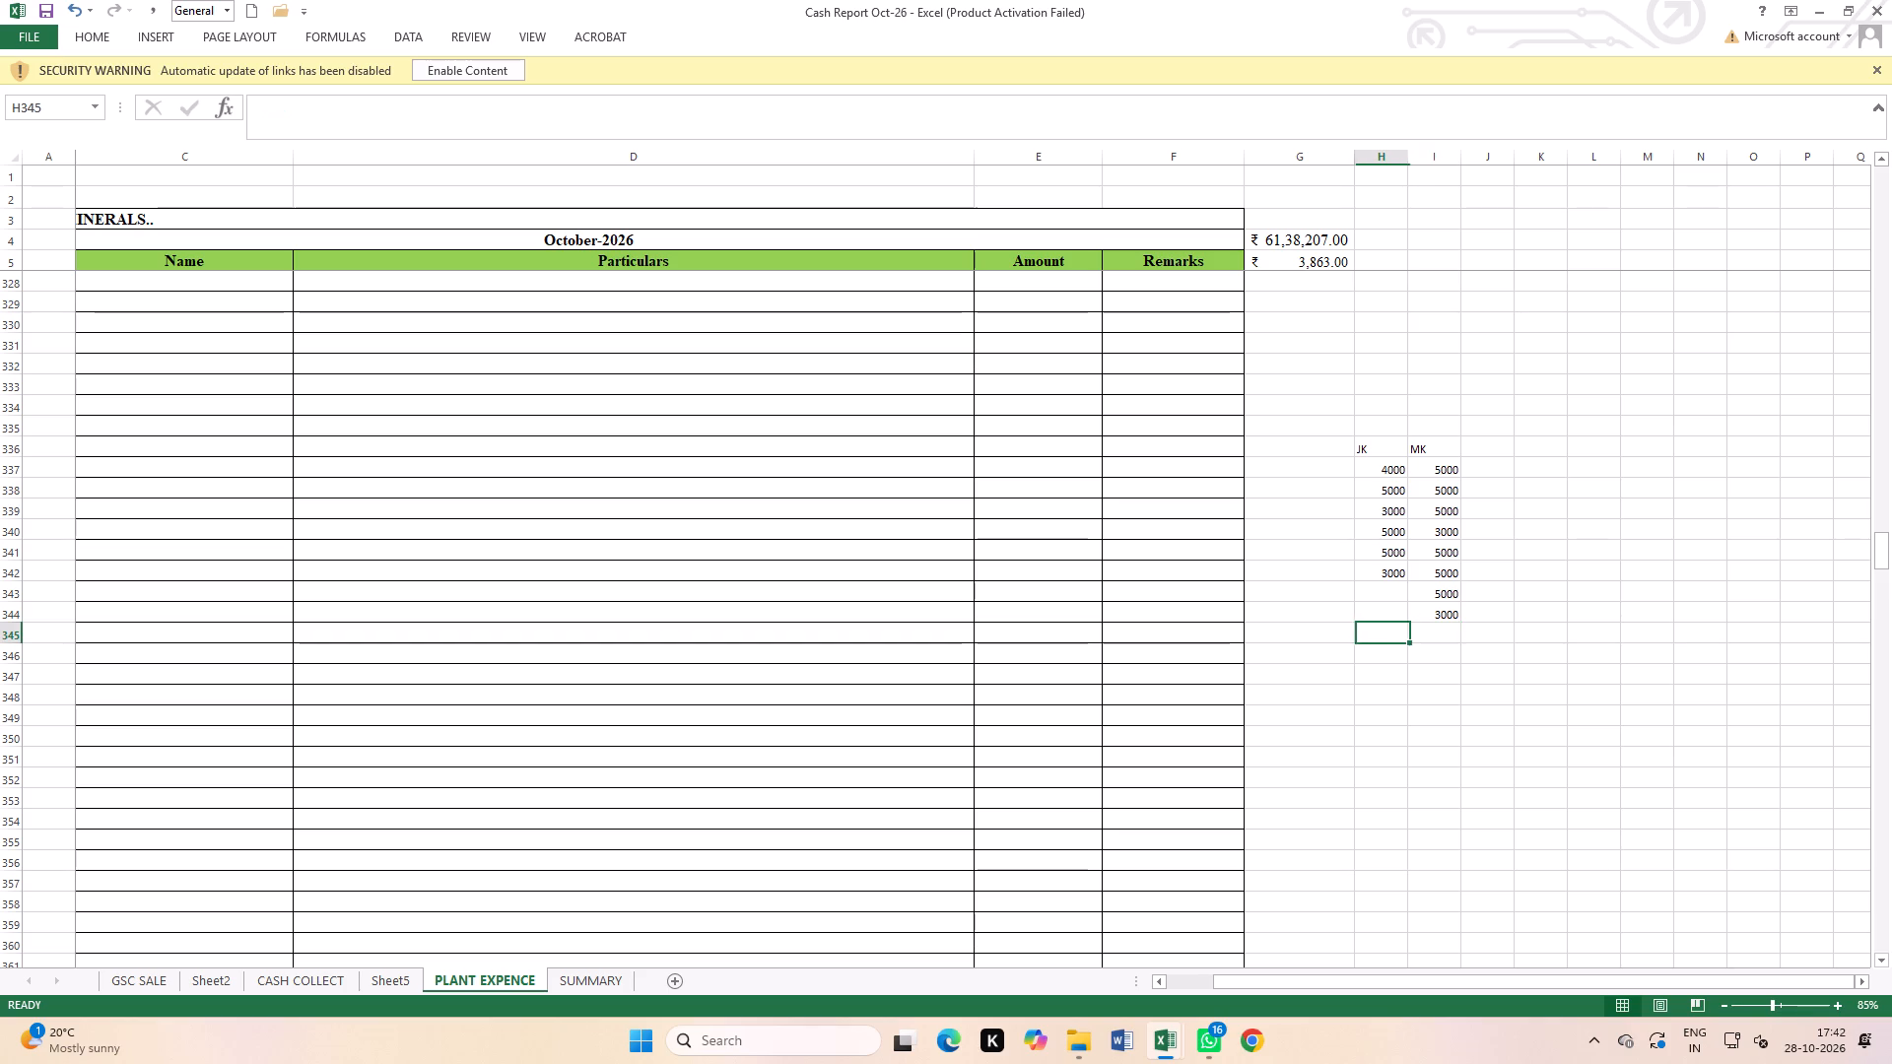
{"action": "key", "text": "Up"}
{"action": "key", "text": "Up"}
{"action": "type", "text": "5000"}
{"action": "key", "text": "Return"}
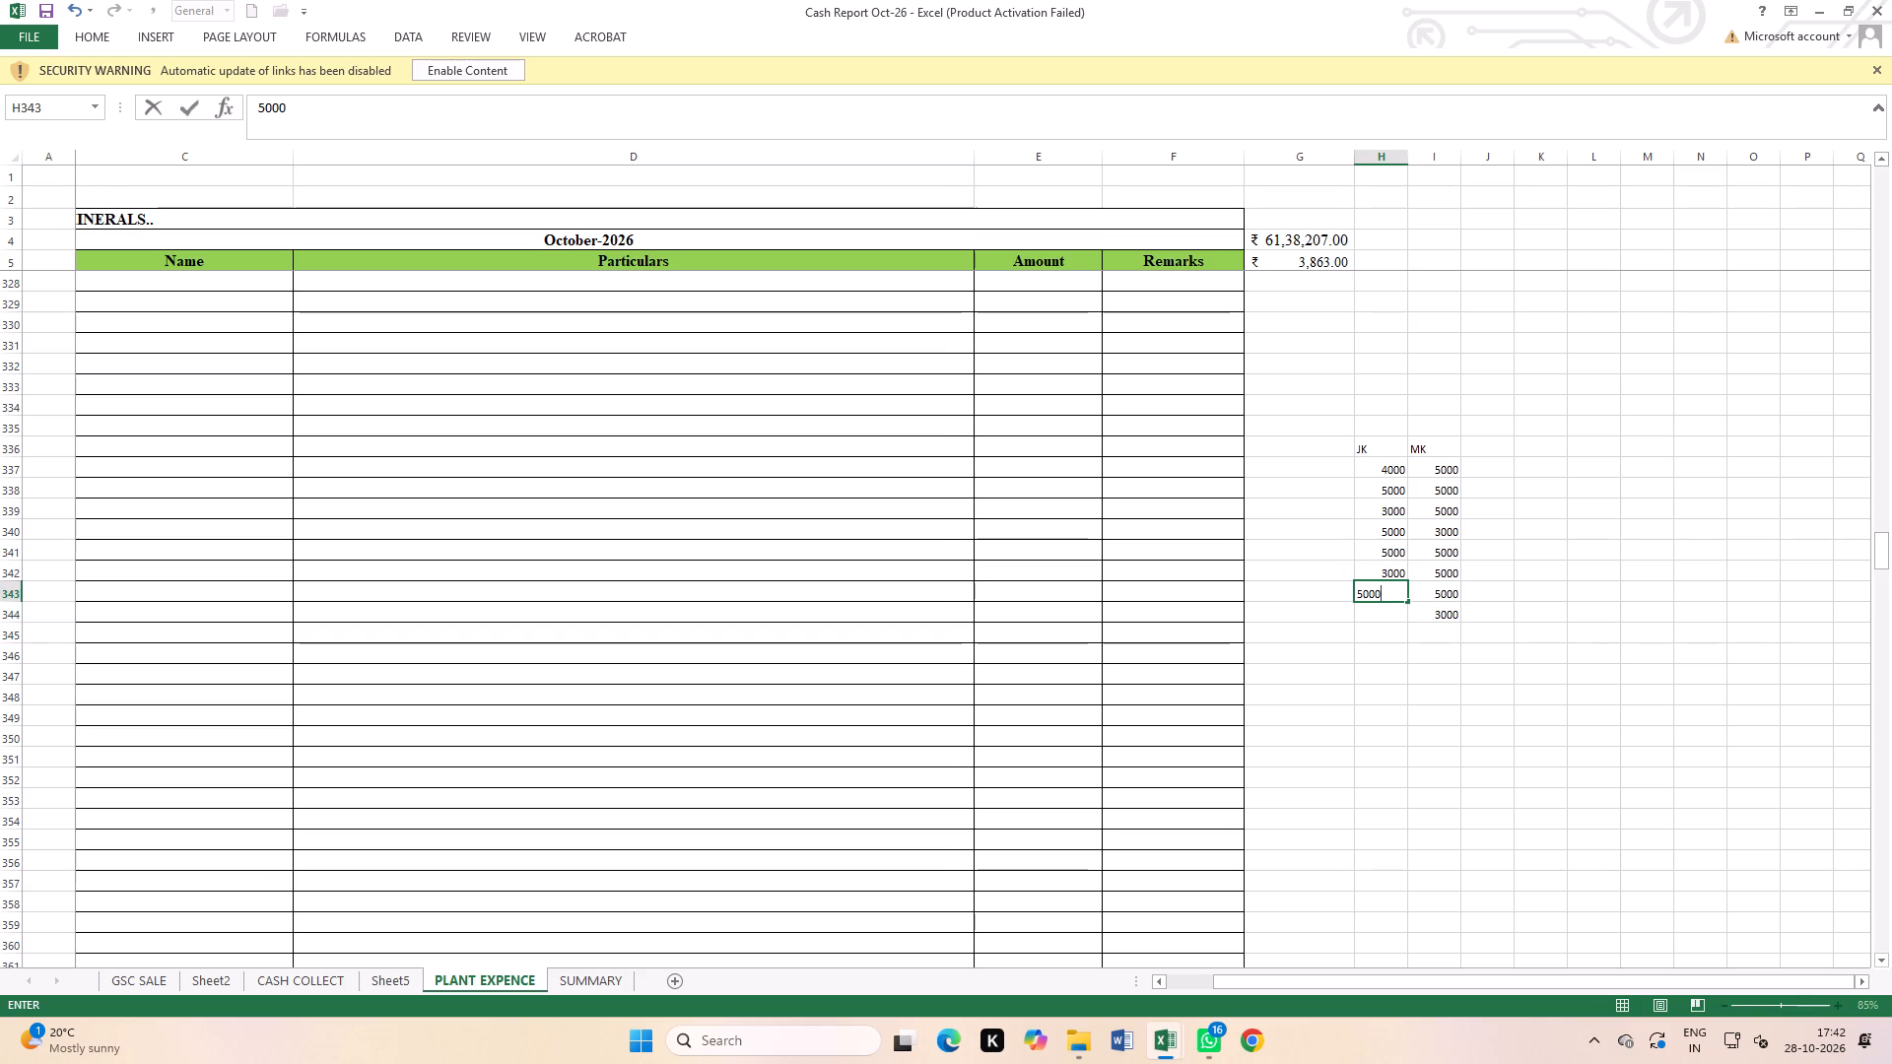
{"action": "key", "text": "3"}
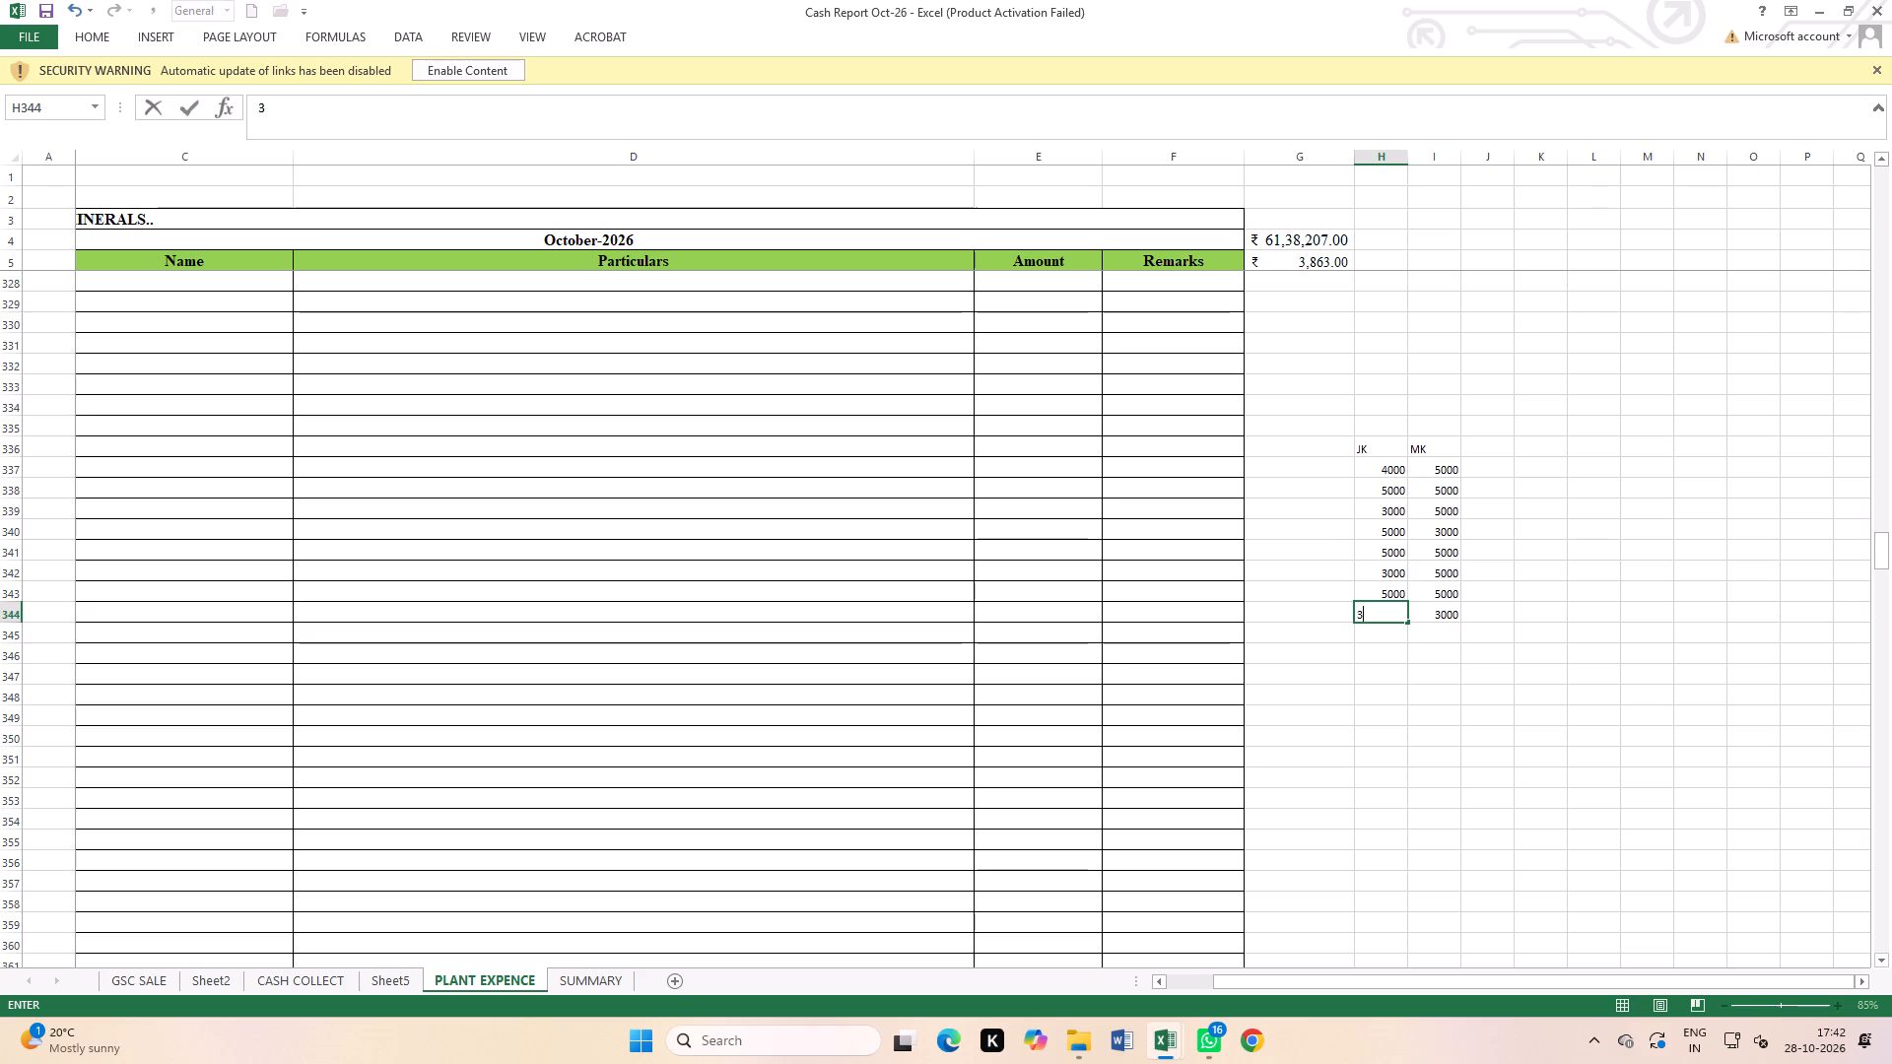
{"action": "key", "text": "BackSpace"}
{"action": "type", "text": "2500"}
{"action": "key", "text": "Return"}
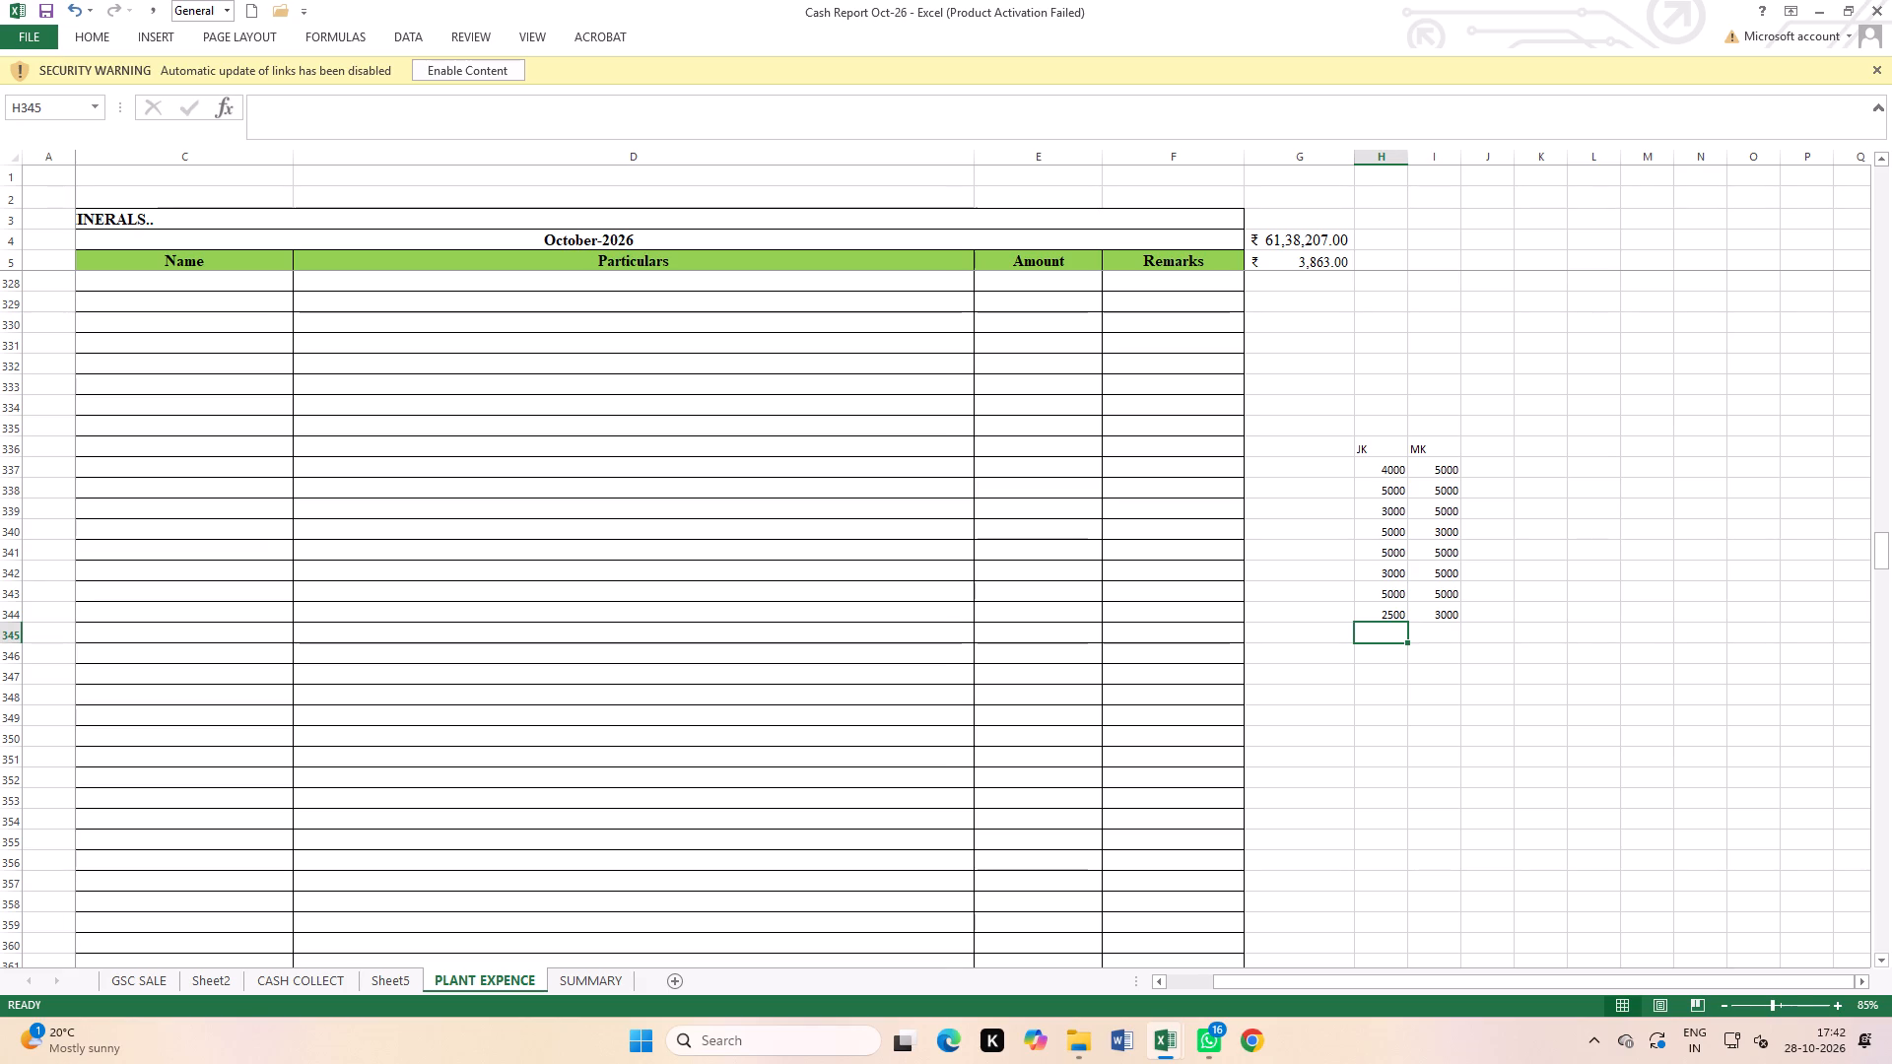
{"action": "type", "text": "3000"}
{"action": "key", "text": "Return"}
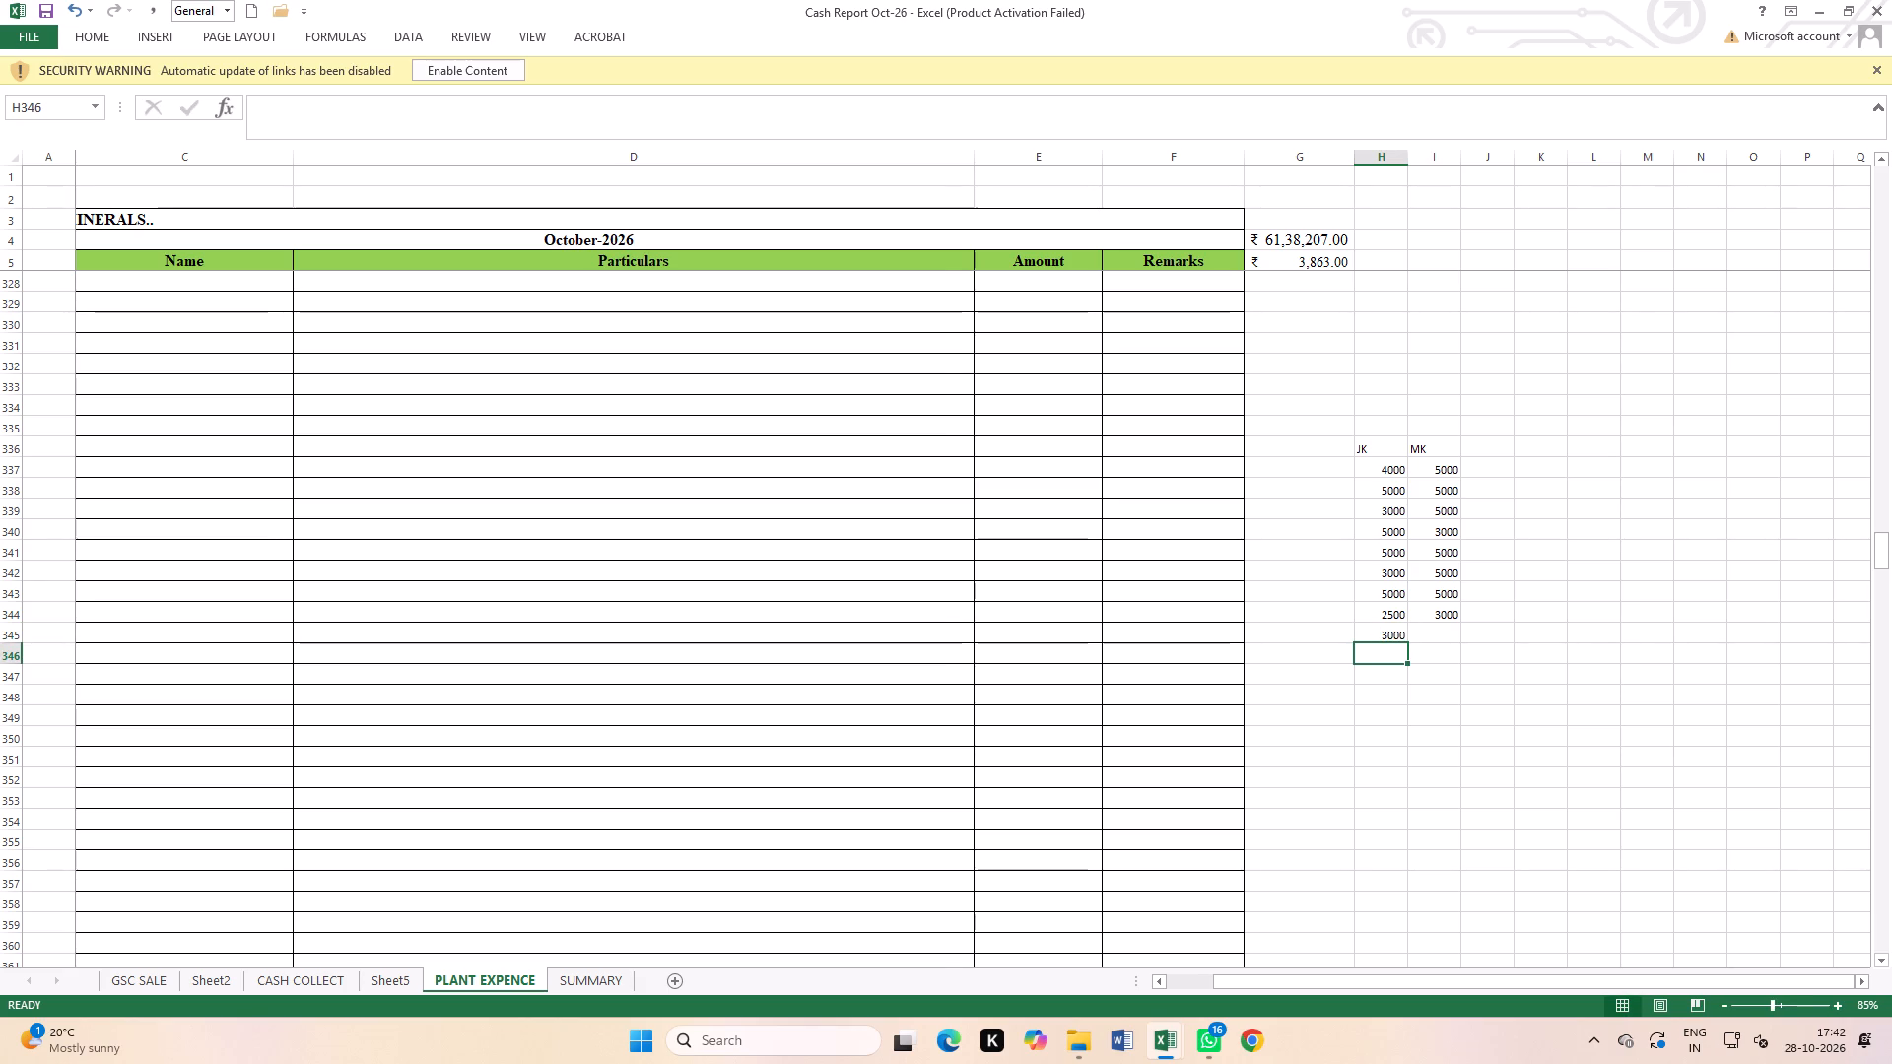
Fill the MK cell of row 345 with 3000.
{"action": "key", "text": "period"}
{"action": "key", "text": "Up"}
{"action": "key", "text": "Right"}
{"action": "type", "text": "3000"}
{"action": "key", "text": "Return"}
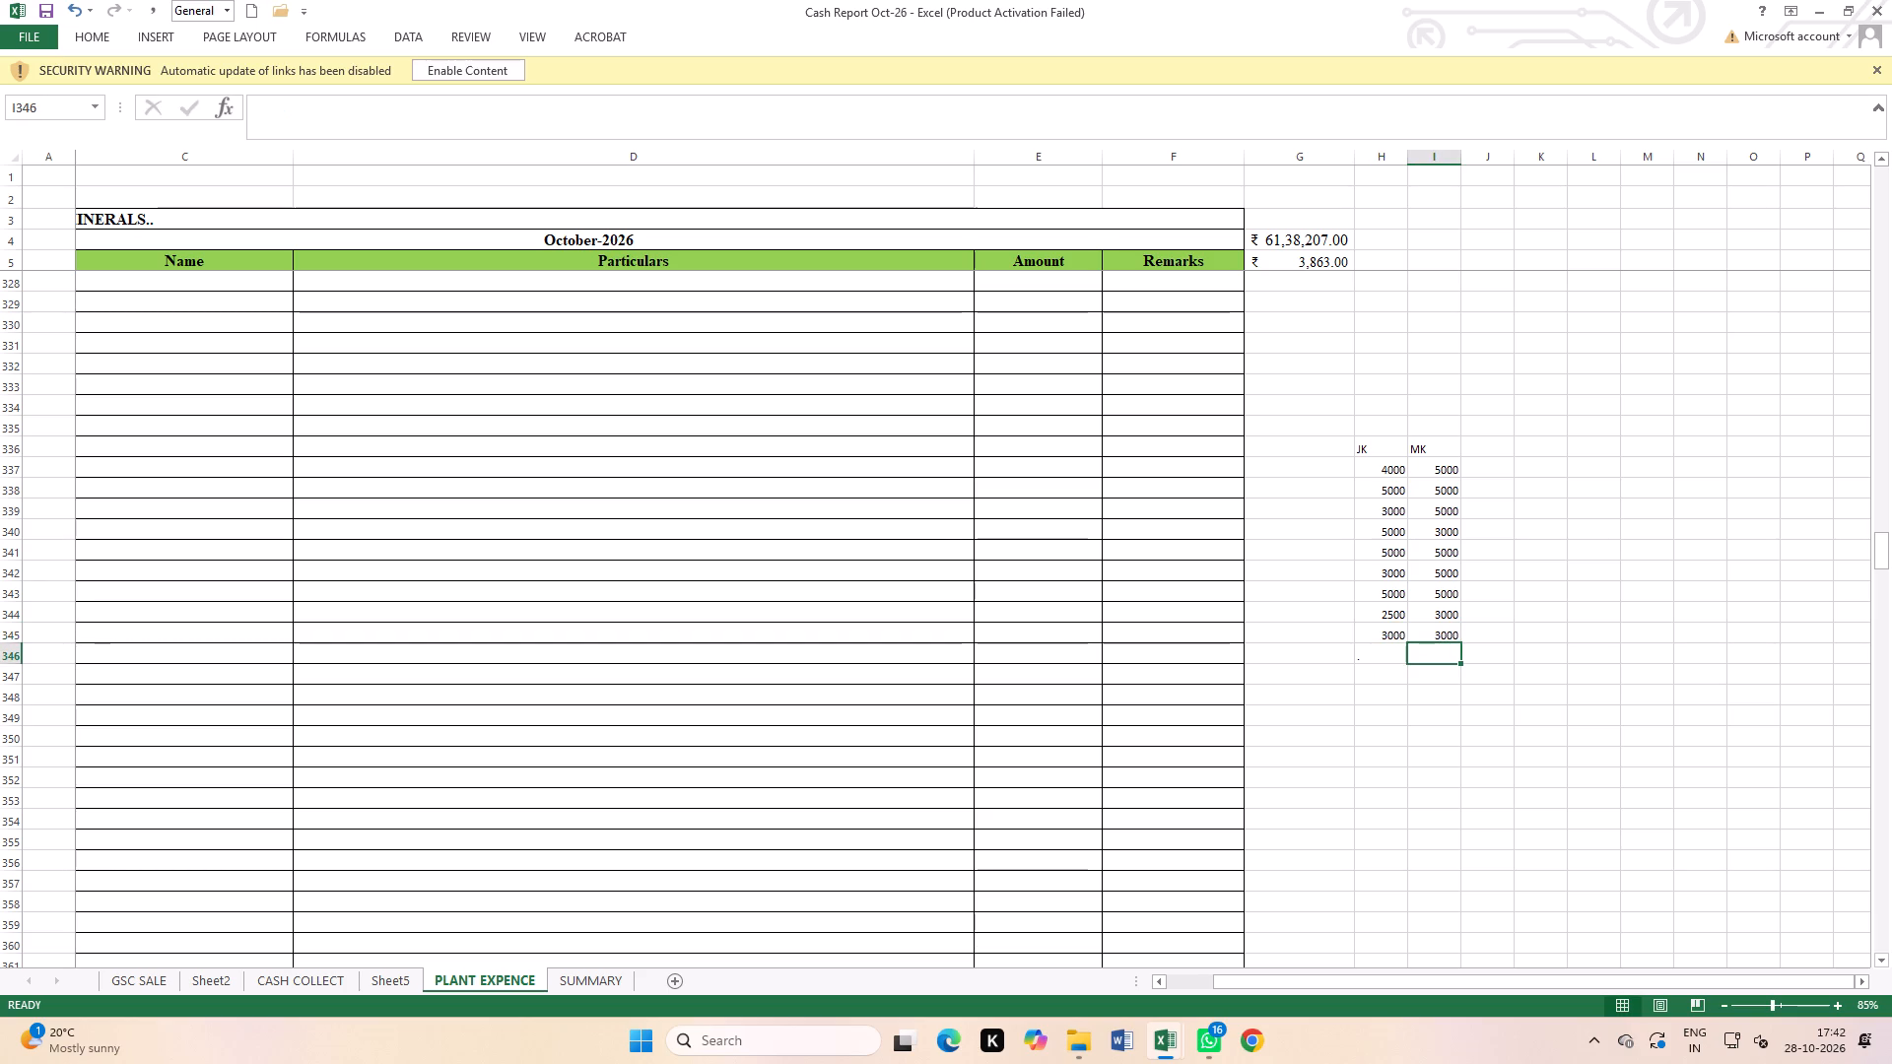
Continue the JK column in H346 to H349 with 3000, 3000, 4000 and 3000.
{"action": "left_click", "coordinate": [1389, 655]}
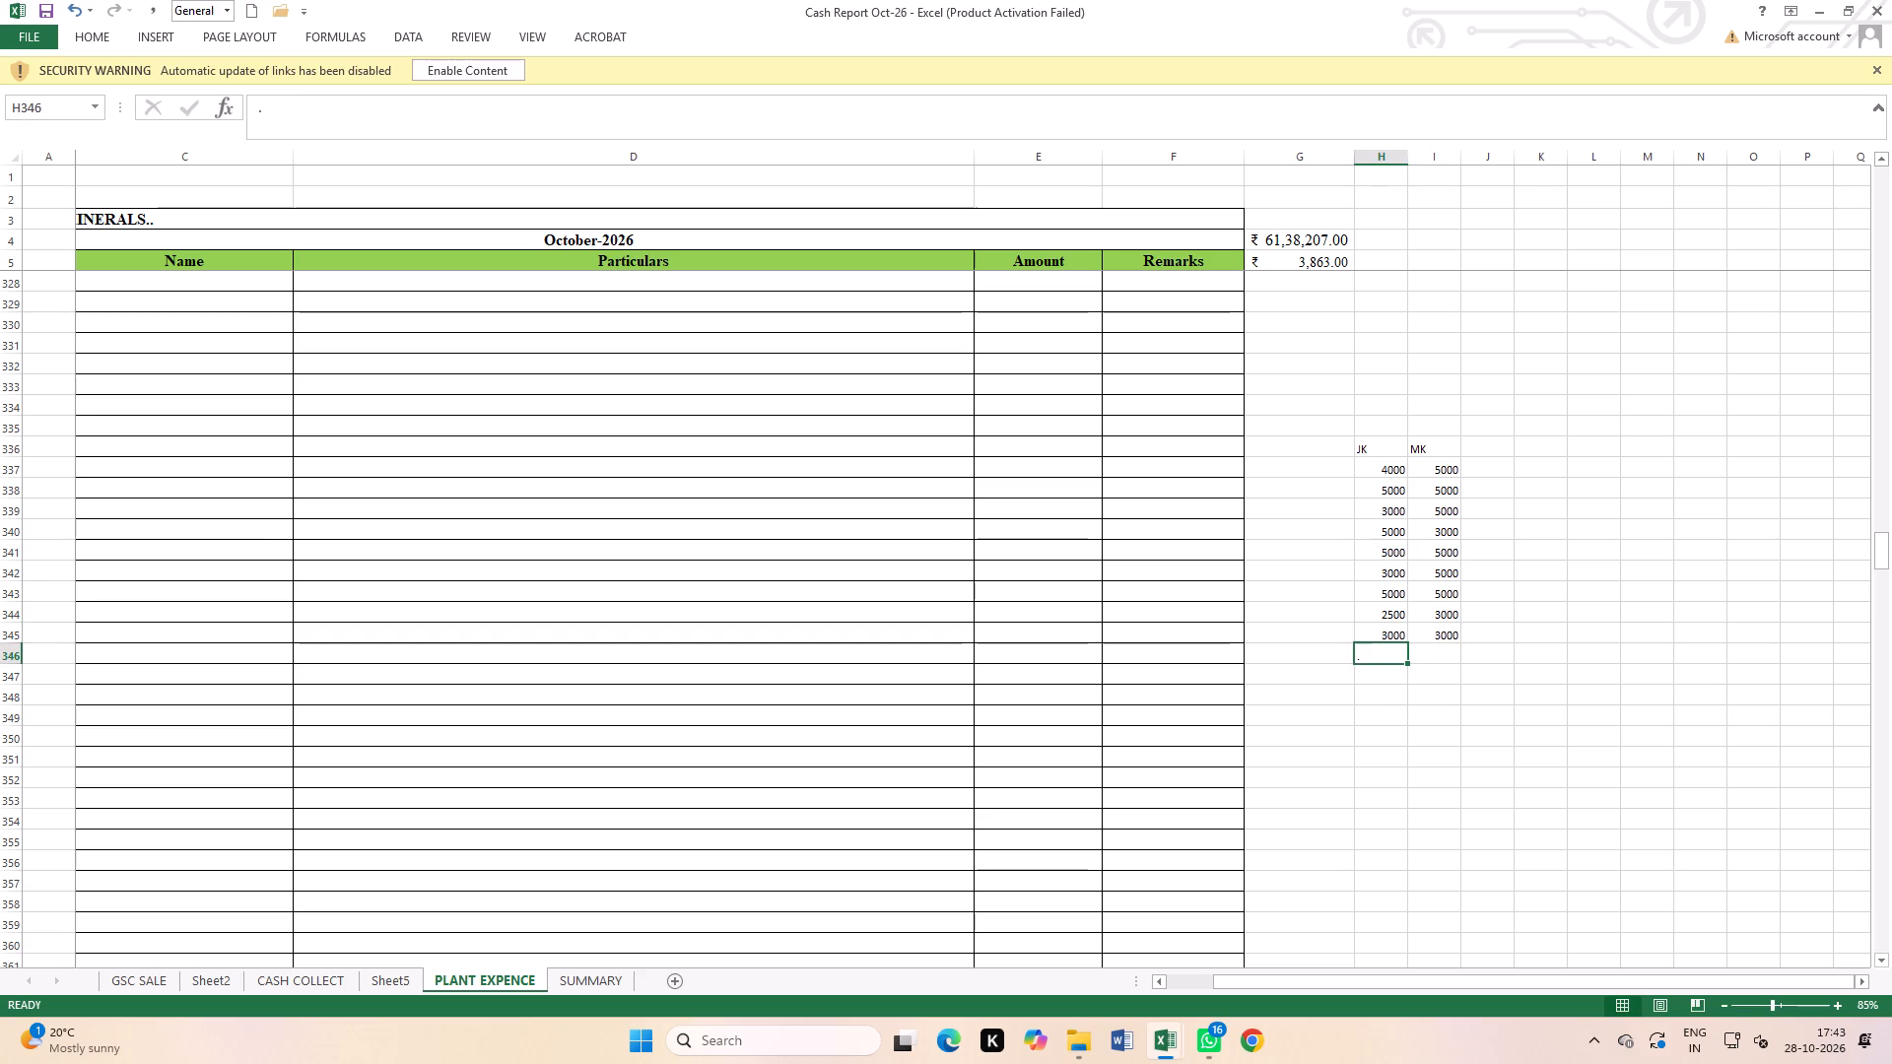
{"action": "key", "text": "3"}
{"action": "key", "text": "0"}
{"action": "type", "text": "00"}
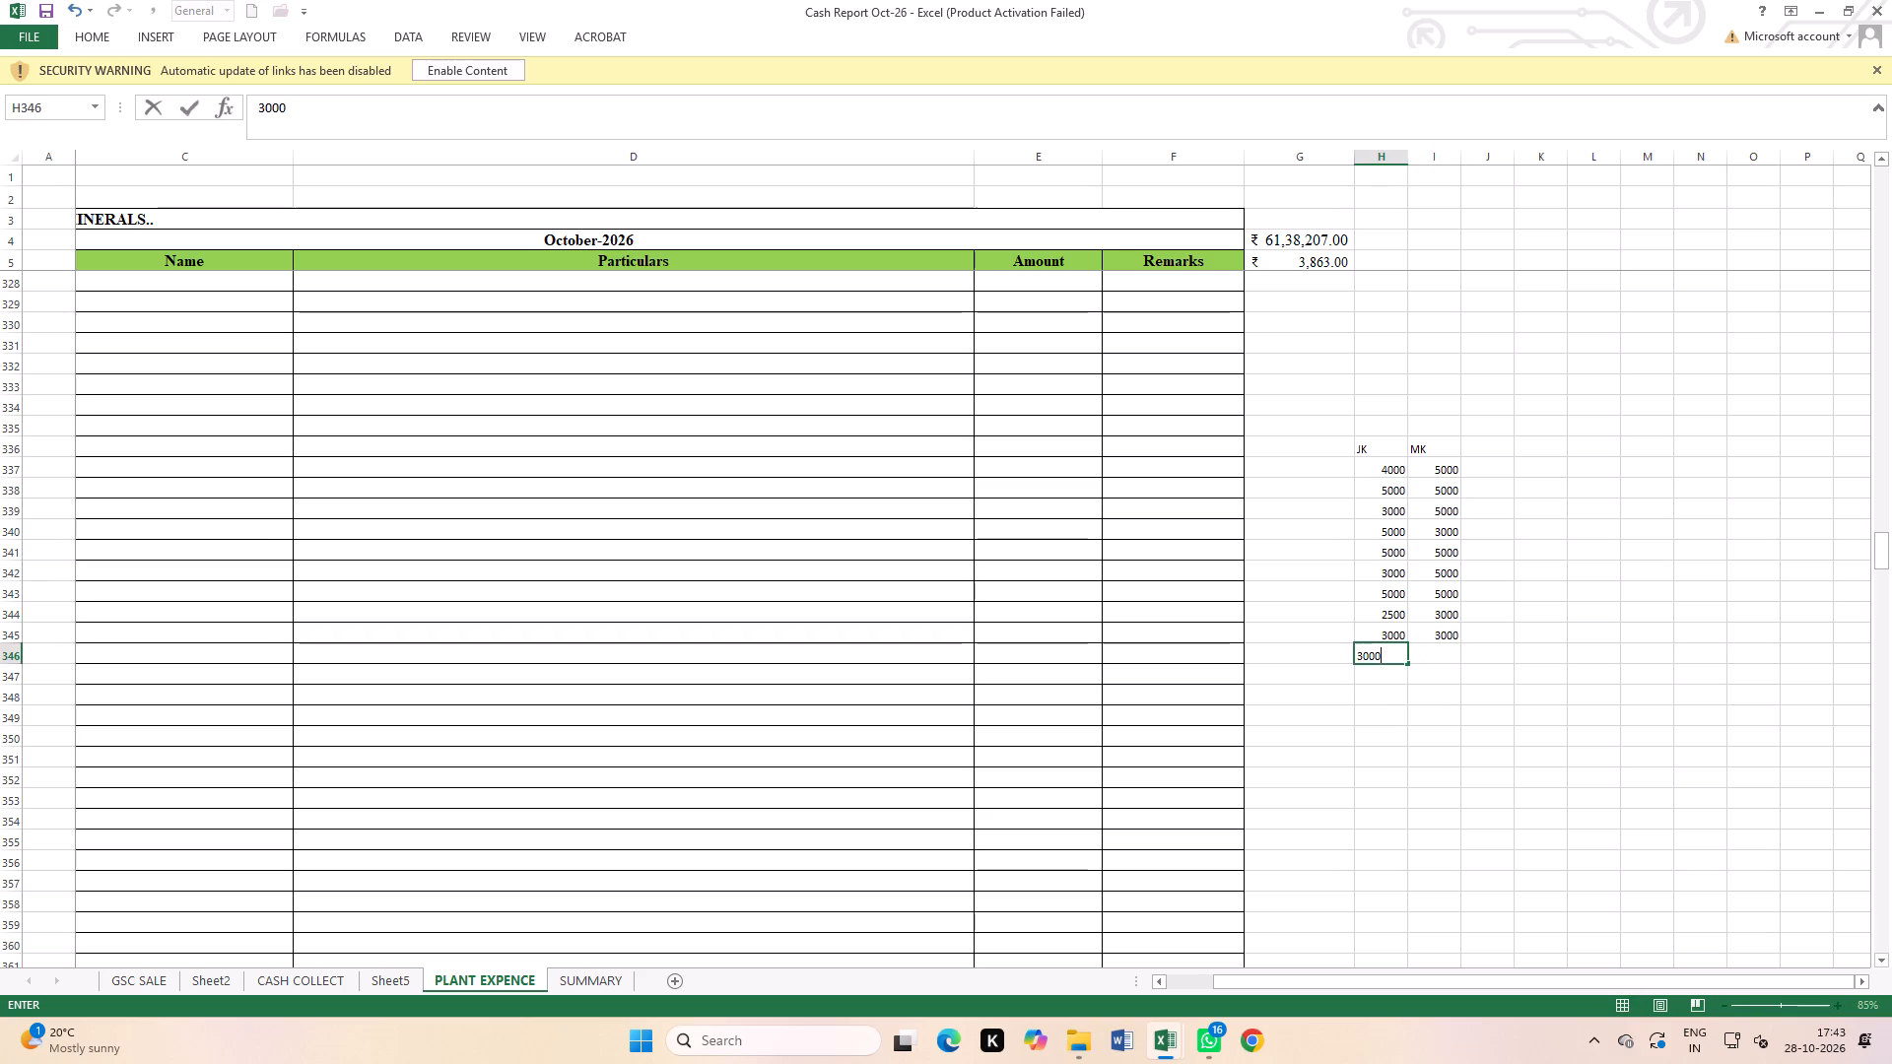
{"action": "left_click", "coordinate": [1527, 817]}
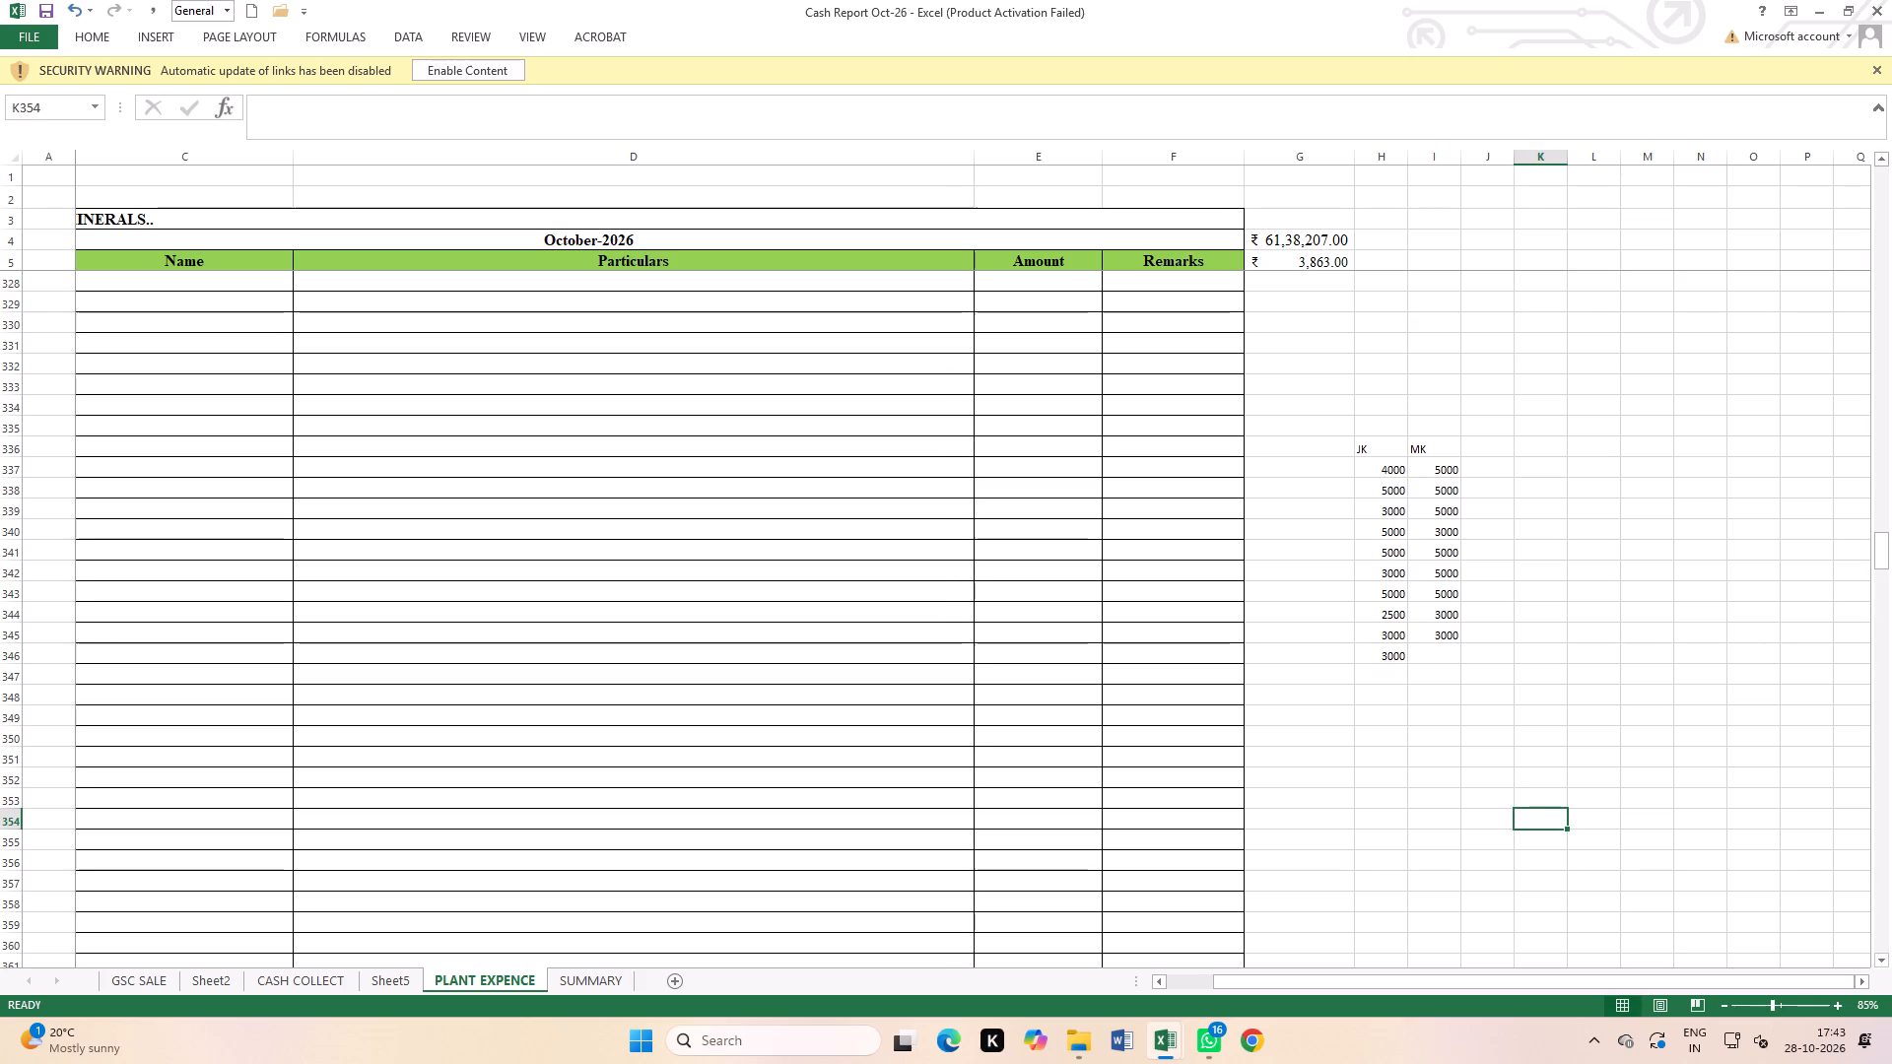
{"action": "left_click", "coordinate": [1388, 676]}
{"action": "key", "text": "3"}
{"action": "key", "text": "0"}
{"action": "type", "text": "00"}
{"action": "key", "text": "Right"}
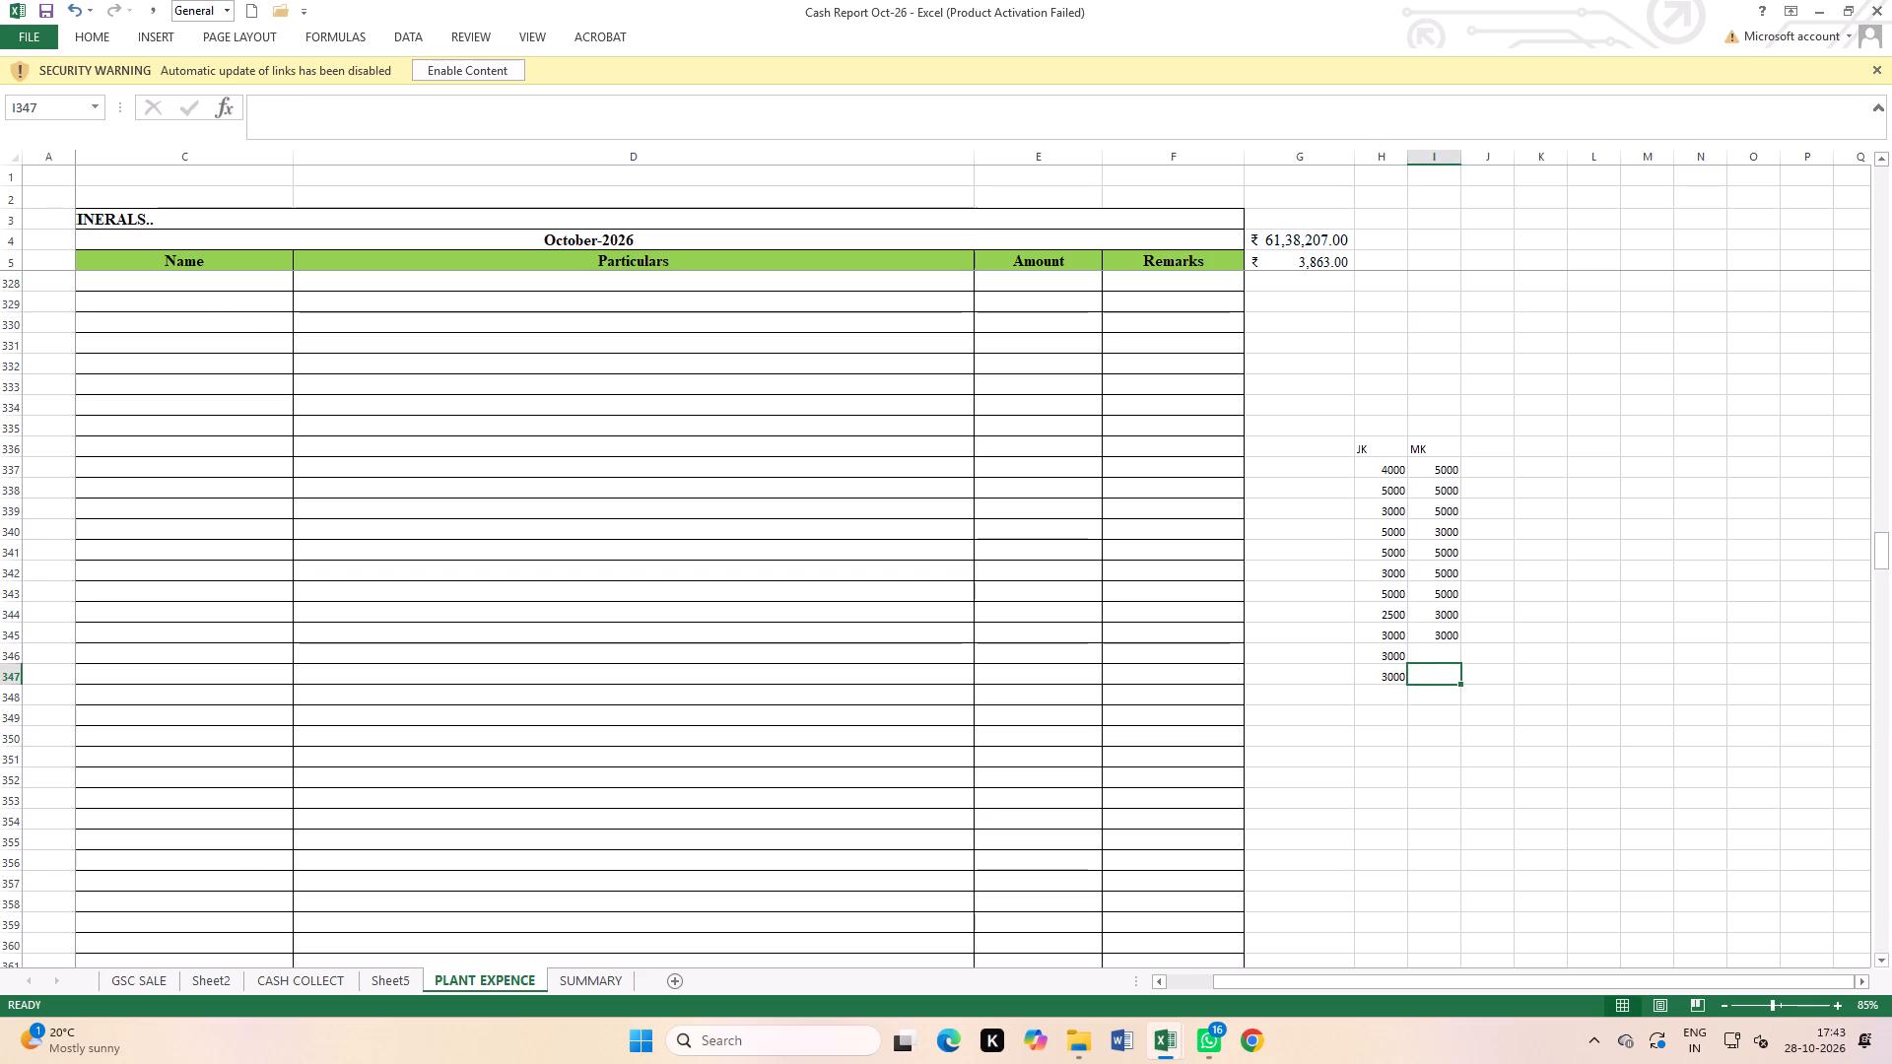
{"action": "left_click", "coordinate": [1388, 700]}
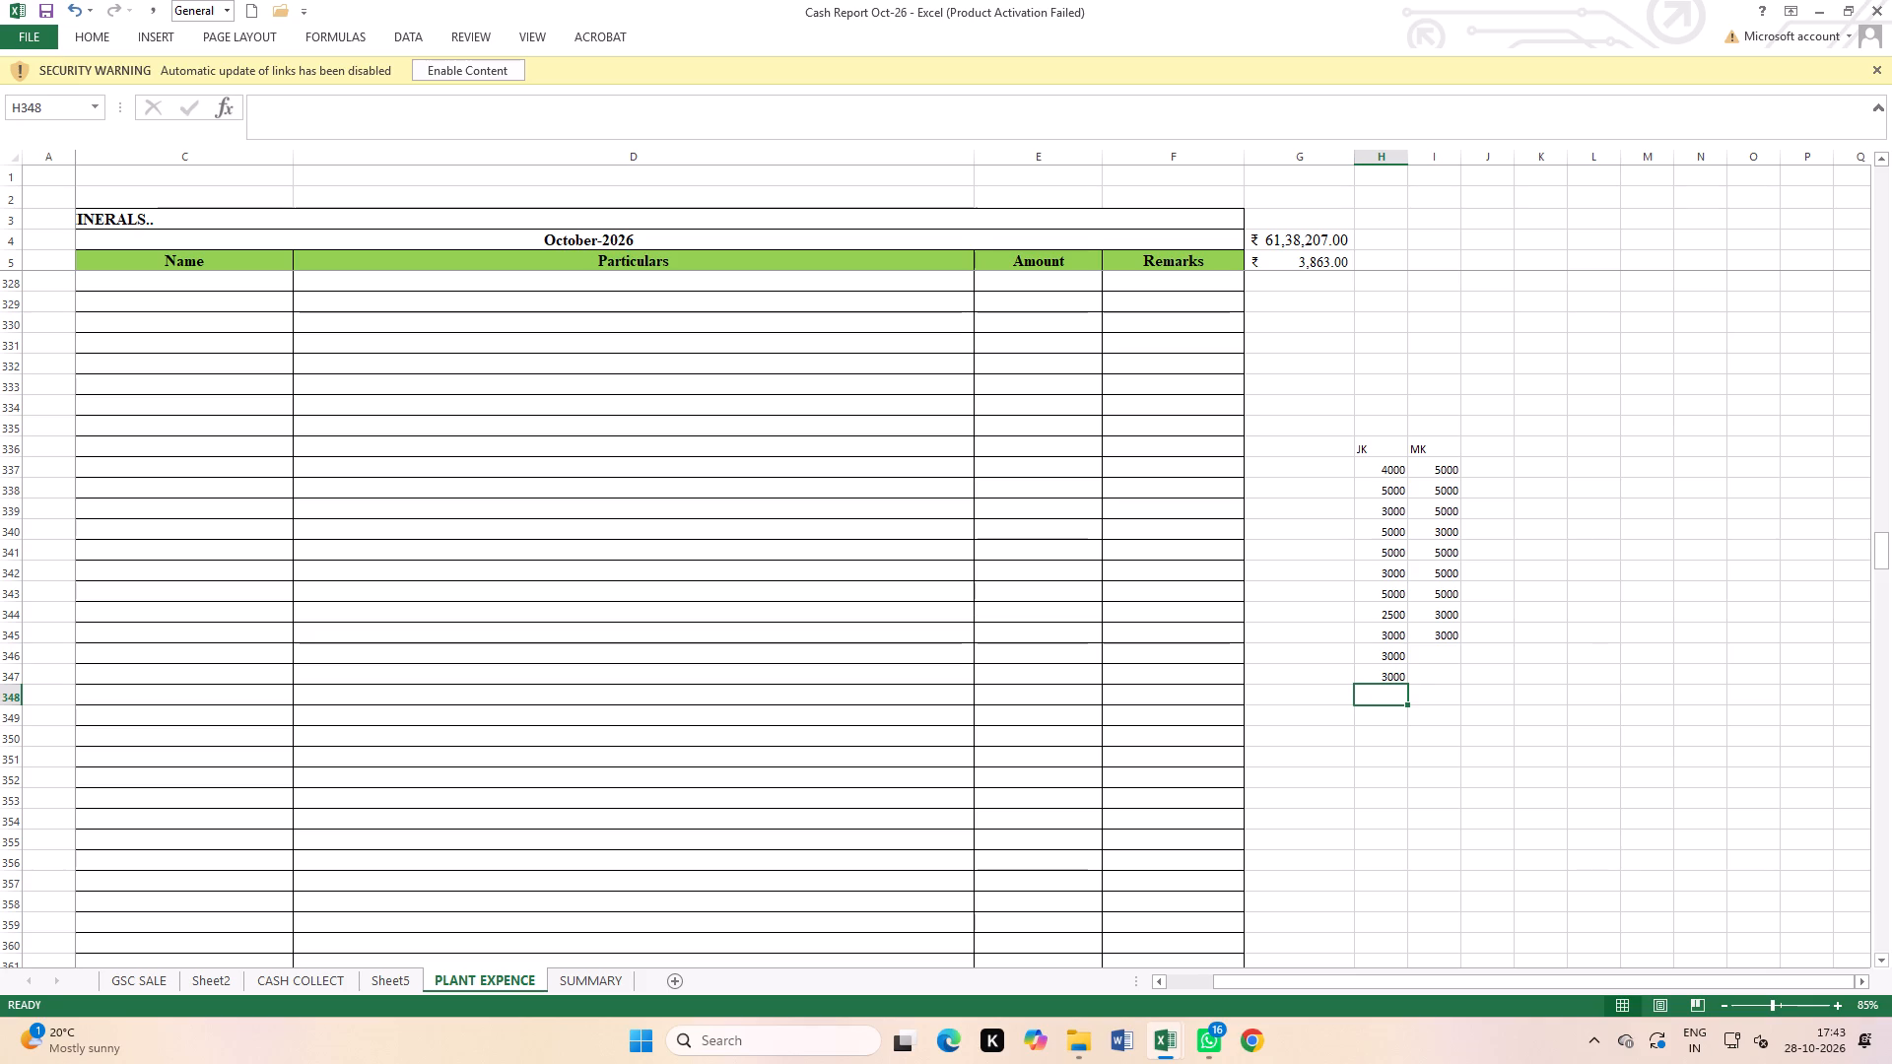
{"action": "type", "text": "4000"}
{"action": "key", "text": "Return"}
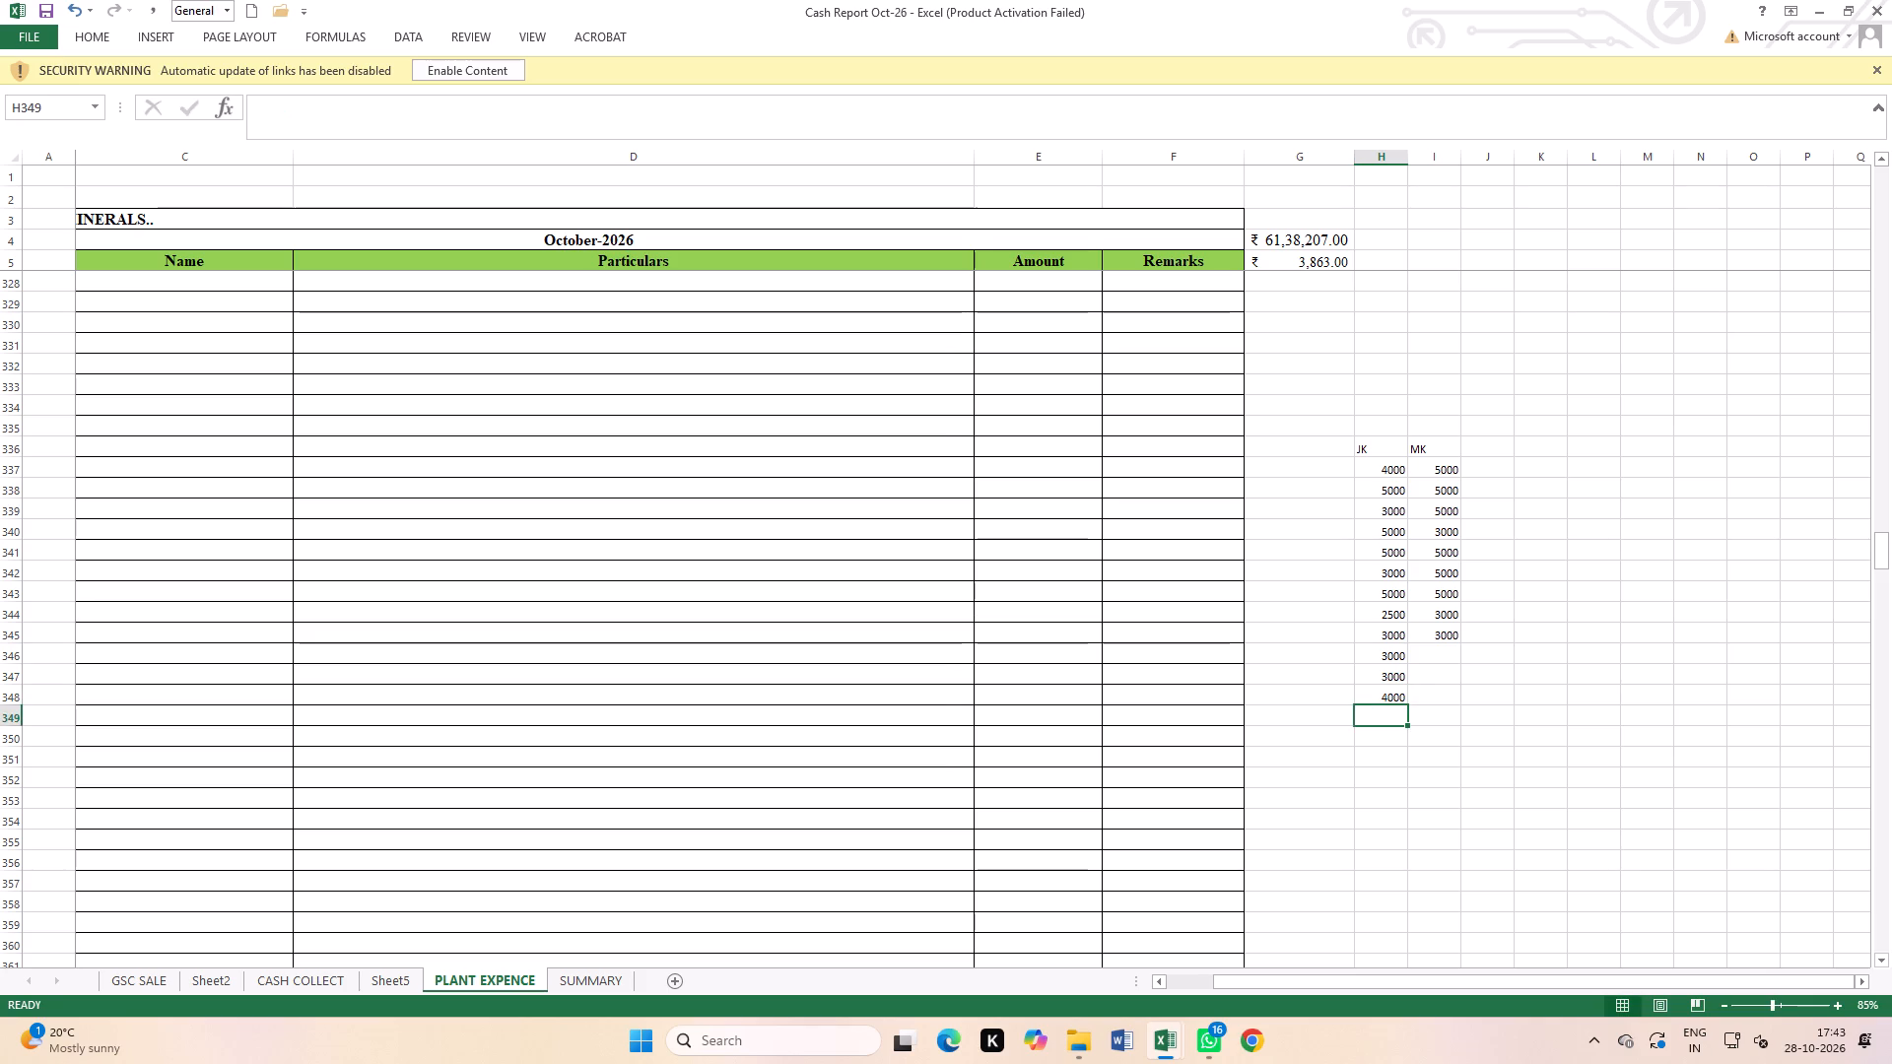
{"action": "type", "text": "3000"}
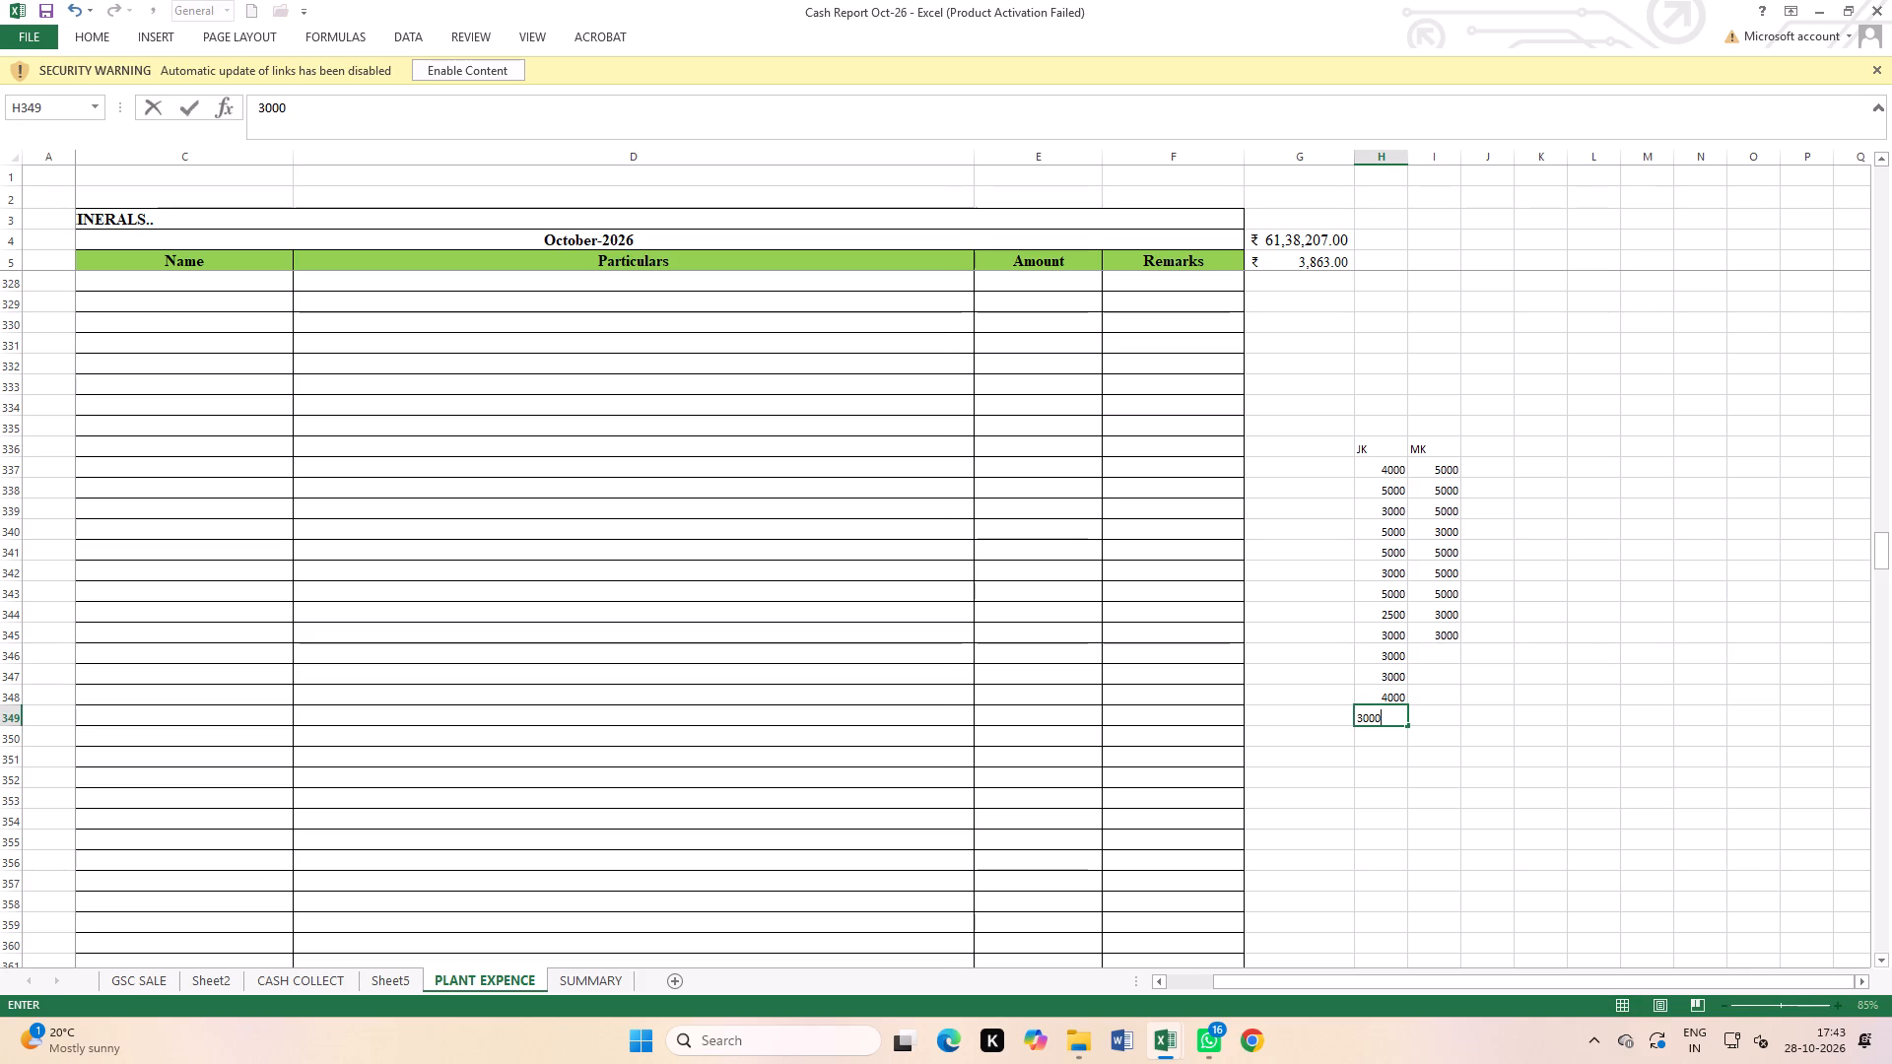
{"action": "left_click", "coordinate": [1425, 752]}
Continue the MK column in I346 to I348 with 5000 in each cell.
{"action": "left_click", "coordinate": [1436, 652]}
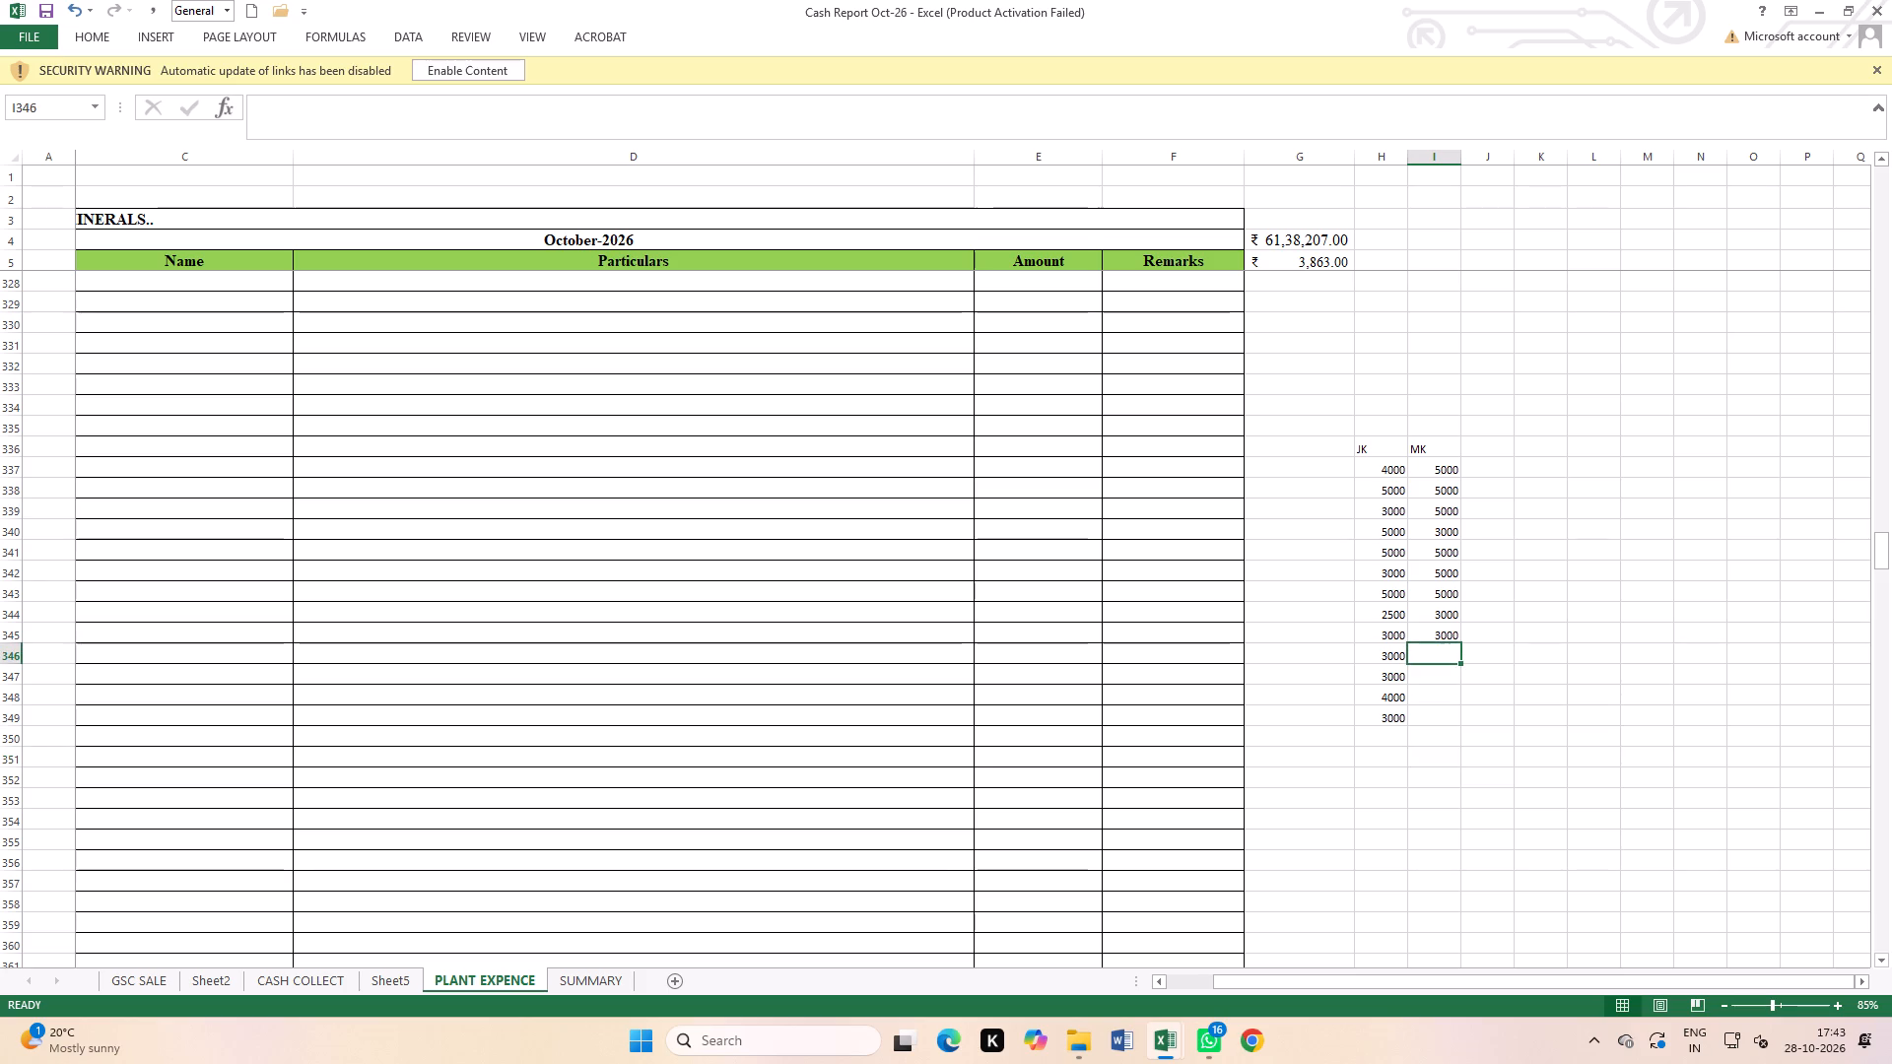
{"action": "type", "text": "5000"}
{"action": "key", "text": "Return"}
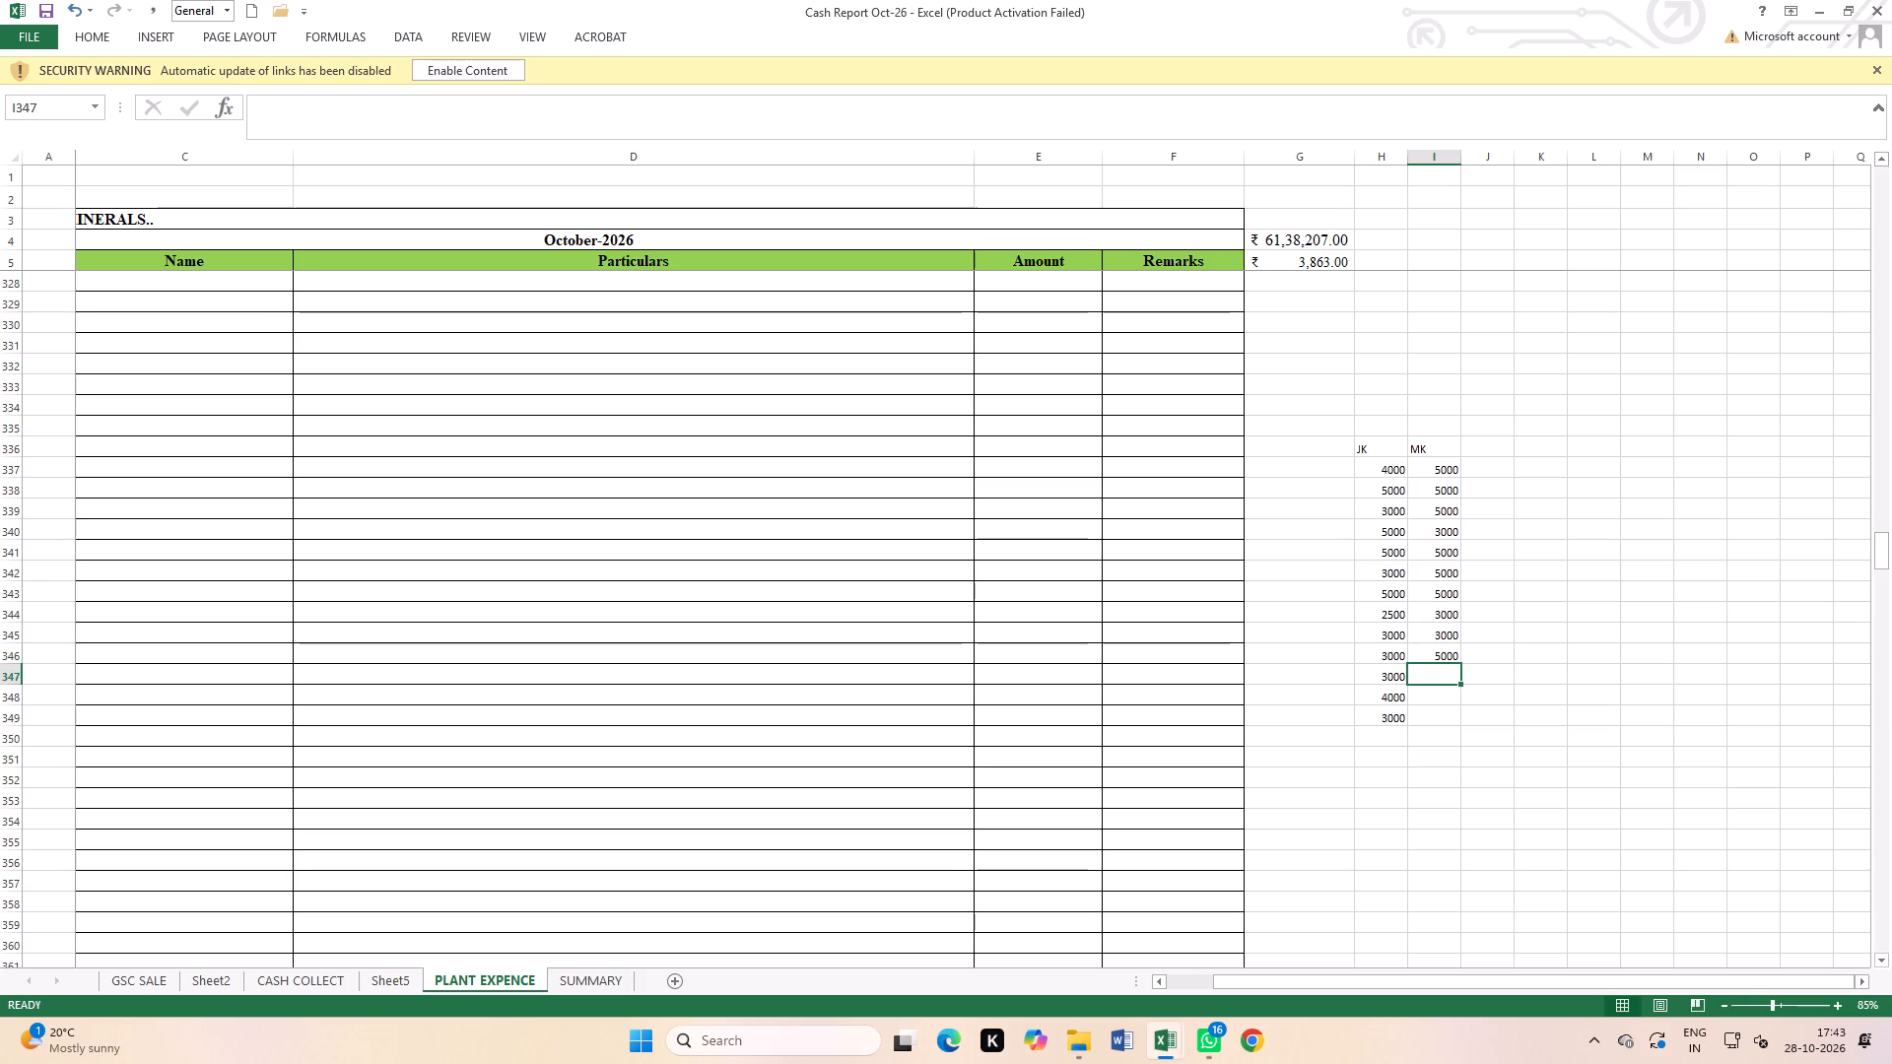
{"action": "type", "text": "5000"}
{"action": "key", "text": "Return"}
{"action": "type", "text": "5000"}
{"action": "key", "text": "Return"}
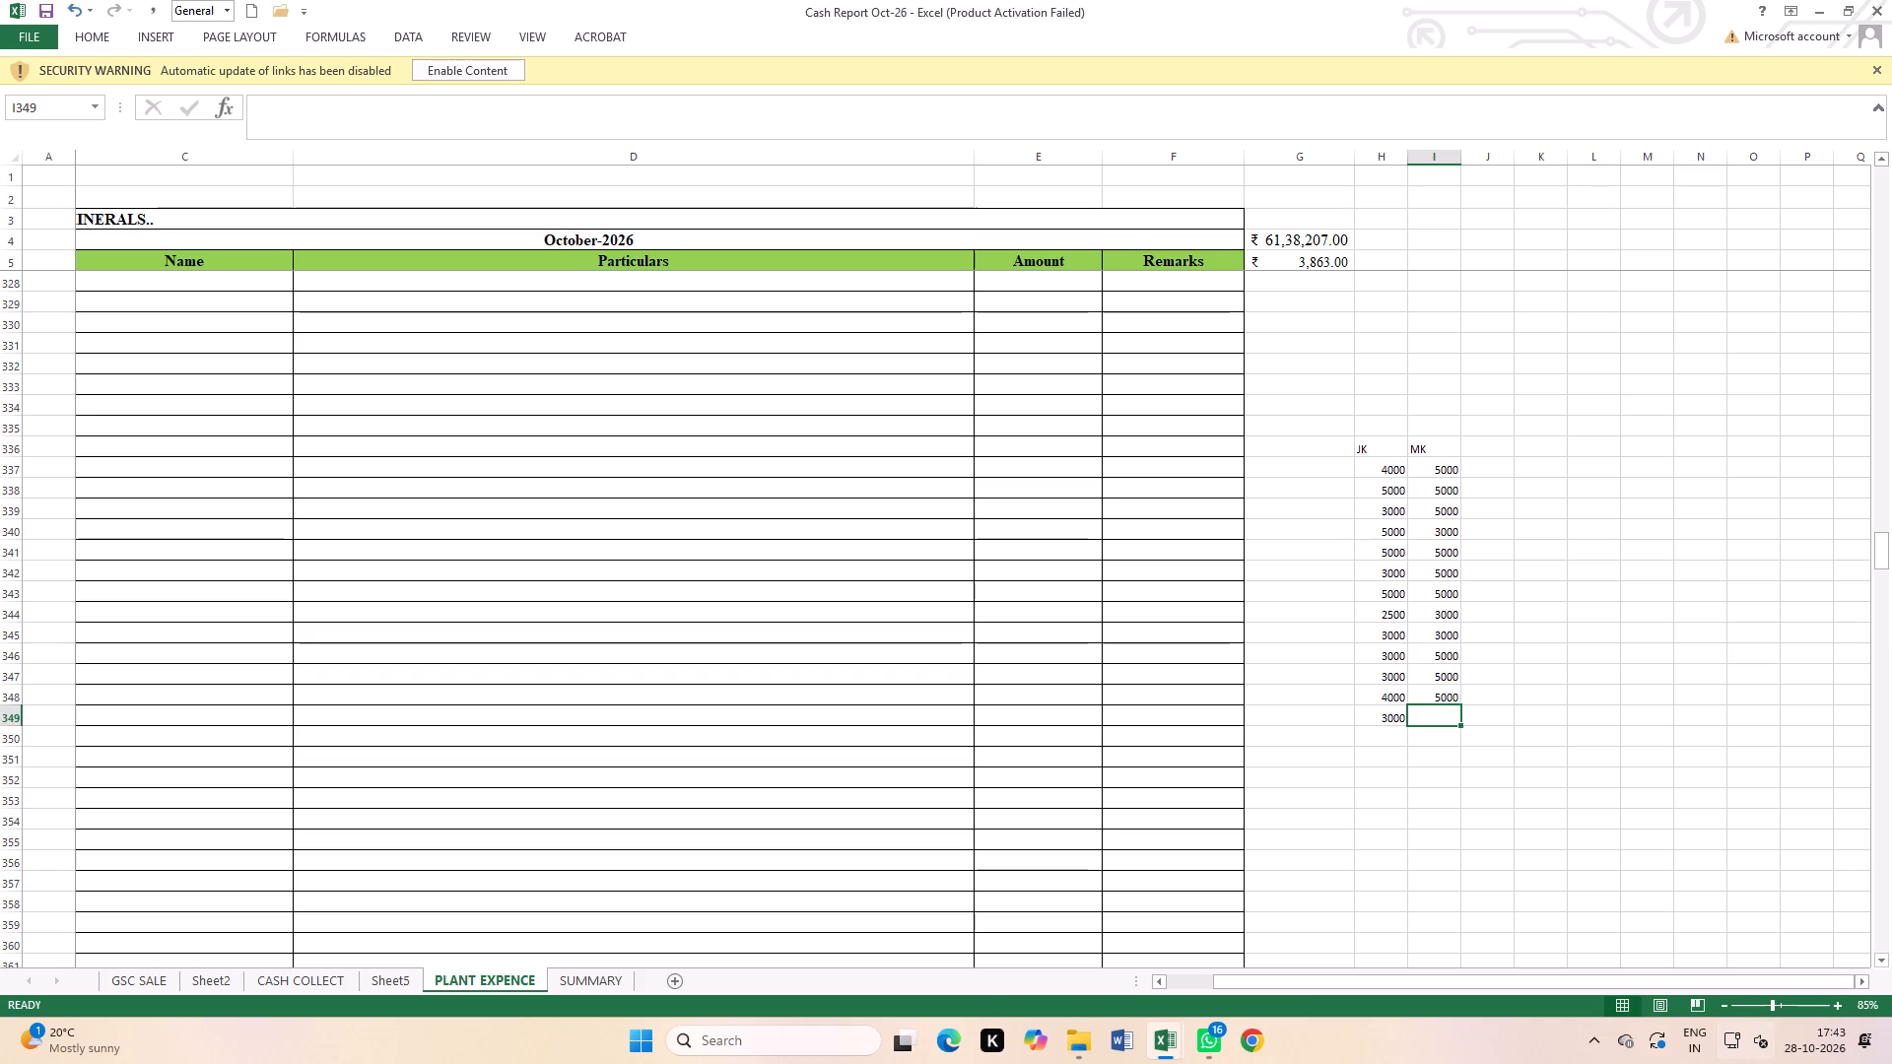
Total rows 337 to 350 of both columns with AutoSum, placing the MK sum in I351 and the JK sum in H351.
{"action": "left_click", "coordinate": [1444, 748]}
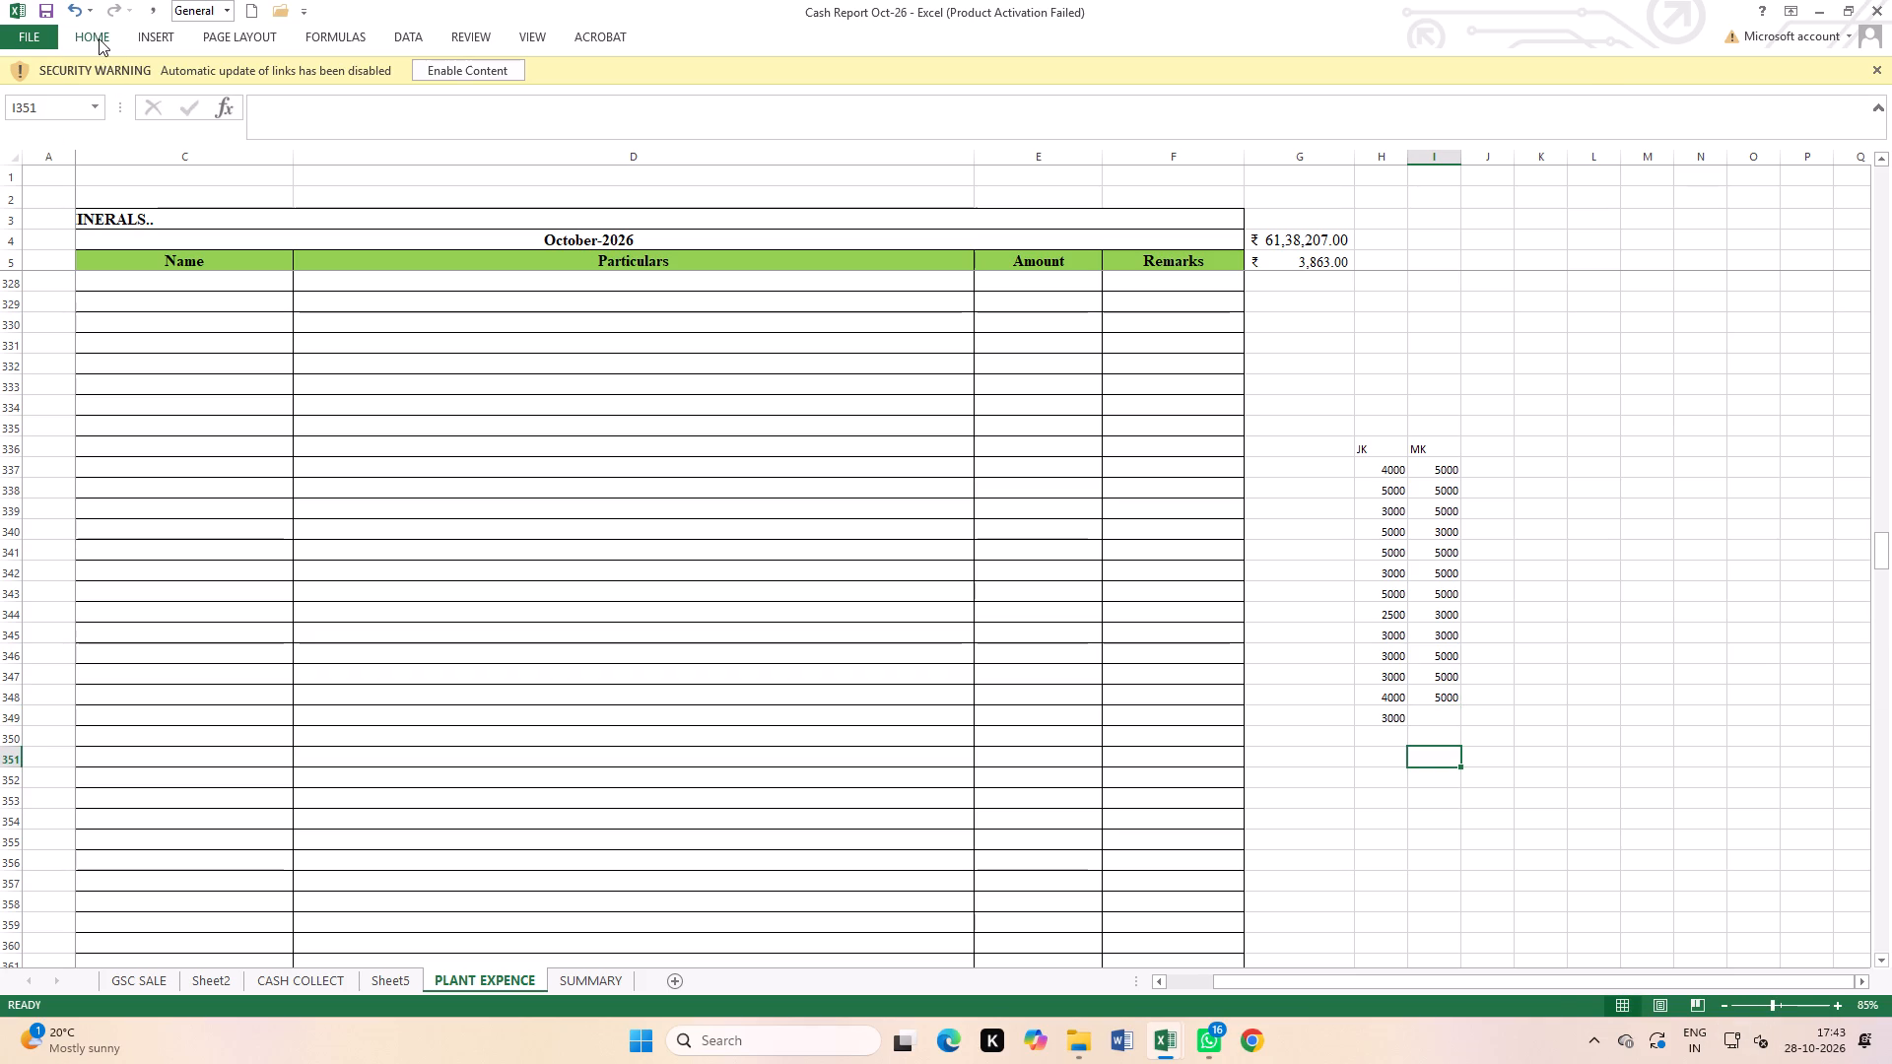
{"action": "left_click", "coordinate": [99, 35]}
{"action": "left_click", "coordinate": [1601, 54]}
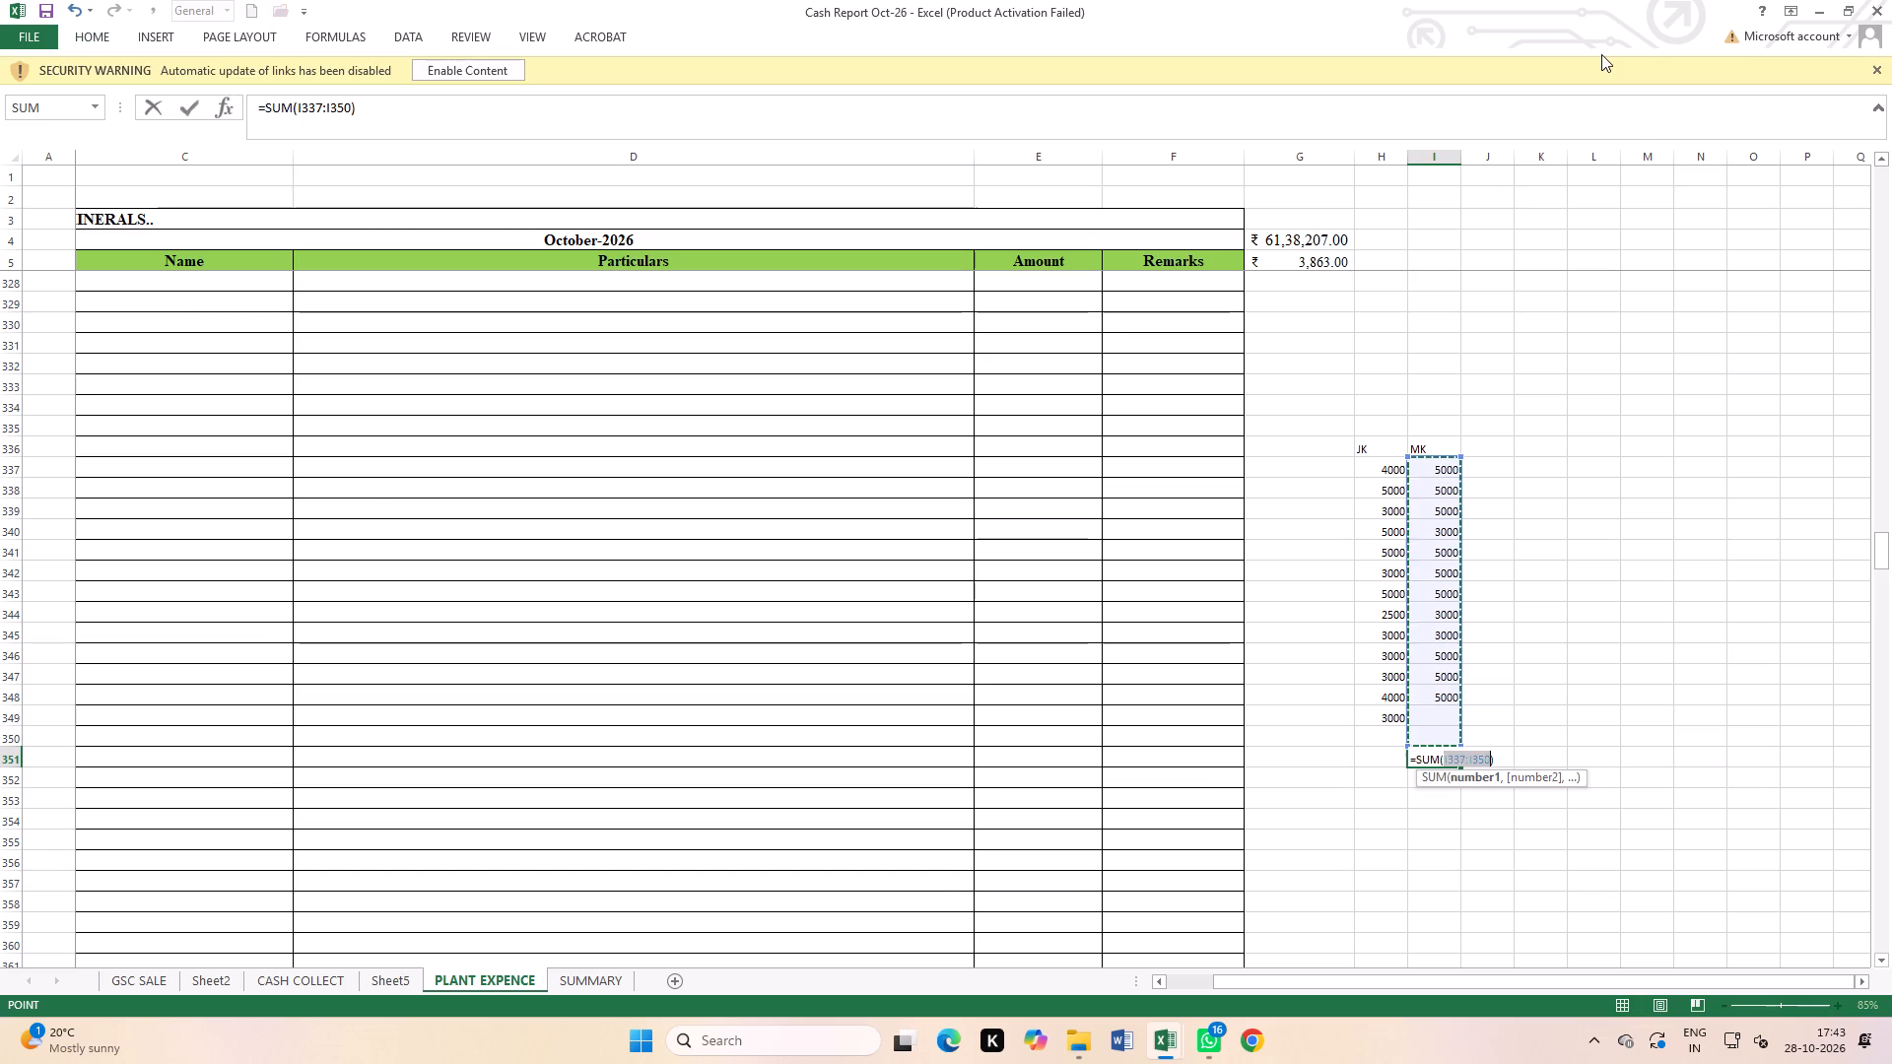
{"action": "key", "text": "Return"}
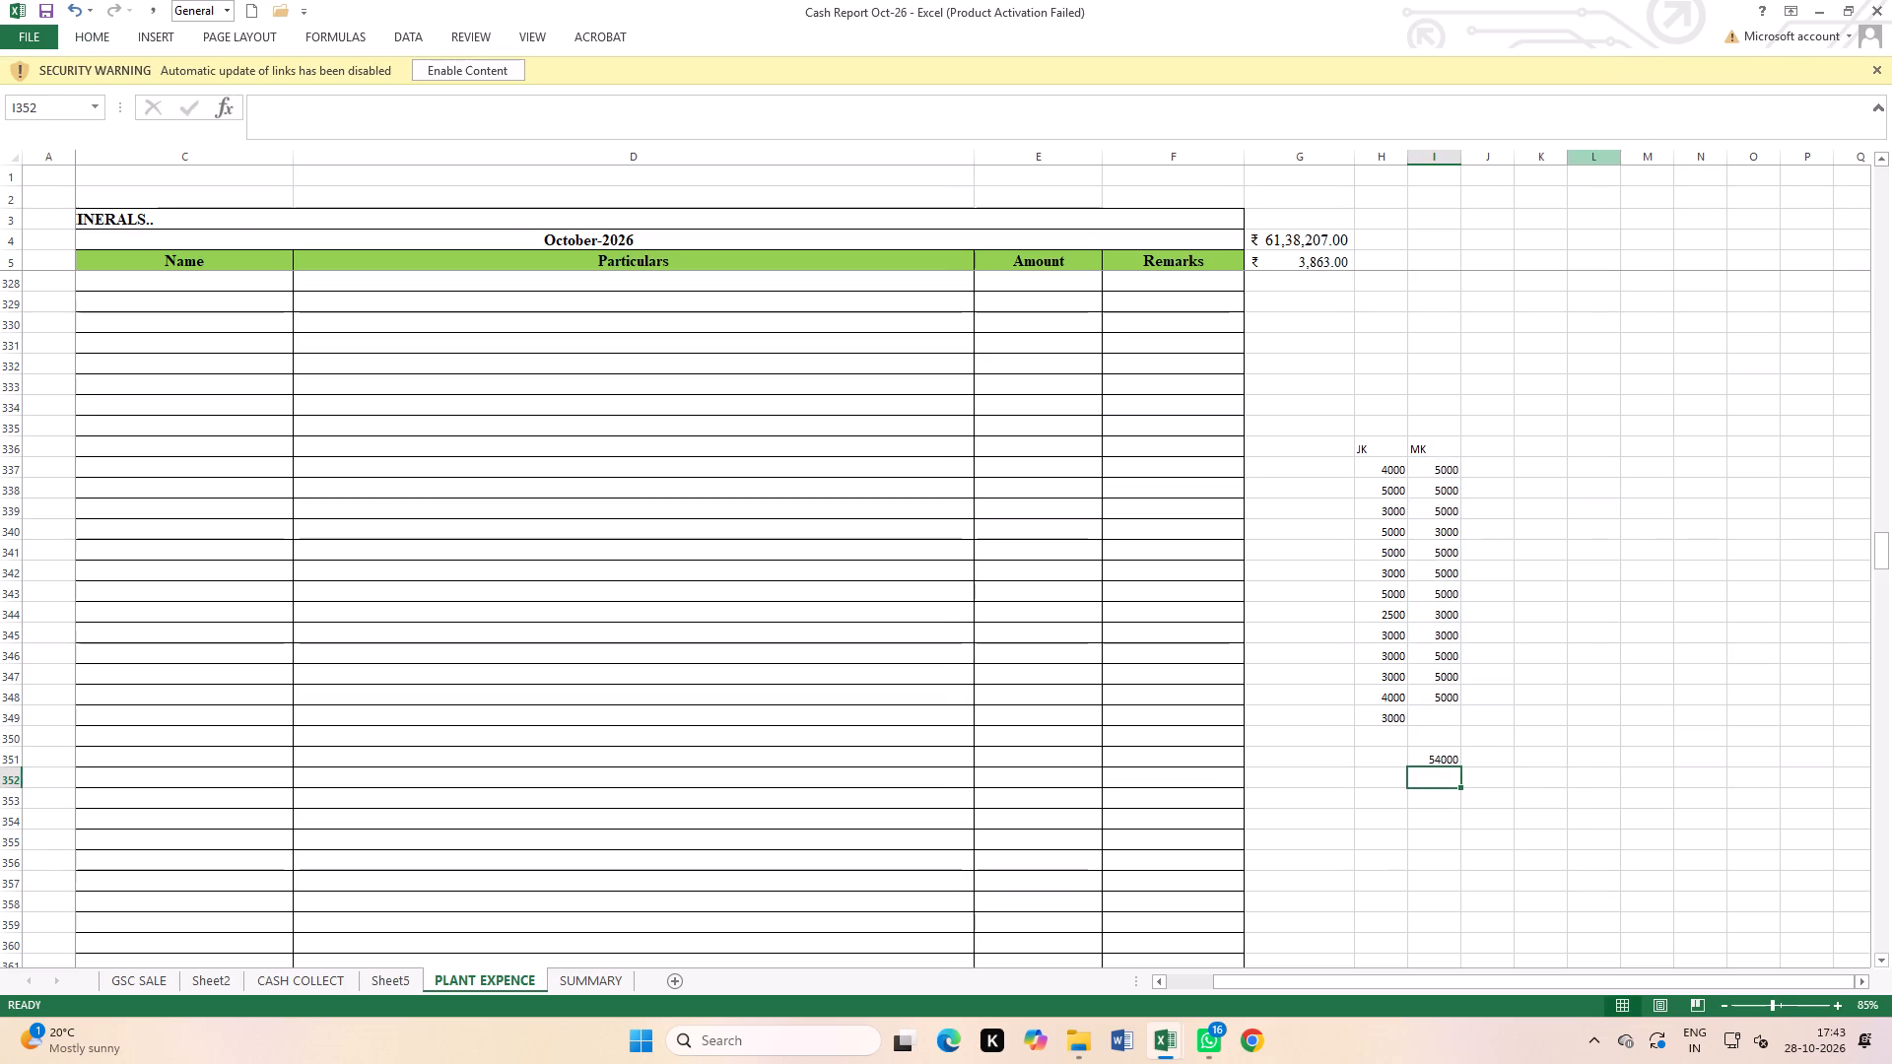
{"action": "left_click", "coordinate": [1385, 760]}
{"action": "left_click", "coordinate": [90, 29]}
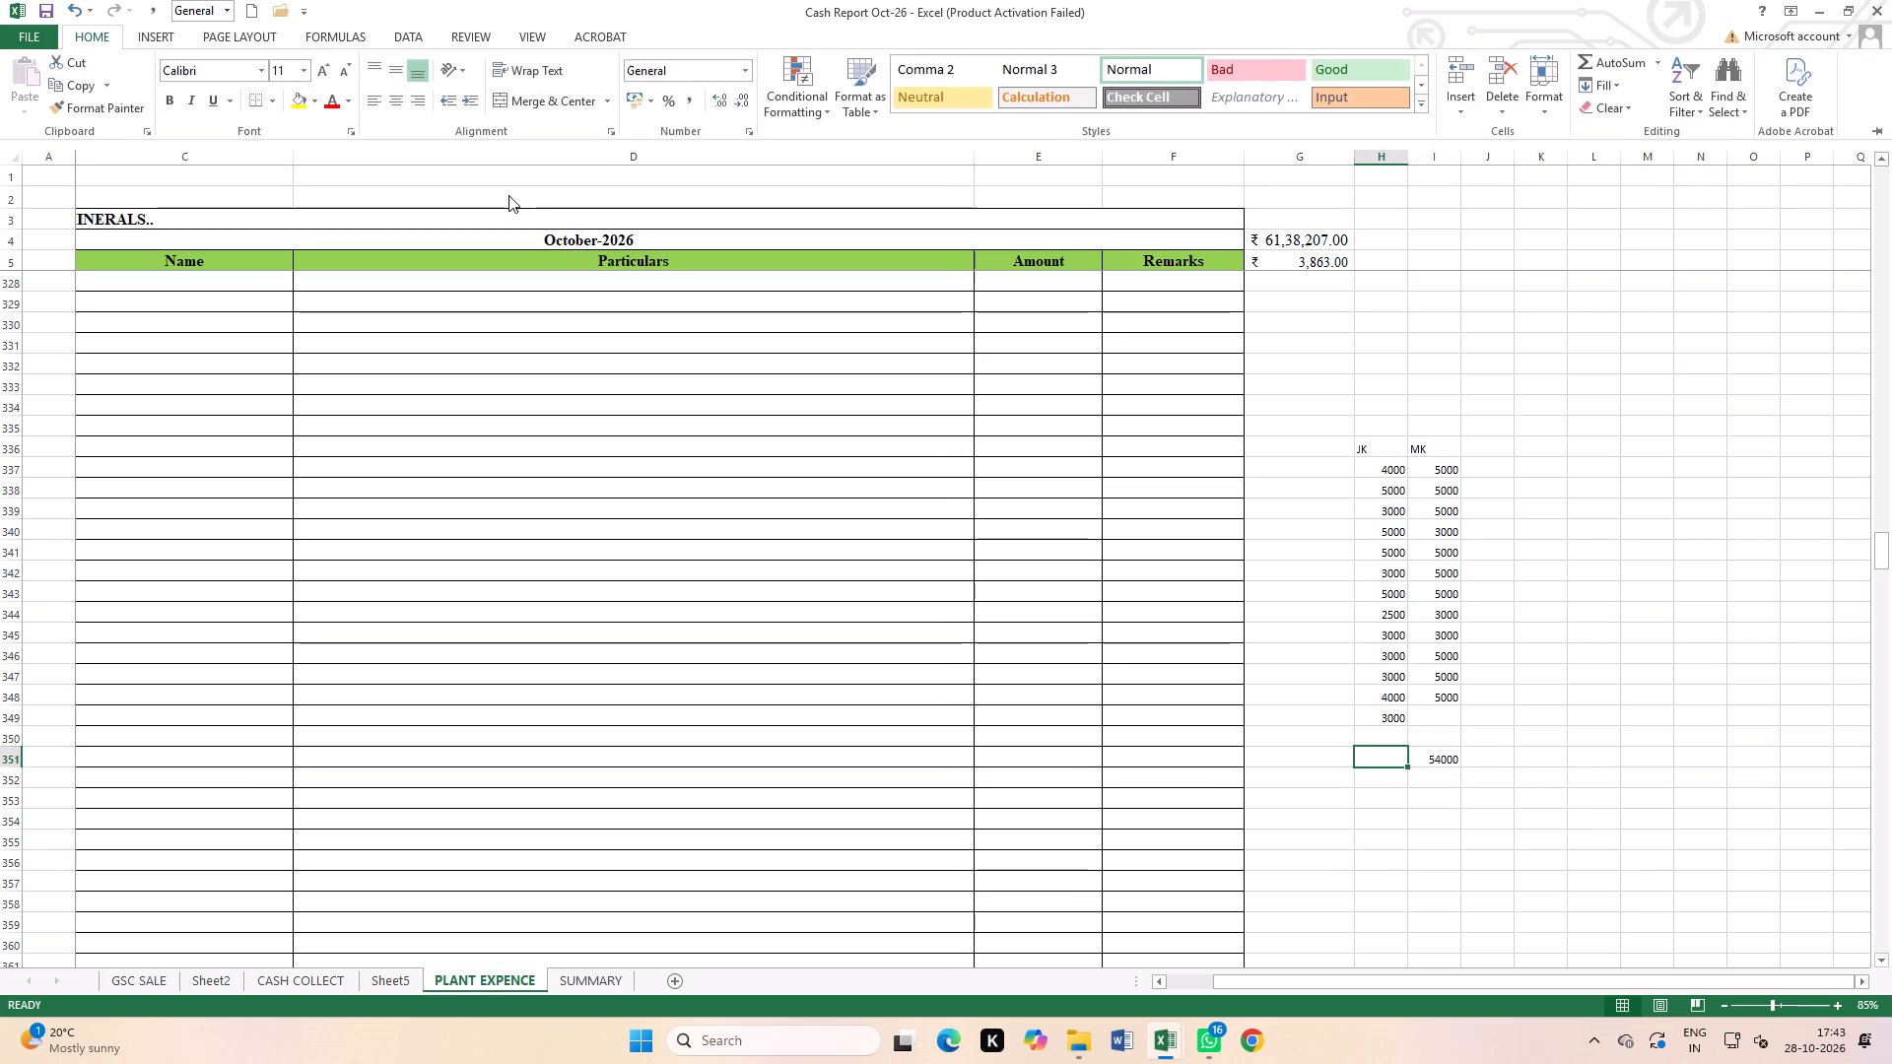
{"action": "left_click", "coordinate": [1611, 66]}
{"action": "key", "text": "Return"}
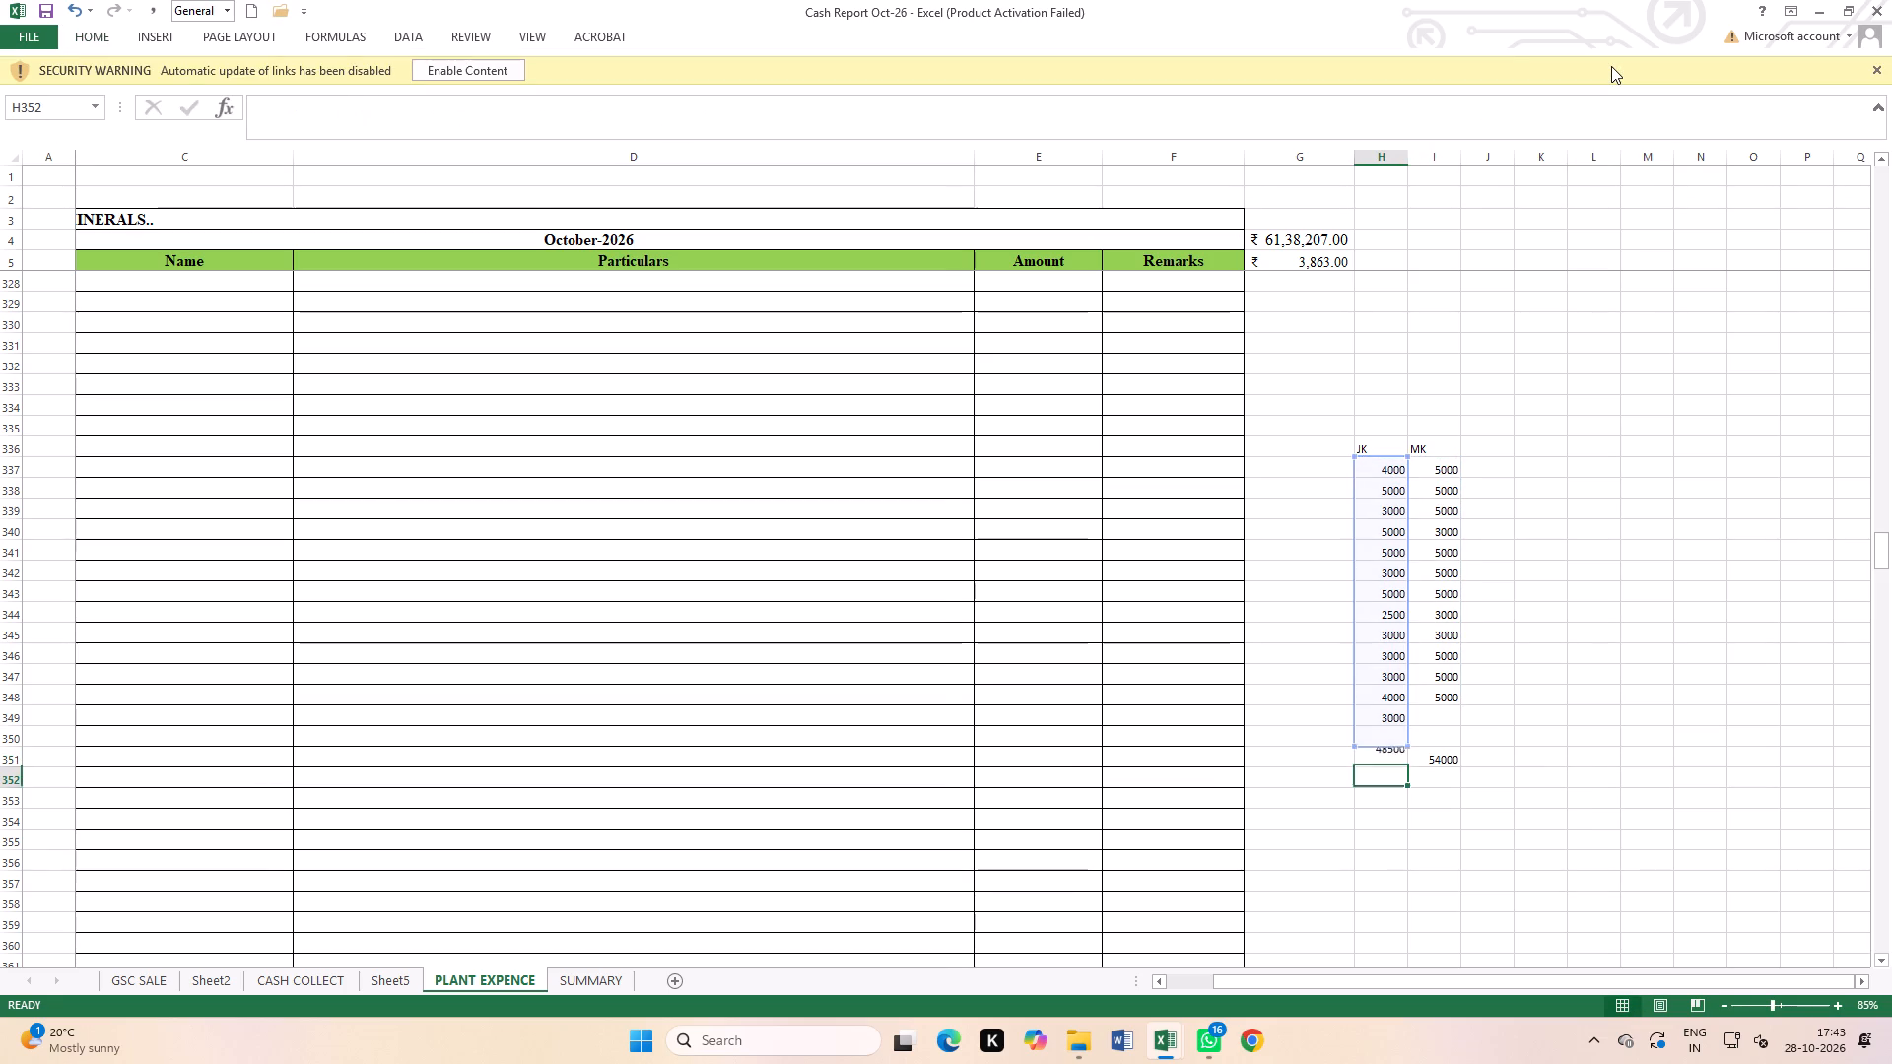
{"action": "left_click", "coordinate": [1530, 801]}
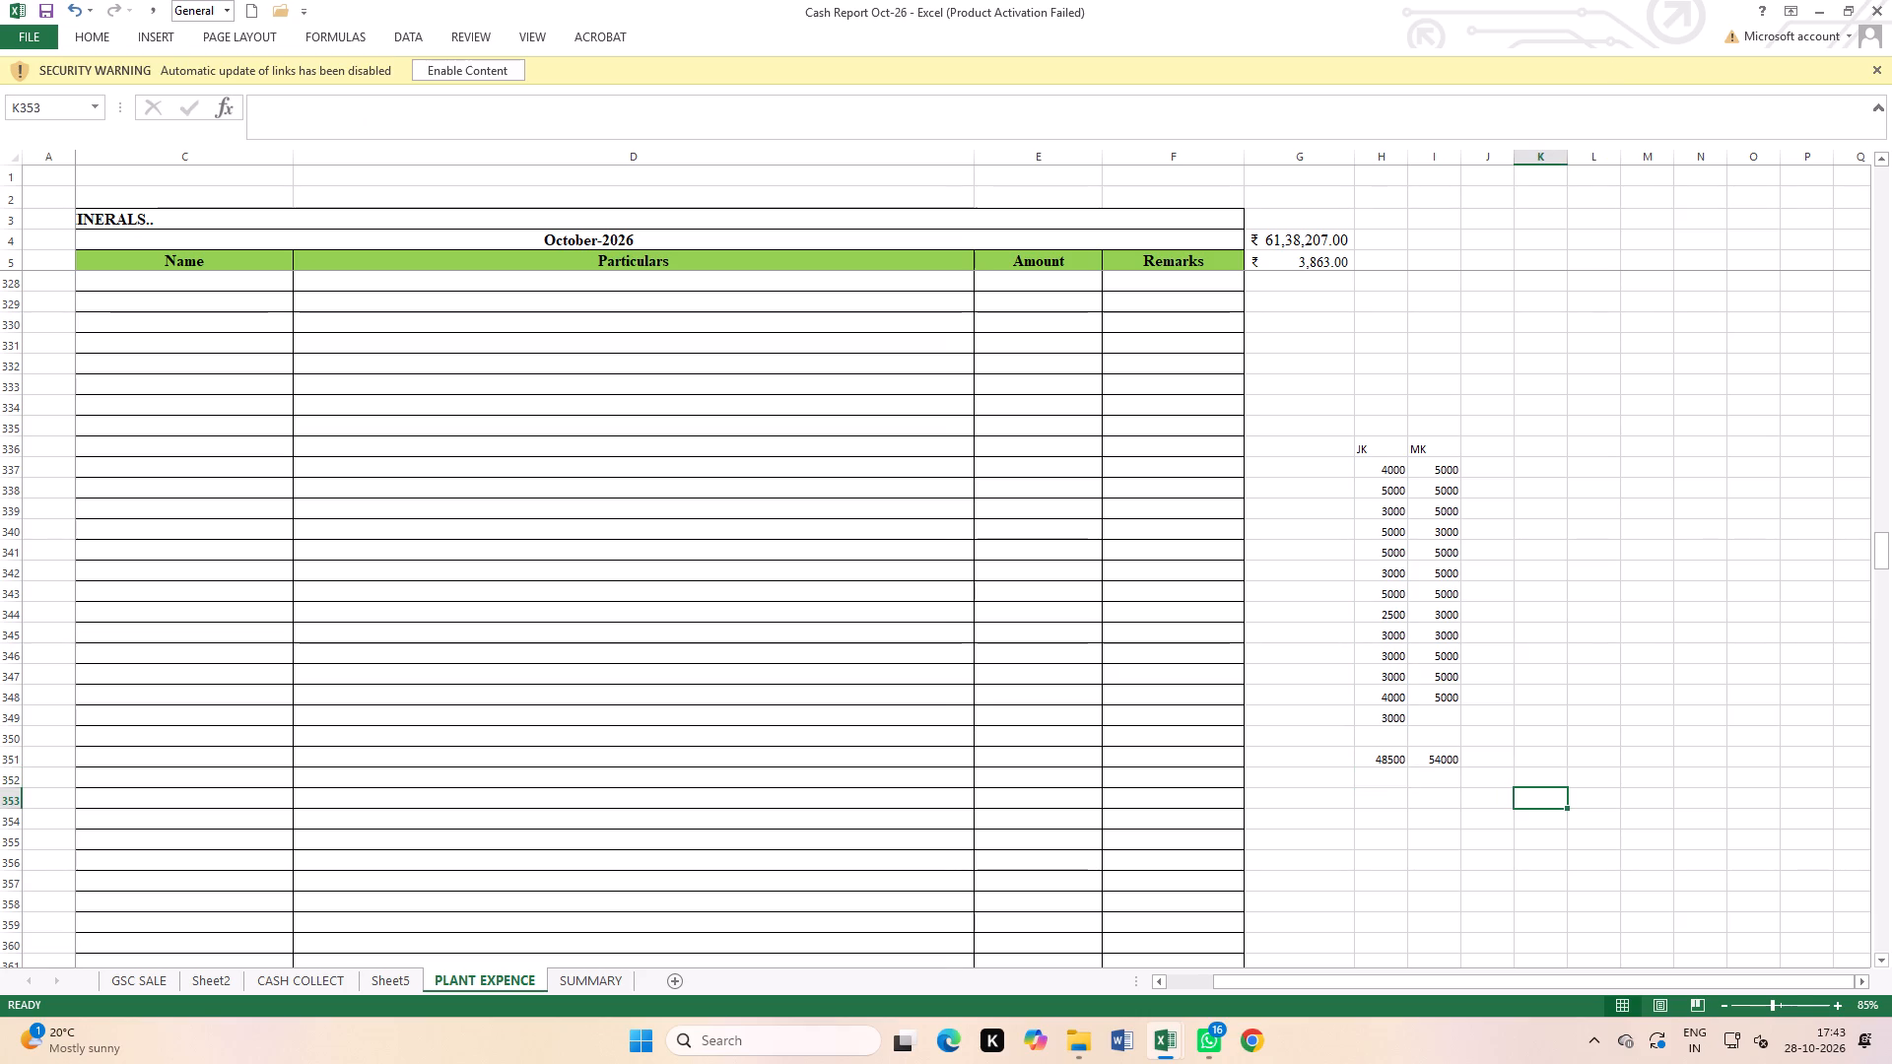
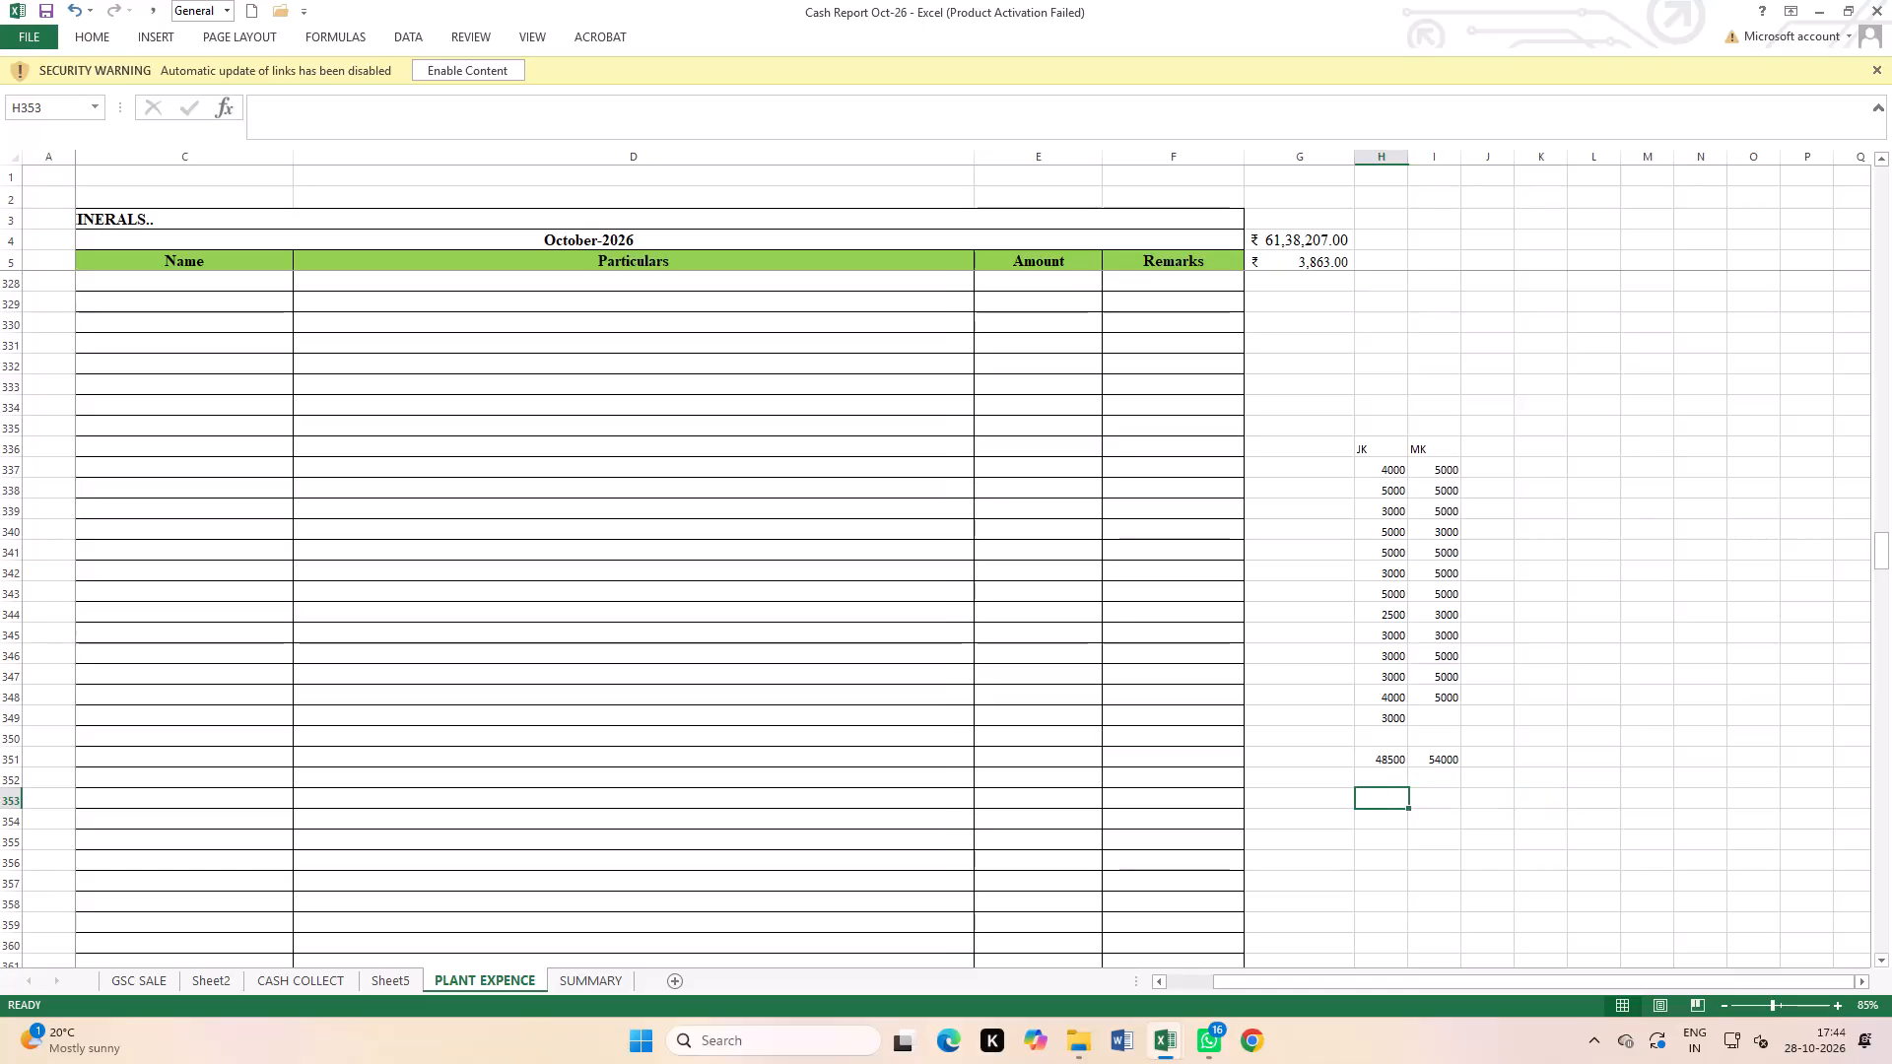
Add another JK amount of 3000 in H350, directly above the column total.
{"action": "left_click", "coordinate": [1398, 737]}
{"action": "type", "text": "3000"}
{"action": "key", "text": "Return"}
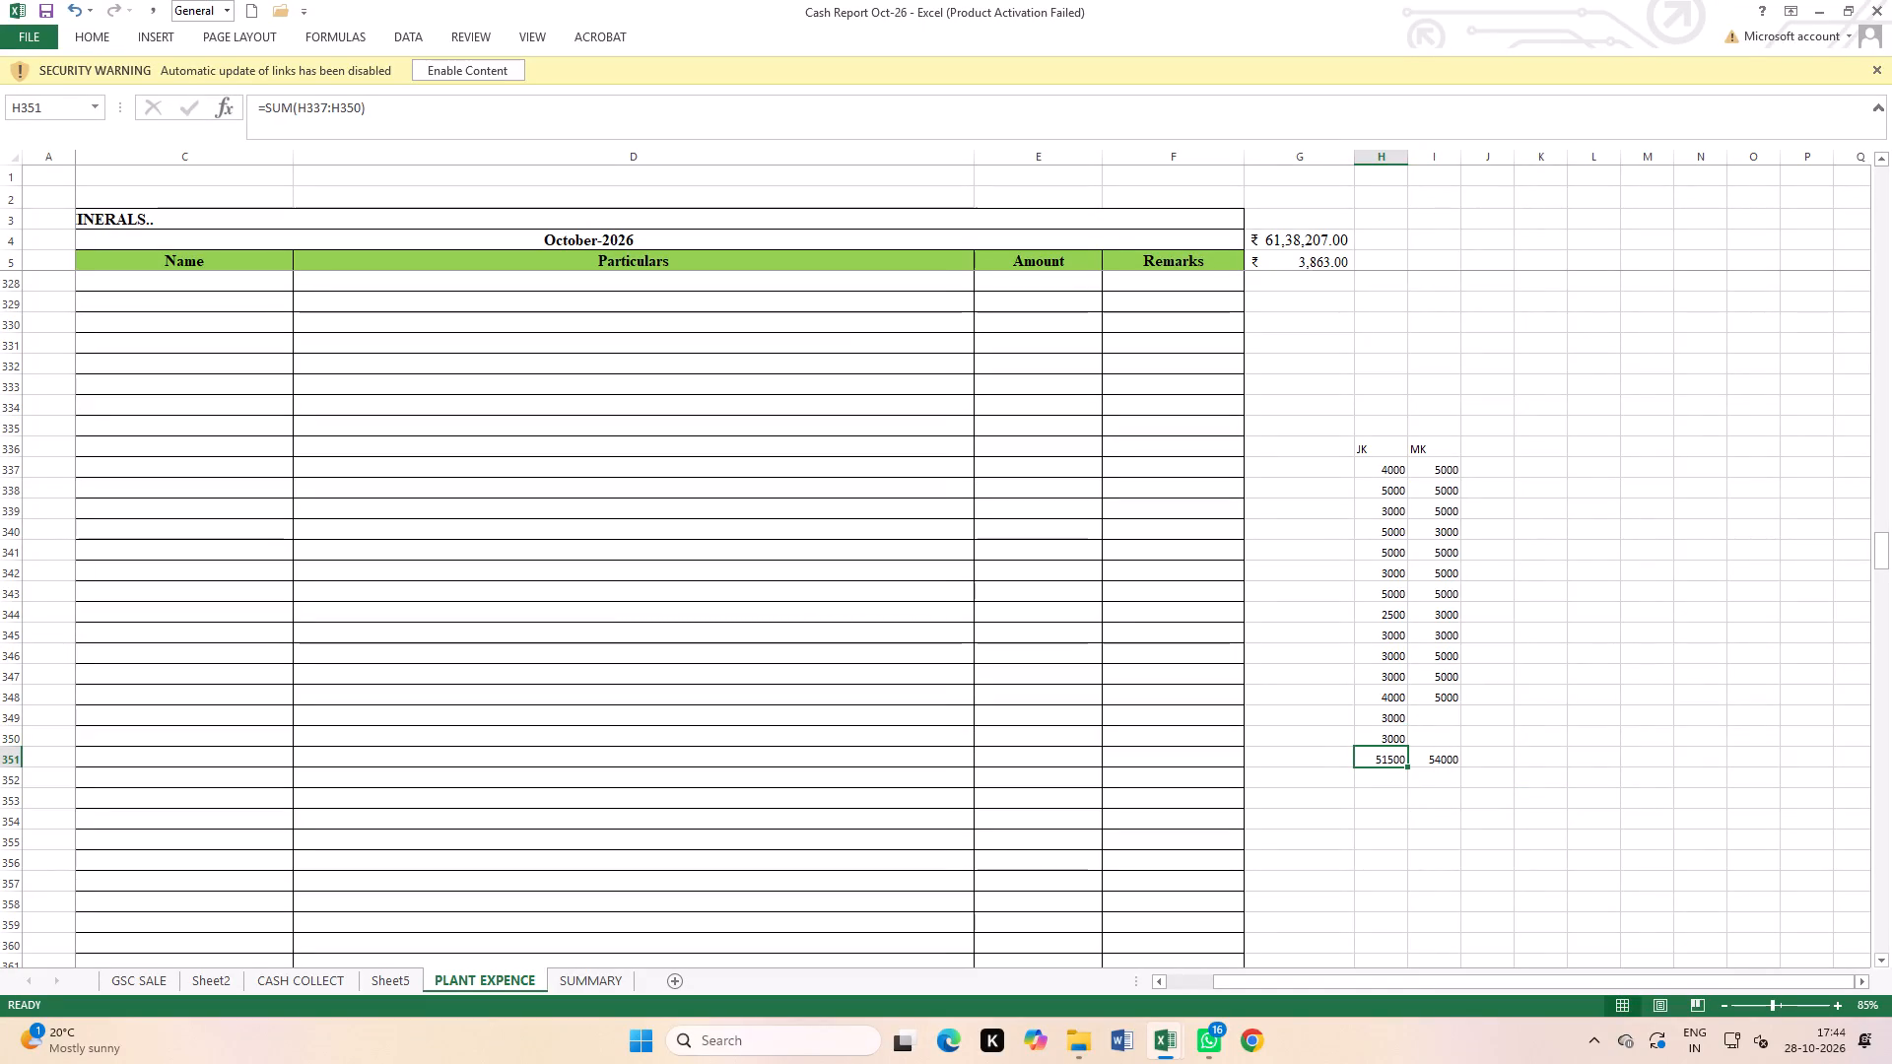
Check the JK total in H351 and the combined sum of the JK and MK totals in H351 and I351.
{"action": "left_click", "coordinate": [1394, 799]}
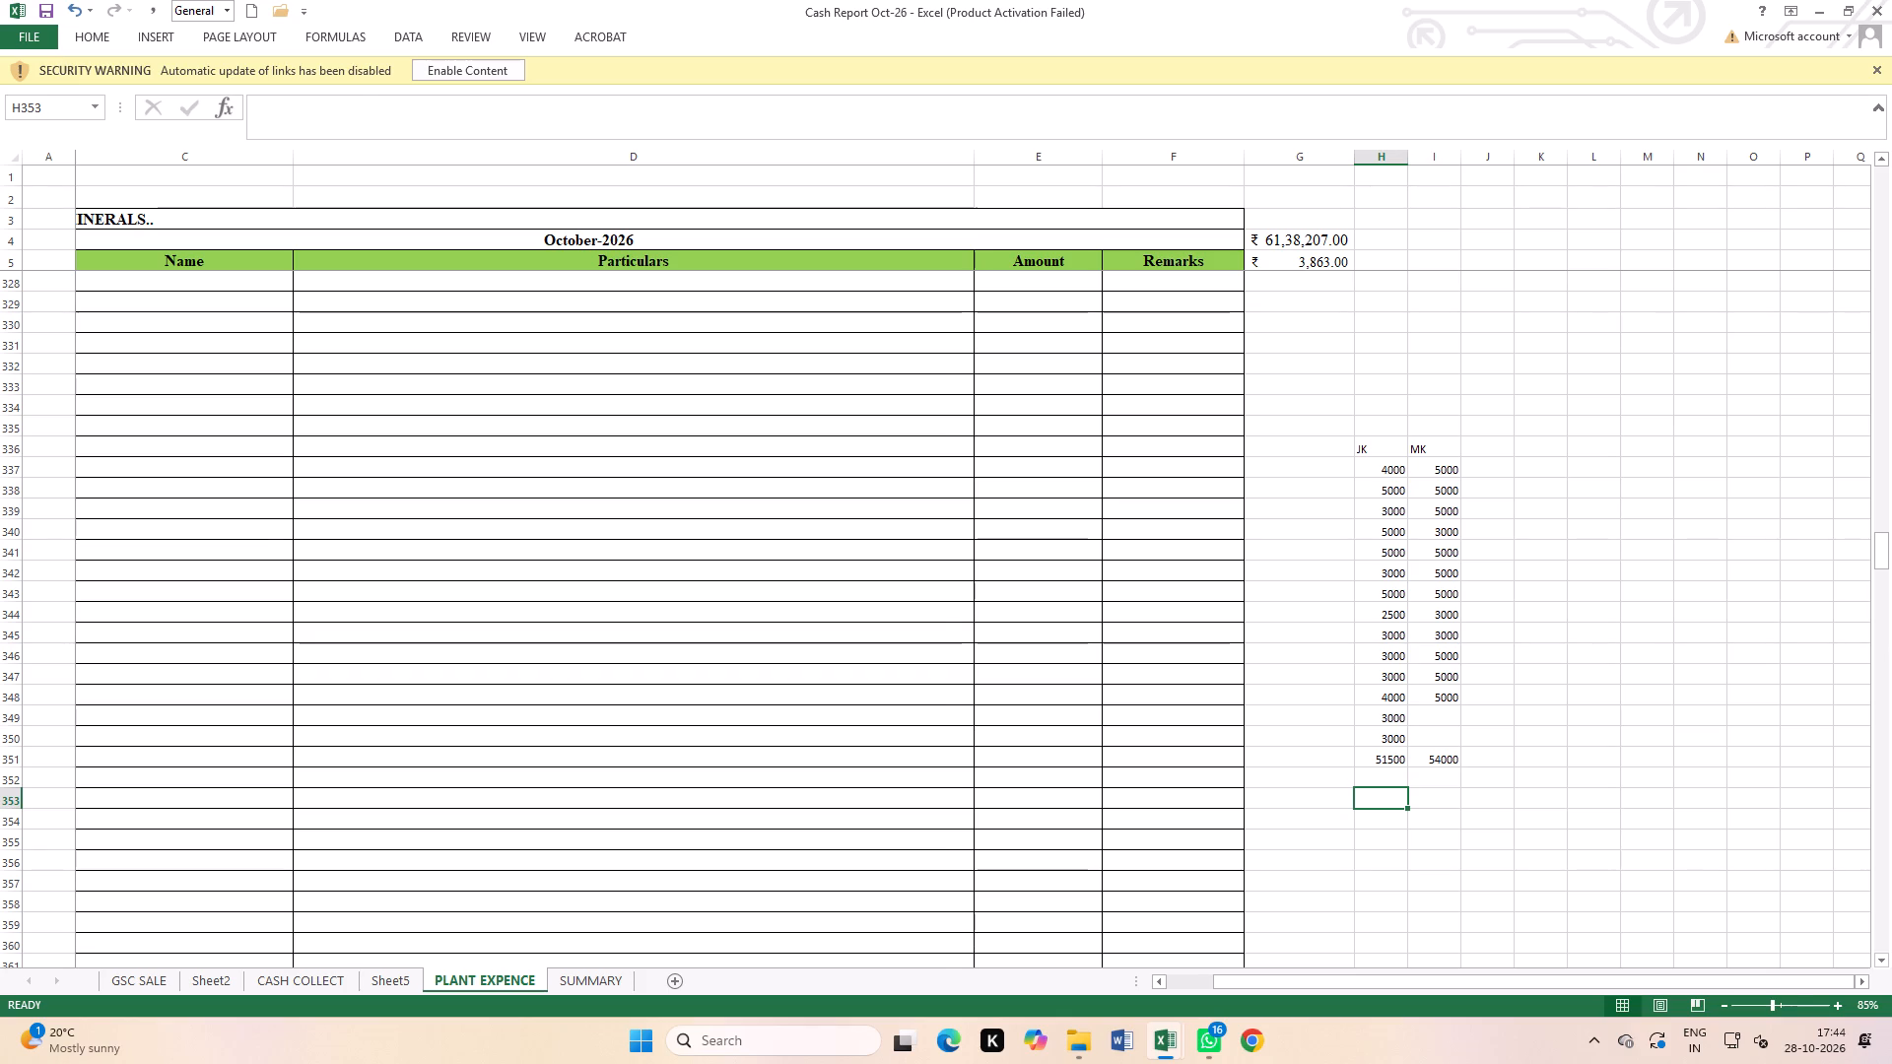
{"action": "left_click", "coordinate": [1390, 763]}
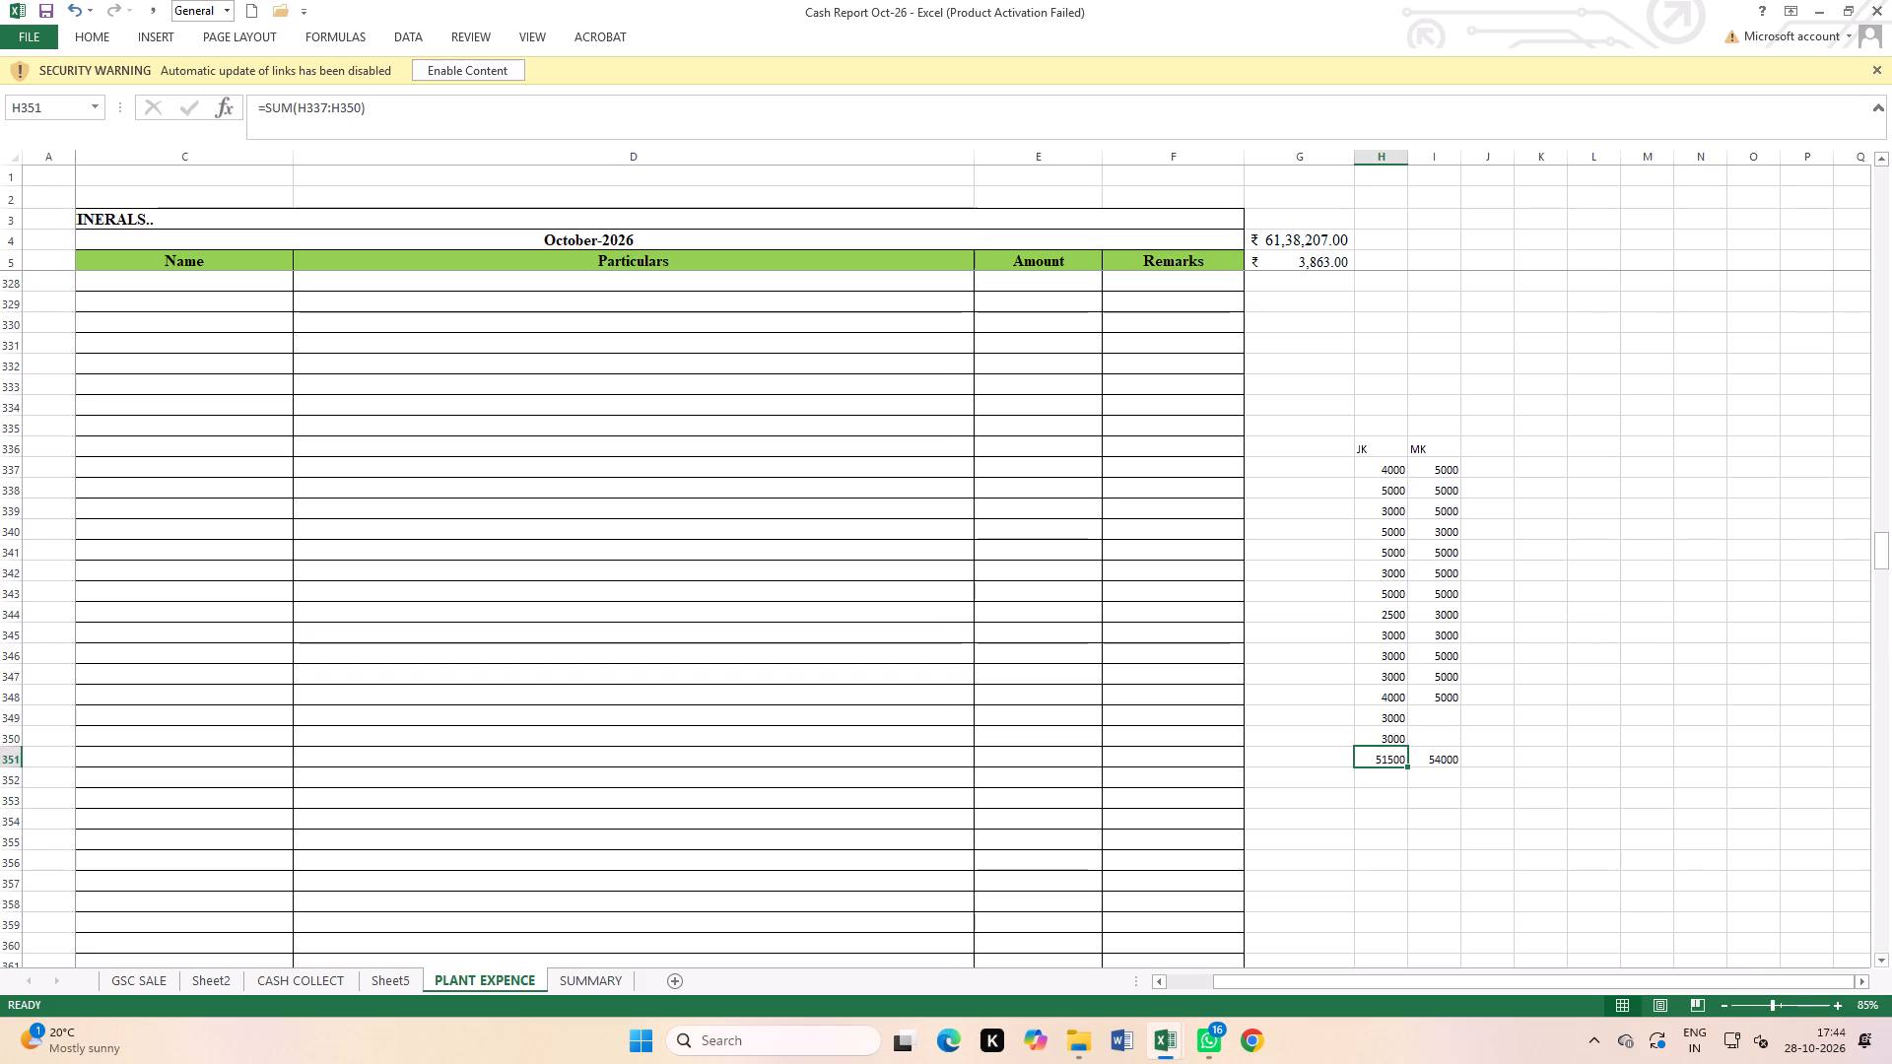
{"action": "left_click", "coordinate": [1650, 805]}
{"action": "left_click_drag", "start_coordinate": [1377, 758], "coordinate": [1446, 758]}
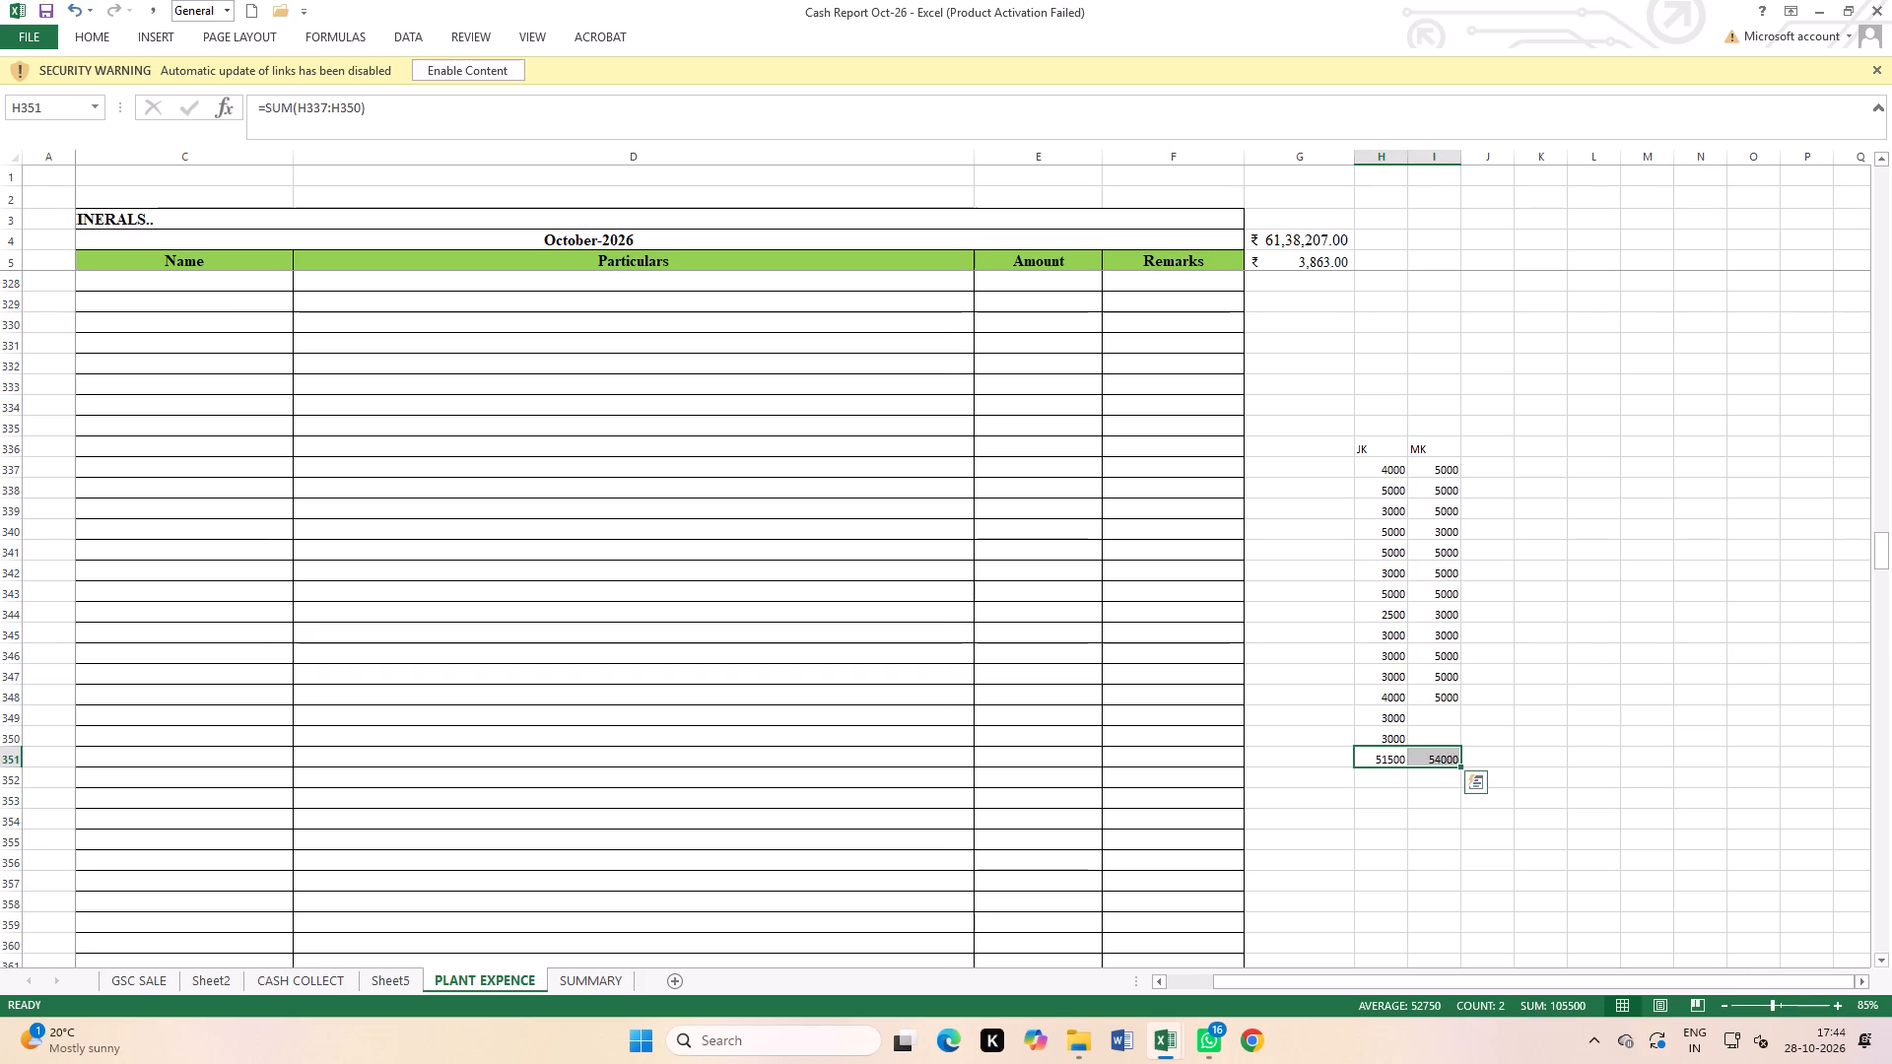
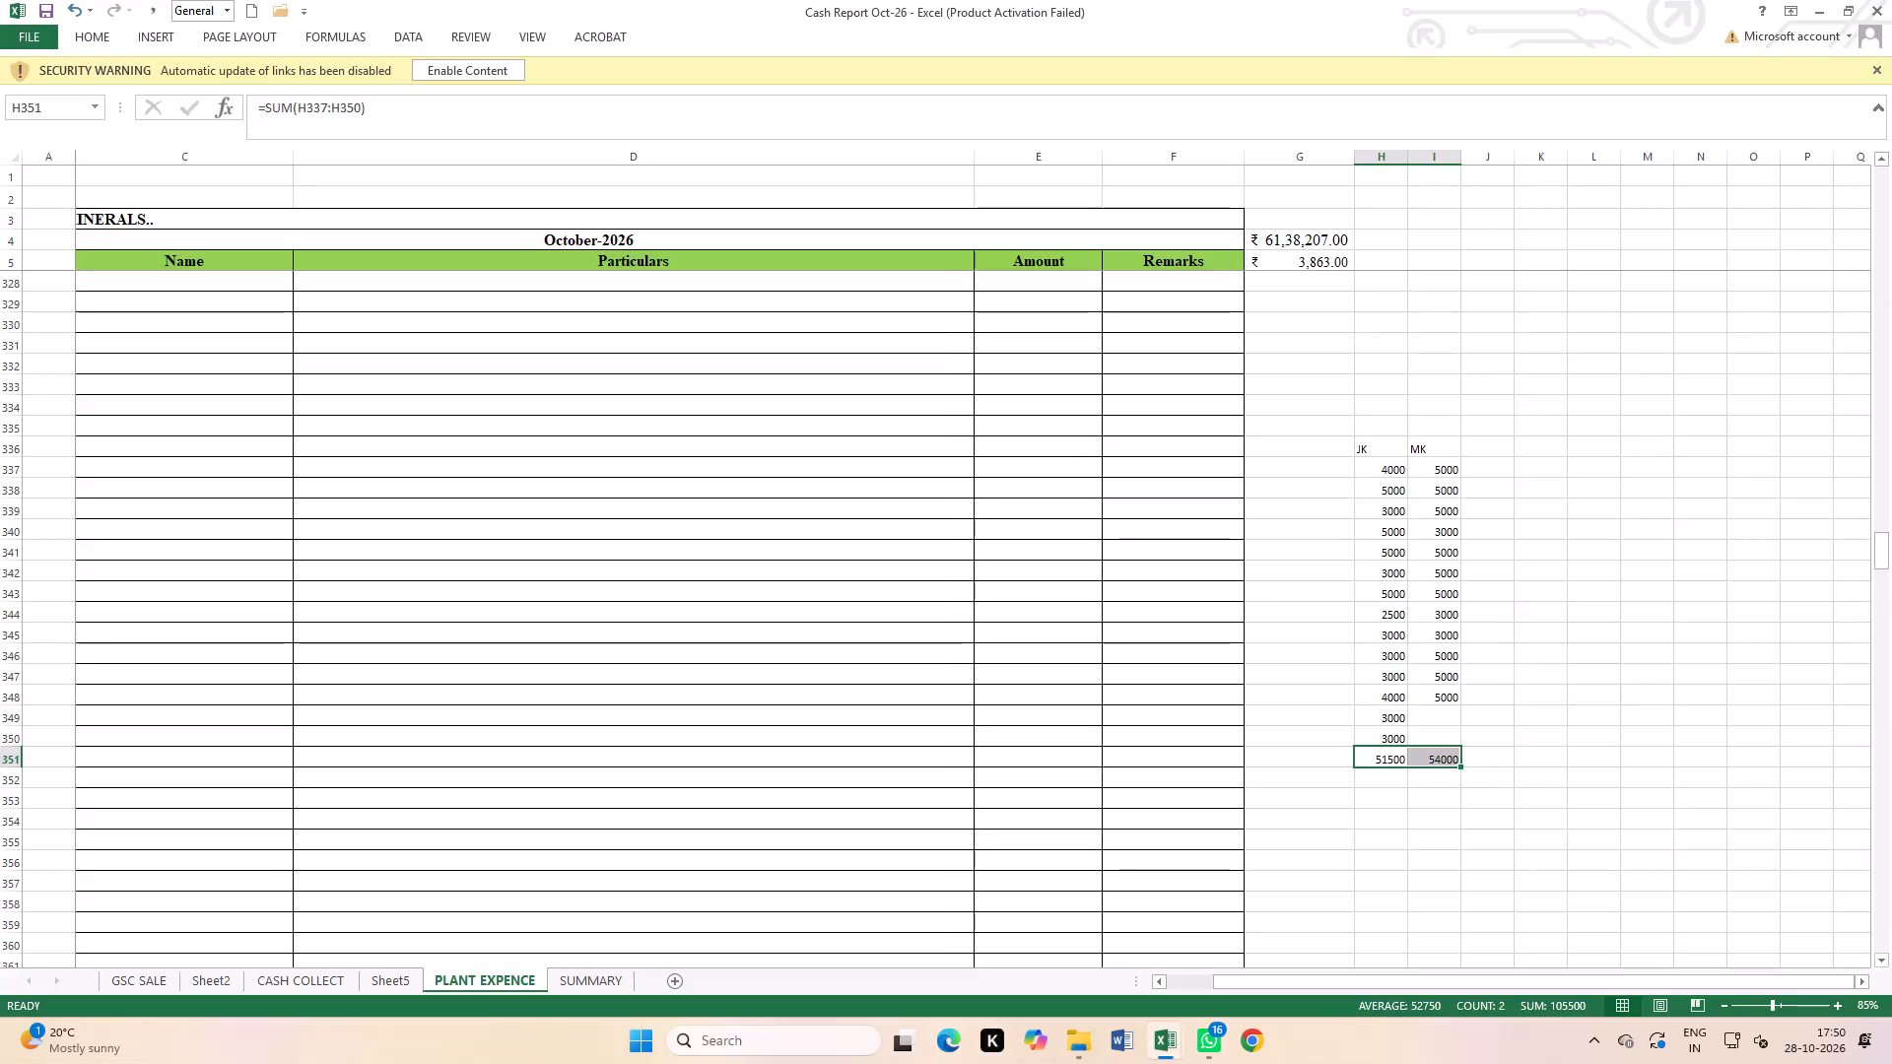
Review the dated PLANT EXPENCE entries for late October 2026, with their Date column in view.
{"action": "scroll", "coordinate": [1099, 242], "scroll_direction": "up", "scroll_amount": 5}
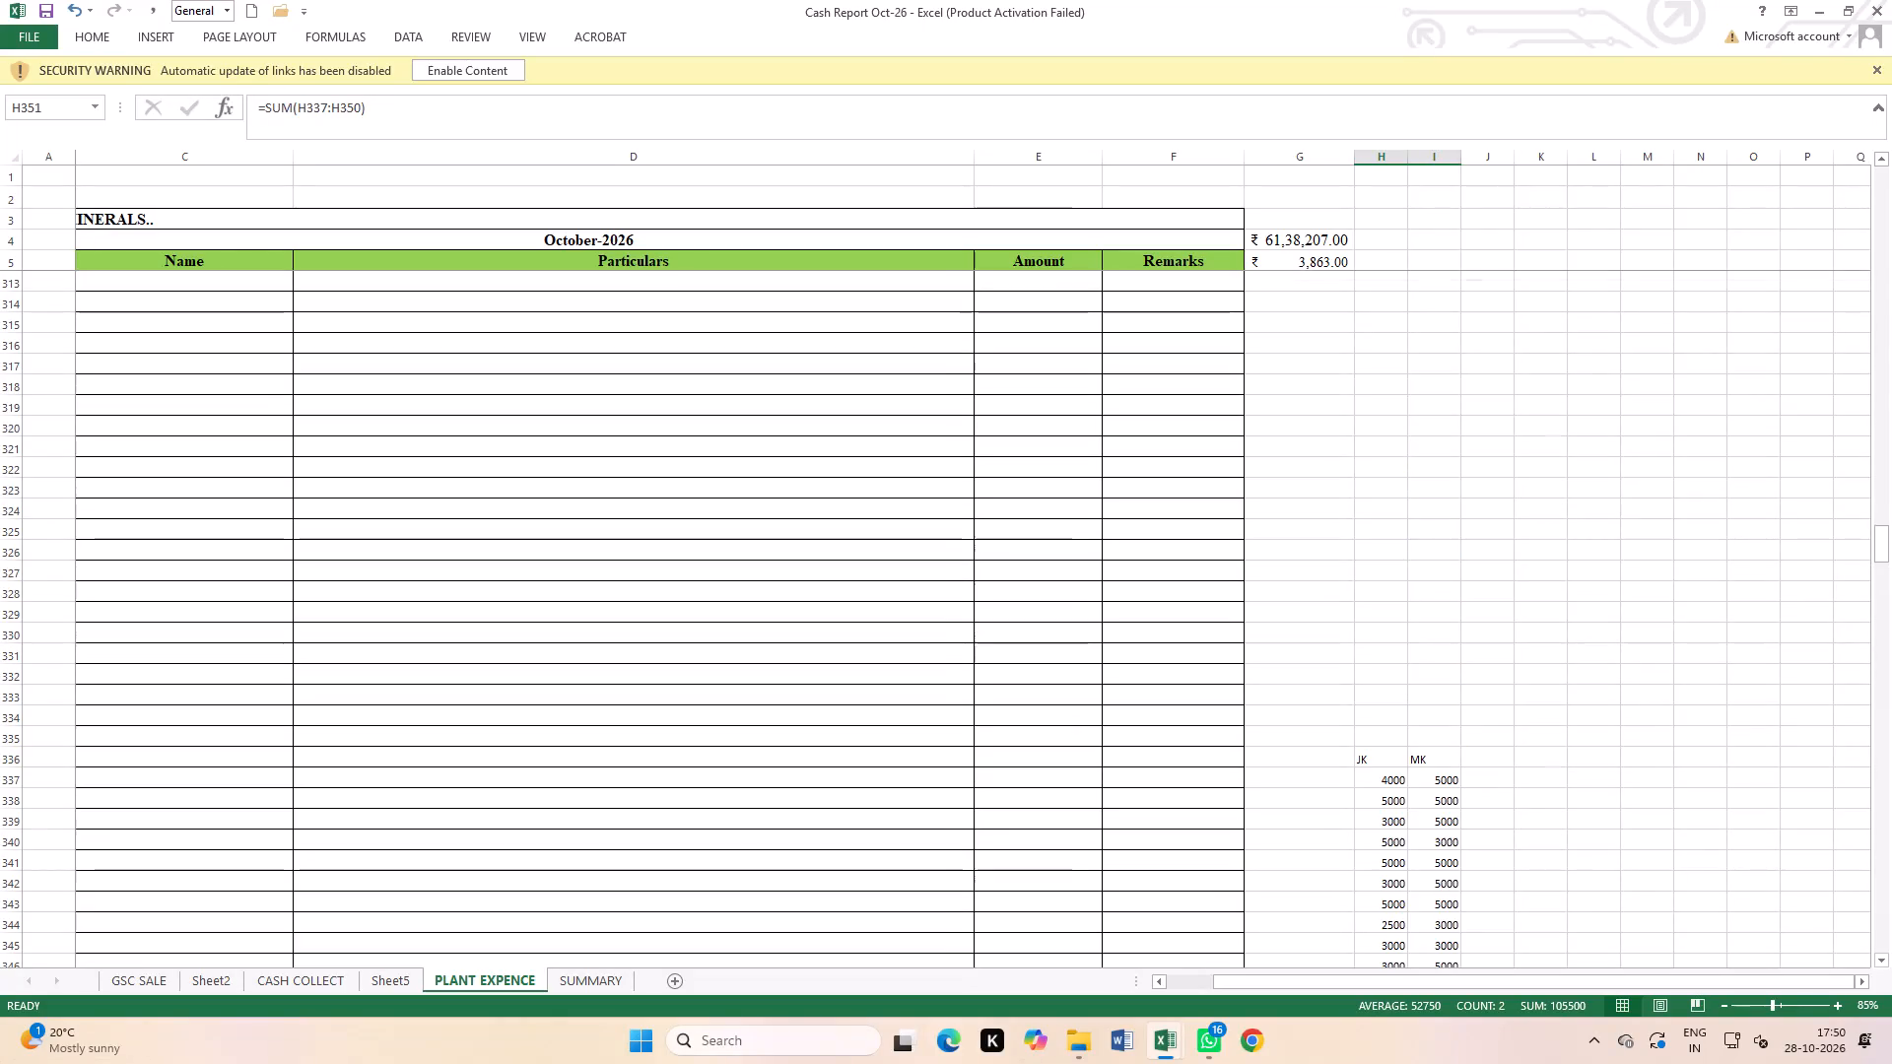
{"action": "scroll", "coordinate": [1125, 355], "scroll_direction": "up", "scroll_amount": 7}
{"action": "scroll", "coordinate": [1183, 465], "scroll_direction": "up", "scroll_amount": 5}
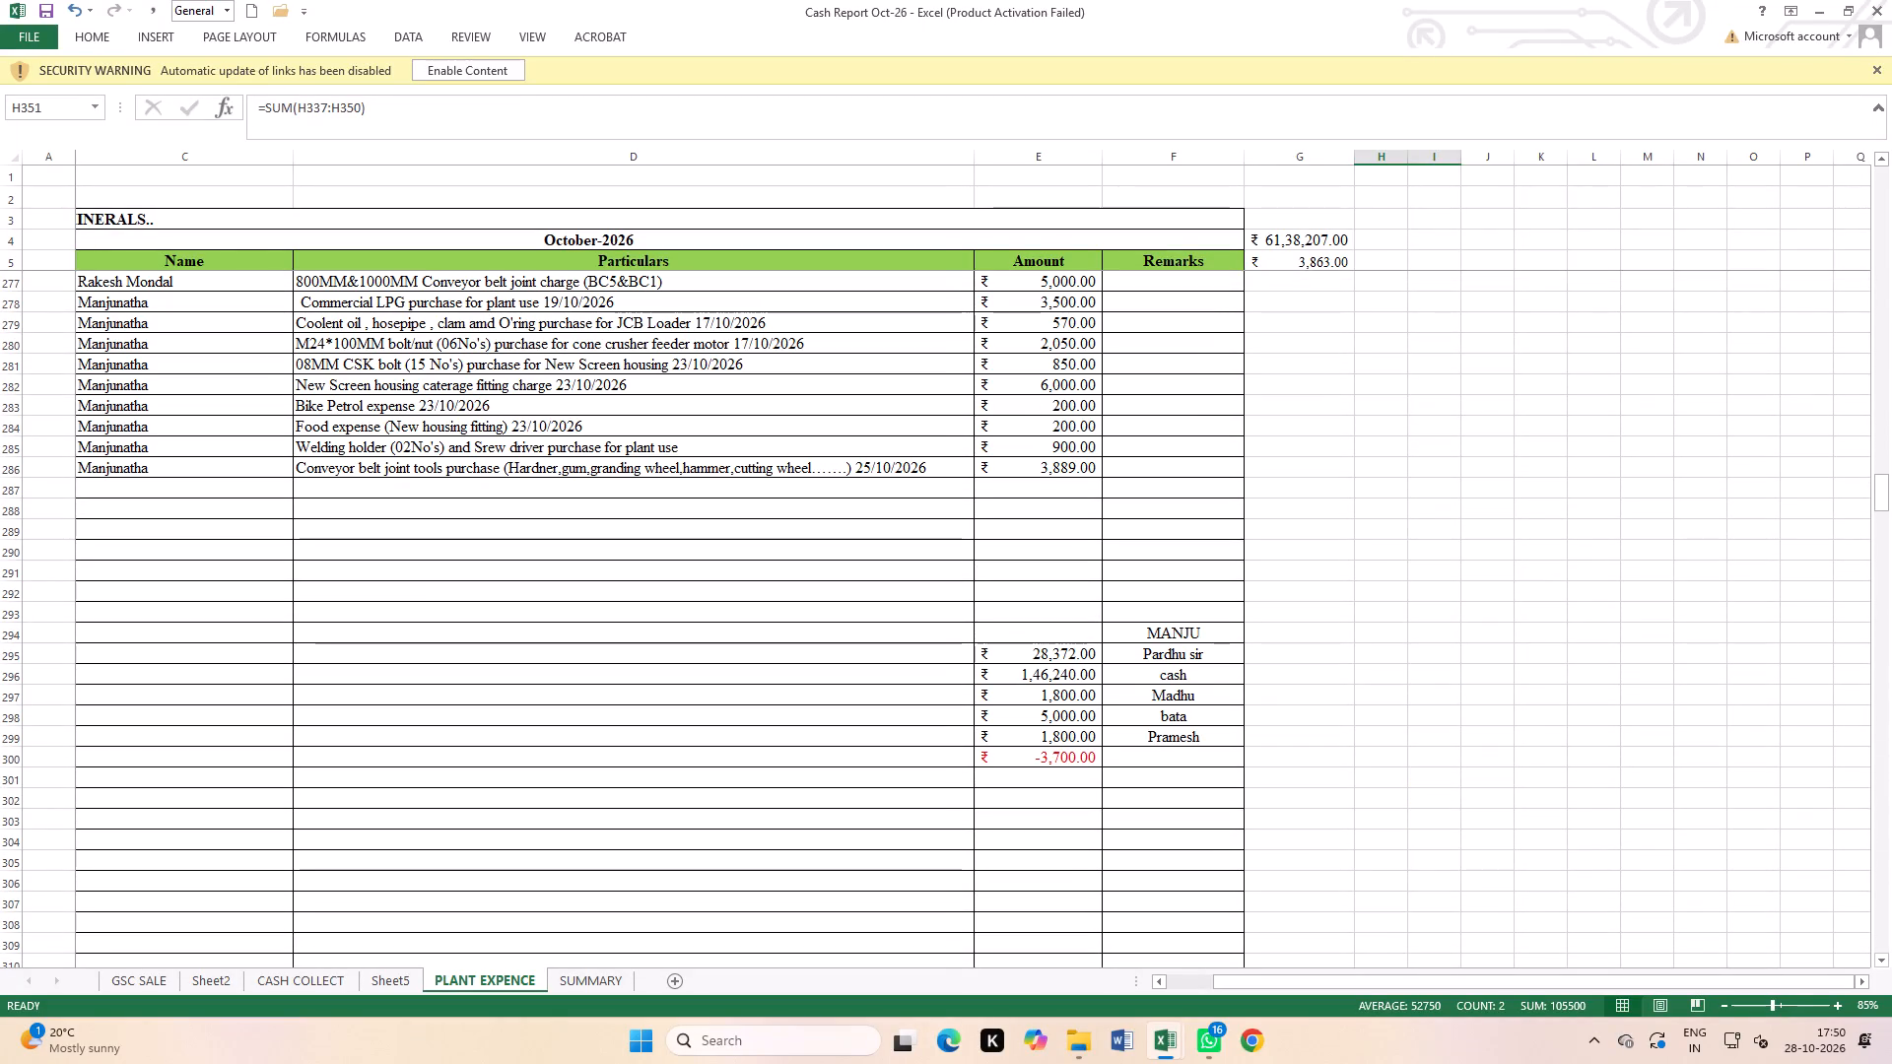
{"action": "scroll", "coordinate": [1048, 594], "scroll_direction": "up", "scroll_amount": 3}
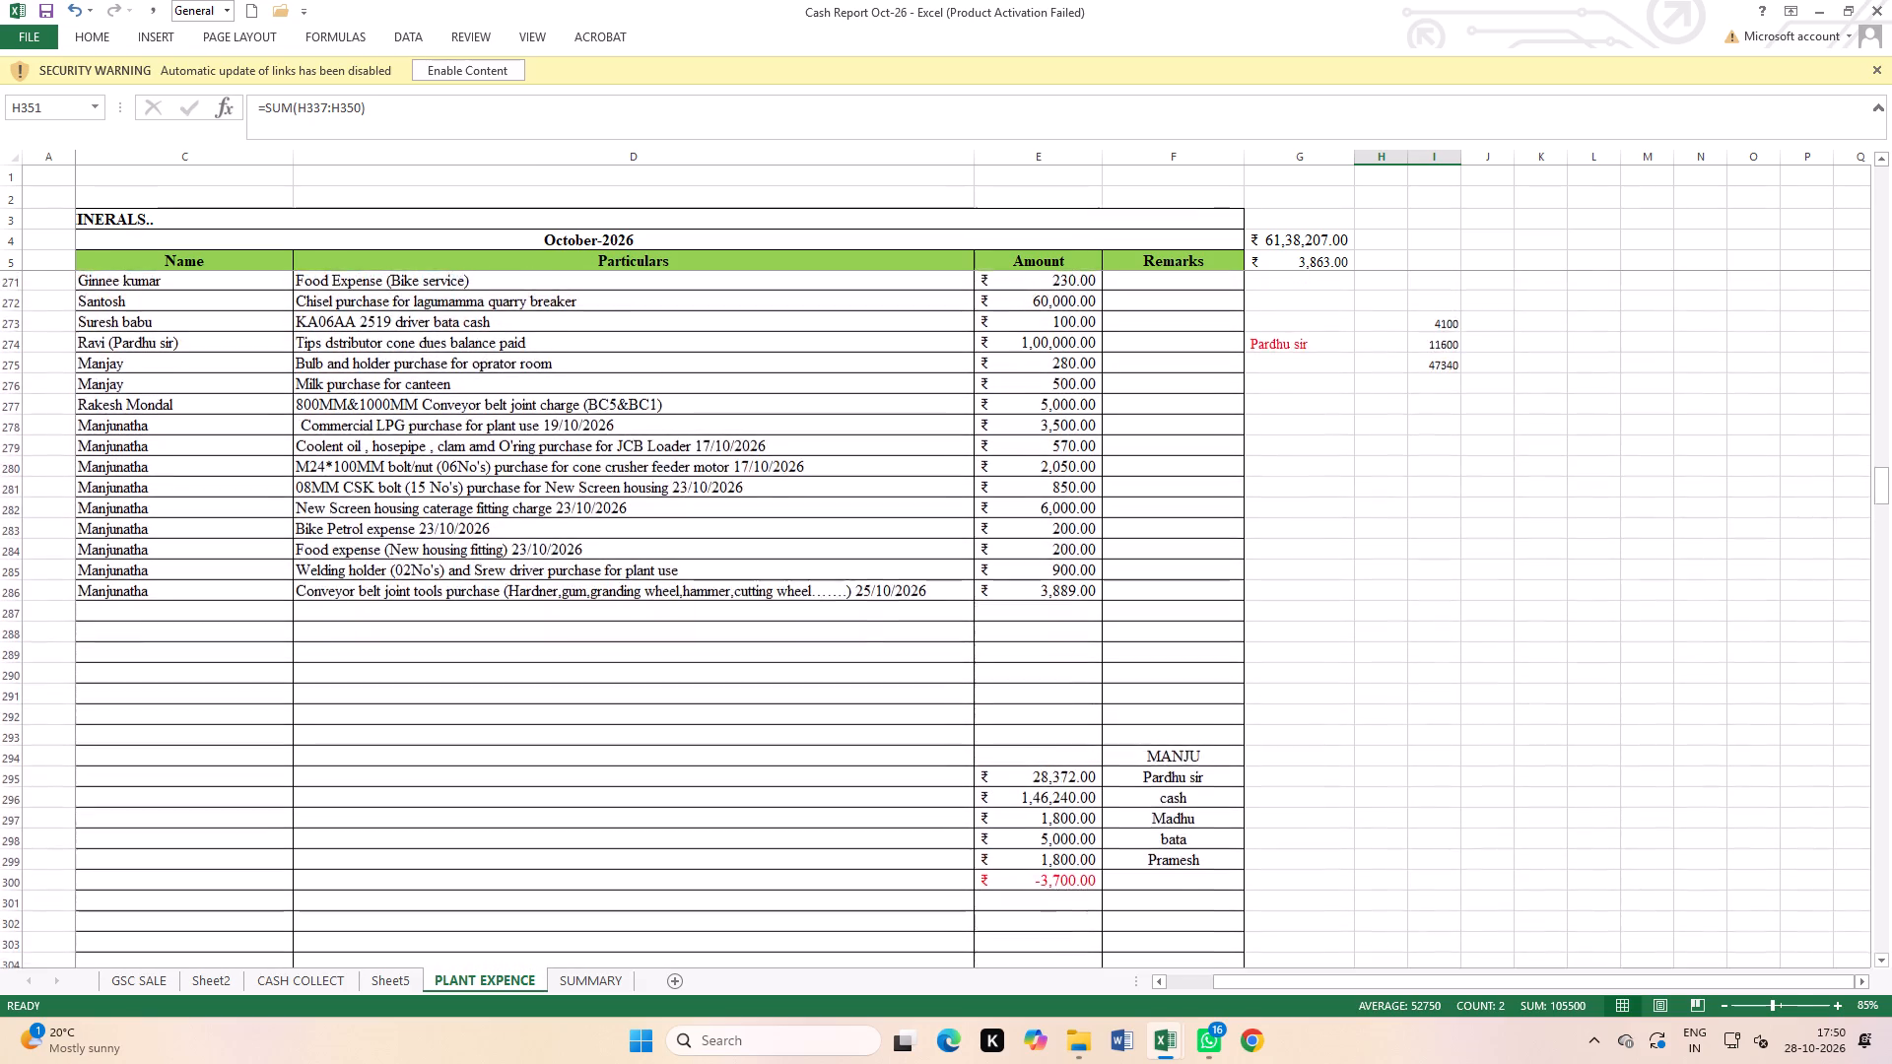
{"action": "scroll", "coordinate": [1048, 594], "scroll_direction": "up", "scroll_amount": 5}
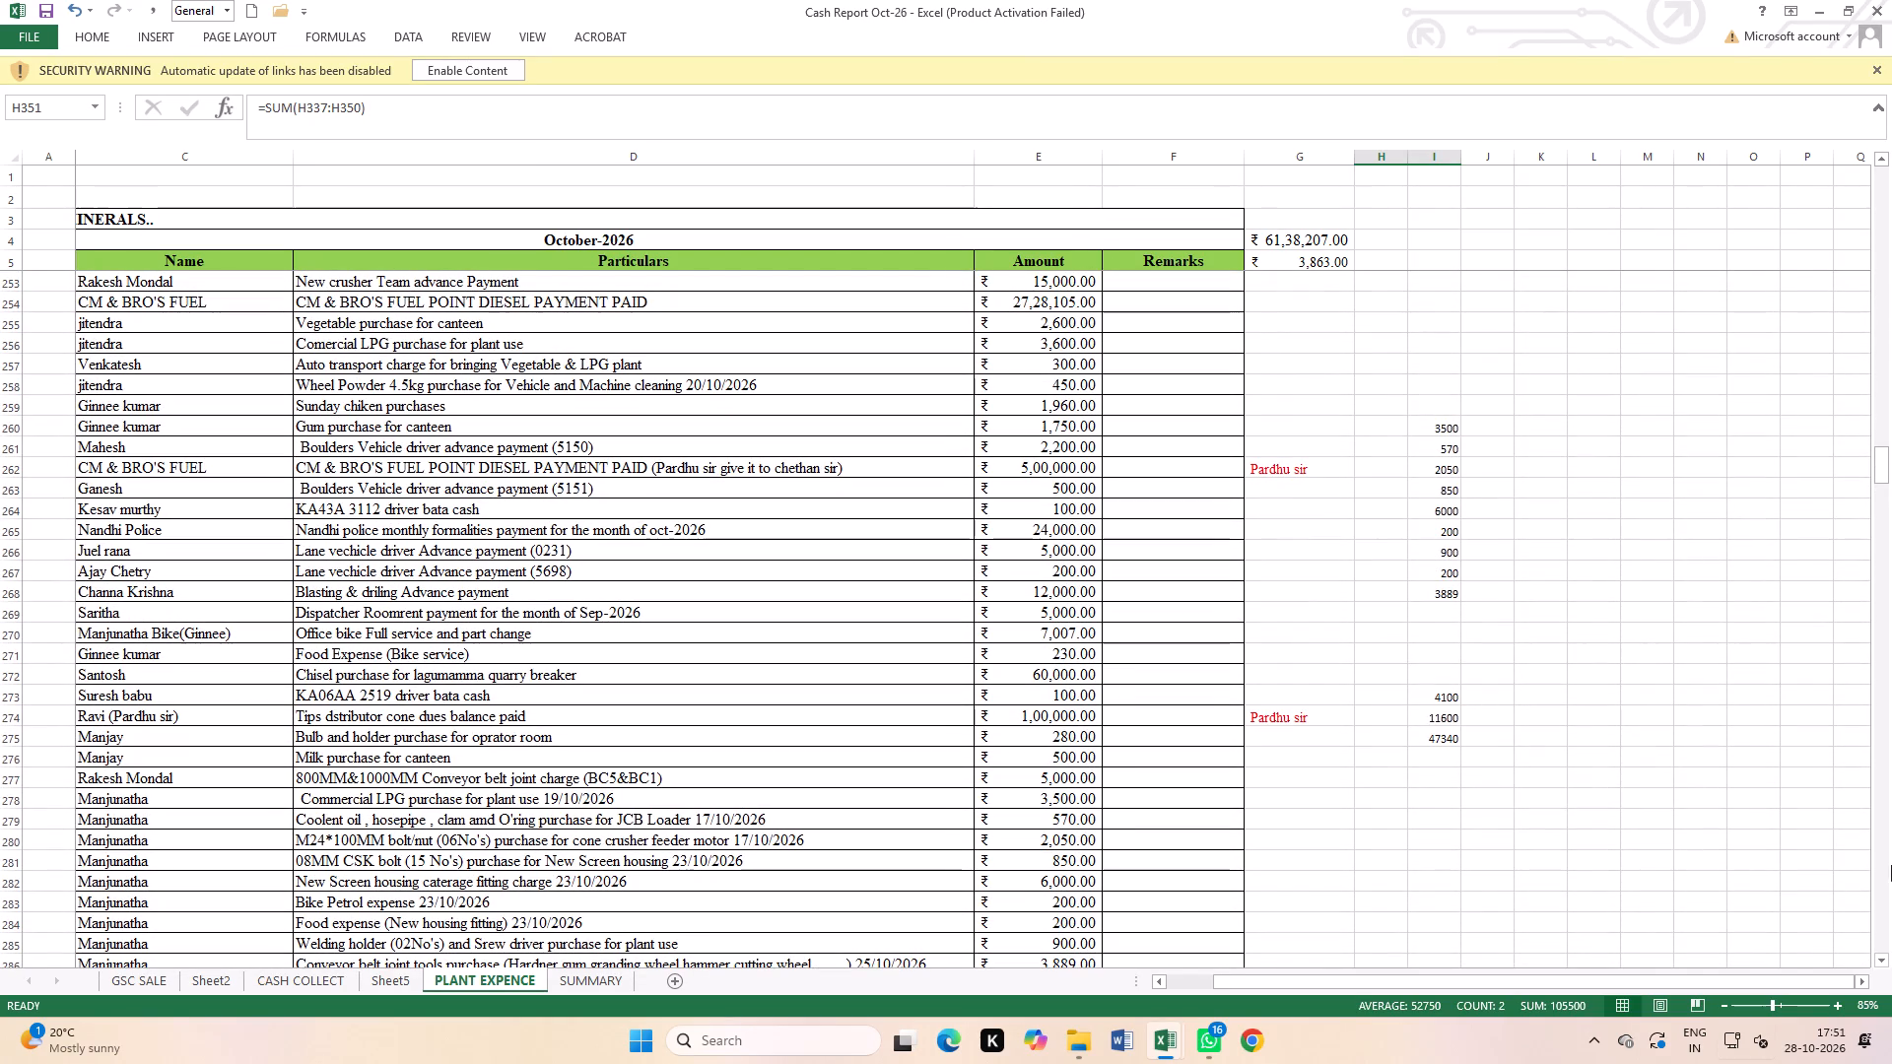
{"action": "left_click_drag", "start_coordinate": [1236, 980], "coordinate": [1148, 972]}
{"action": "scroll", "coordinate": [116, 591], "scroll_direction": "down", "scroll_amount": 4}
{"action": "scroll", "coordinate": [124, 584], "scroll_direction": "up", "scroll_amount": 4}
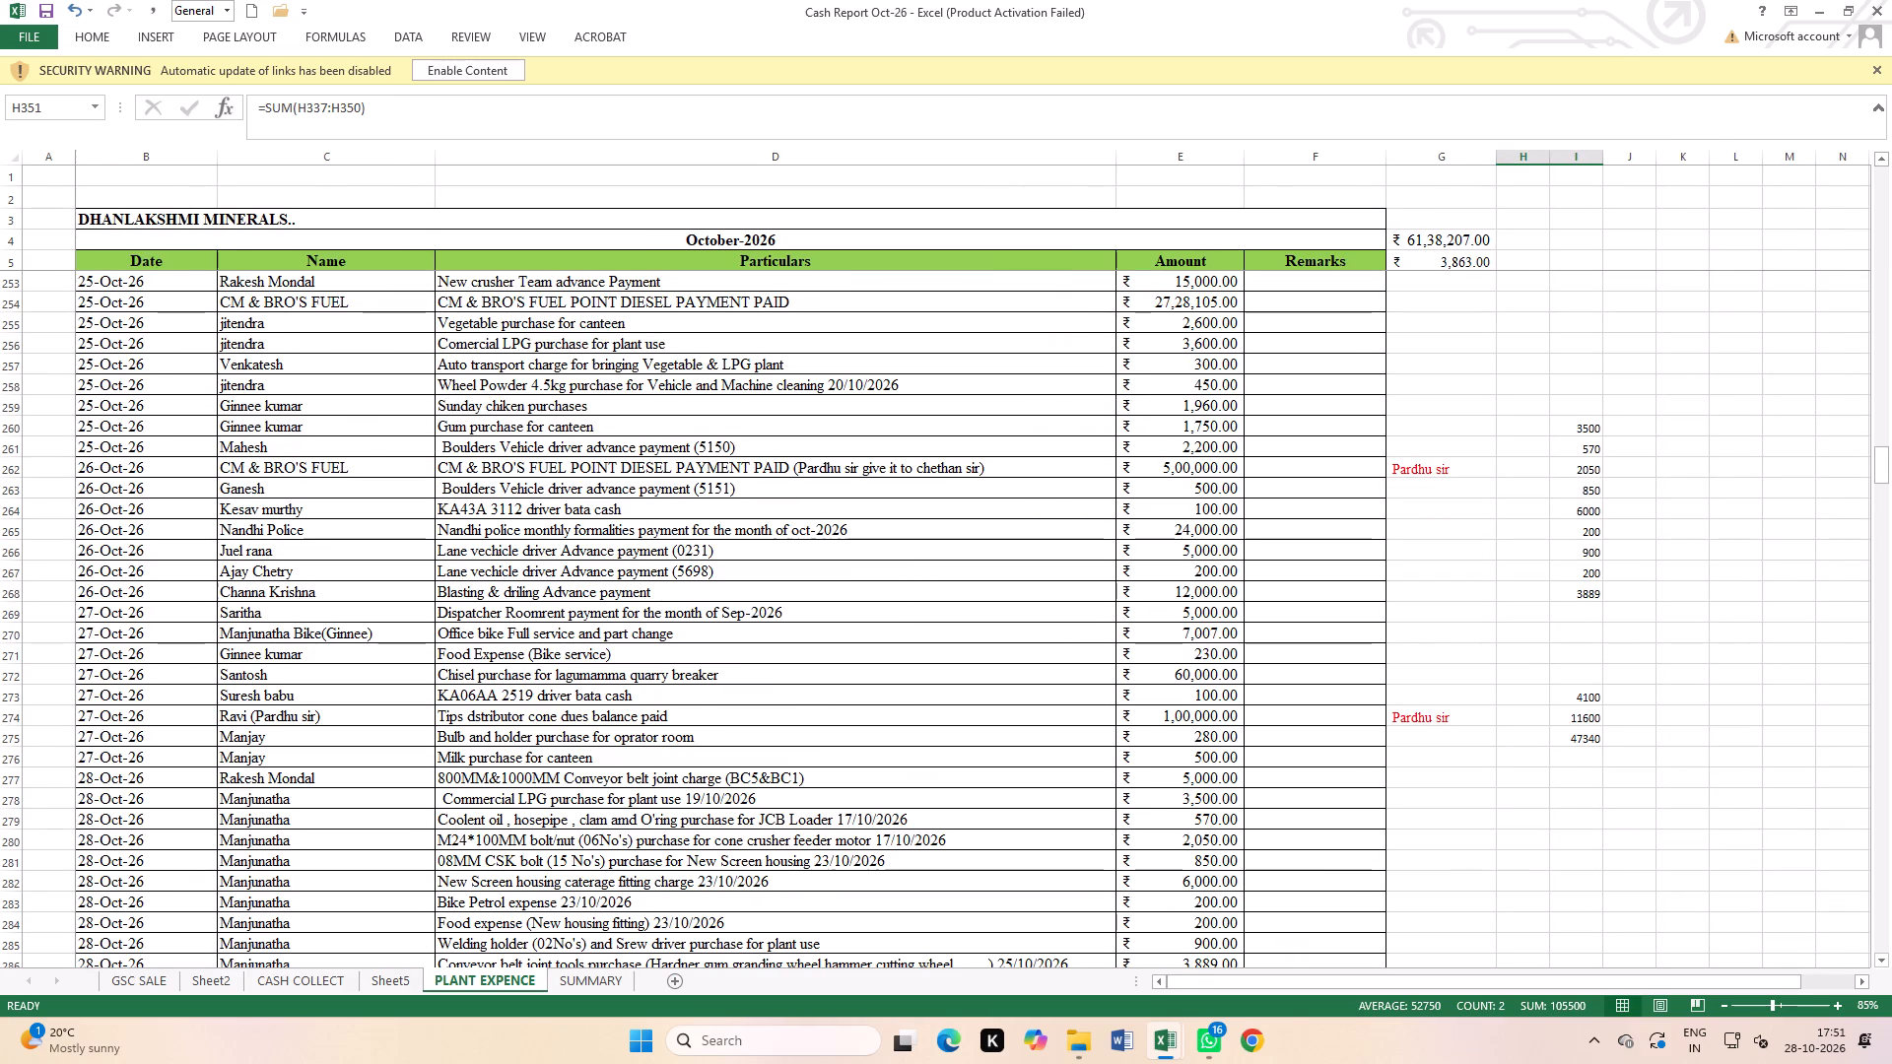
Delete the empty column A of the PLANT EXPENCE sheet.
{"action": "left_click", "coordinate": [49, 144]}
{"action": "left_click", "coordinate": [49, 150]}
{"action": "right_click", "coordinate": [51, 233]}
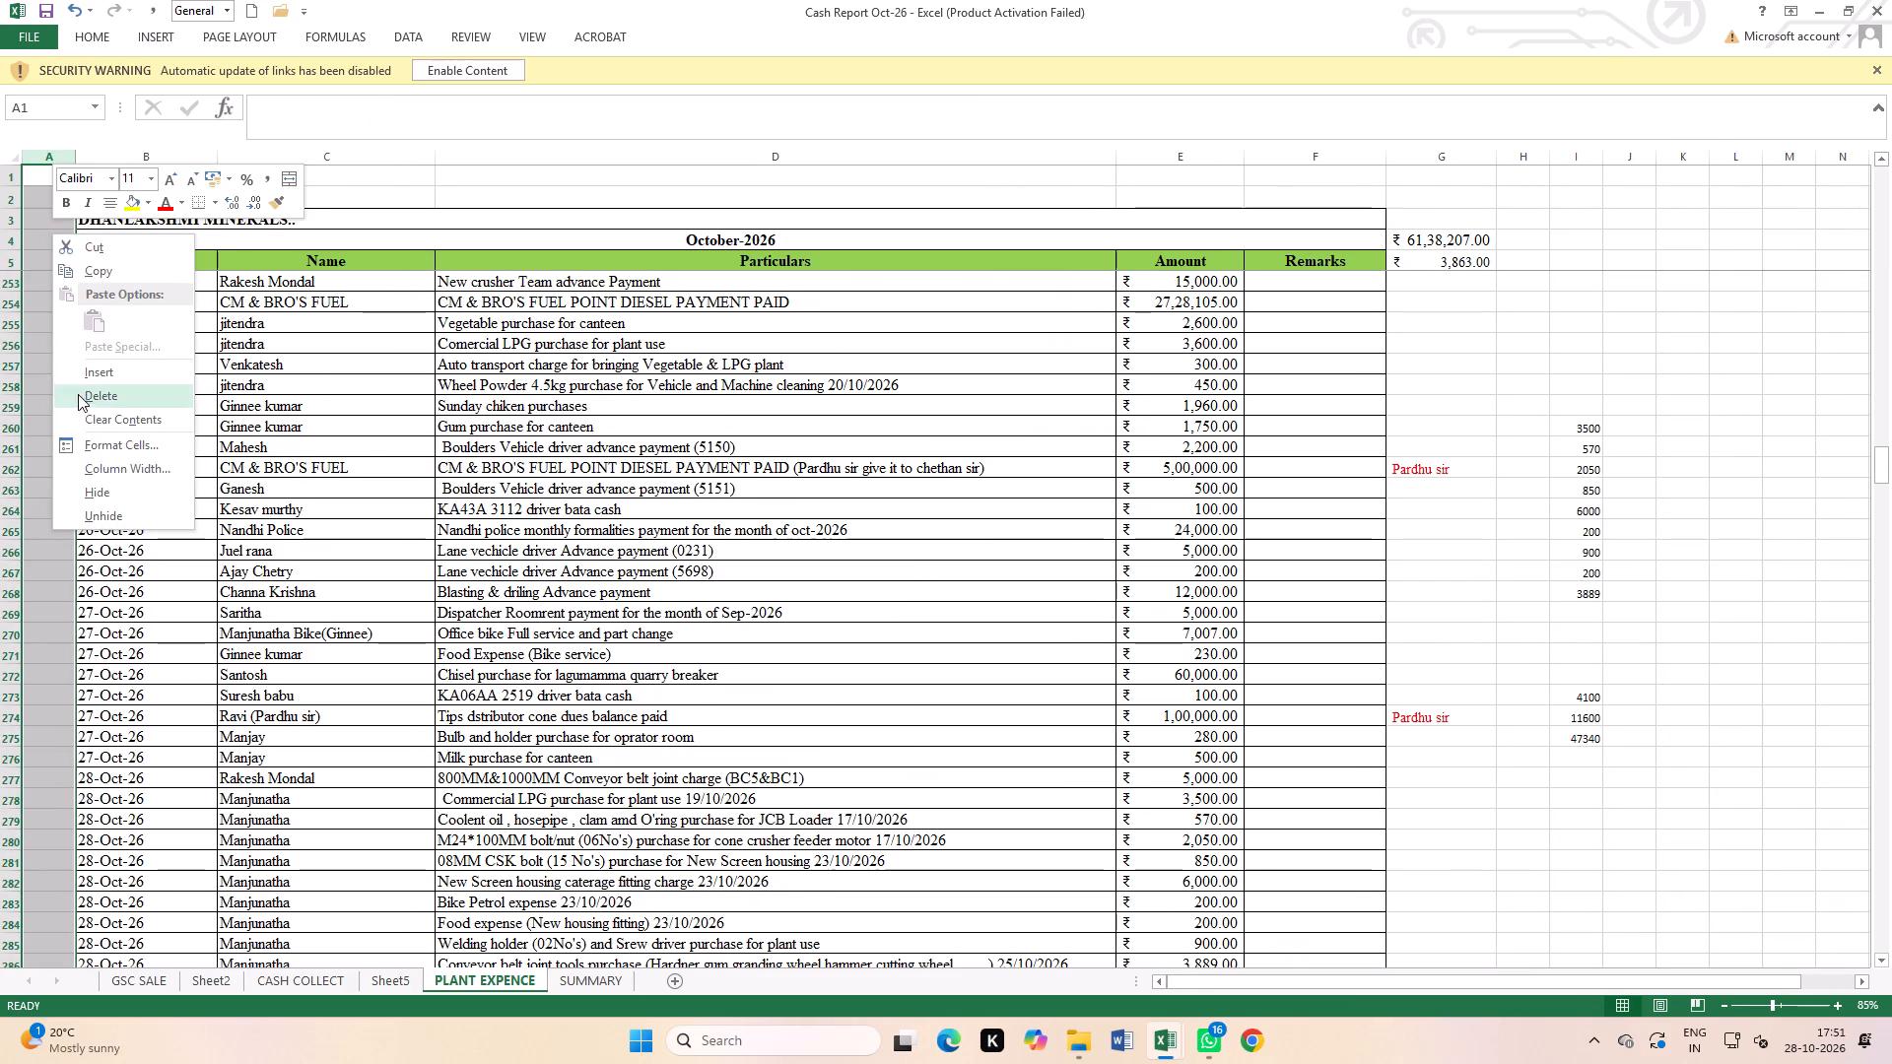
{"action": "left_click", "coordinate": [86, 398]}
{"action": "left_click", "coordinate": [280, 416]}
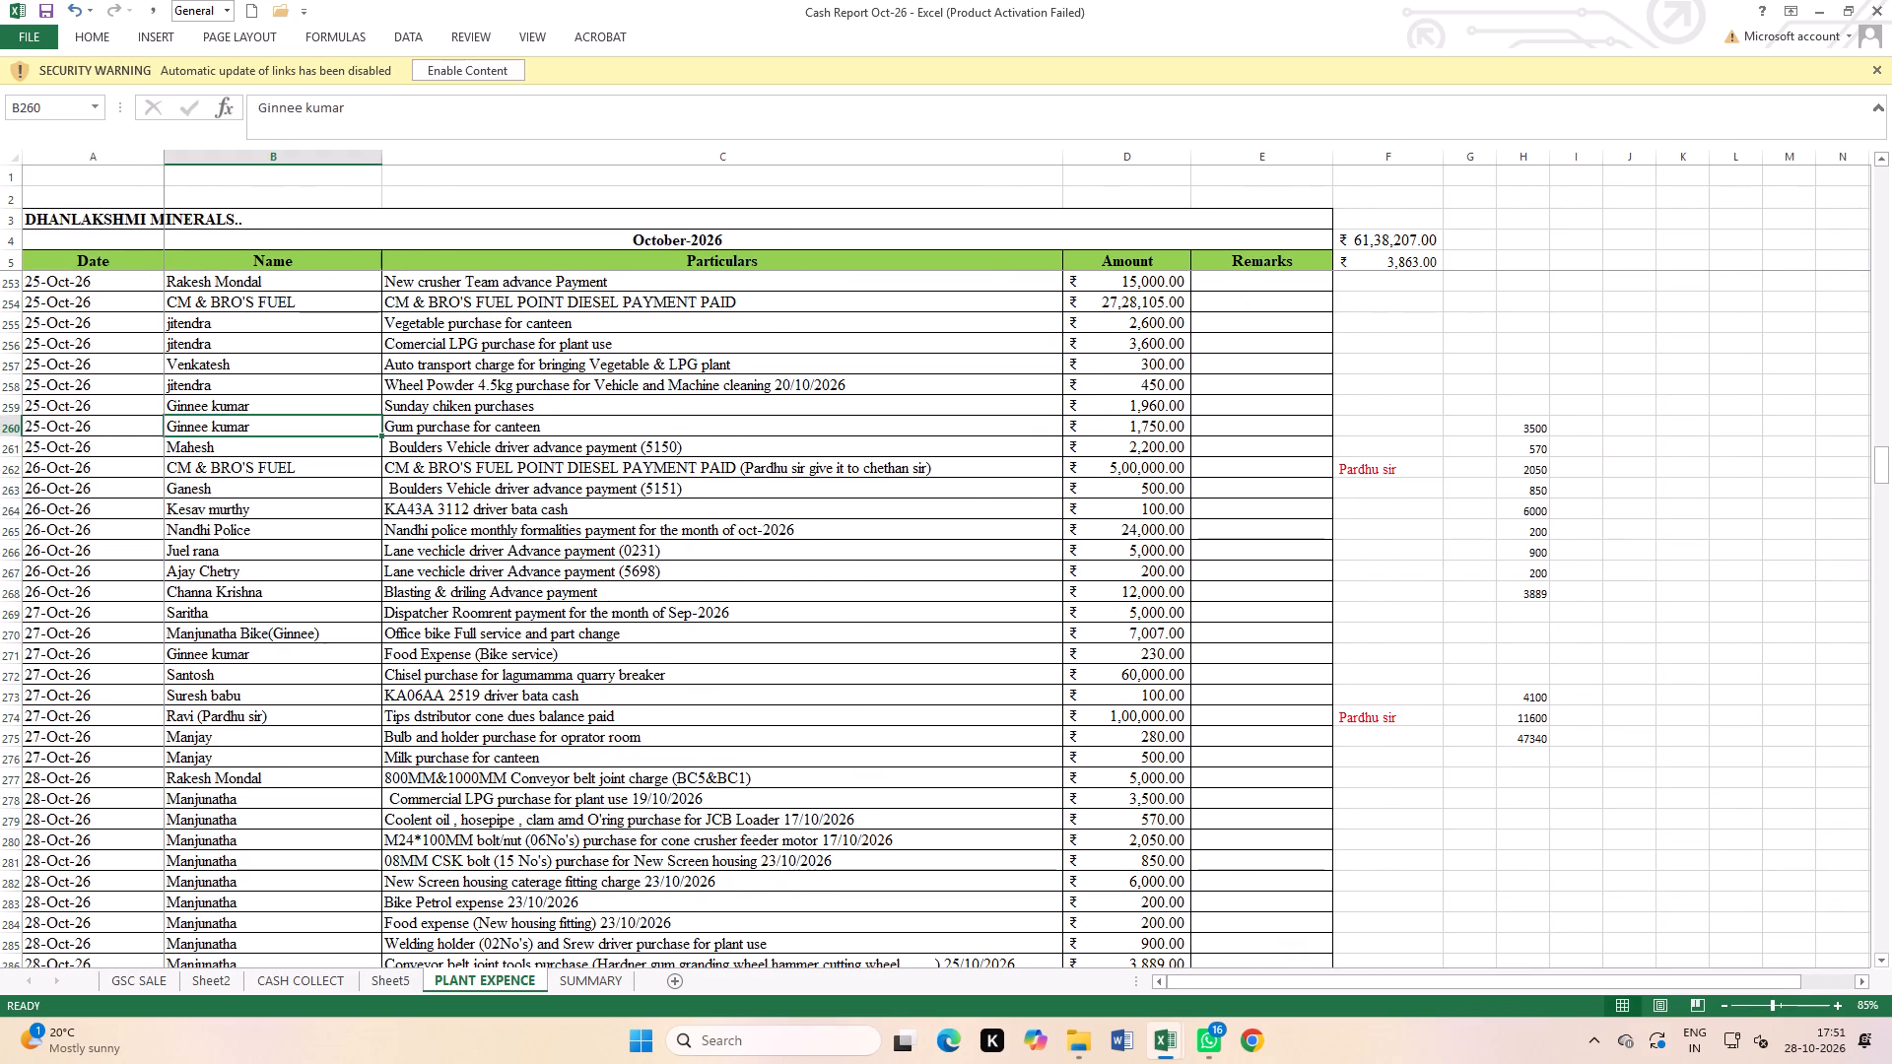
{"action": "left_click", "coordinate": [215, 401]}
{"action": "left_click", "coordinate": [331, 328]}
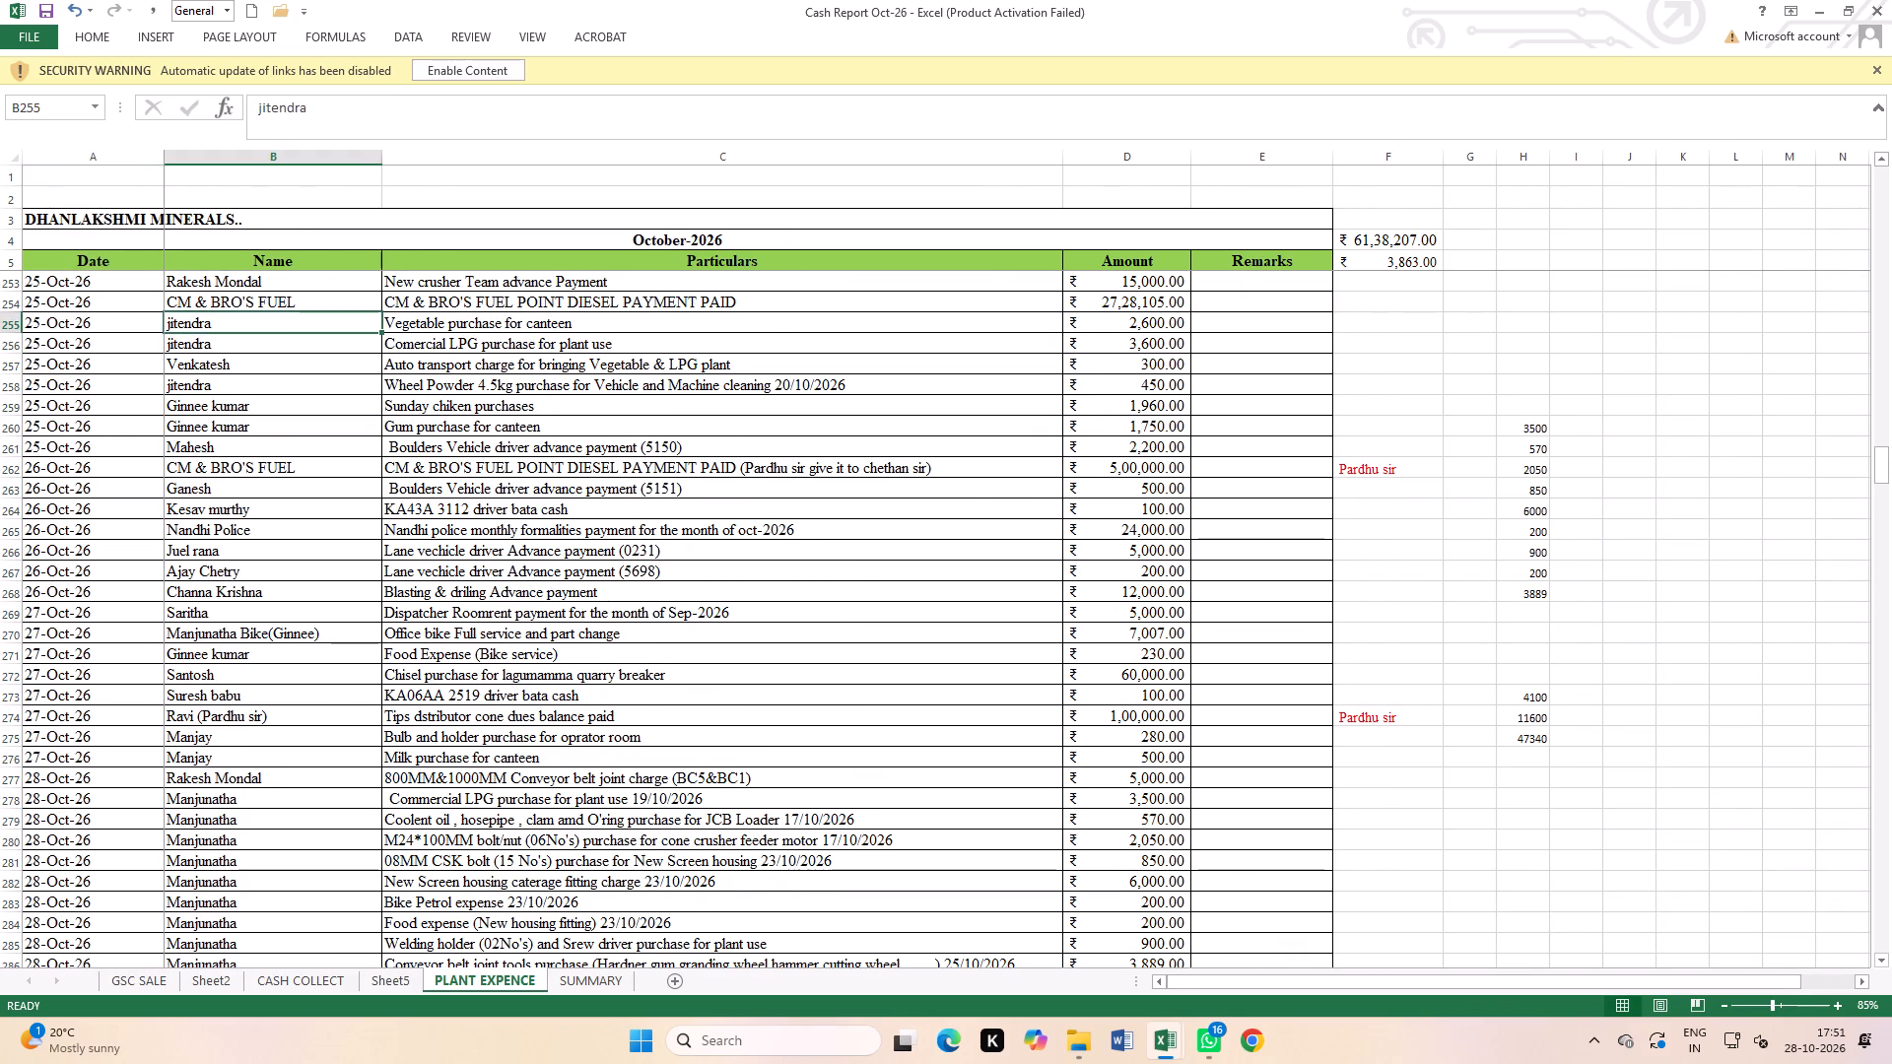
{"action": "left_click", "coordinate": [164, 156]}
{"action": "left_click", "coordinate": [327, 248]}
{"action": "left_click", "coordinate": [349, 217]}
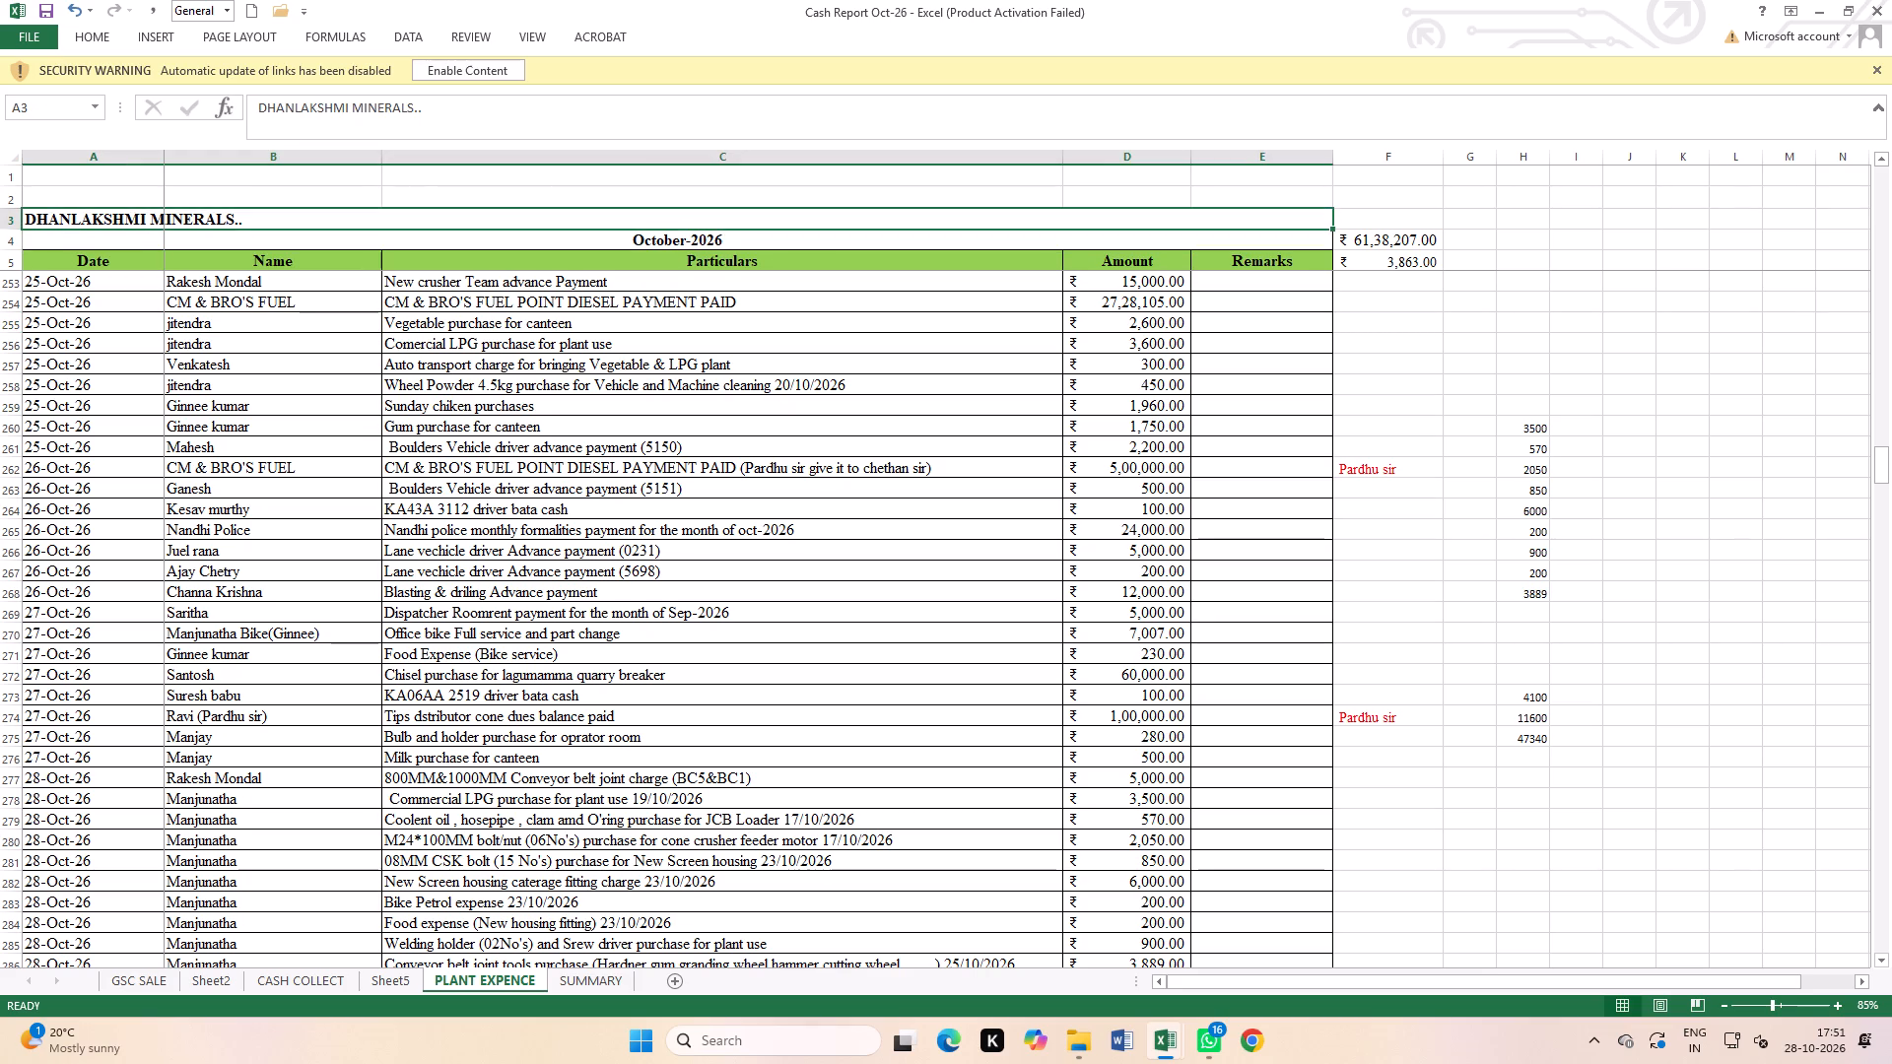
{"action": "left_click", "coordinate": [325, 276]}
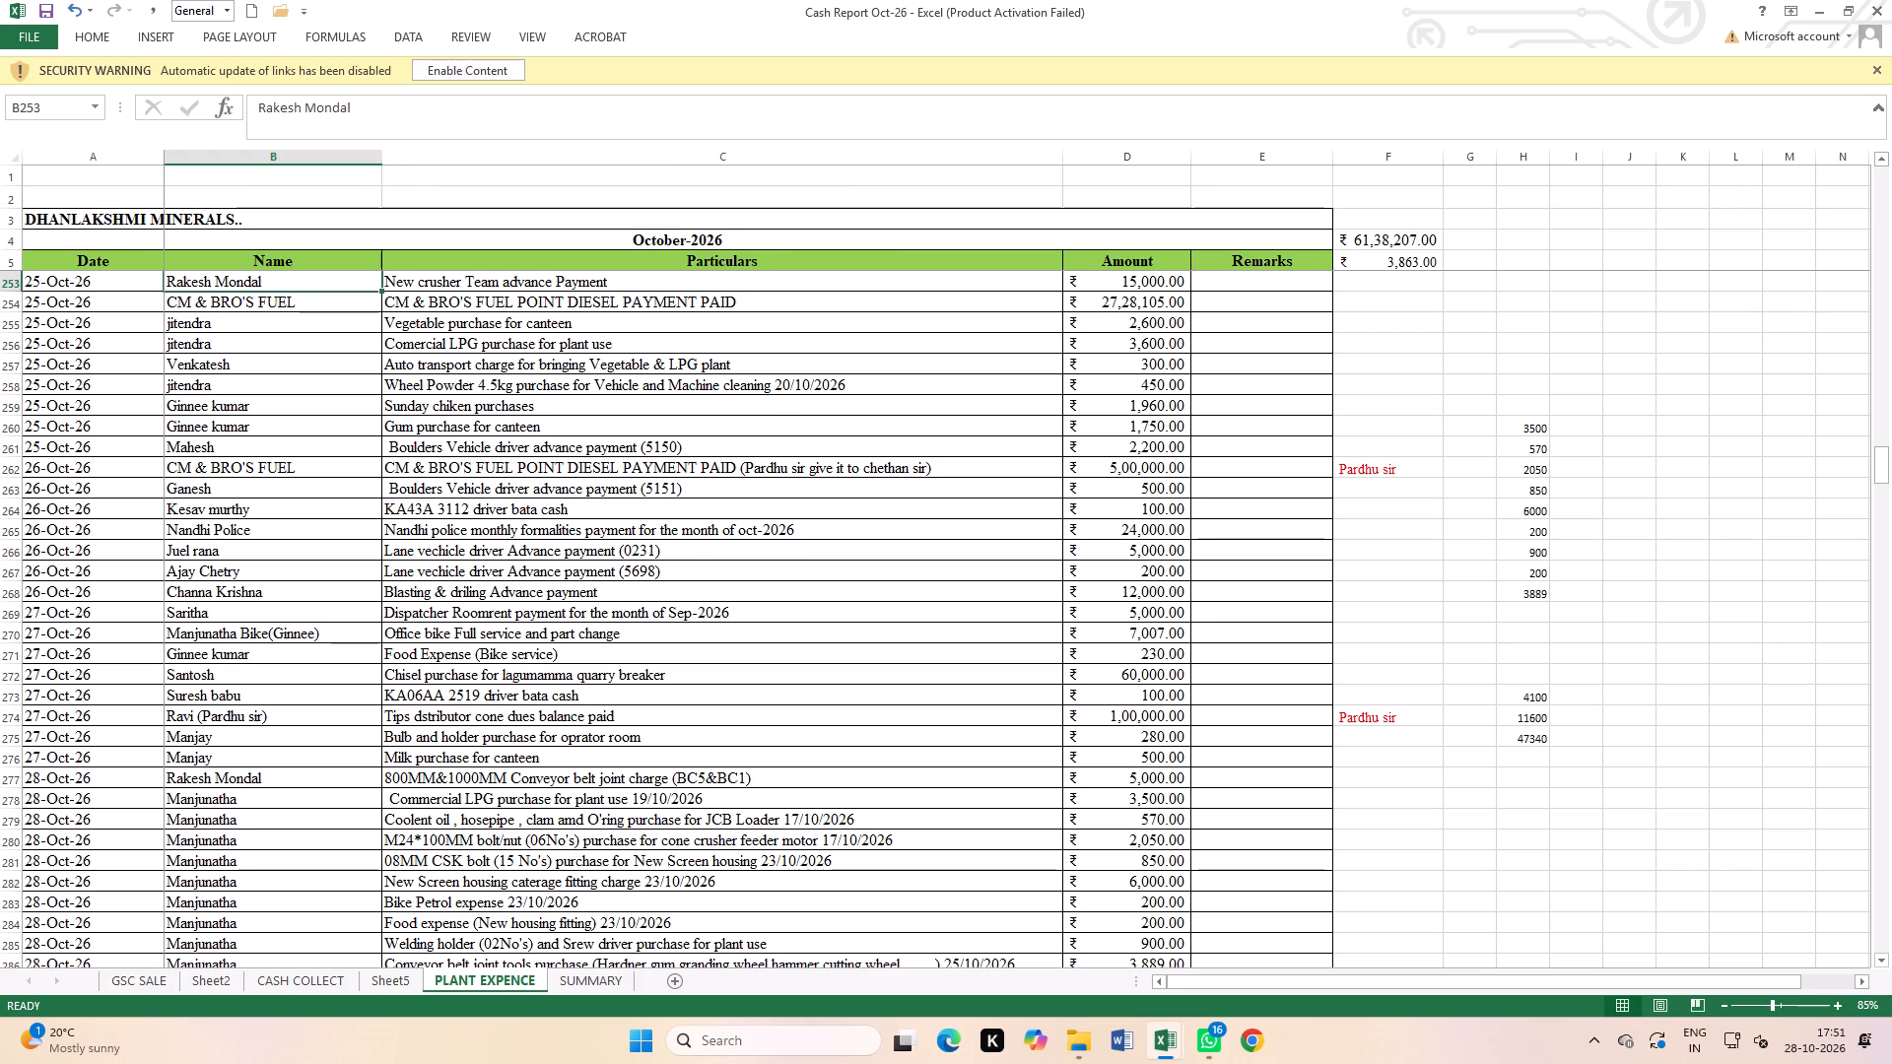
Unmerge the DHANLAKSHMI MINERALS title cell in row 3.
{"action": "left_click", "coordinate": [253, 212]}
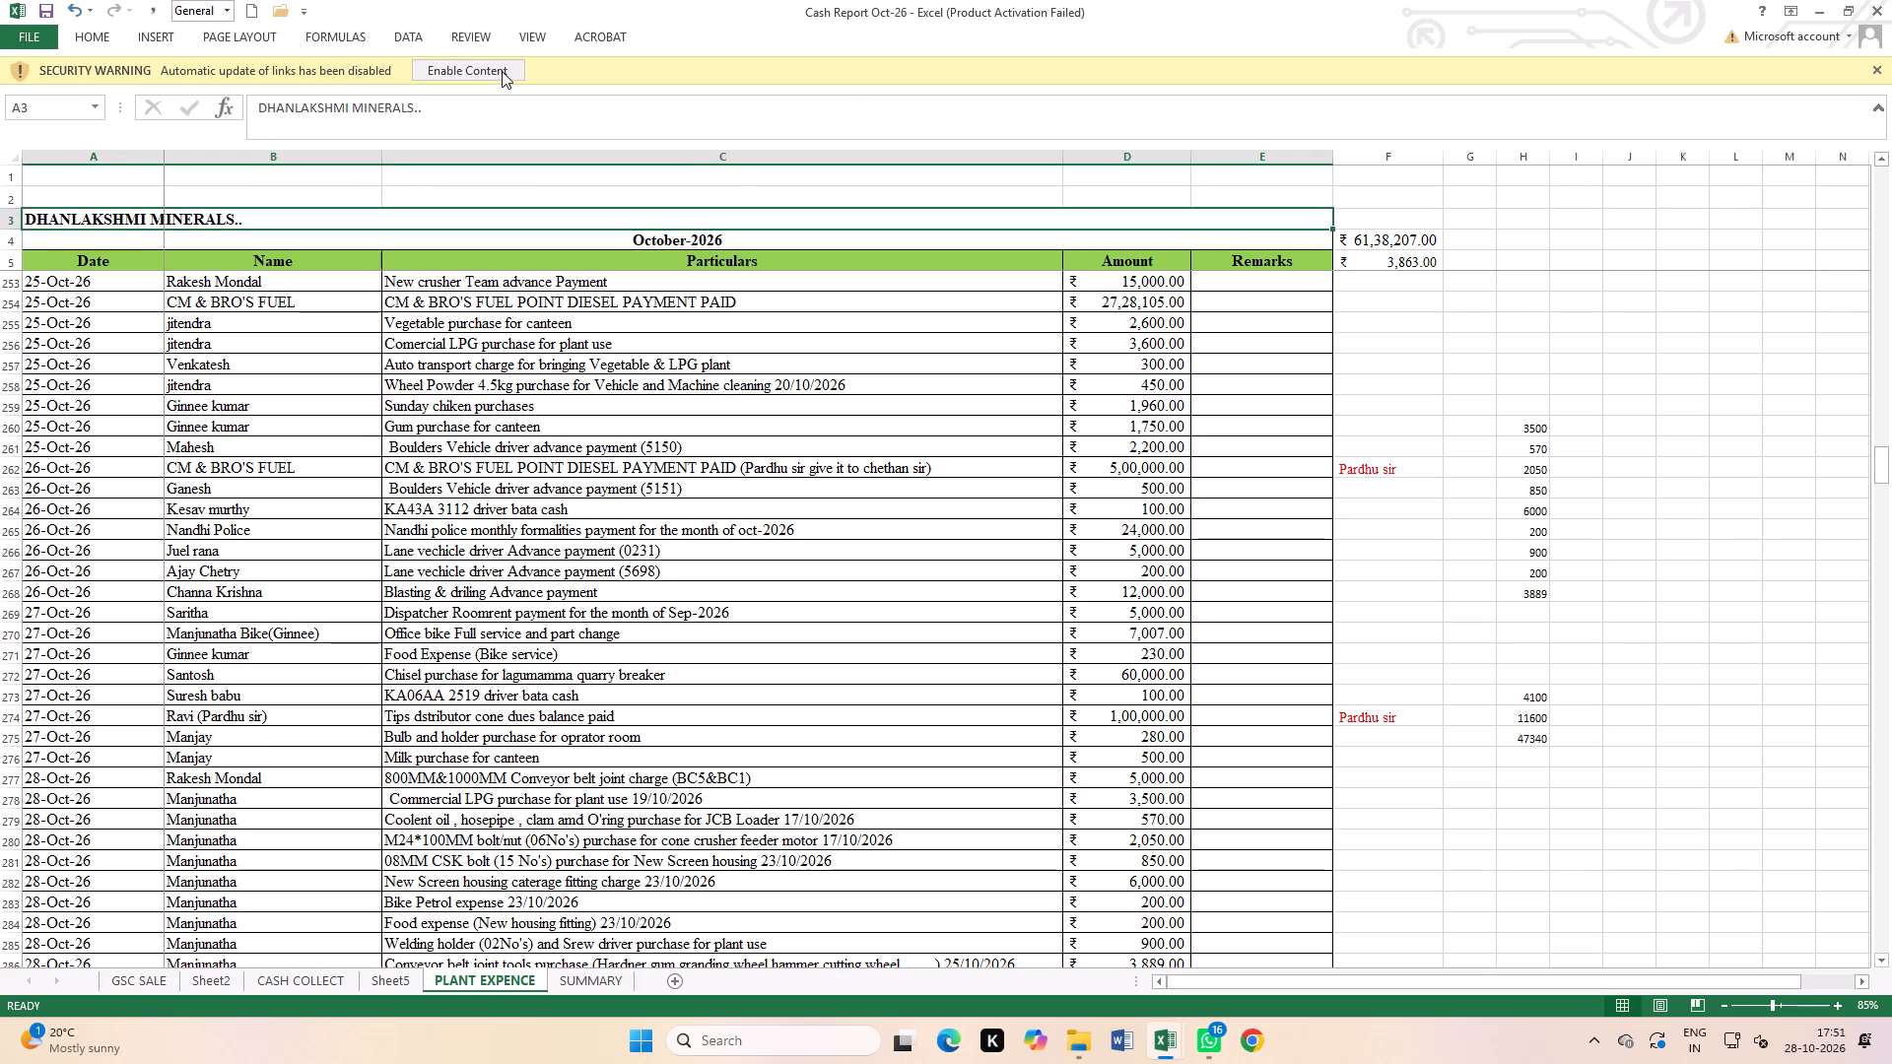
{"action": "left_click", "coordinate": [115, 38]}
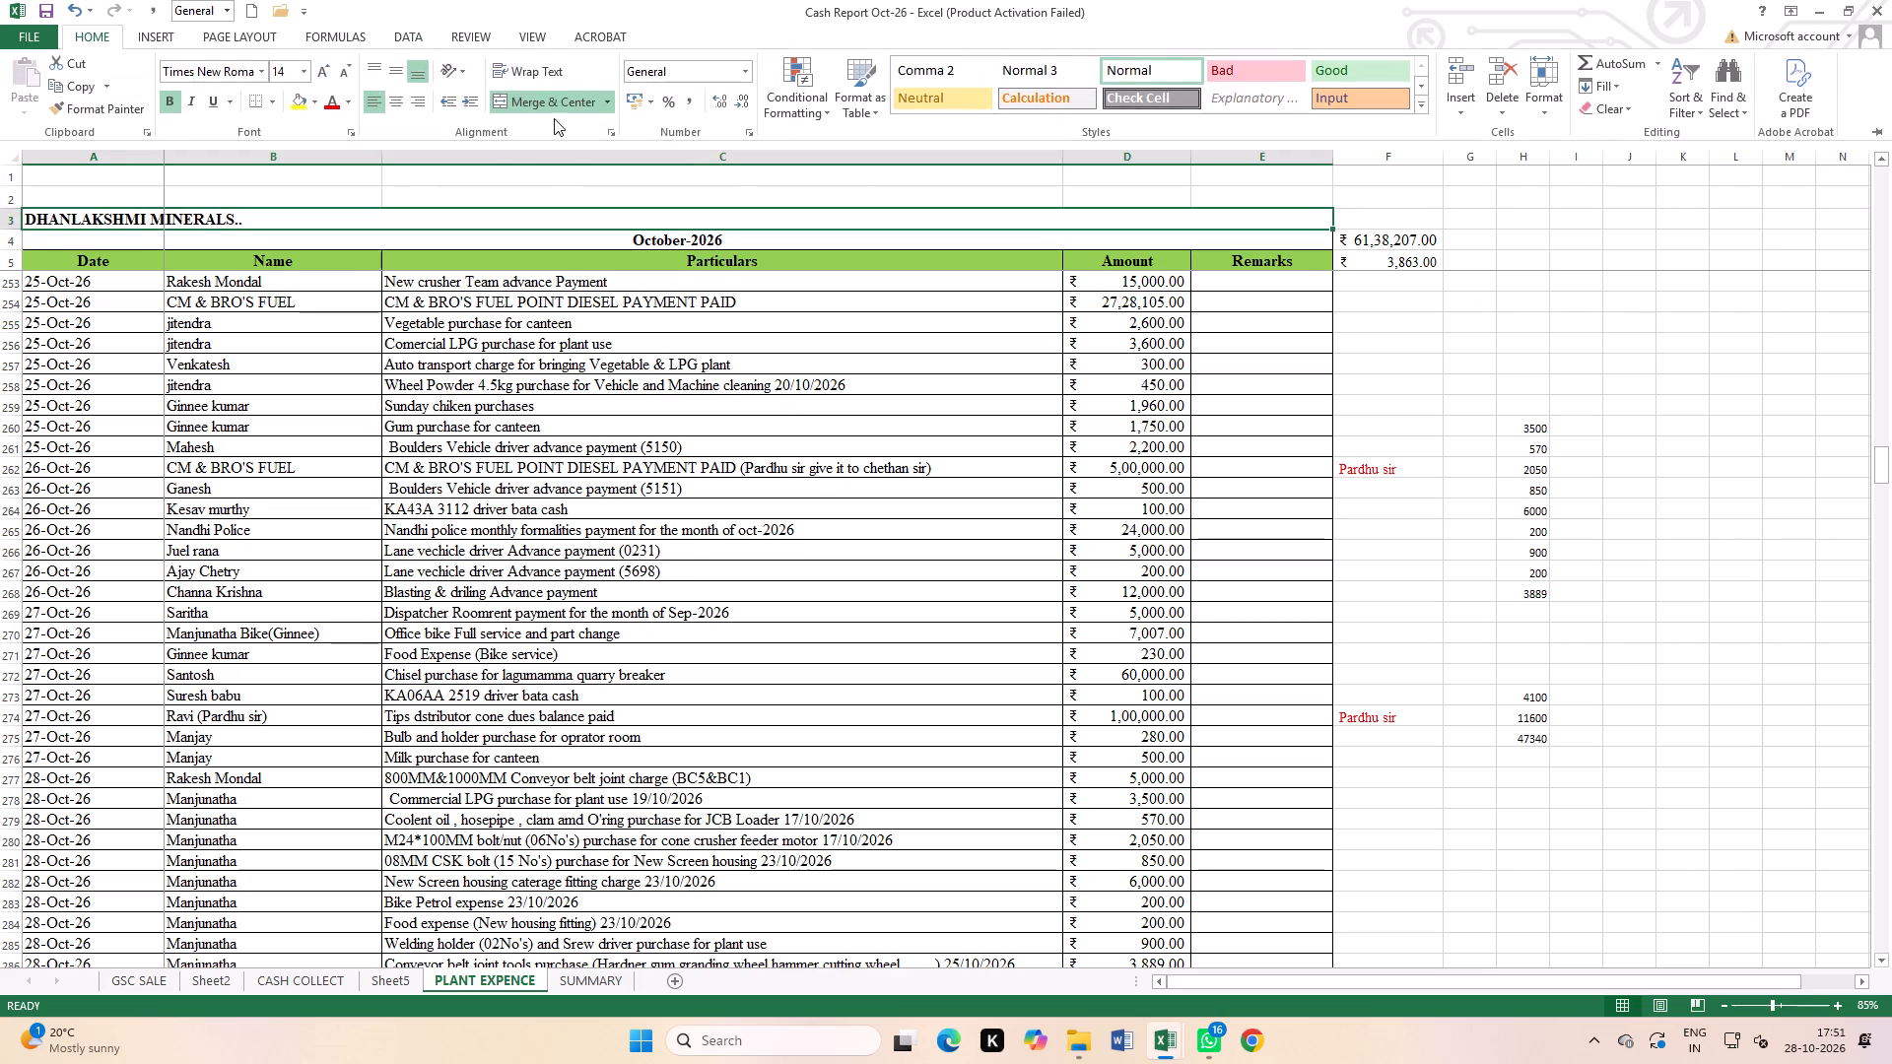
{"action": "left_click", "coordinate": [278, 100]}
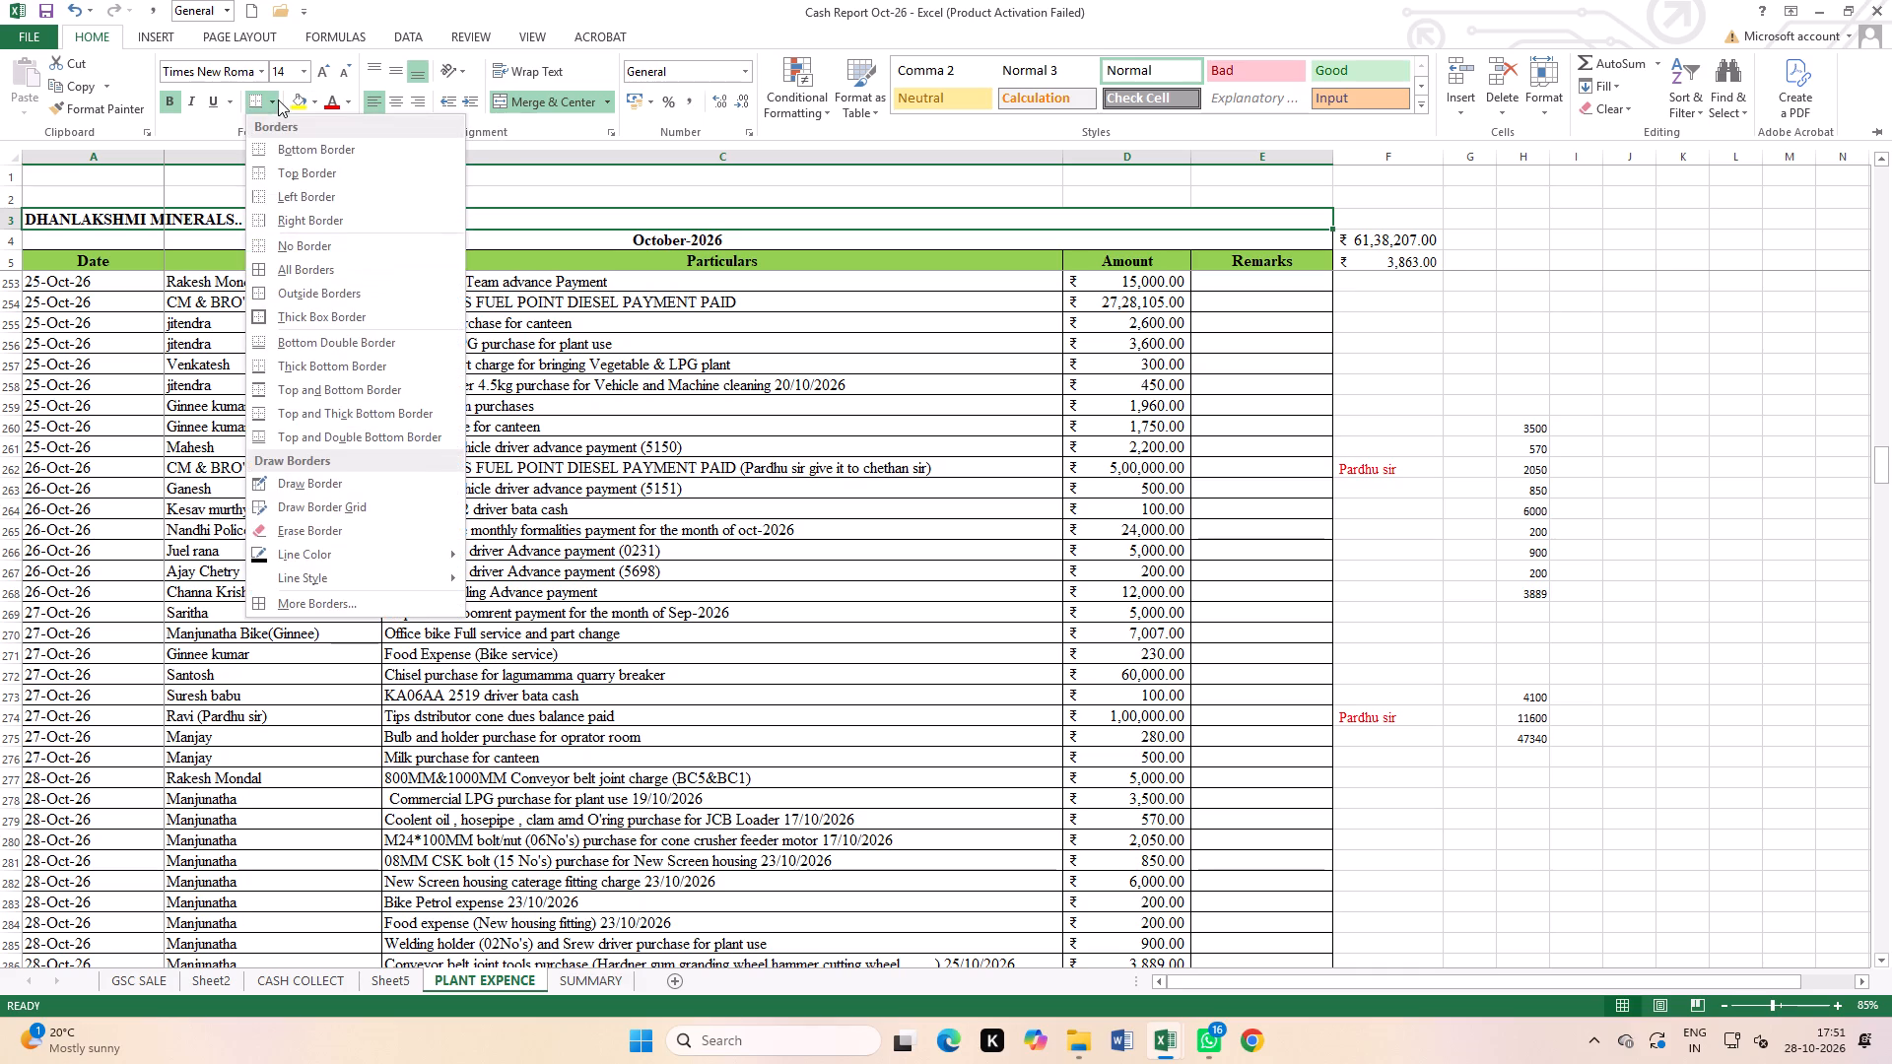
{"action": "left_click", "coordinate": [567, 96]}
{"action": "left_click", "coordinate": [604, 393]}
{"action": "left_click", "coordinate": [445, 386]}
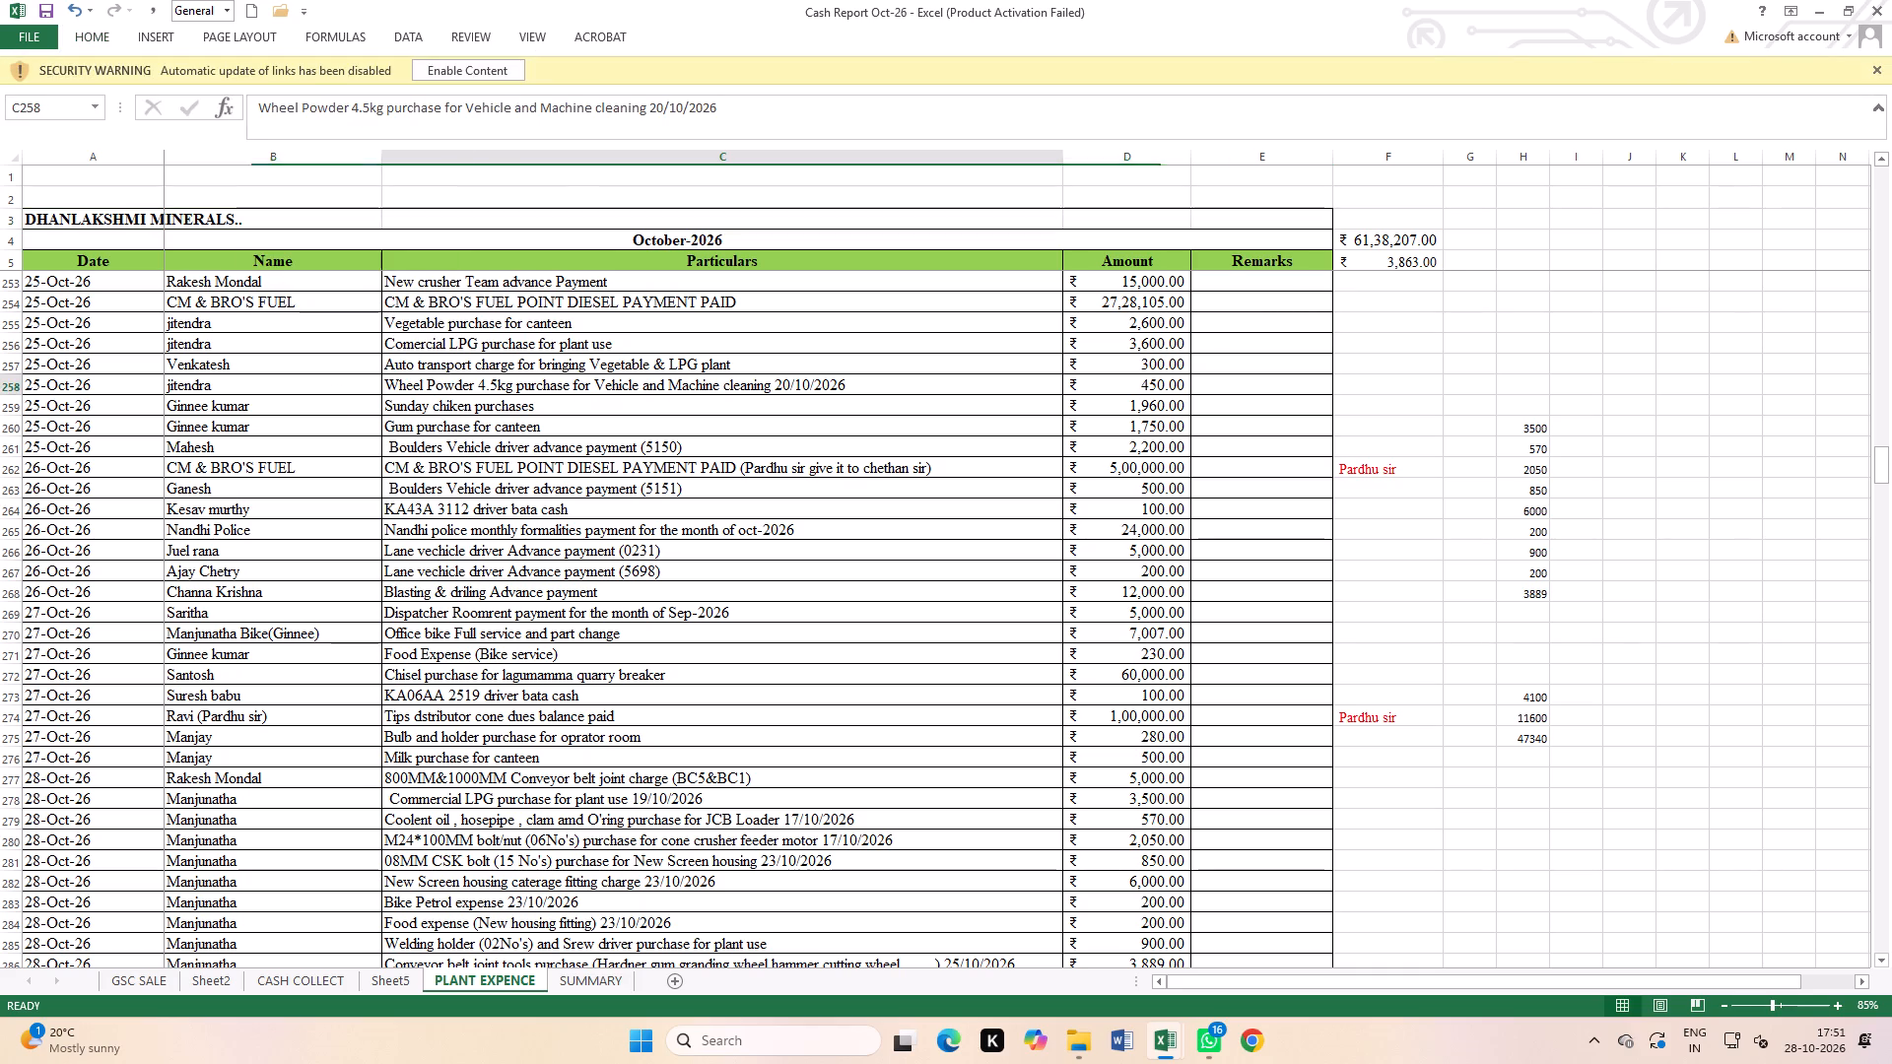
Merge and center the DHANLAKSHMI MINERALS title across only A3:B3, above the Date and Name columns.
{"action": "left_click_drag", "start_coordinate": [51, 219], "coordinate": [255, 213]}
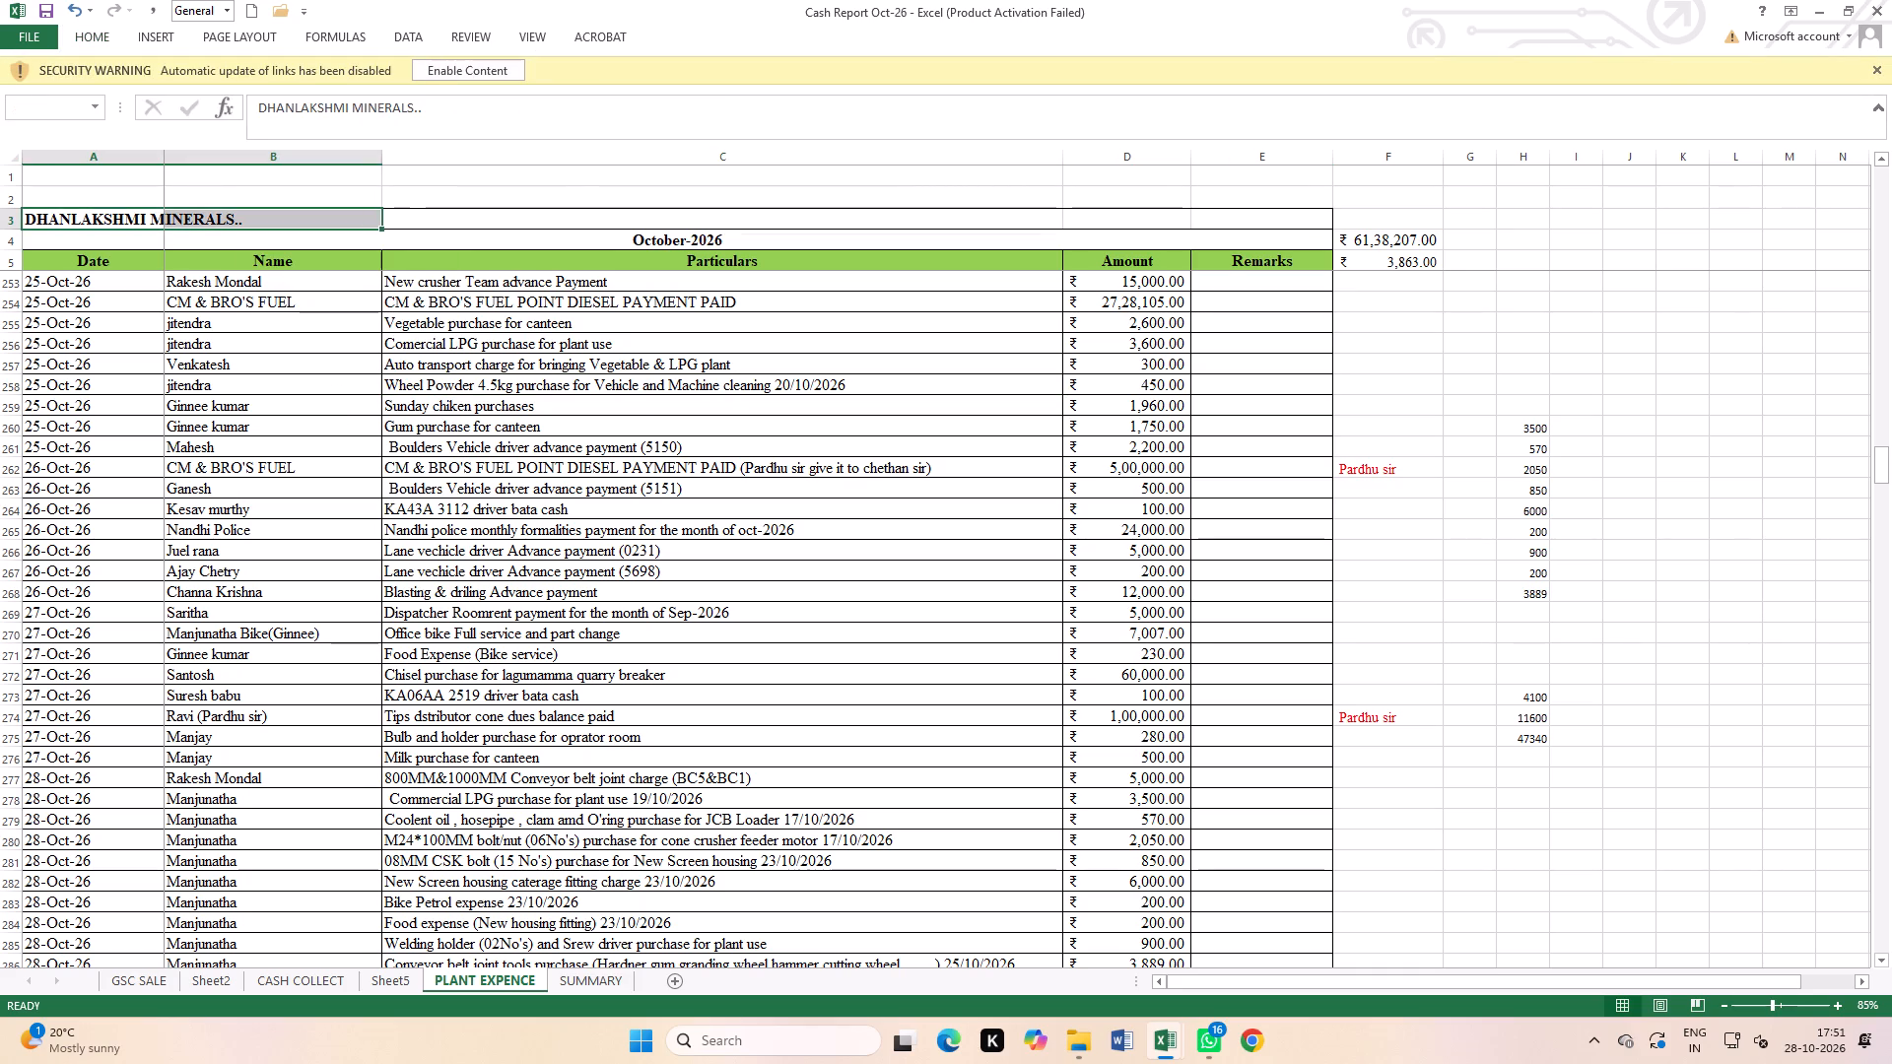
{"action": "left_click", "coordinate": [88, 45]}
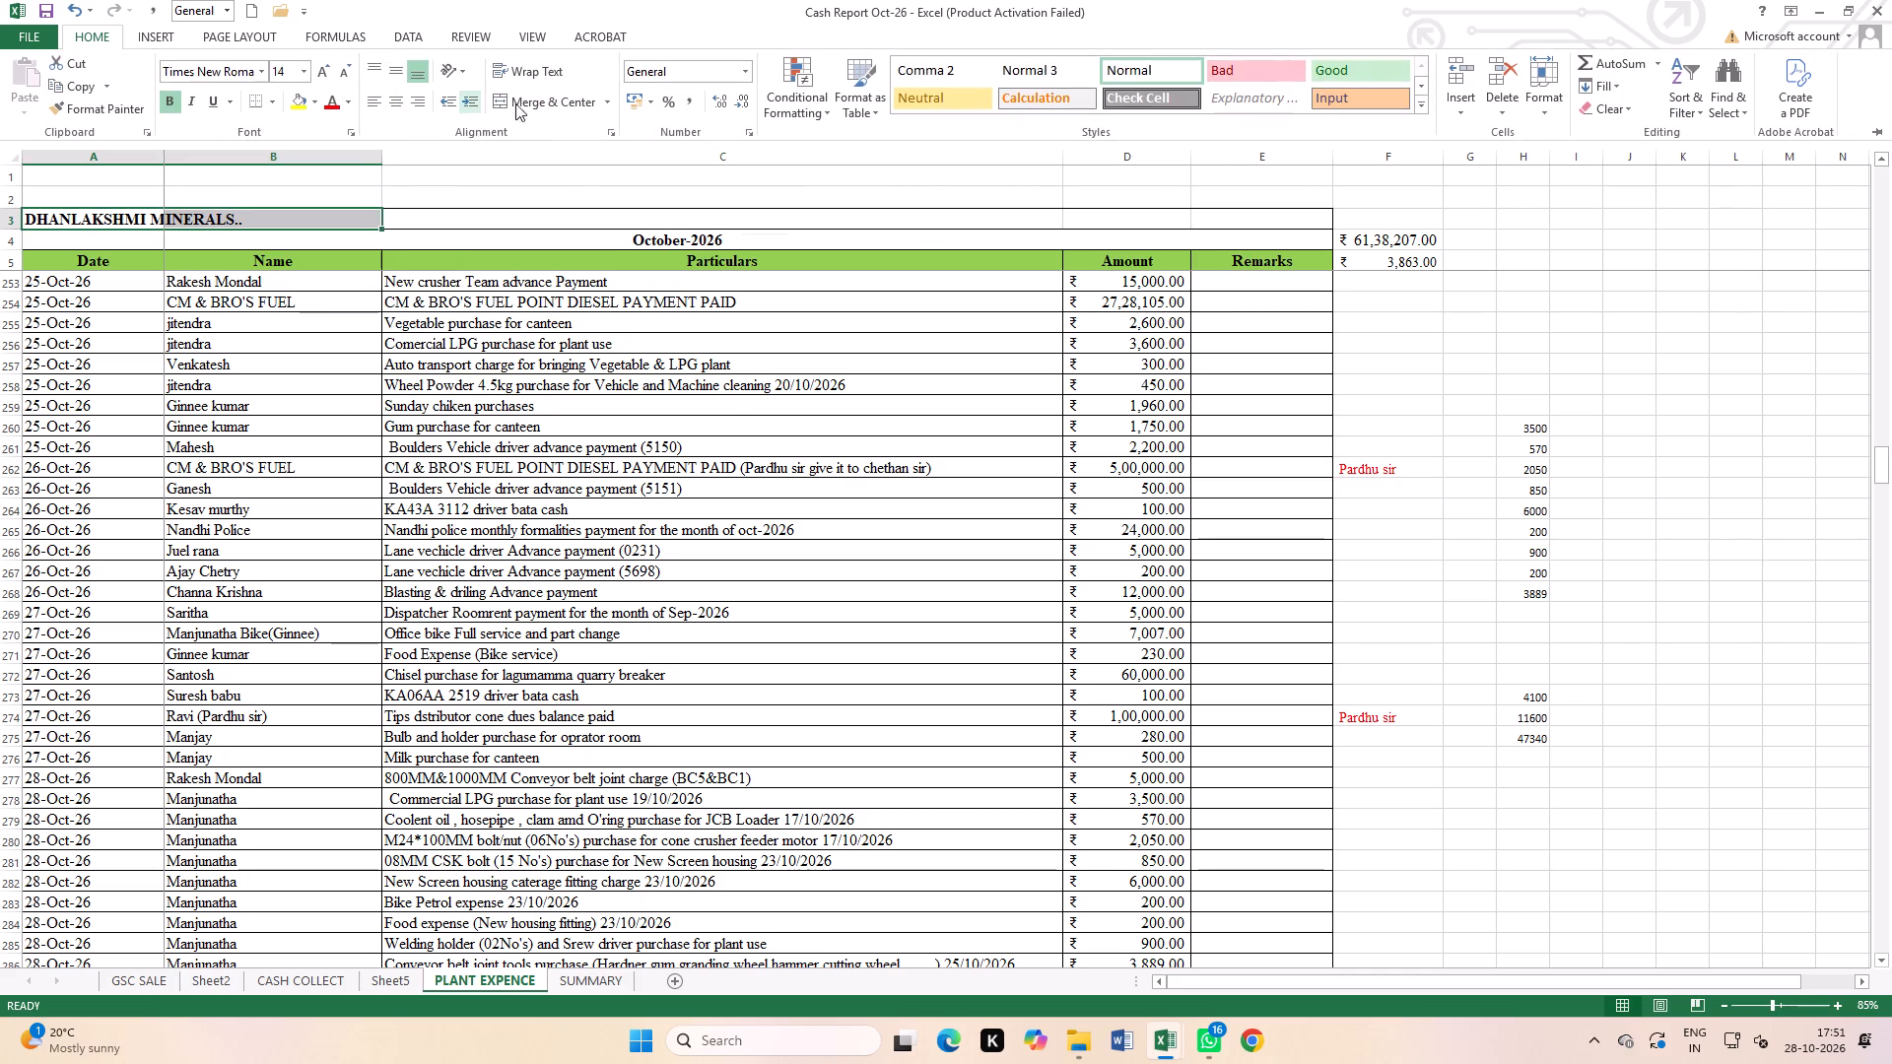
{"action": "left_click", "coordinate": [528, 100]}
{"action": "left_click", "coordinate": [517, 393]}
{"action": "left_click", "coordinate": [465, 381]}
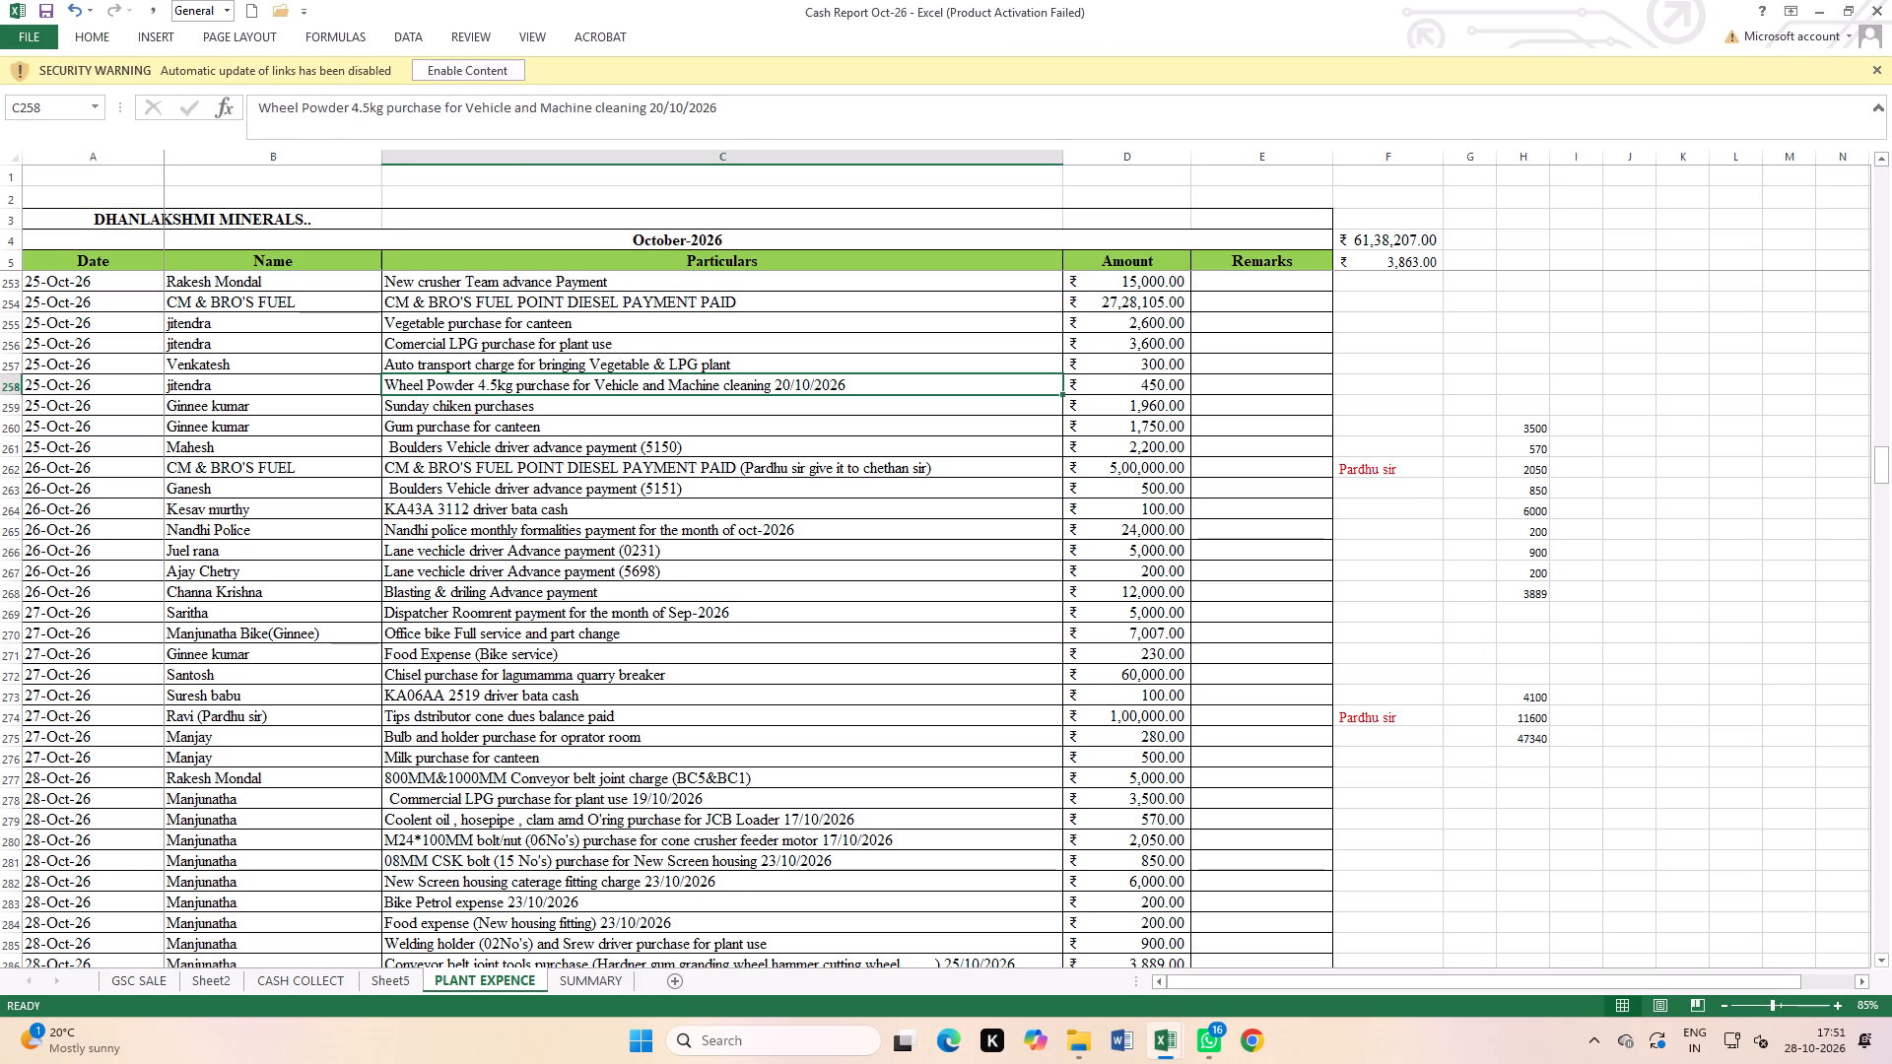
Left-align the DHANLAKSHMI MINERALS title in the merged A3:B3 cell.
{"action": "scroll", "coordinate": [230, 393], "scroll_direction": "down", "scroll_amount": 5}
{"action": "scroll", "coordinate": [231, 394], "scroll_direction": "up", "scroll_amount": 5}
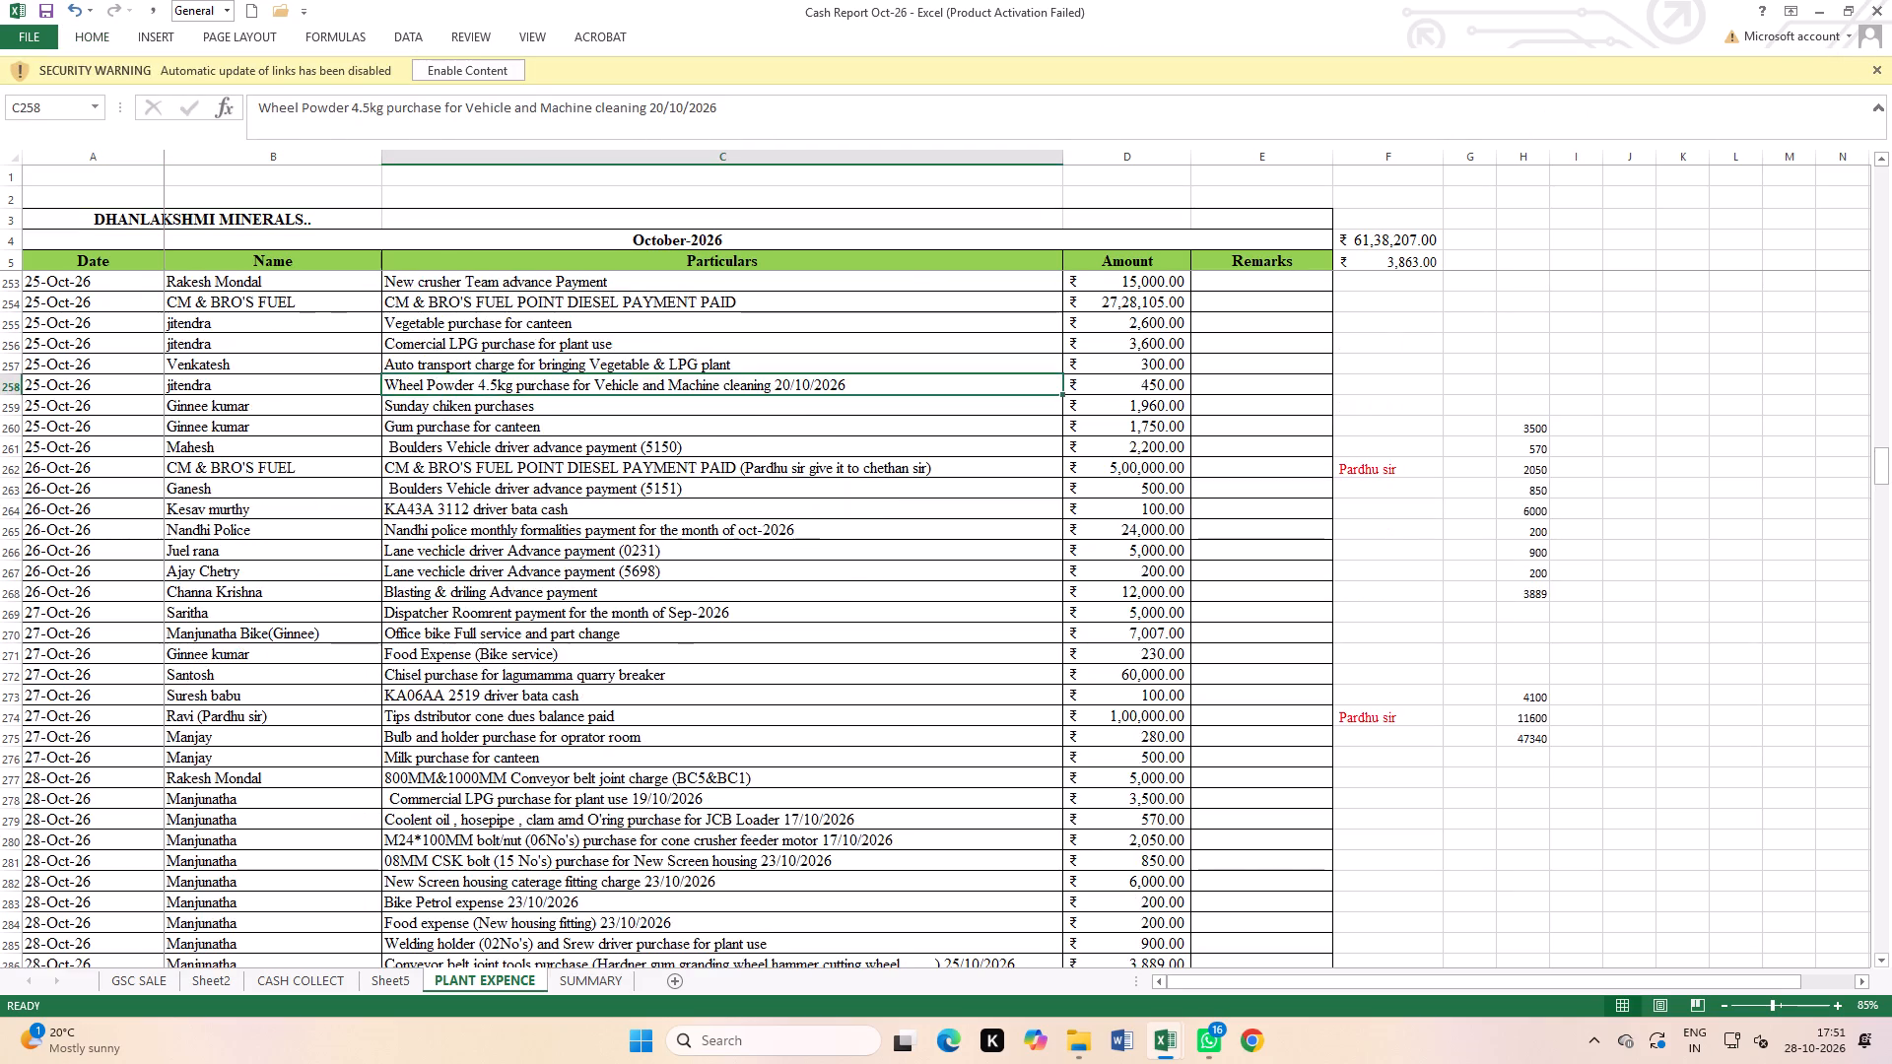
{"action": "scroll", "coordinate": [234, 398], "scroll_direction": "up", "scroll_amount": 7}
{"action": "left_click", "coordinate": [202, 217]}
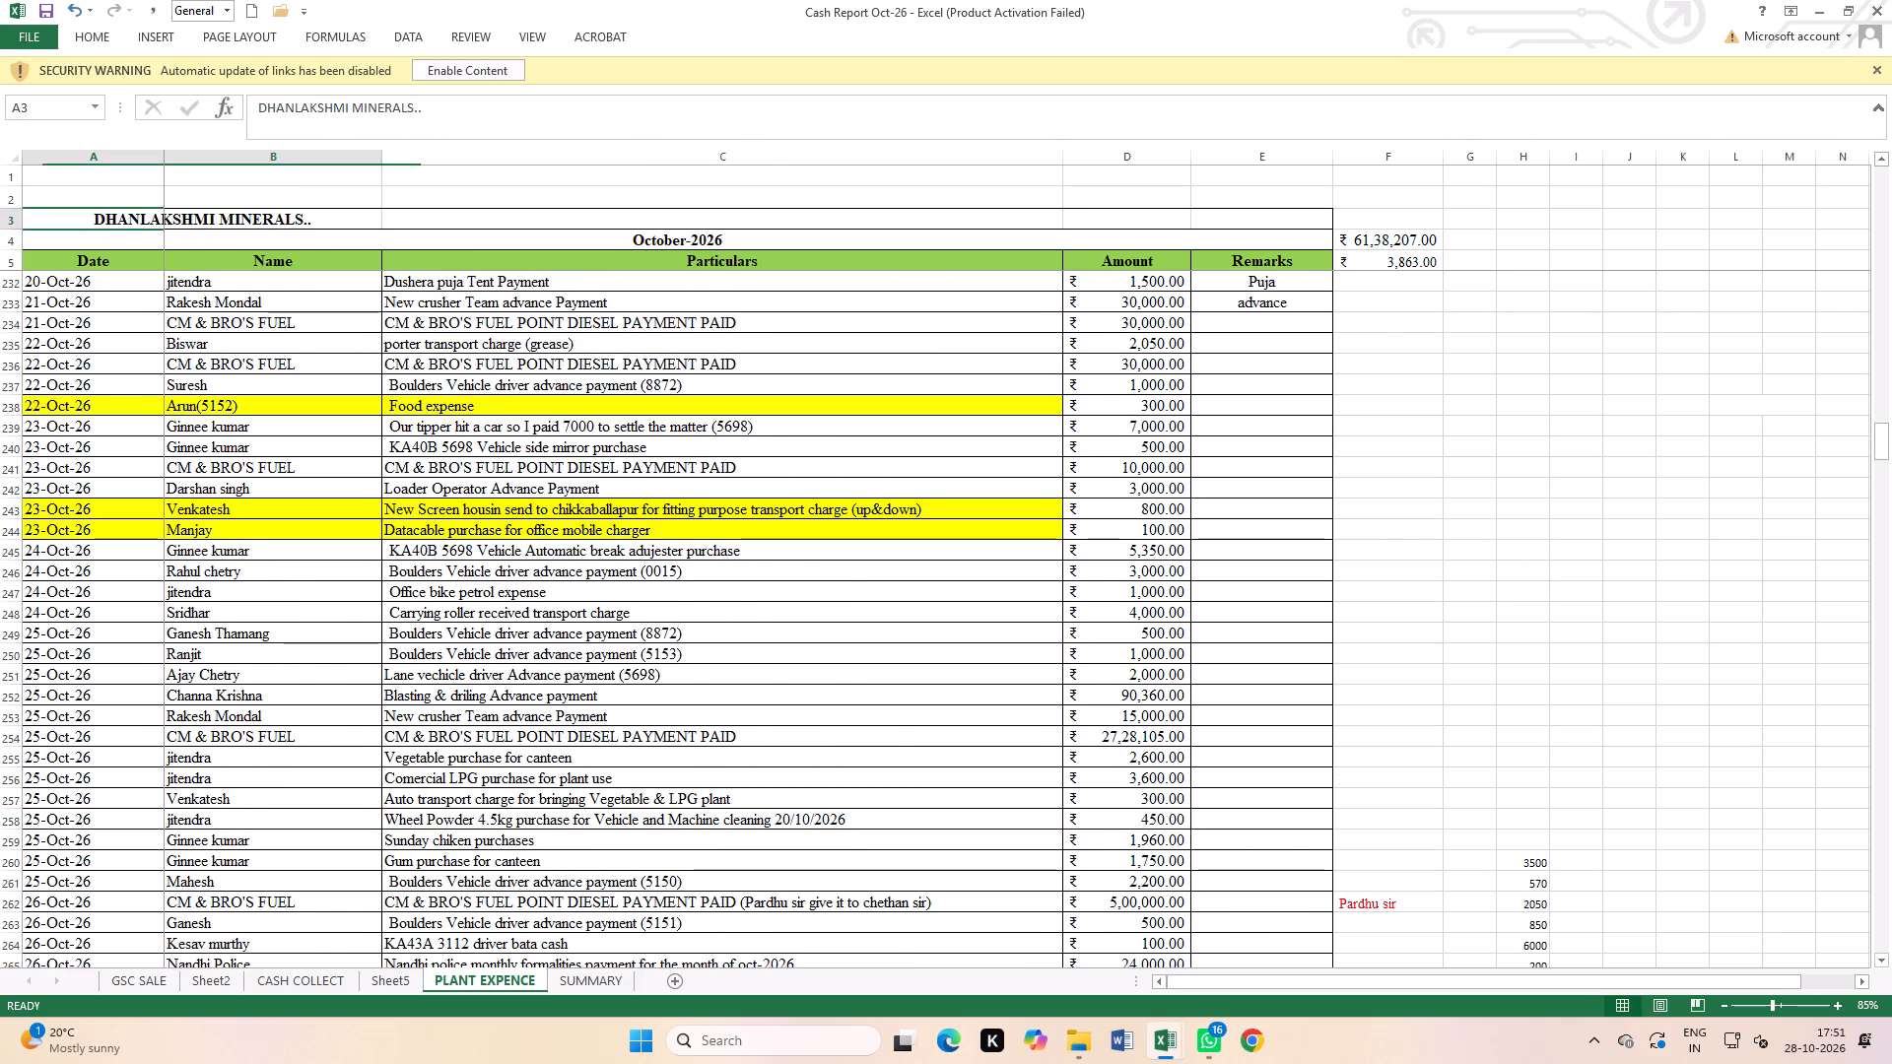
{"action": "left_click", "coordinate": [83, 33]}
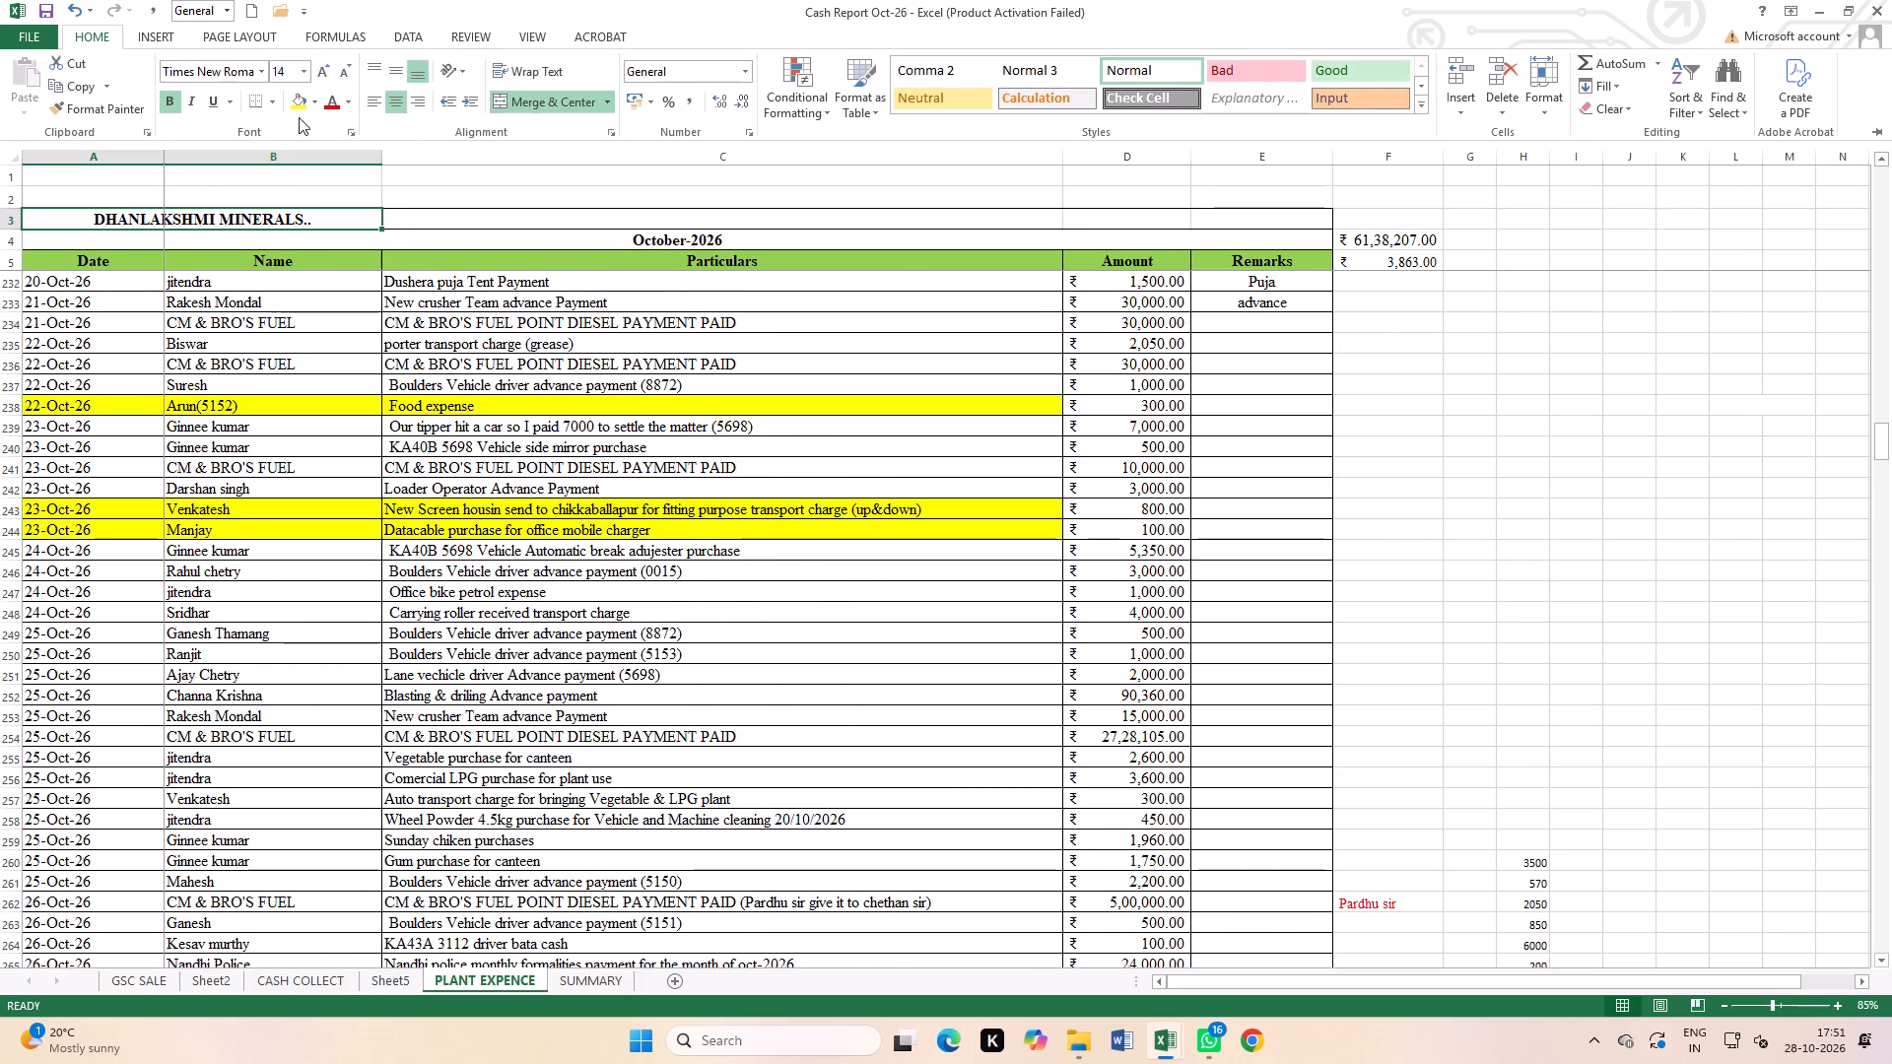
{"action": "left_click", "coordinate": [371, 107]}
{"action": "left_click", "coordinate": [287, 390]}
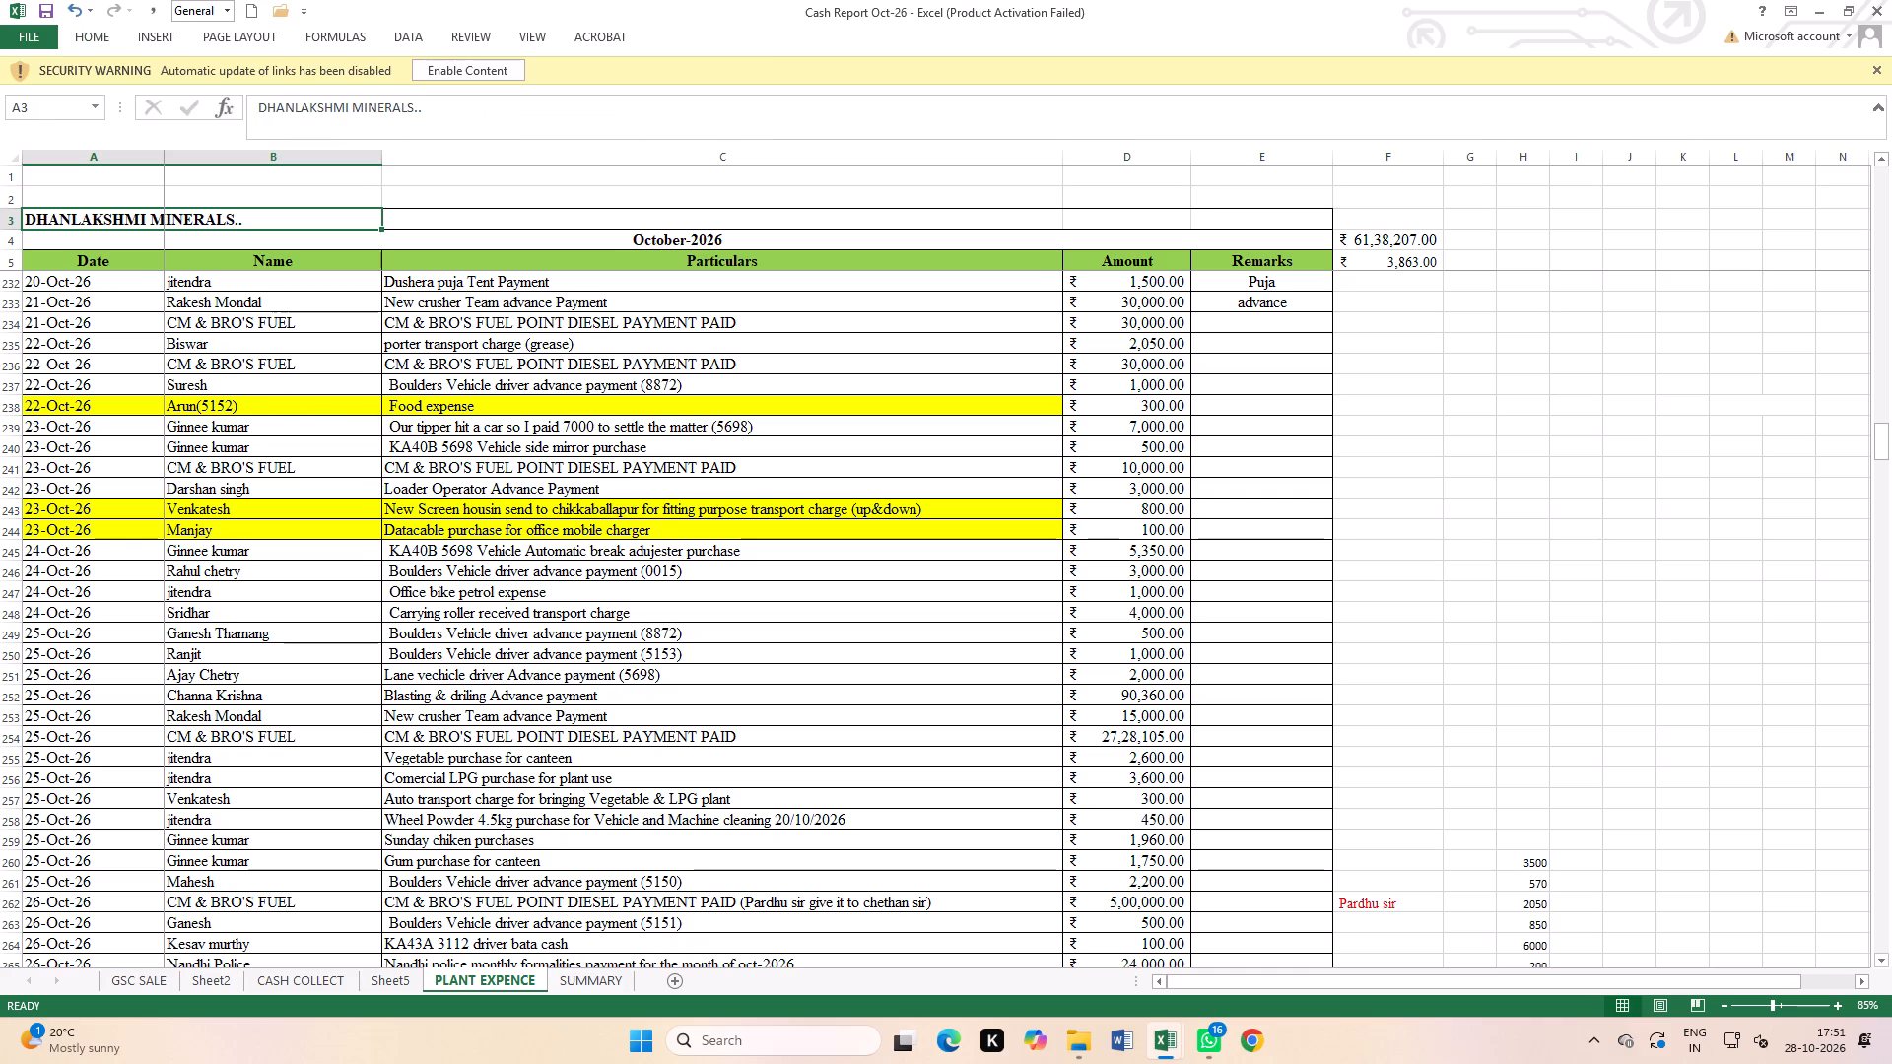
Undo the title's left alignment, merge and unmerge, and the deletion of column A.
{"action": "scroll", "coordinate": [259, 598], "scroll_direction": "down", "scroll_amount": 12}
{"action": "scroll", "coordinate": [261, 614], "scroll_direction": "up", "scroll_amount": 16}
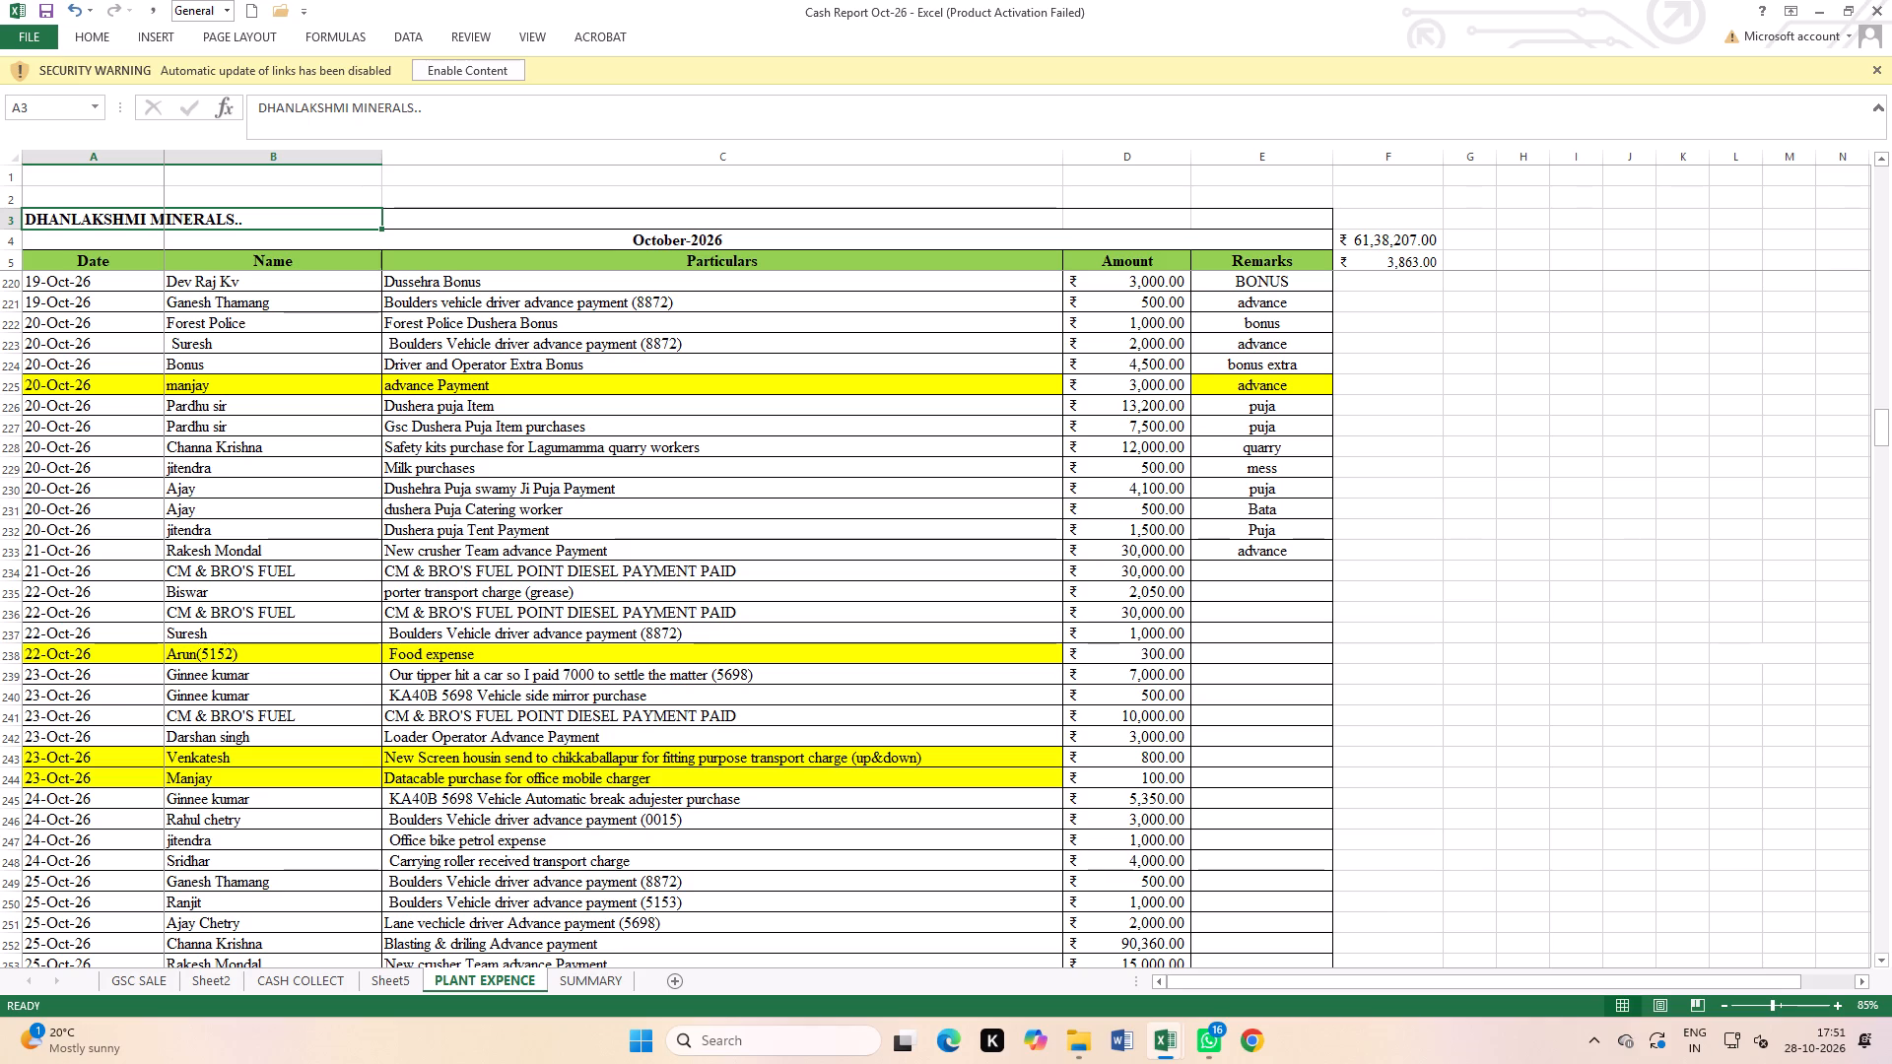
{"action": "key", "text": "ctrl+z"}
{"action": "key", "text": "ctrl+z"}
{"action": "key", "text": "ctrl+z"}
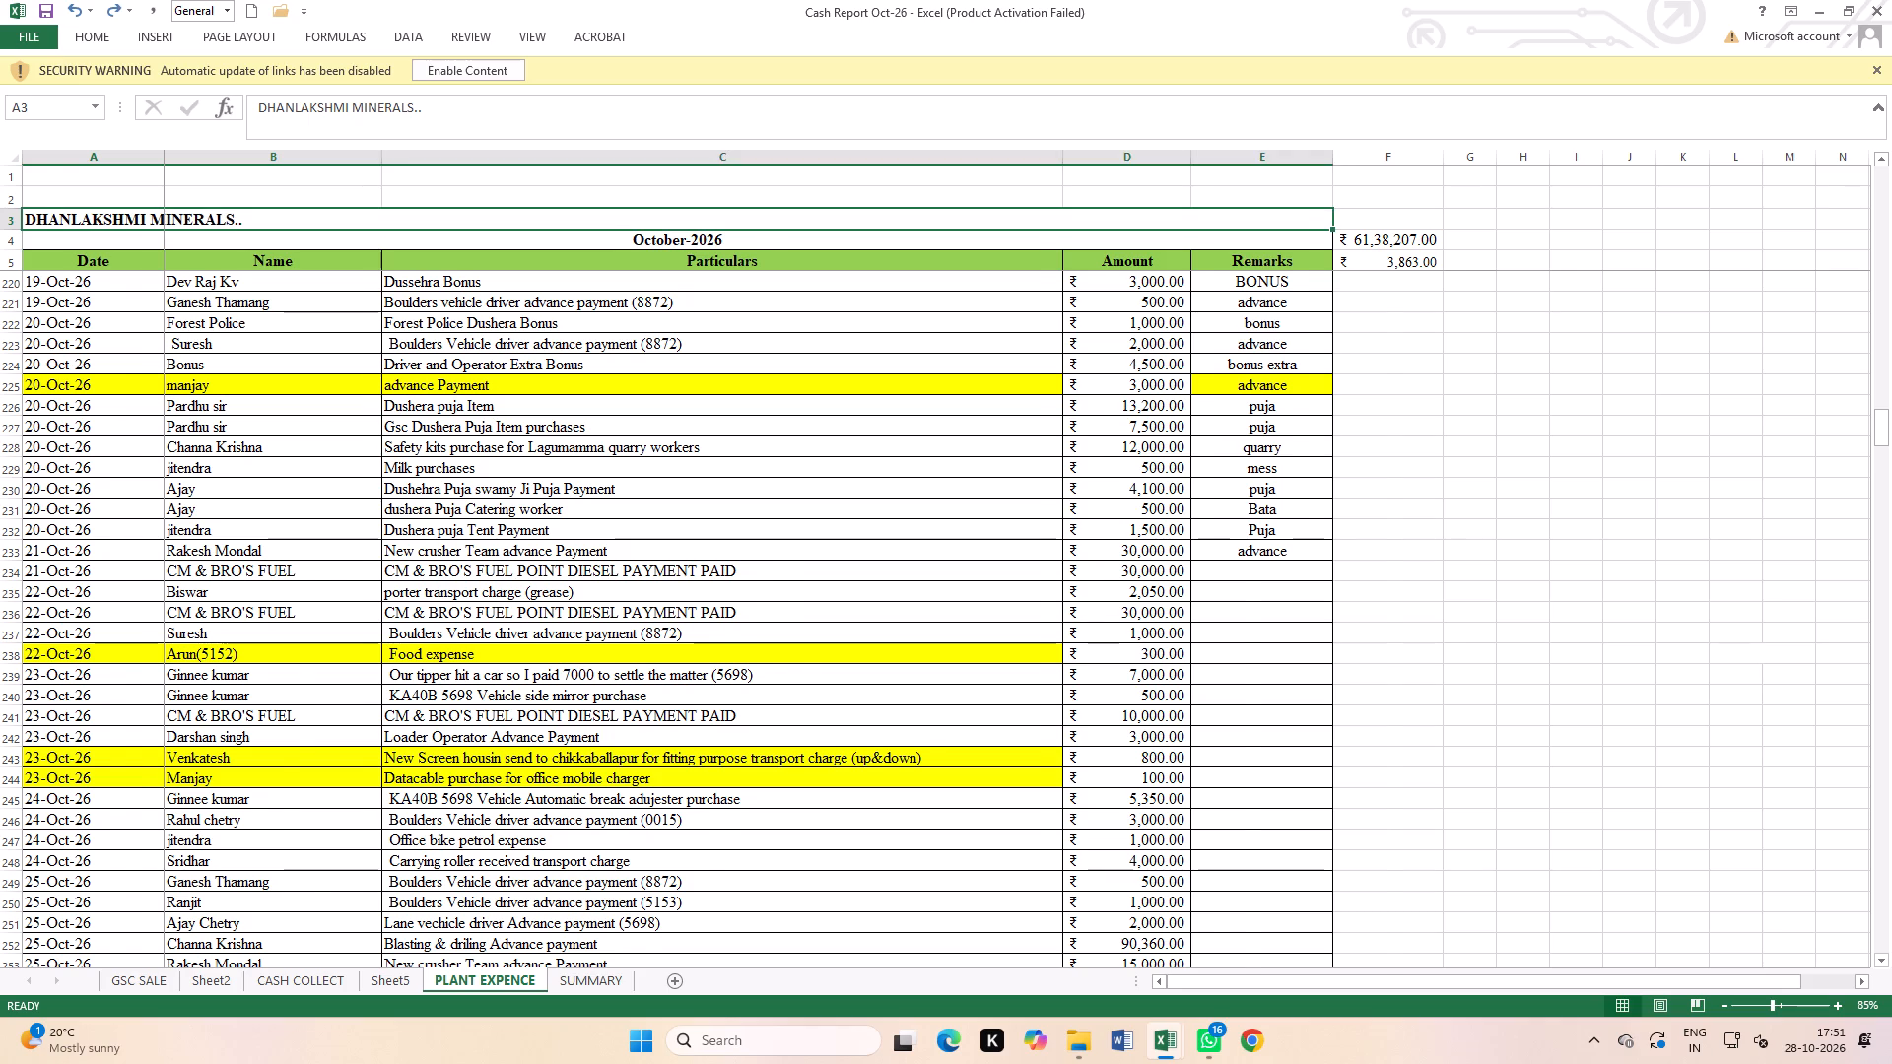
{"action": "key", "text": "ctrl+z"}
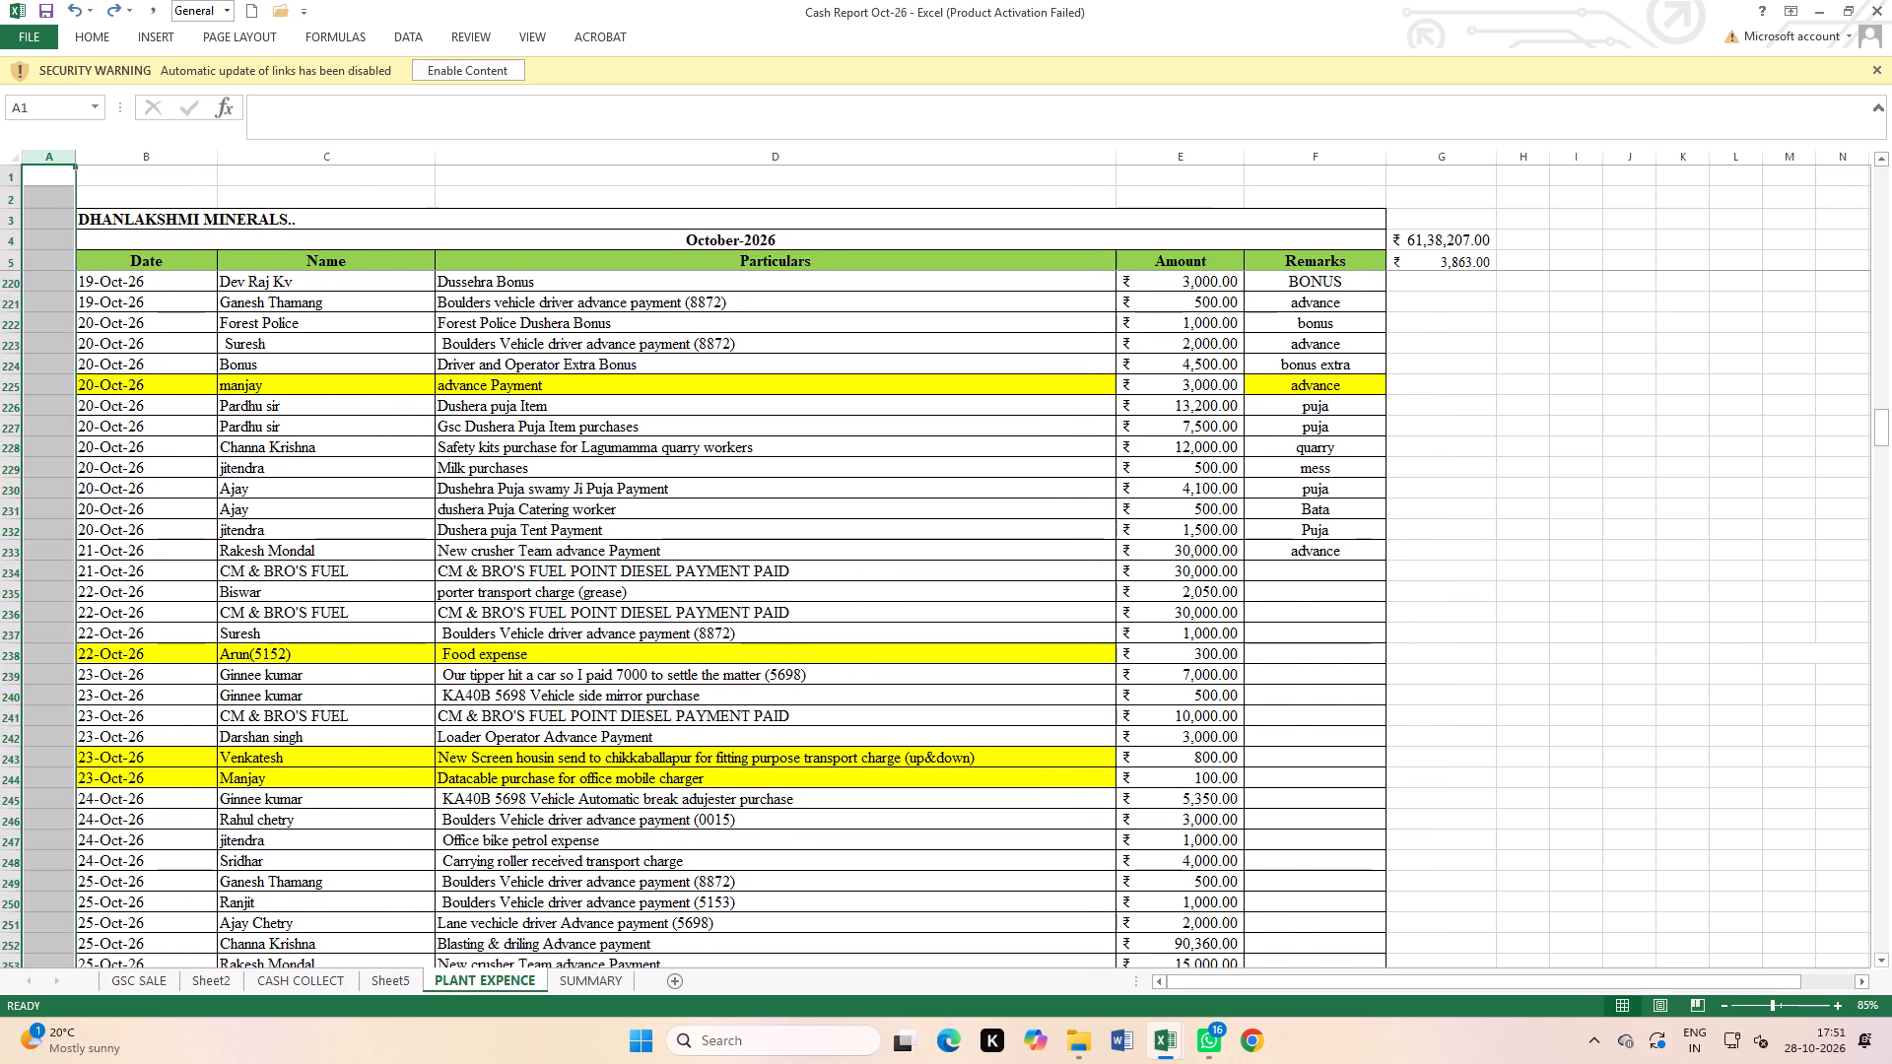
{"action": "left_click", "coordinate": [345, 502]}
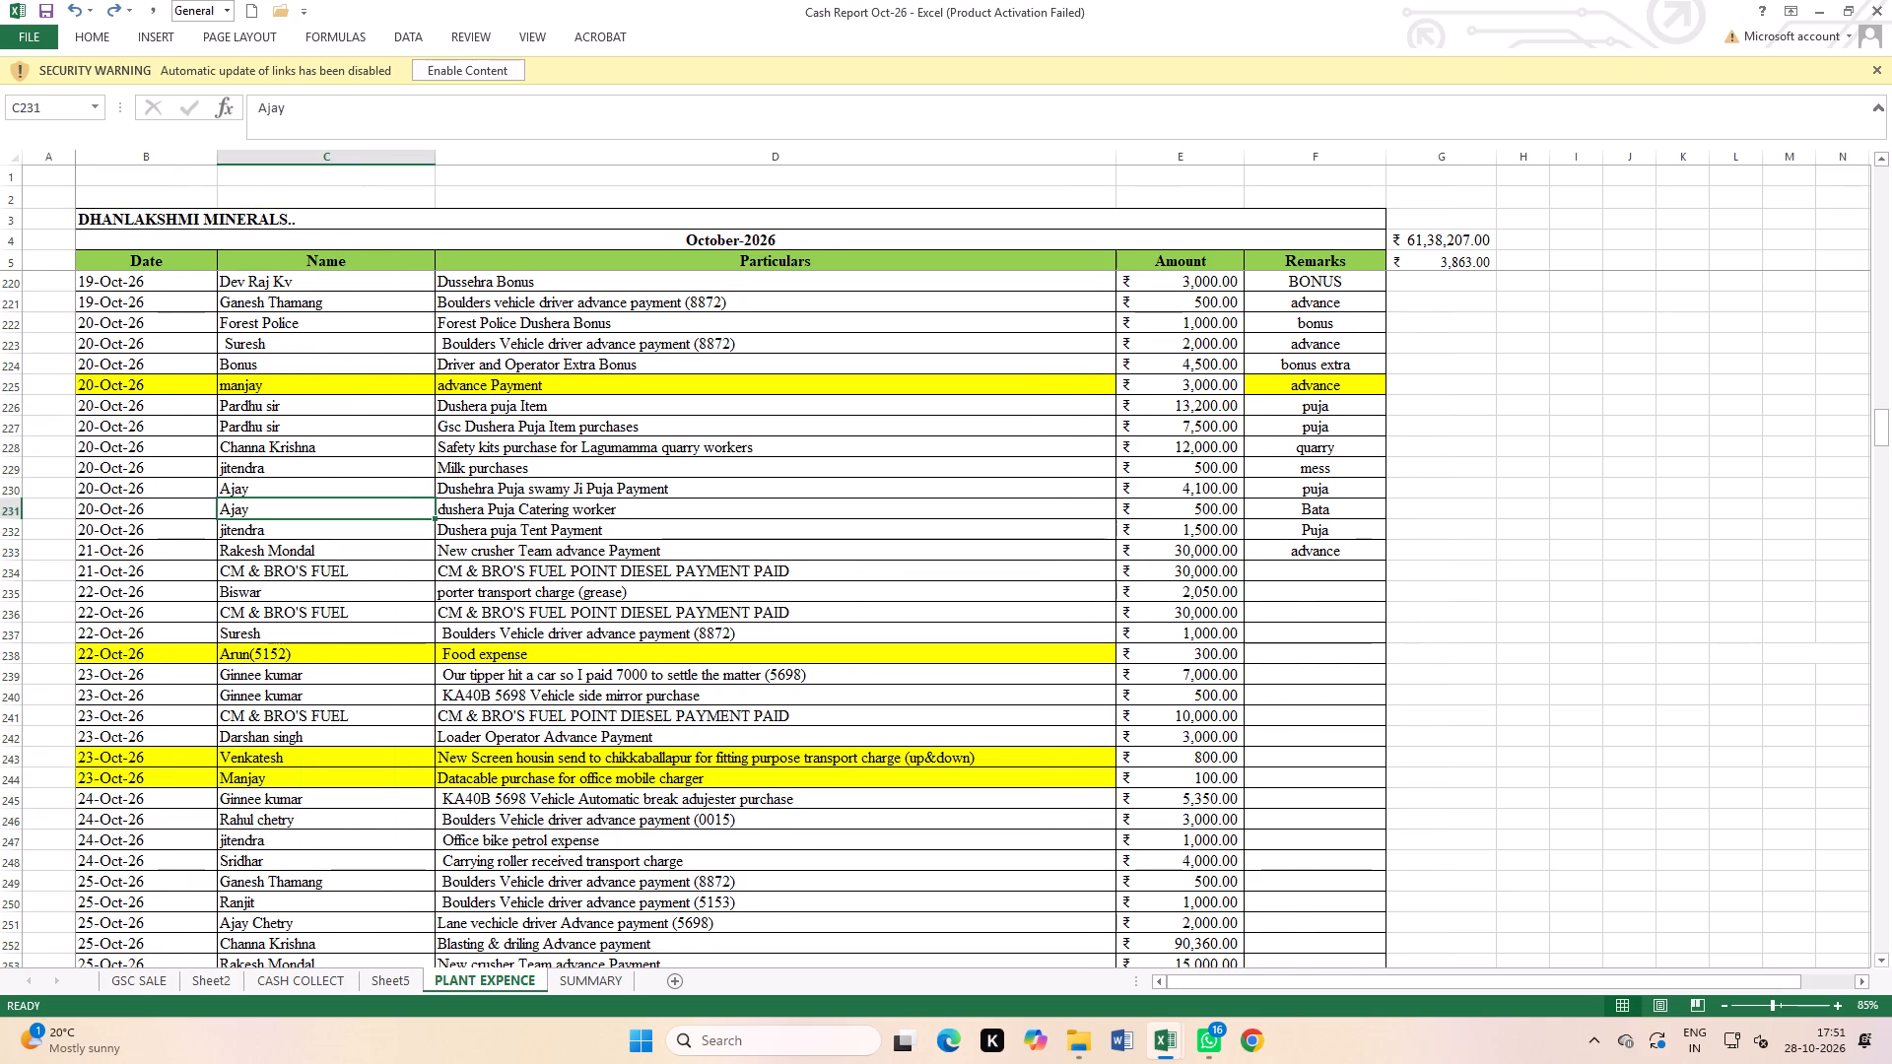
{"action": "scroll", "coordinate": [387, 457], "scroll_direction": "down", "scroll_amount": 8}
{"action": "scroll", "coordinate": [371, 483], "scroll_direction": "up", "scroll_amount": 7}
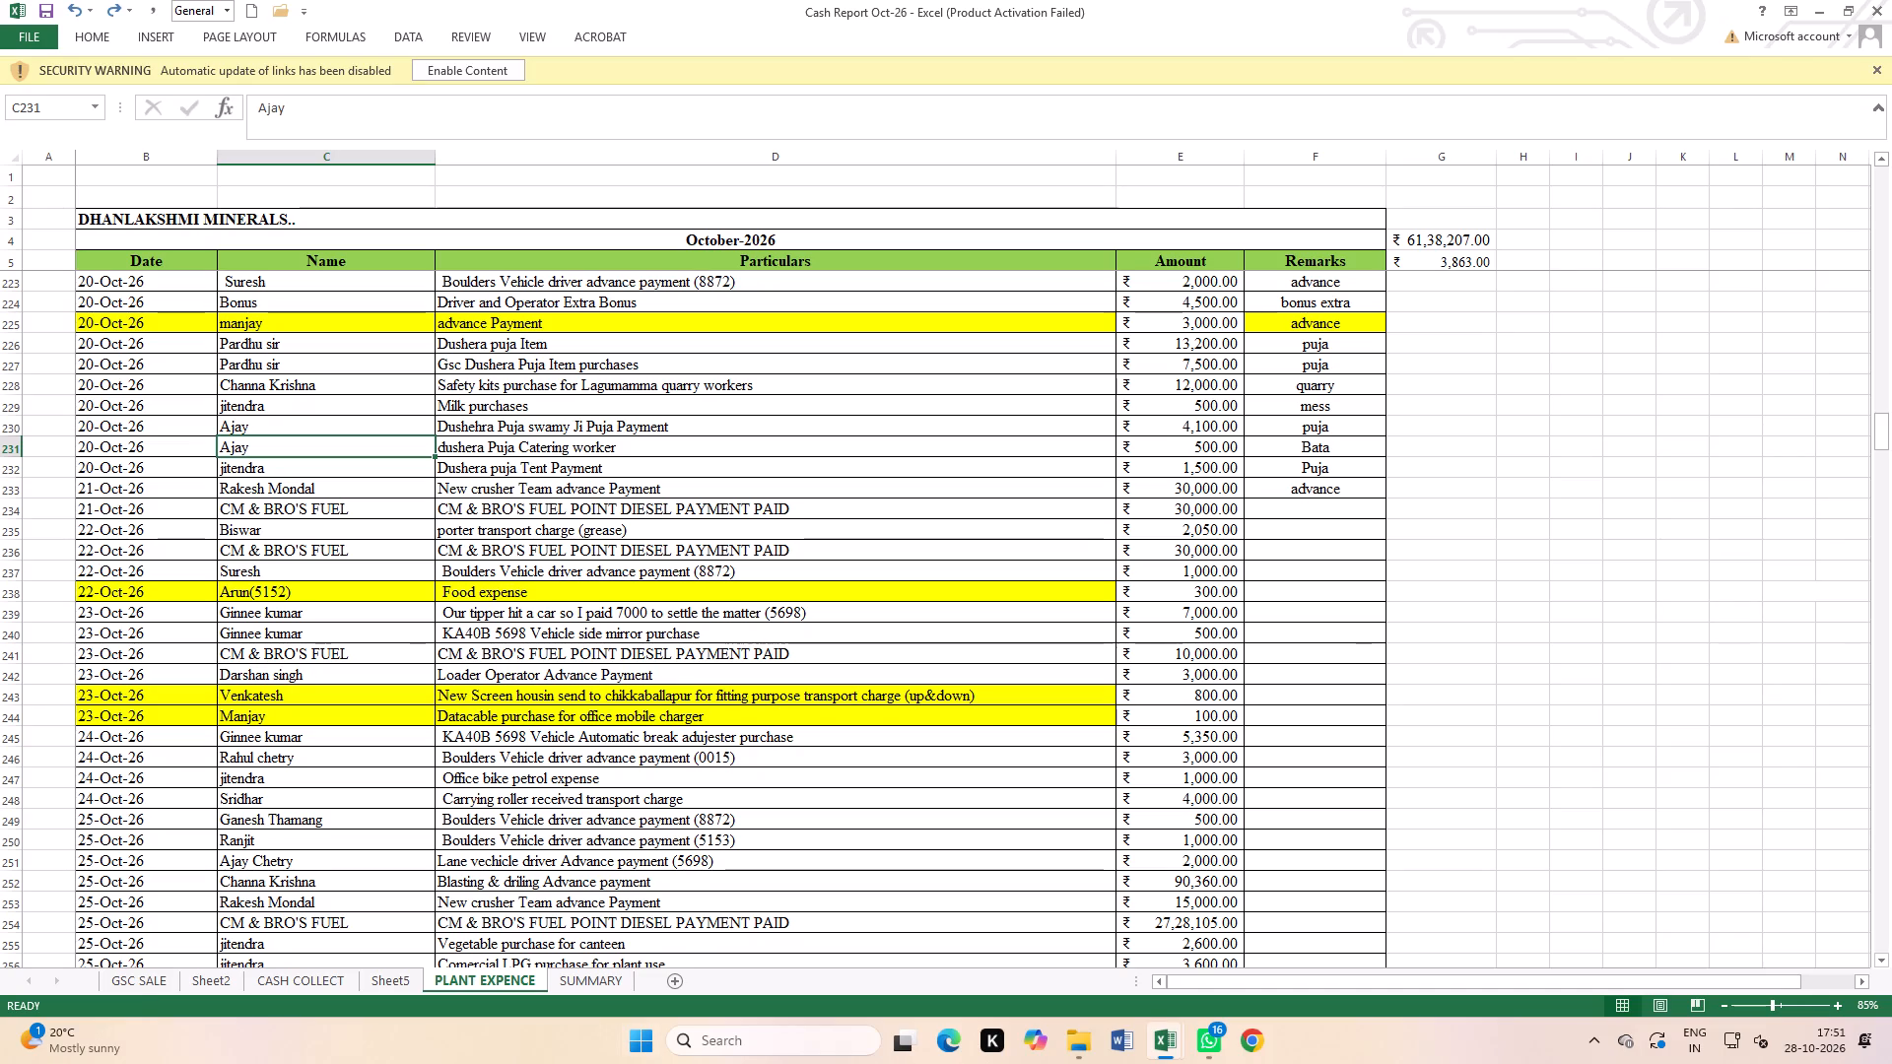
On the GSC SALE sheet, enable the workbook's blocked content and continue without updating the links.
{"action": "left_click", "coordinate": [149, 990]}
{"action": "scroll", "coordinate": [239, 836], "scroll_direction": "up", "scroll_amount": 7}
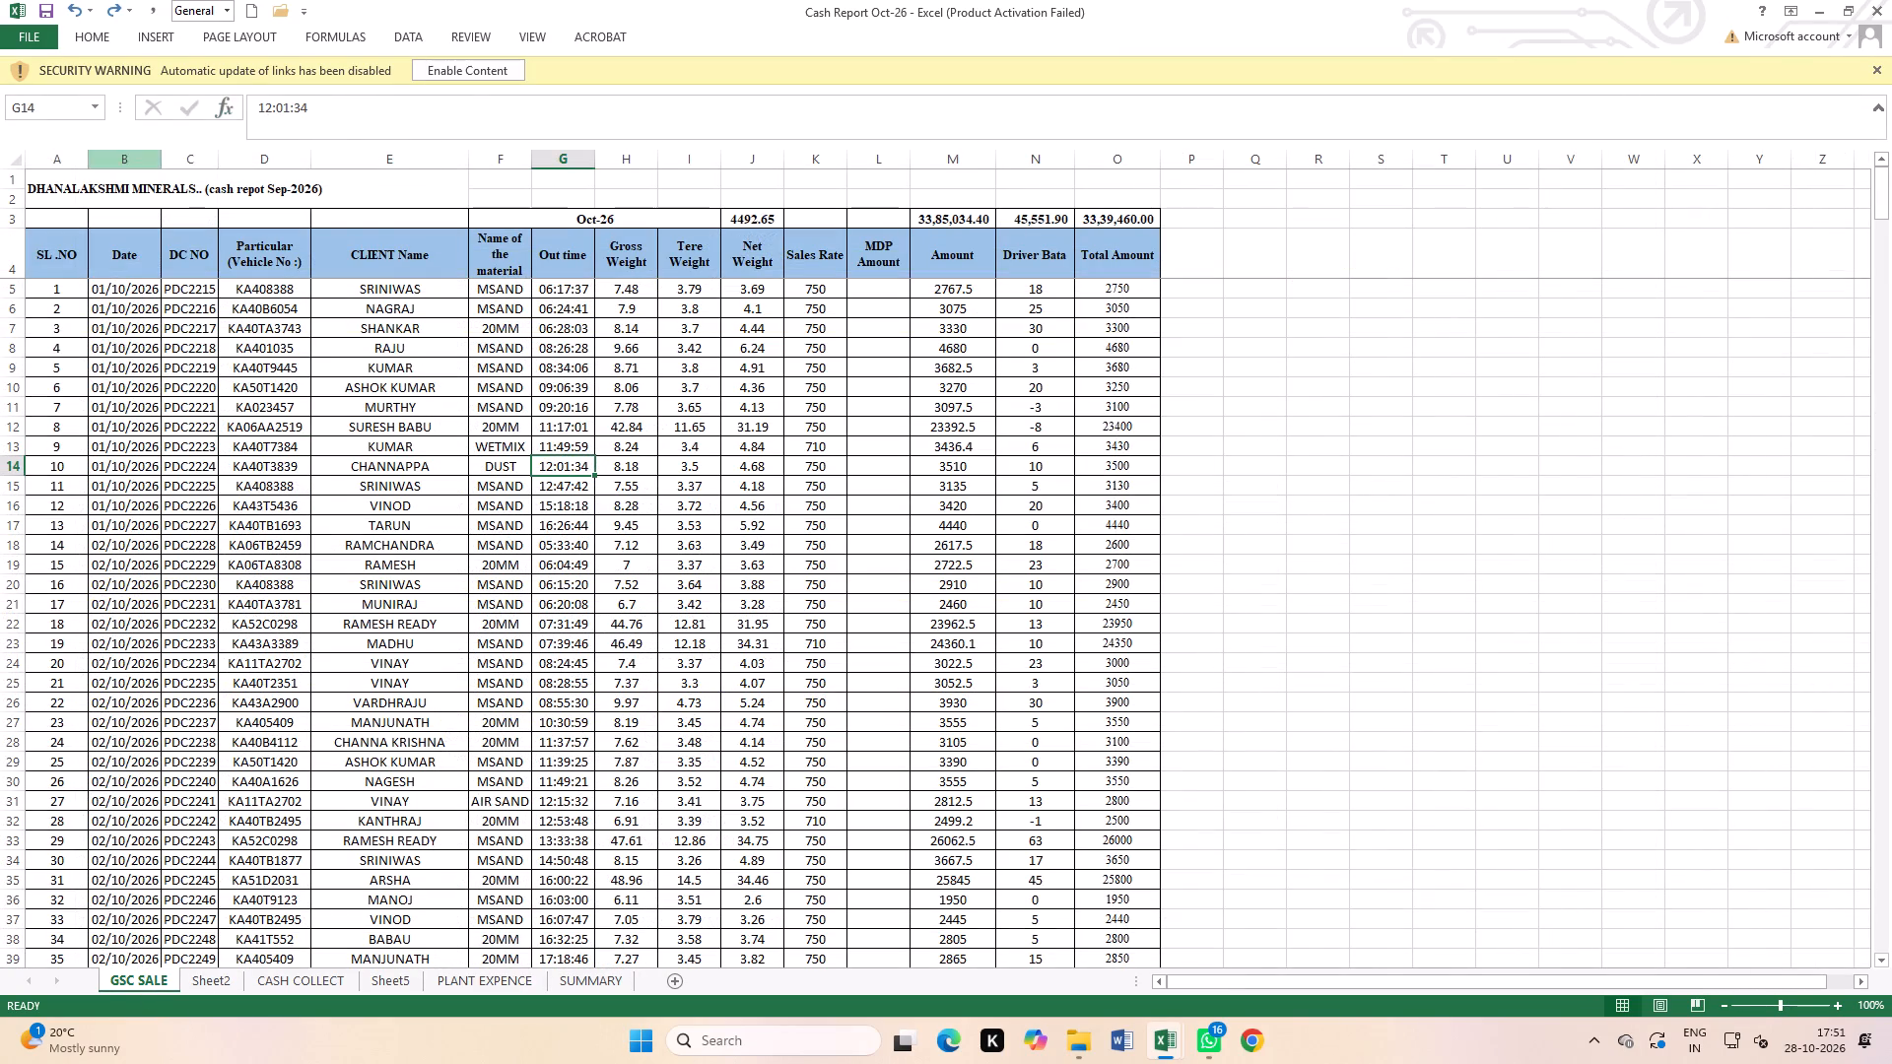
{"action": "left_click", "coordinate": [0, 255]}
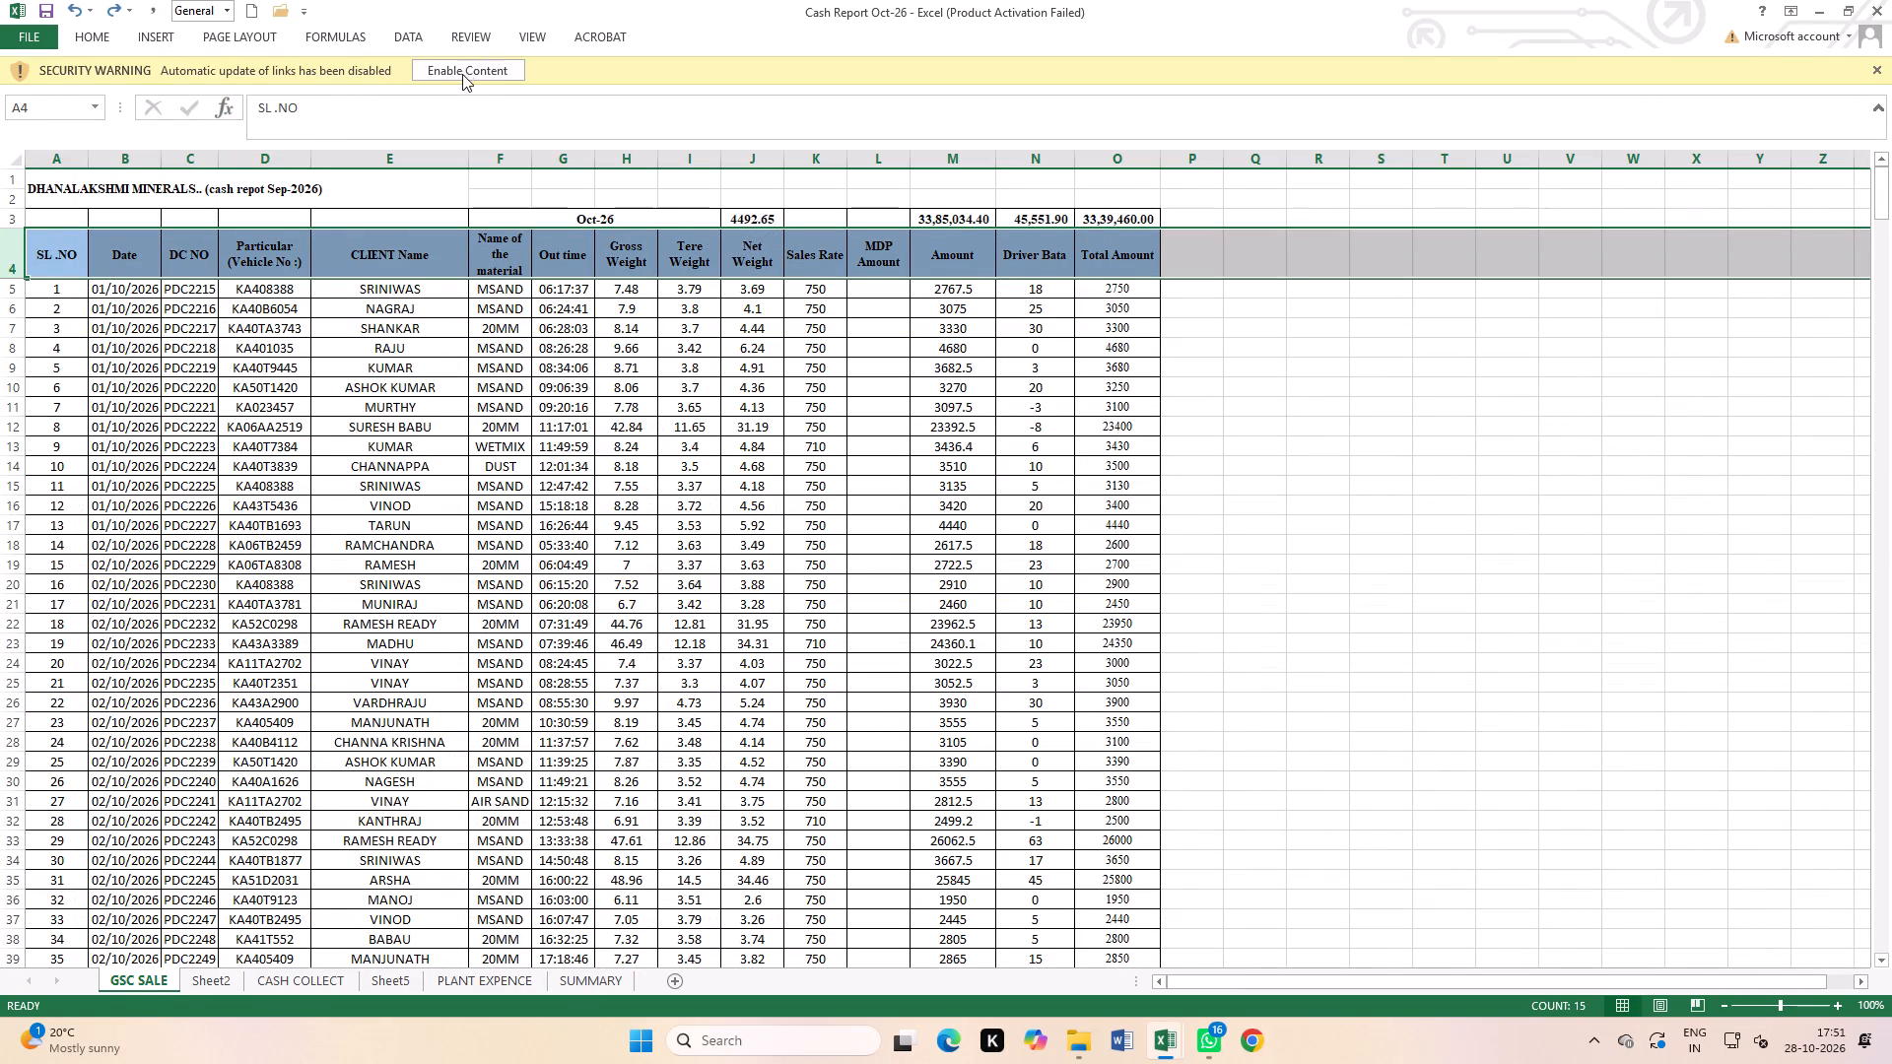
{"action": "left_click", "coordinate": [462, 74]}
{"action": "left_click", "coordinate": [416, 36]}
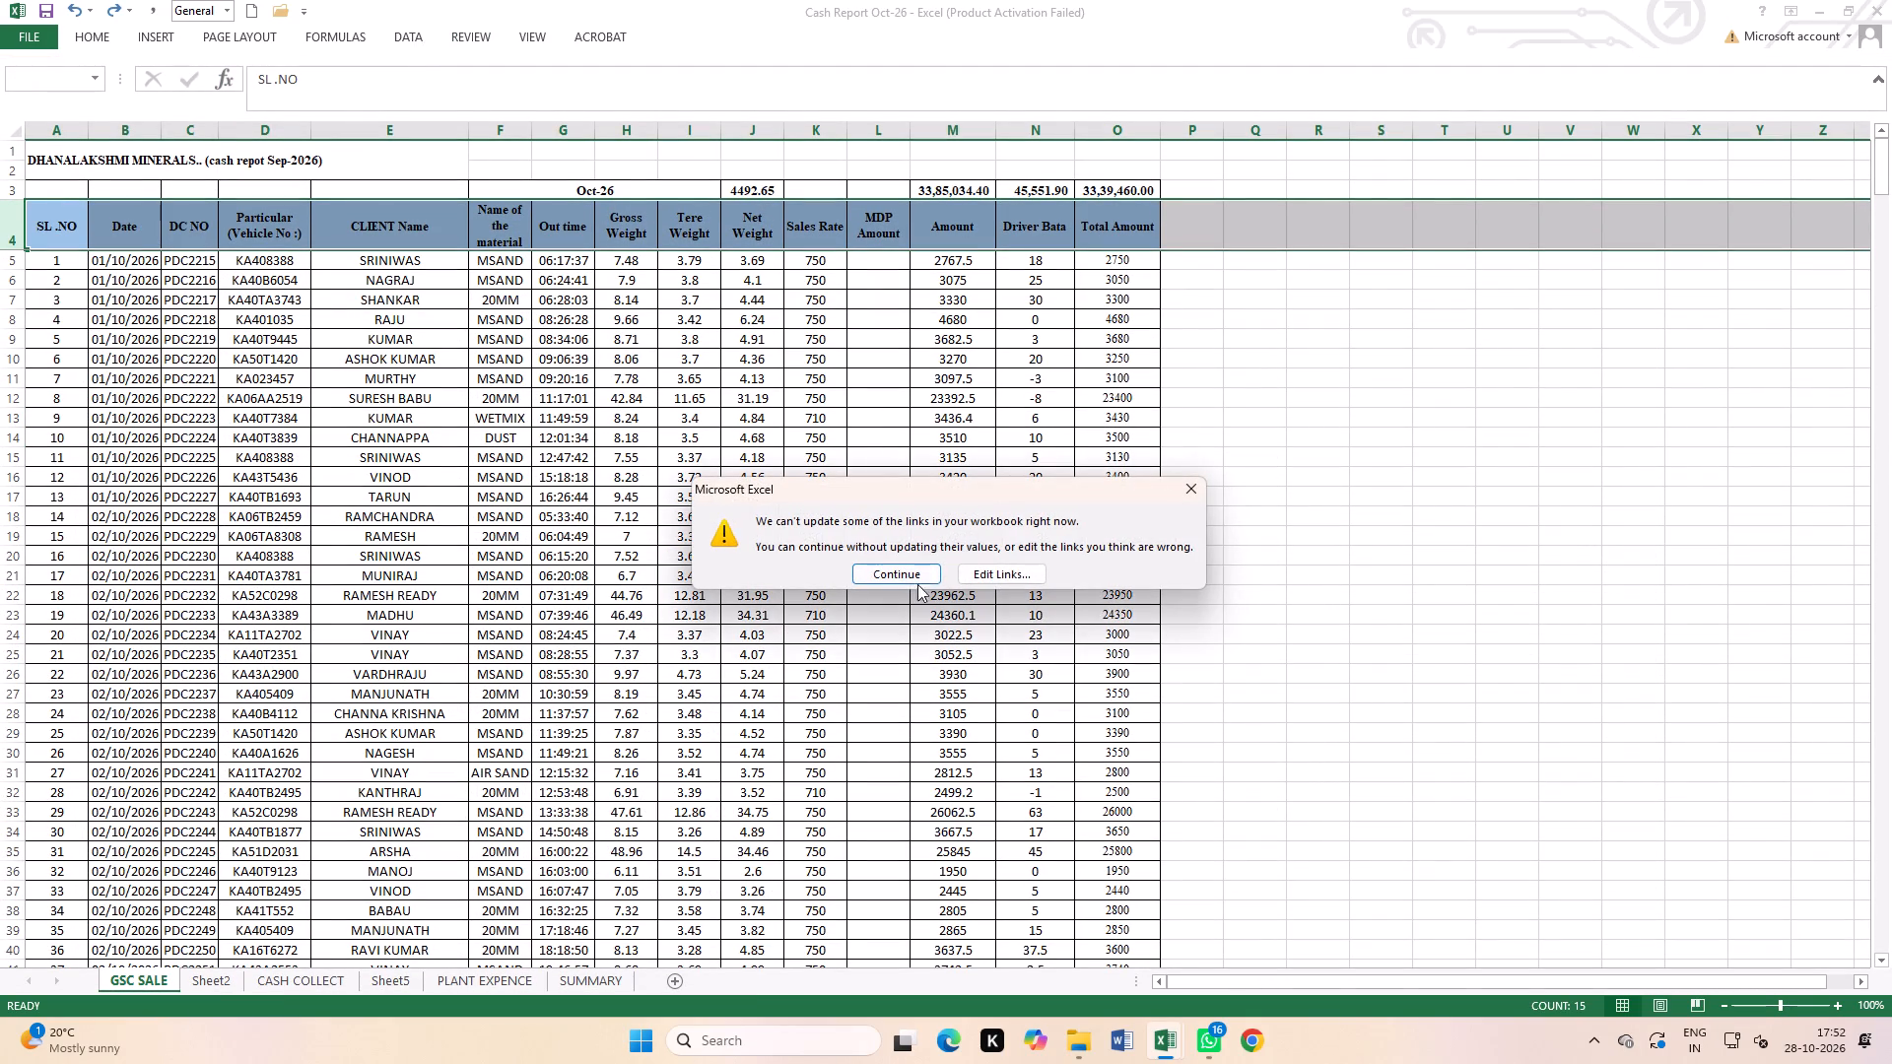
{"action": "left_click", "coordinate": [894, 580]}
Turn on filters for the header row 4 of the GSC SALE sheet.
{"action": "left_click", "coordinate": [401, 45]}
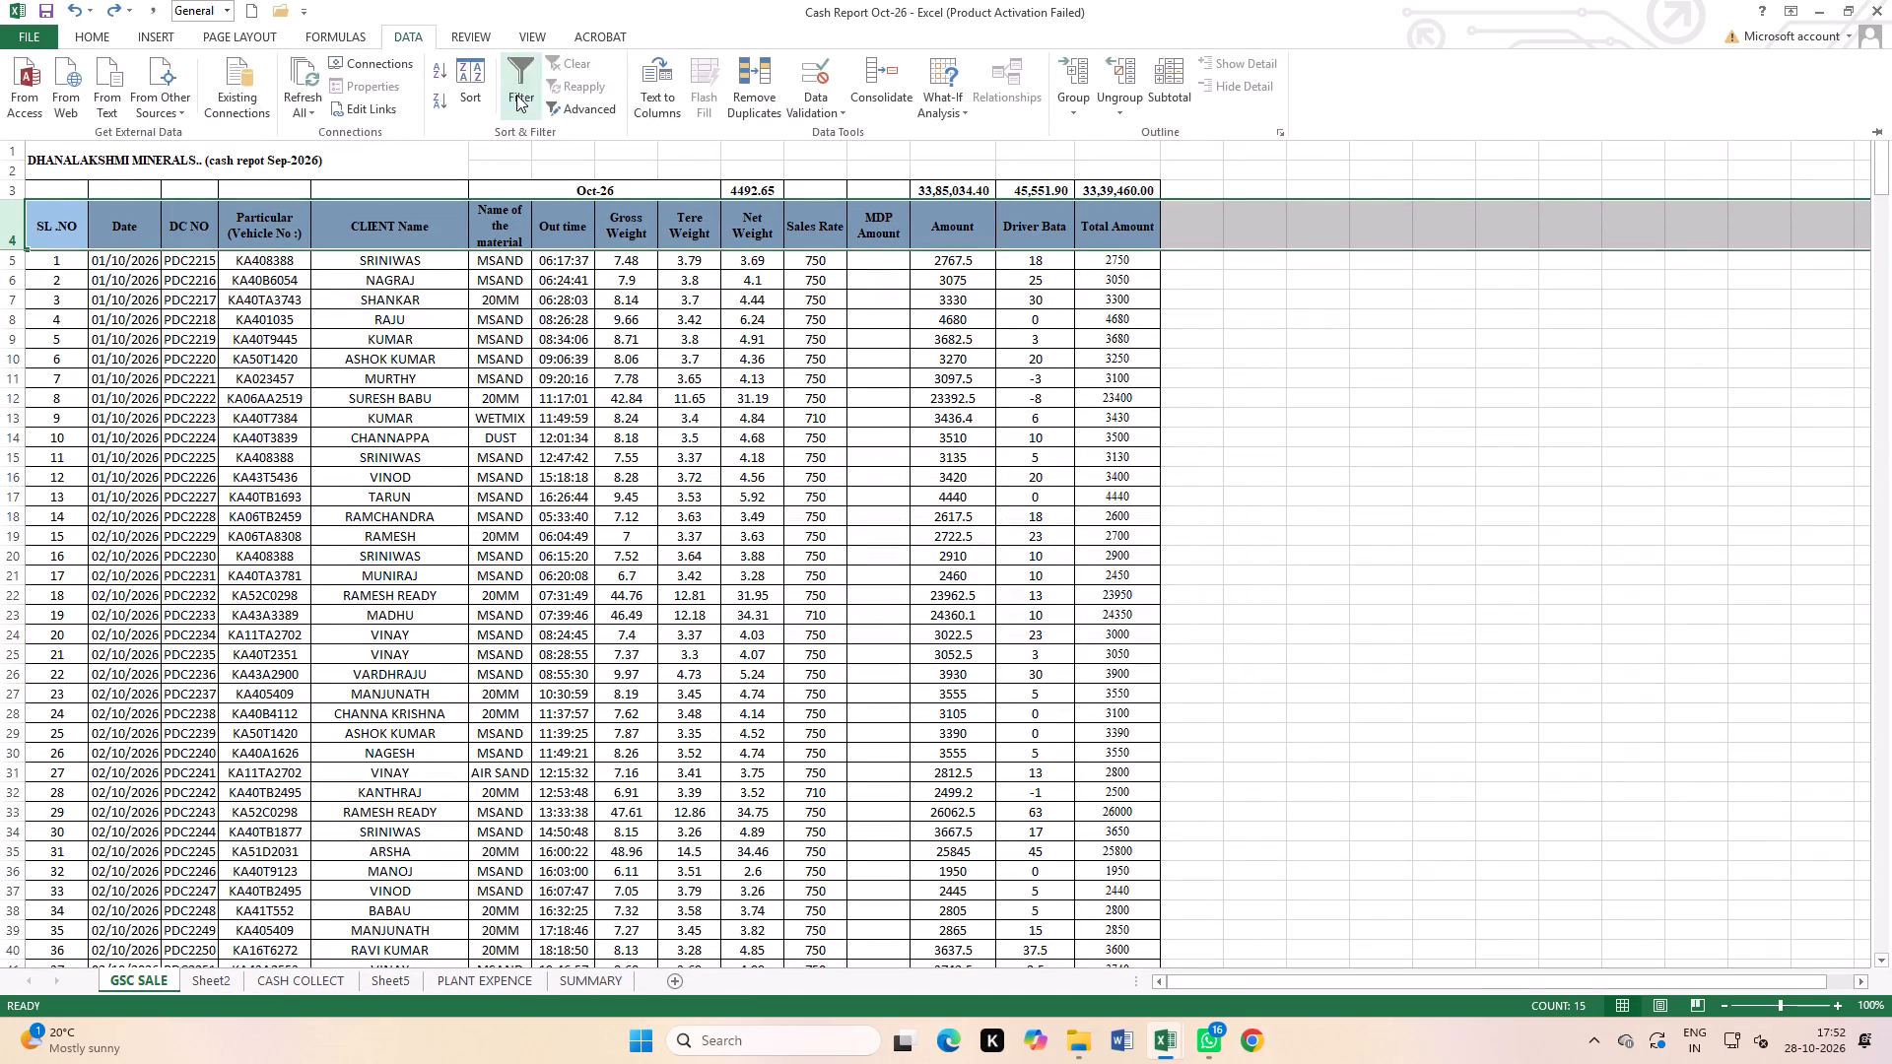
{"action": "left_click", "coordinate": [523, 91]}
{"action": "left_click", "coordinate": [532, 410]}
Look through the entries offered in the CLIENT Name column's filter list.
{"action": "left_click", "coordinate": [461, 244]}
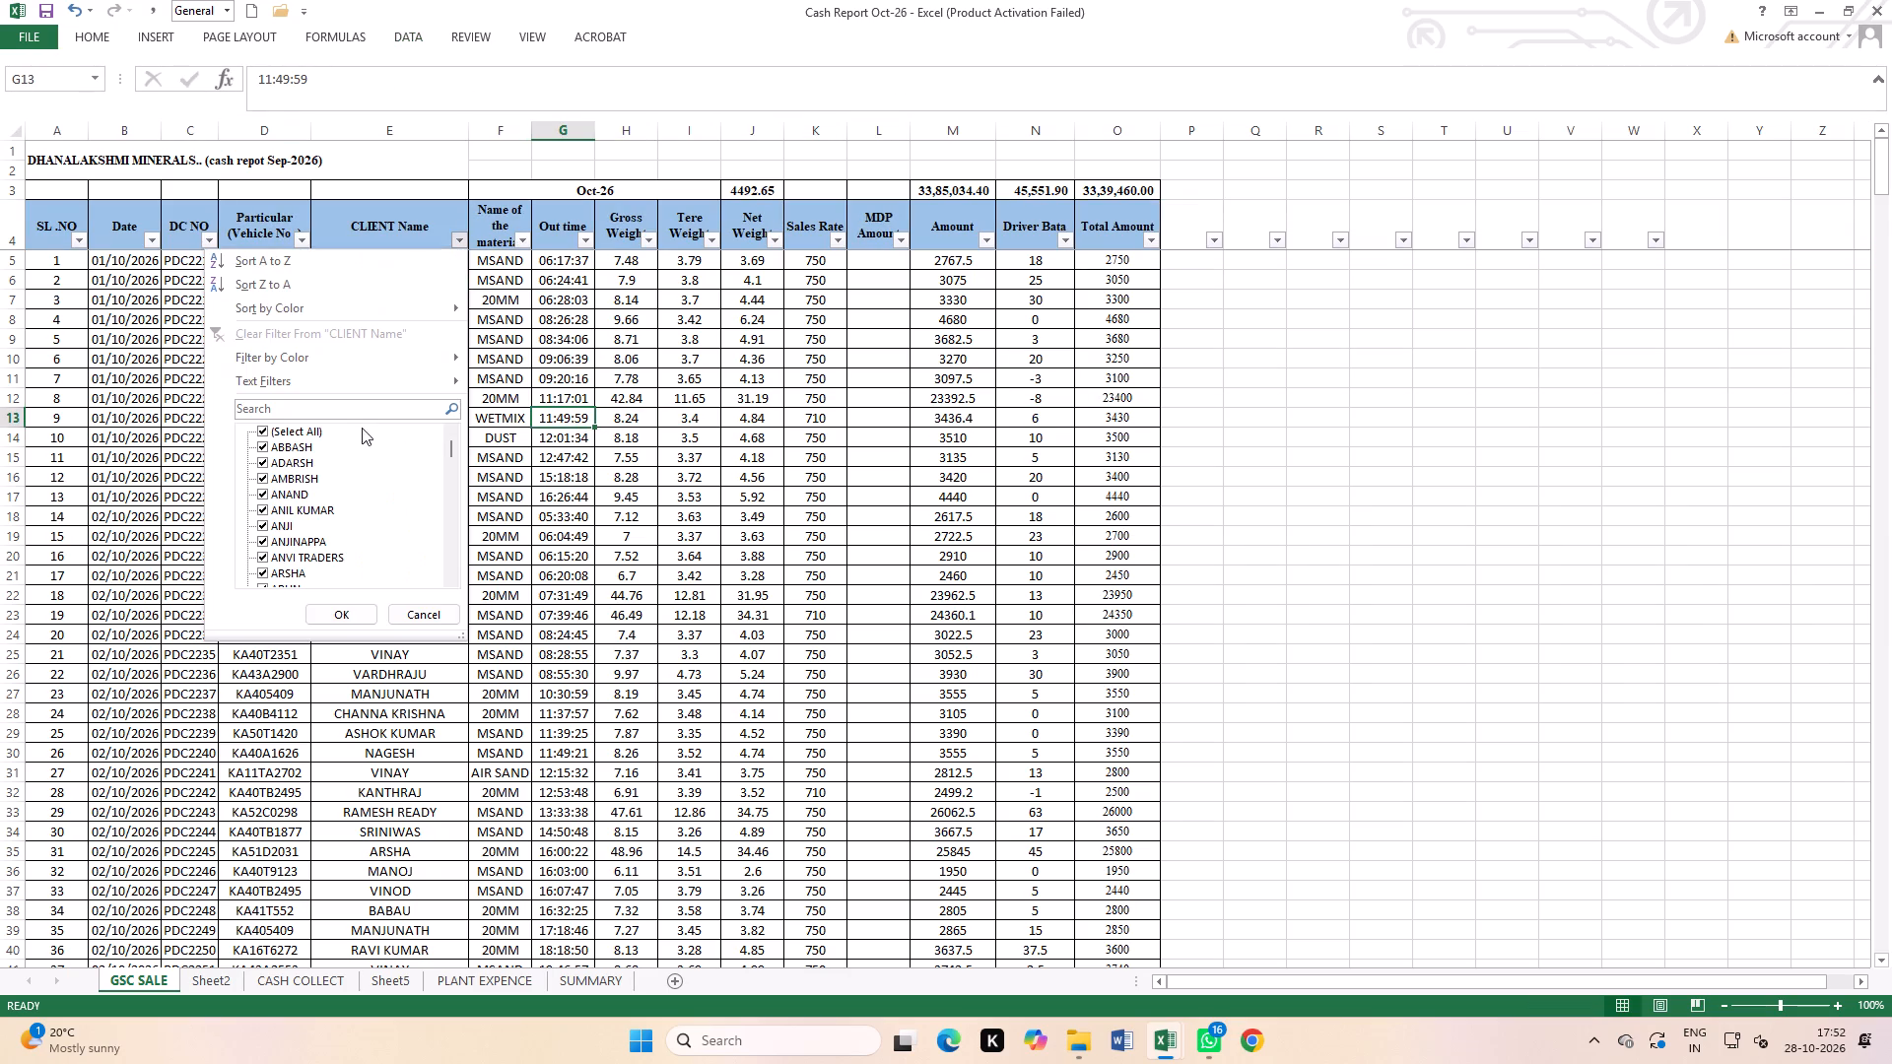
{"action": "left_click", "coordinate": [306, 433]}
{"action": "scroll", "coordinate": [291, 556], "scroll_direction": "down", "scroll_amount": 7}
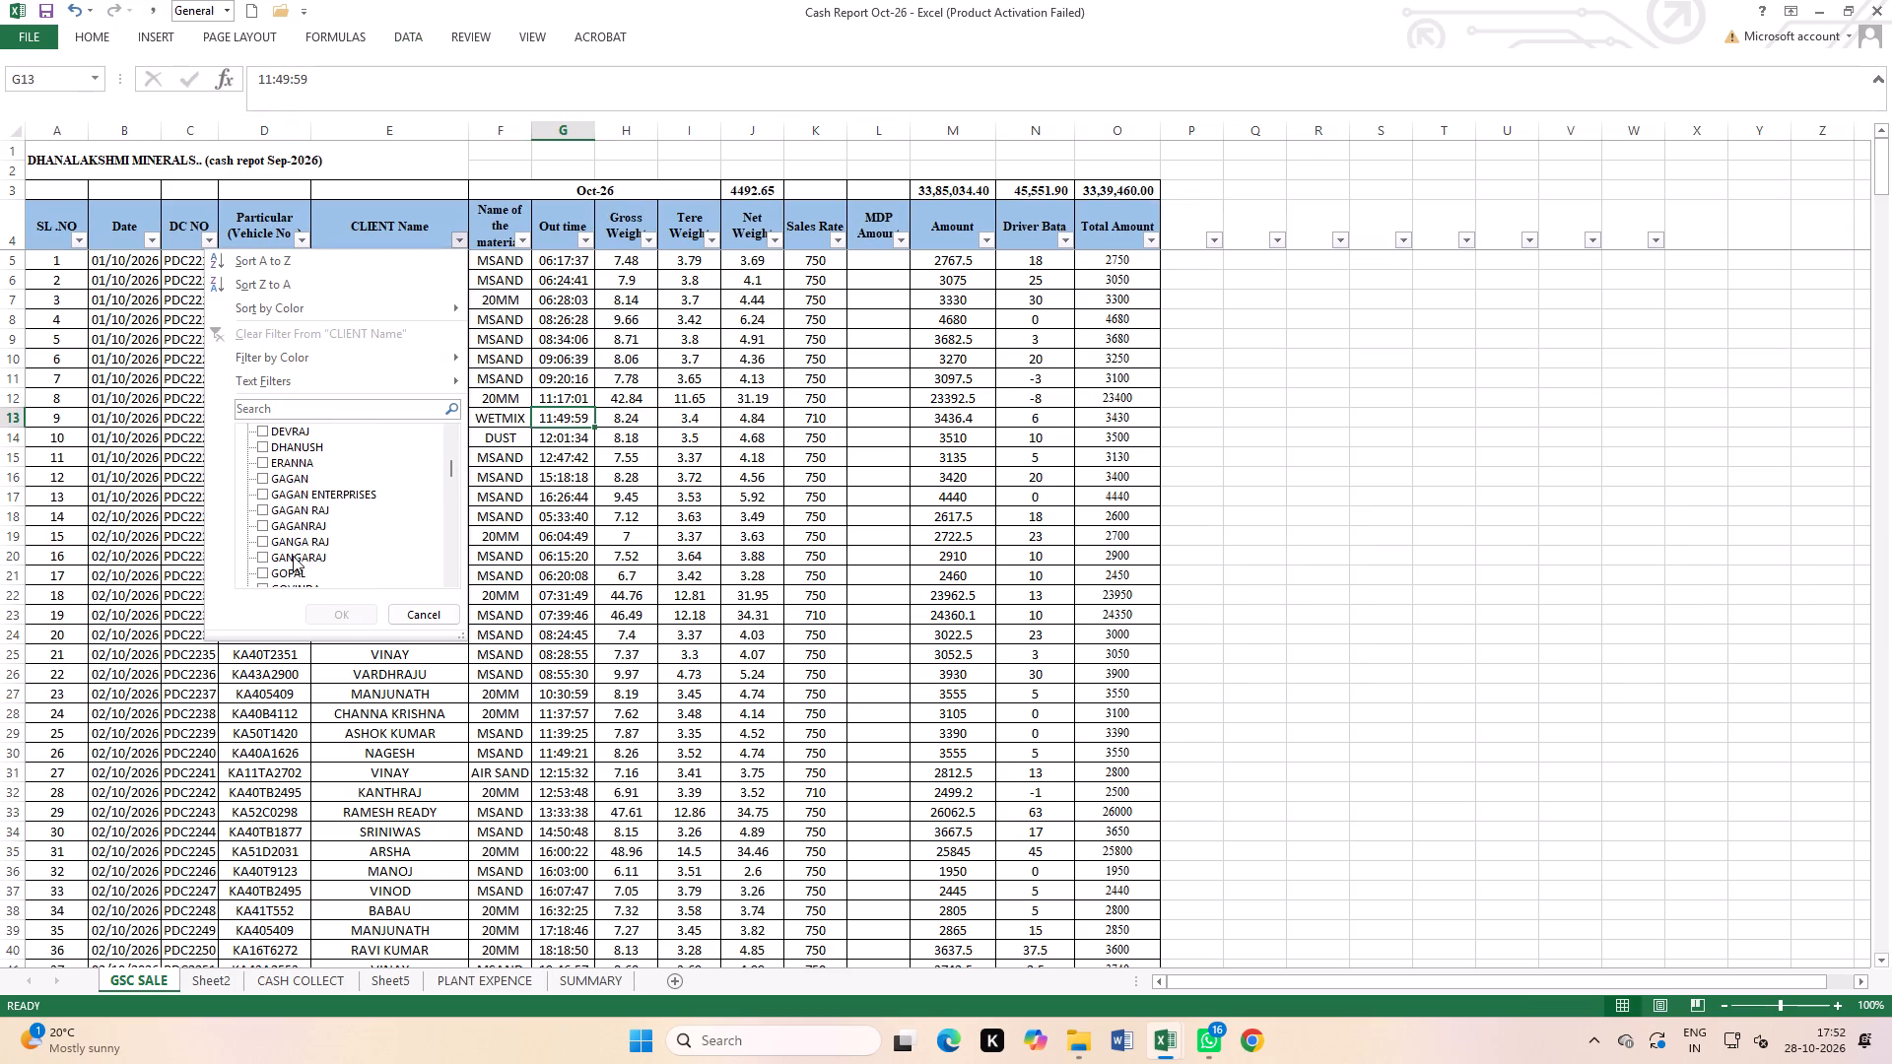
{"action": "scroll", "coordinate": [293, 556], "scroll_direction": "down", "scroll_amount": 6}
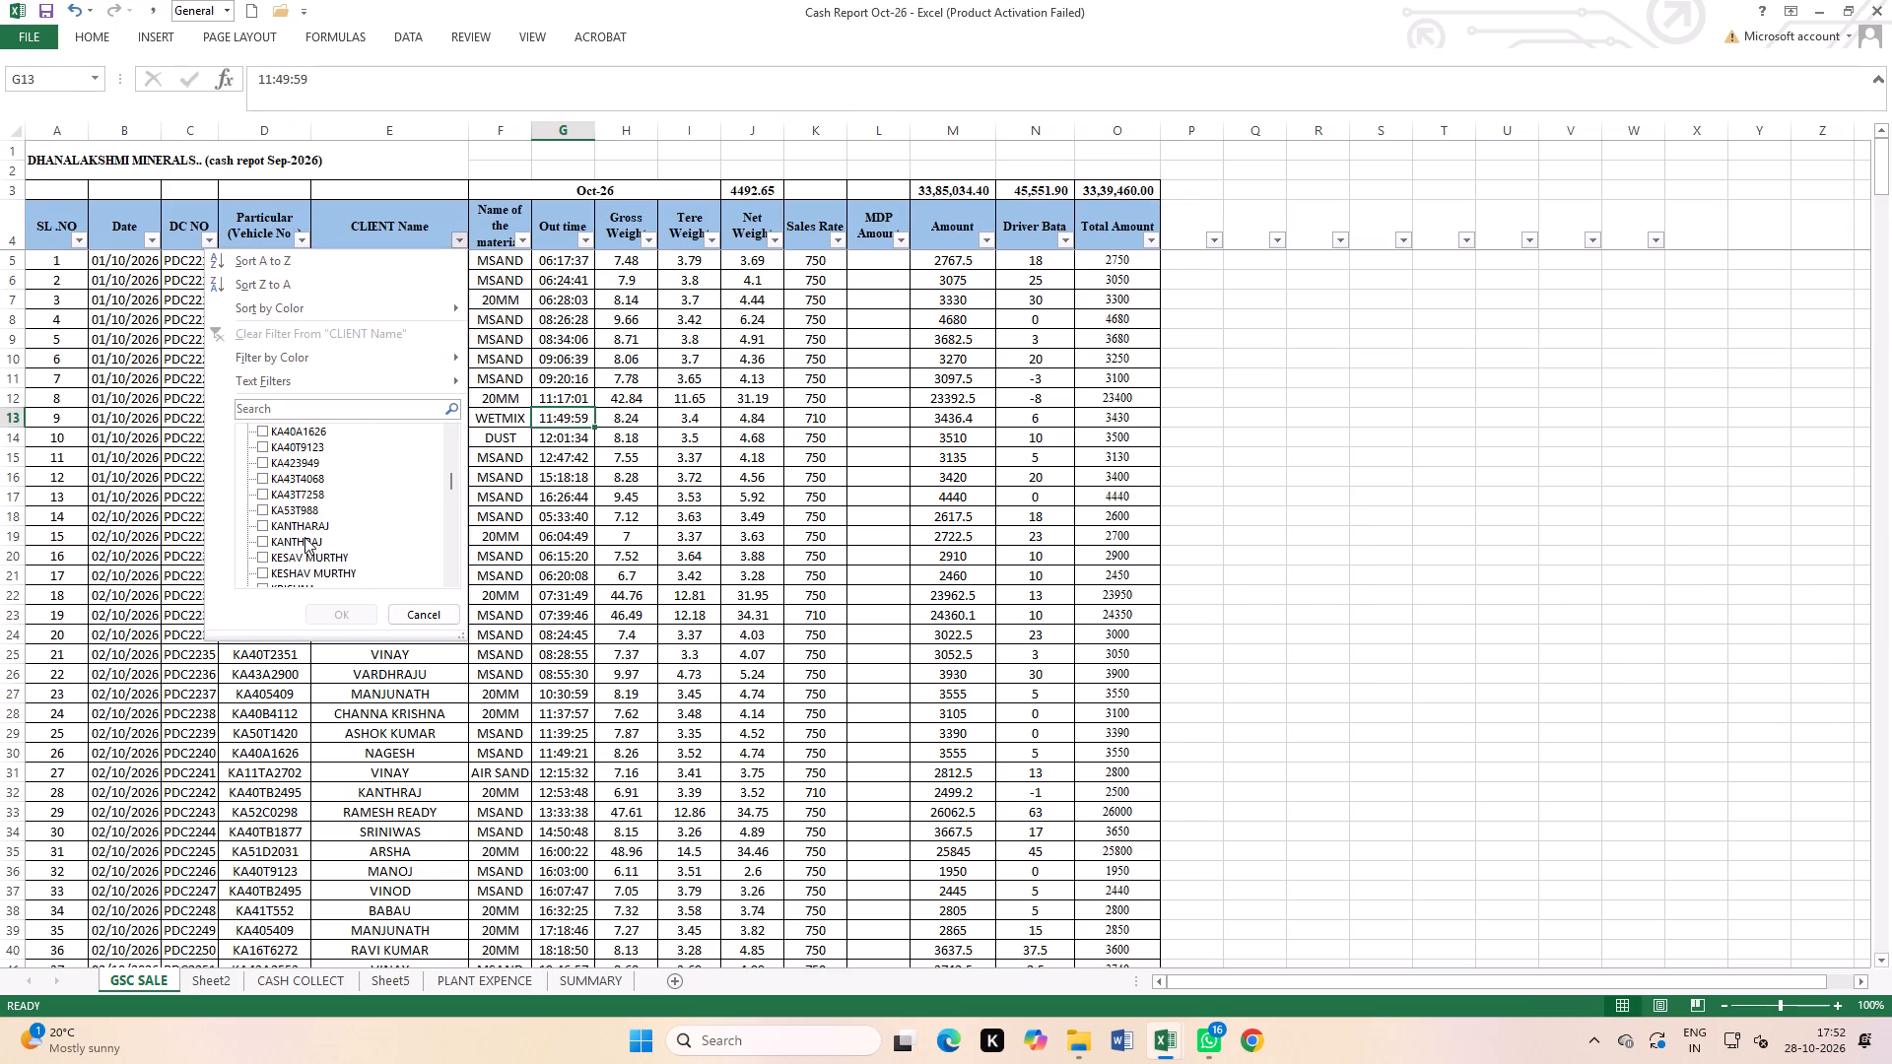
{"action": "scroll", "coordinate": [304, 537], "scroll_direction": "up", "scroll_amount": 6}
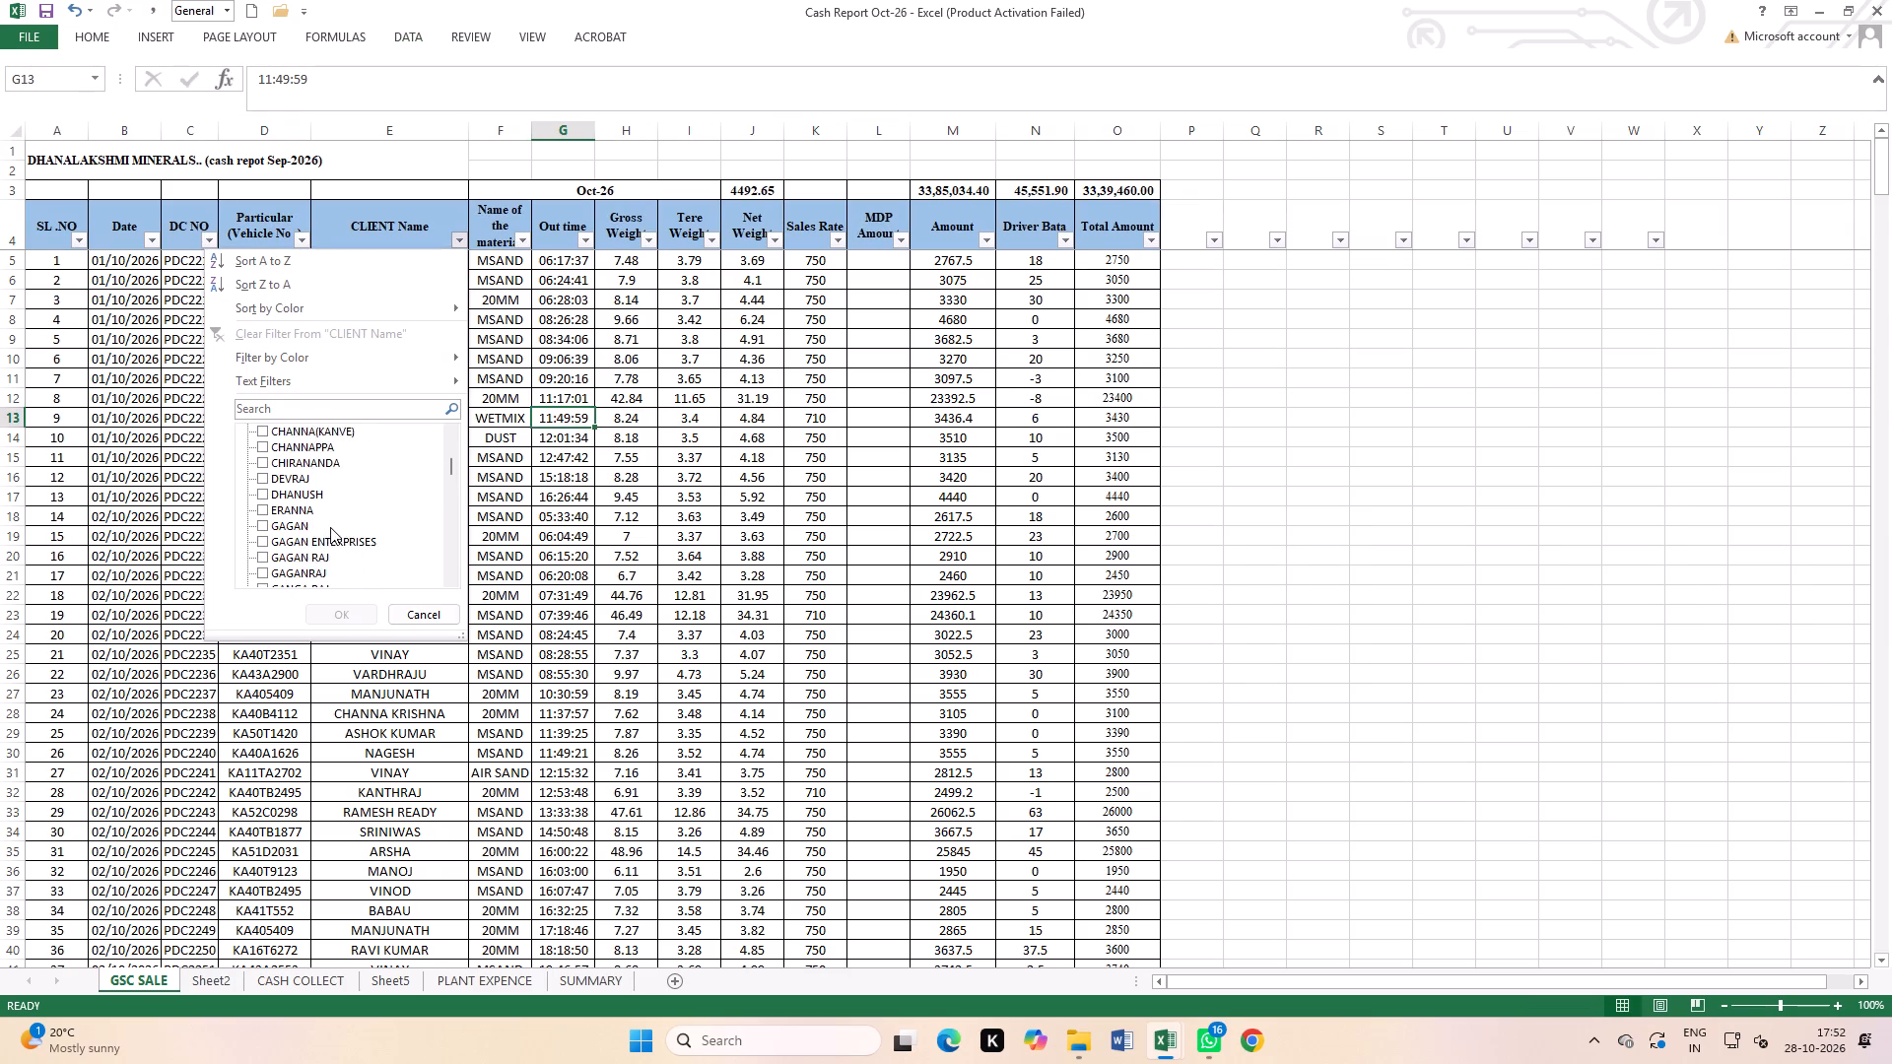
{"action": "scroll", "coordinate": [330, 527], "scroll_direction": "up", "scroll_amount": 6}
{"action": "scroll", "coordinate": [332, 527], "scroll_direction": "down", "scroll_amount": 14}
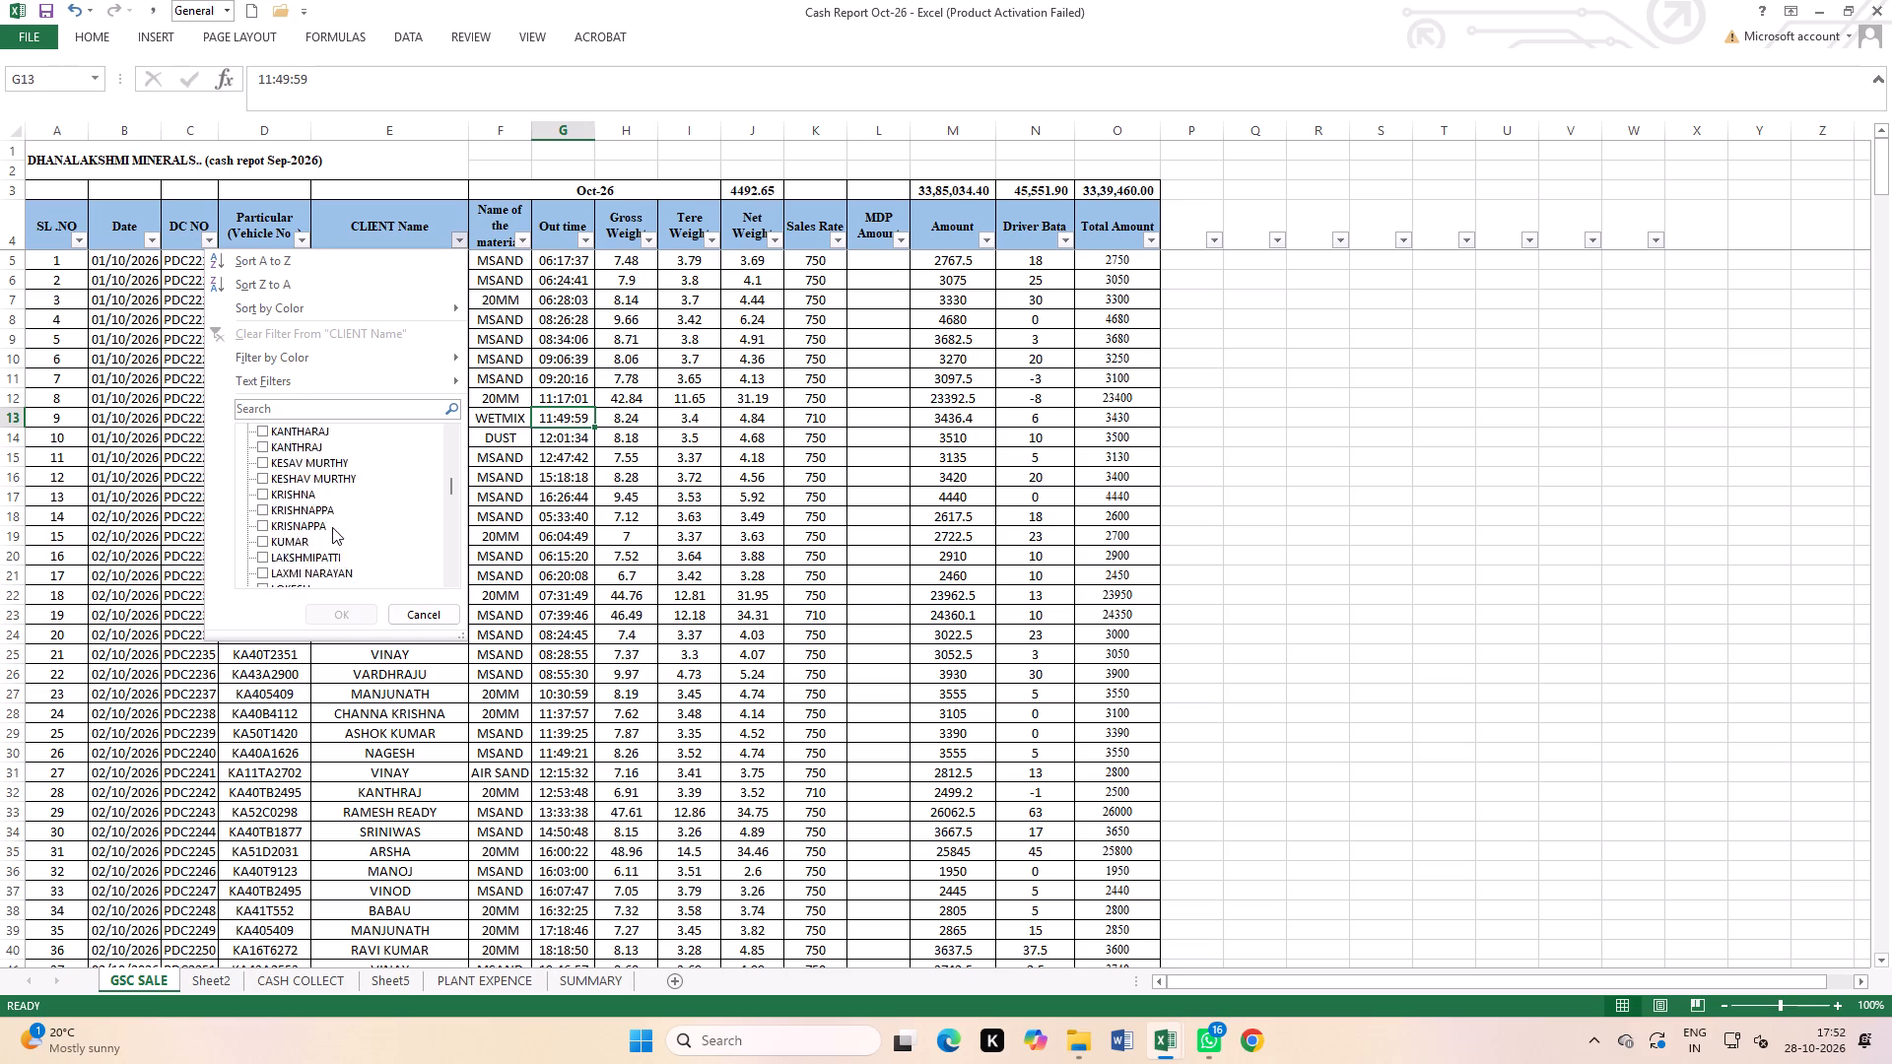
{"action": "scroll", "coordinate": [332, 527], "scroll_direction": "down", "scroll_amount": 4}
{"action": "scroll", "coordinate": [332, 527], "scroll_direction": "up", "scroll_amount": 3}
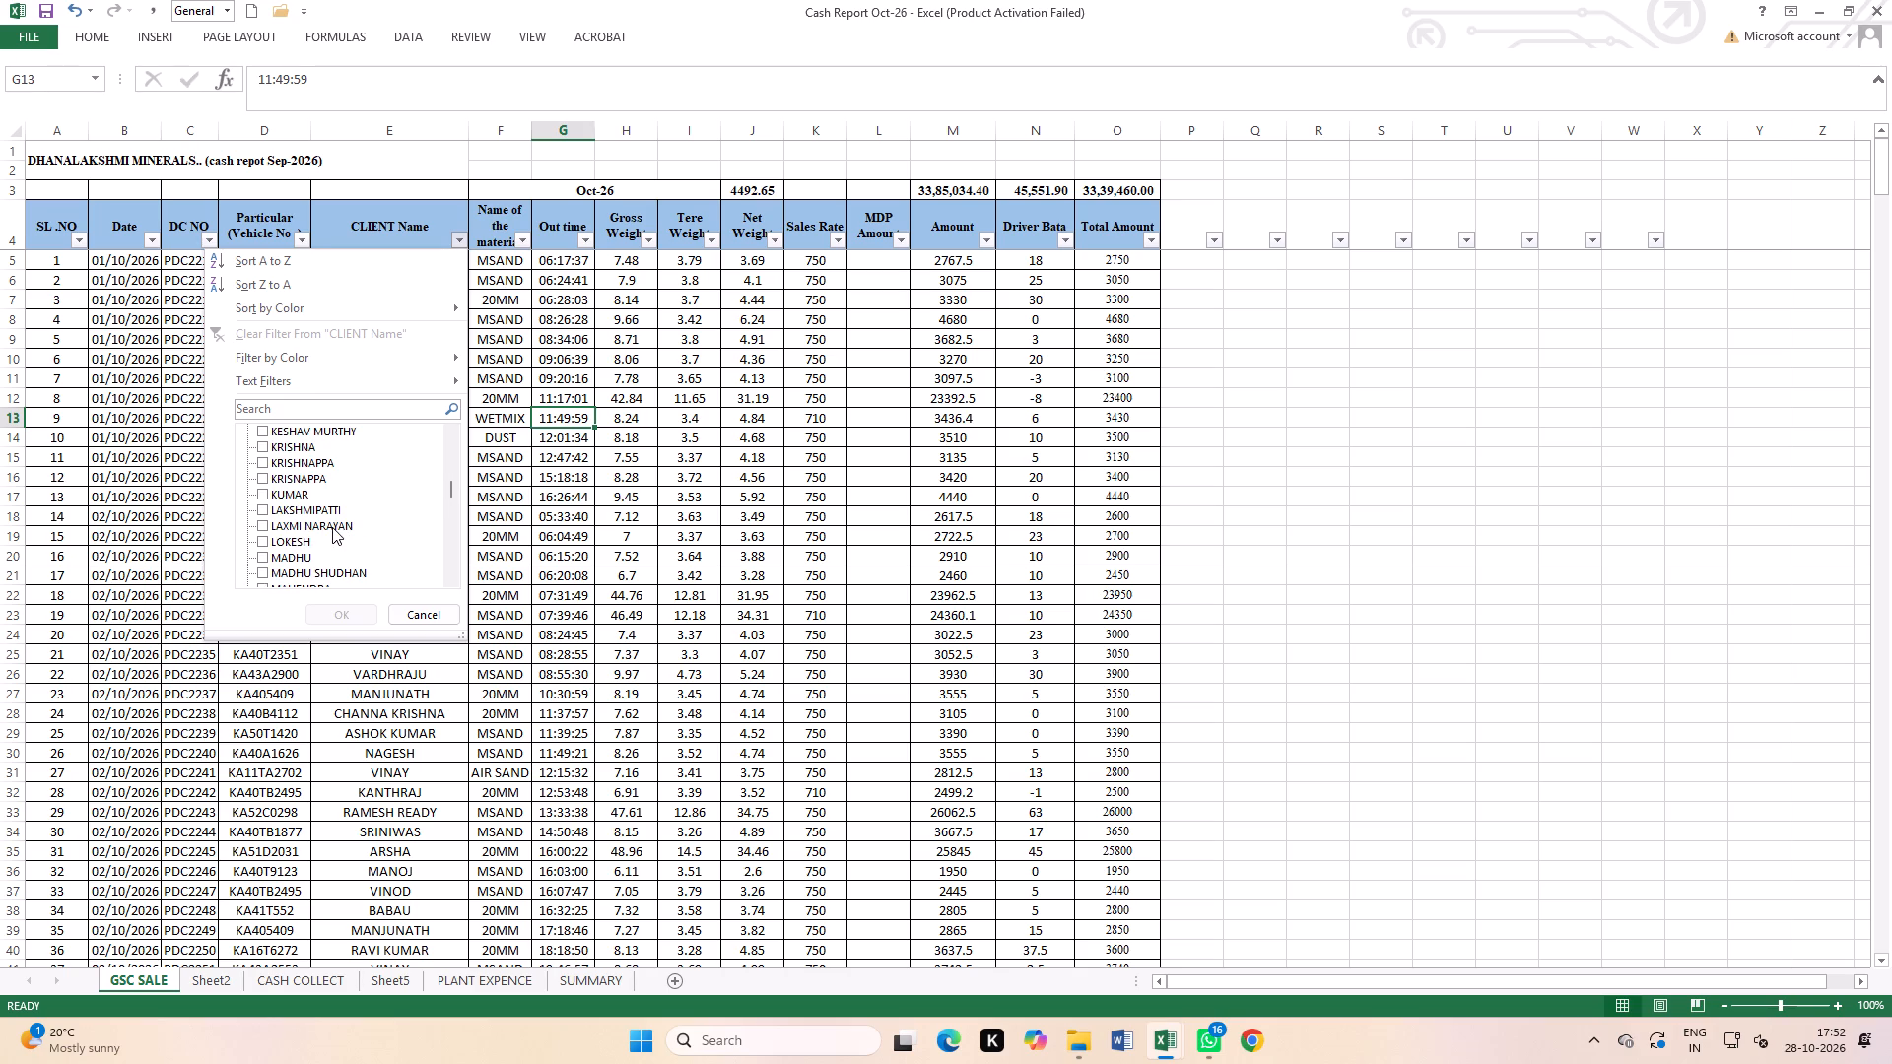
{"action": "left_click", "coordinate": [682, 499]}
Look through the GSC SALE records down to the last entries dated 28/10/2026.
{"action": "scroll", "coordinate": [292, 494], "scroll_direction": "down", "scroll_amount": 5}
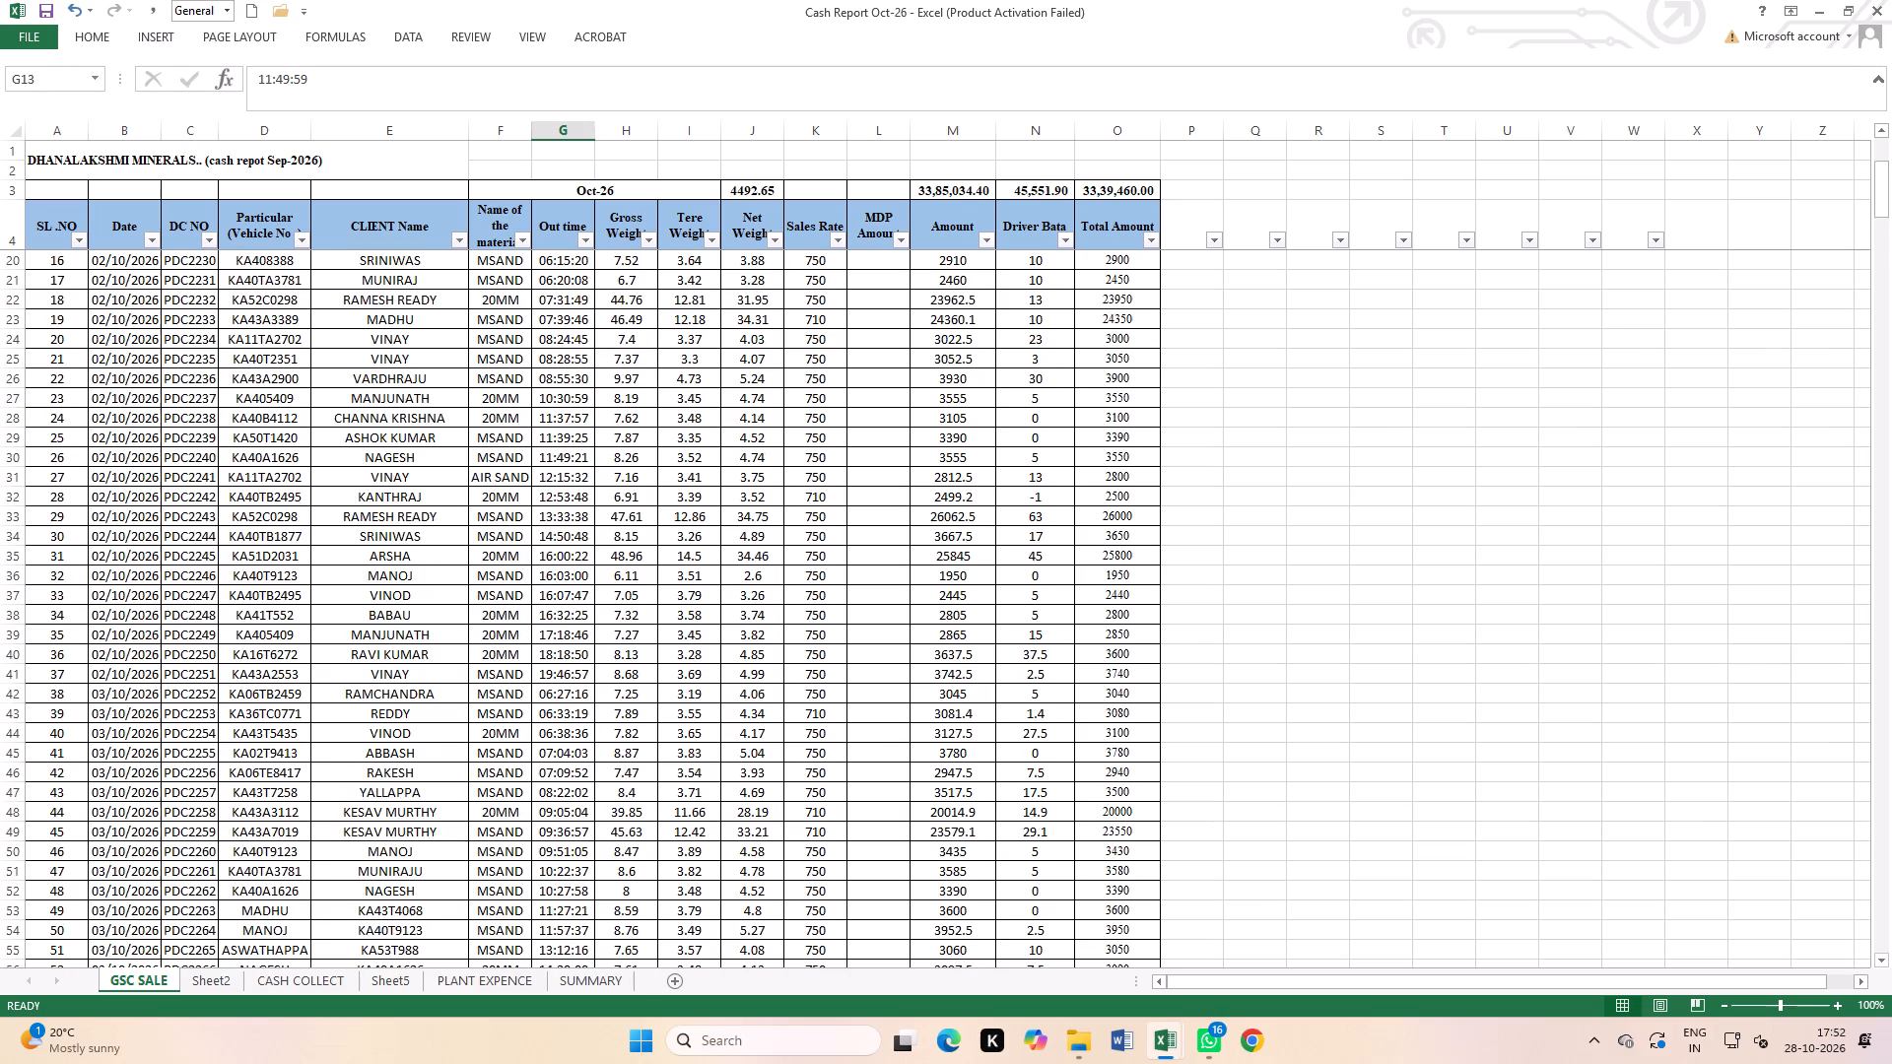
{"action": "scroll", "coordinate": [290, 498], "scroll_direction": "down", "scroll_amount": 6}
{"action": "scroll", "coordinate": [293, 499], "scroll_direction": "down", "scroll_amount": 20}
{"action": "scroll", "coordinate": [293, 499], "scroll_direction": "down", "scroll_amount": 2}
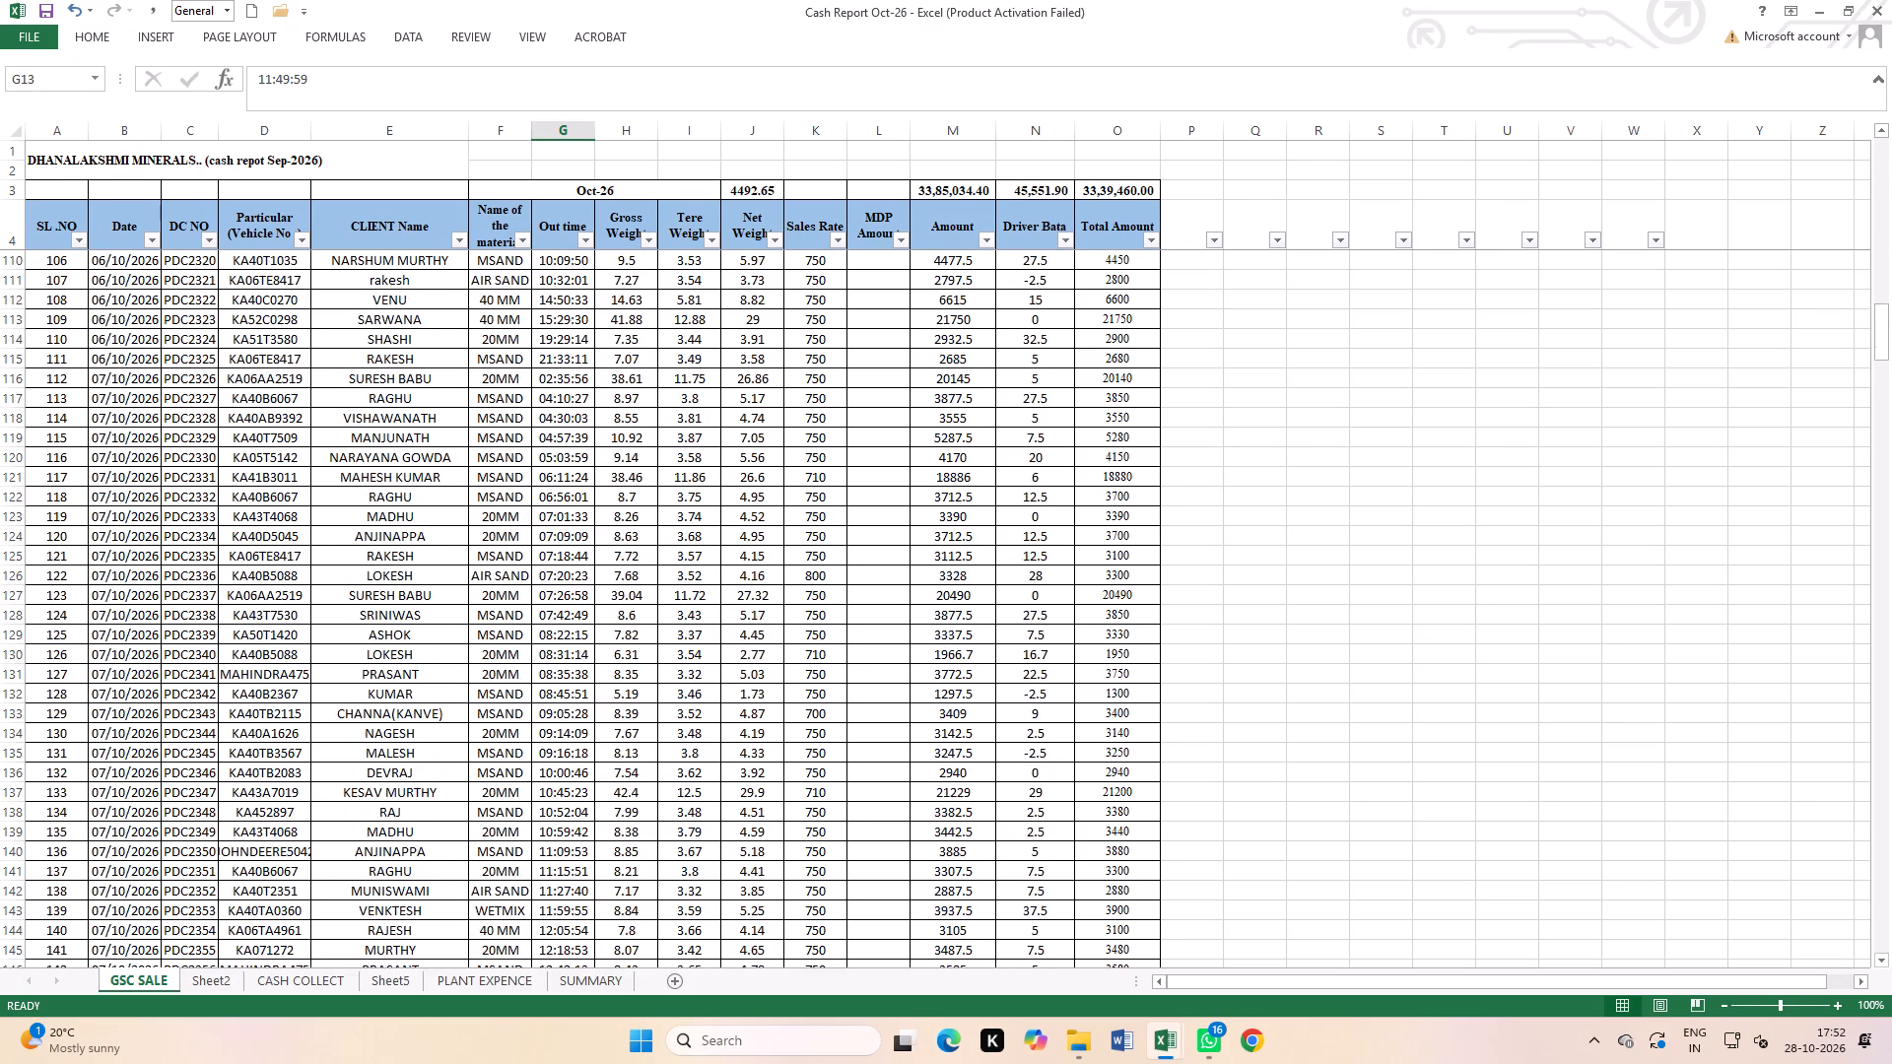
{"action": "scroll", "coordinate": [321, 506], "scroll_direction": "down", "scroll_amount": 9}
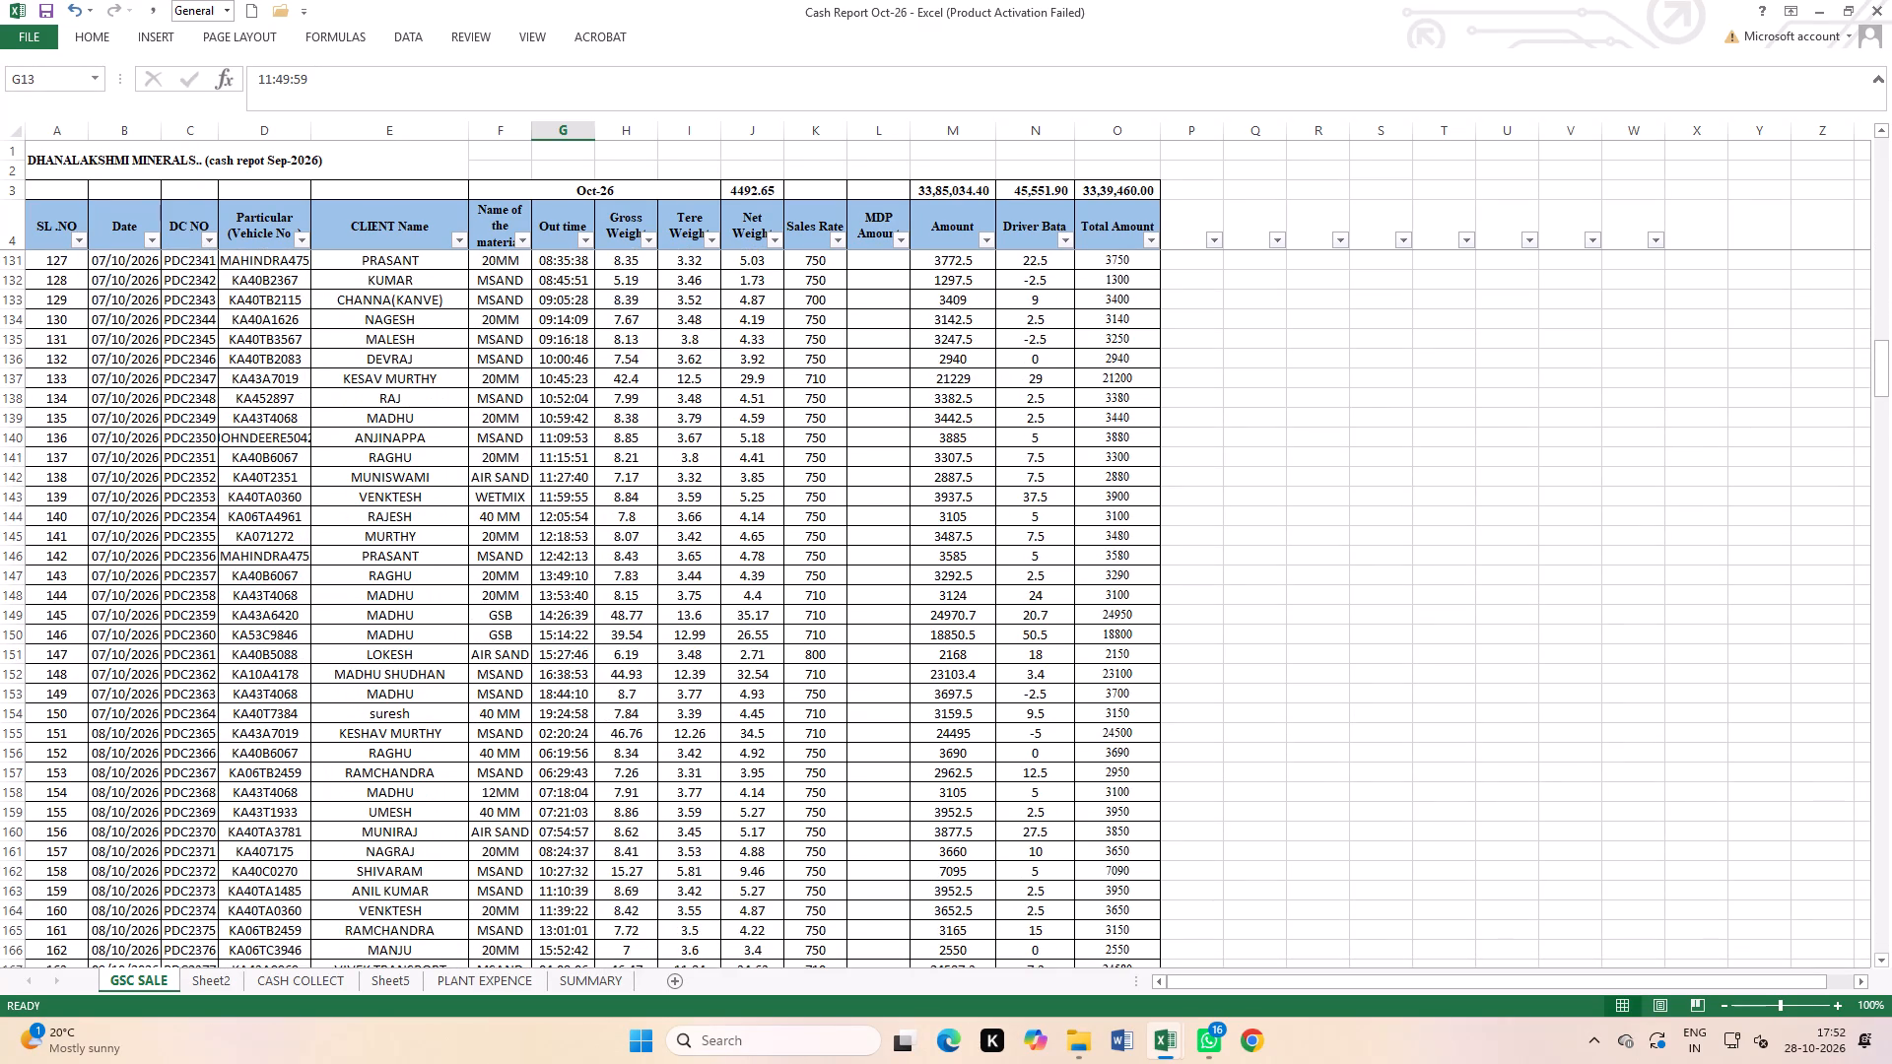
{"action": "scroll", "coordinate": [351, 581], "scroll_direction": "down", "scroll_amount": 15}
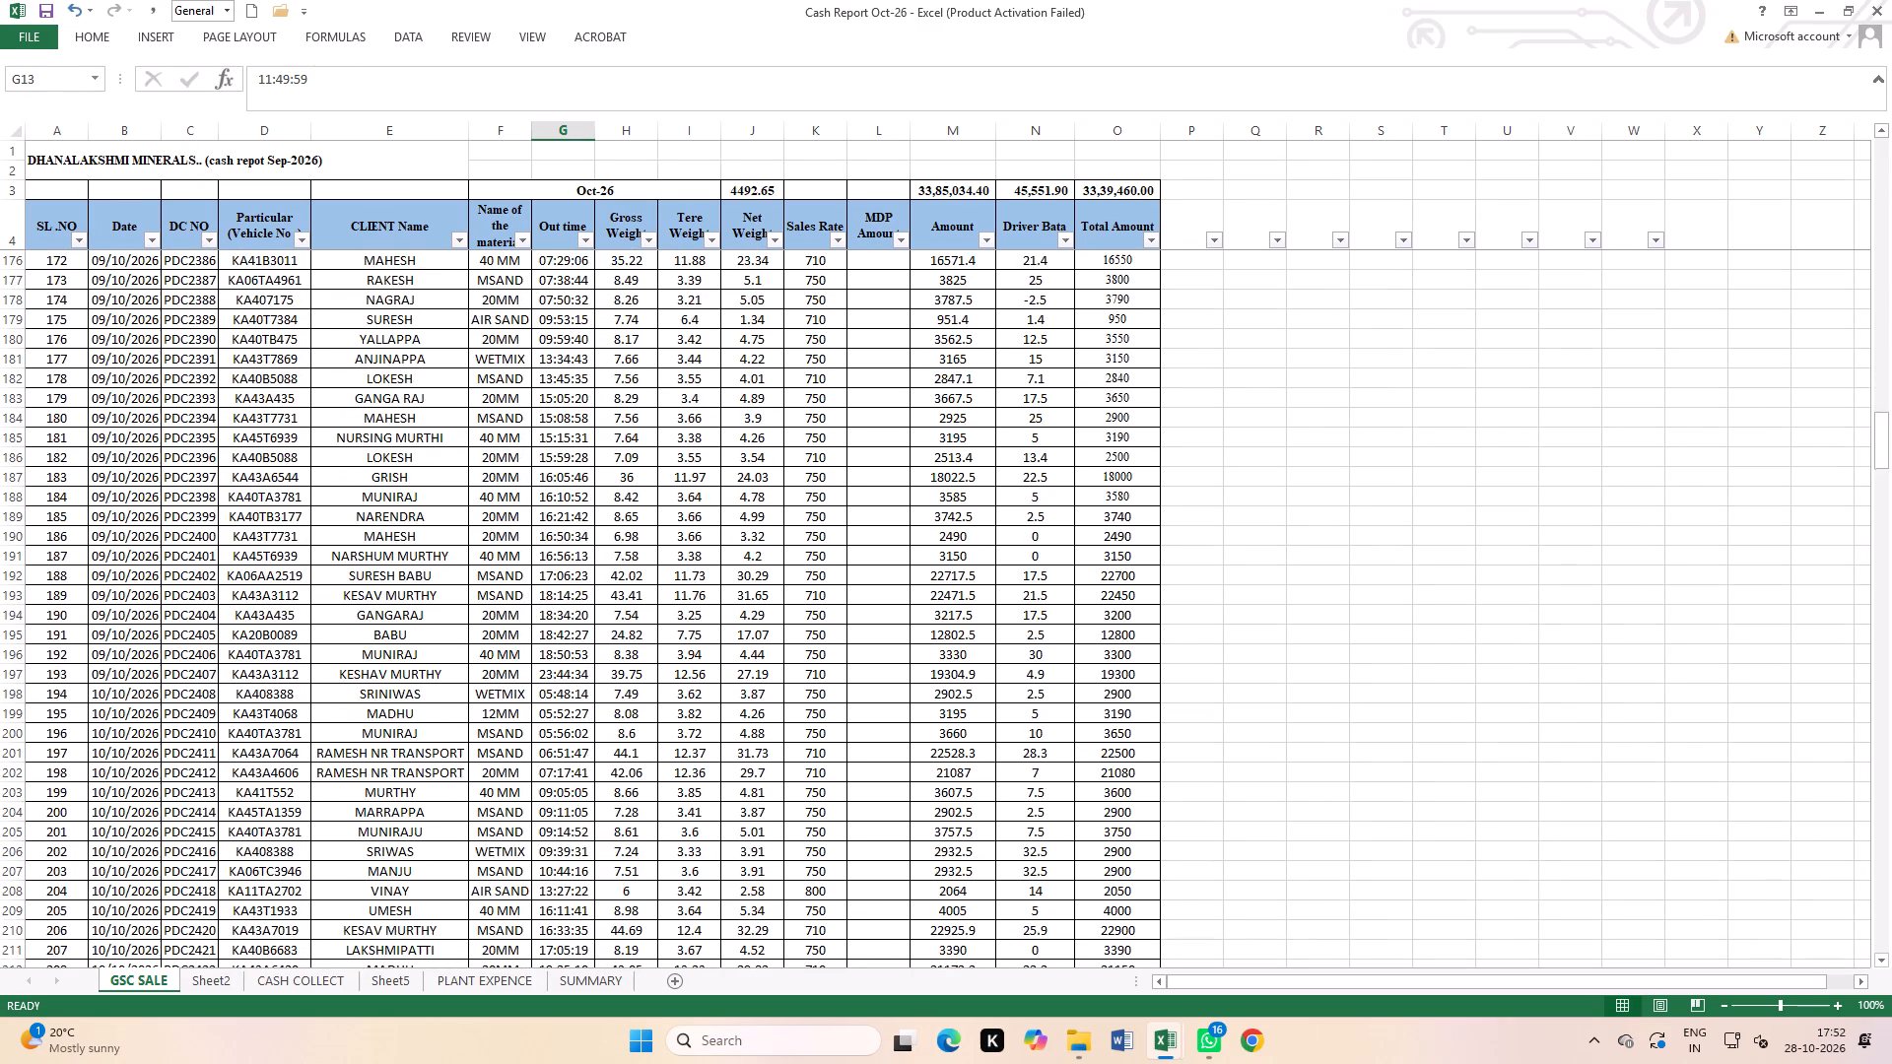
{"action": "scroll", "coordinate": [354, 592], "scroll_direction": "down", "scroll_amount": 11}
{"action": "scroll", "coordinate": [354, 592], "scroll_direction": "down", "scroll_amount": 18}
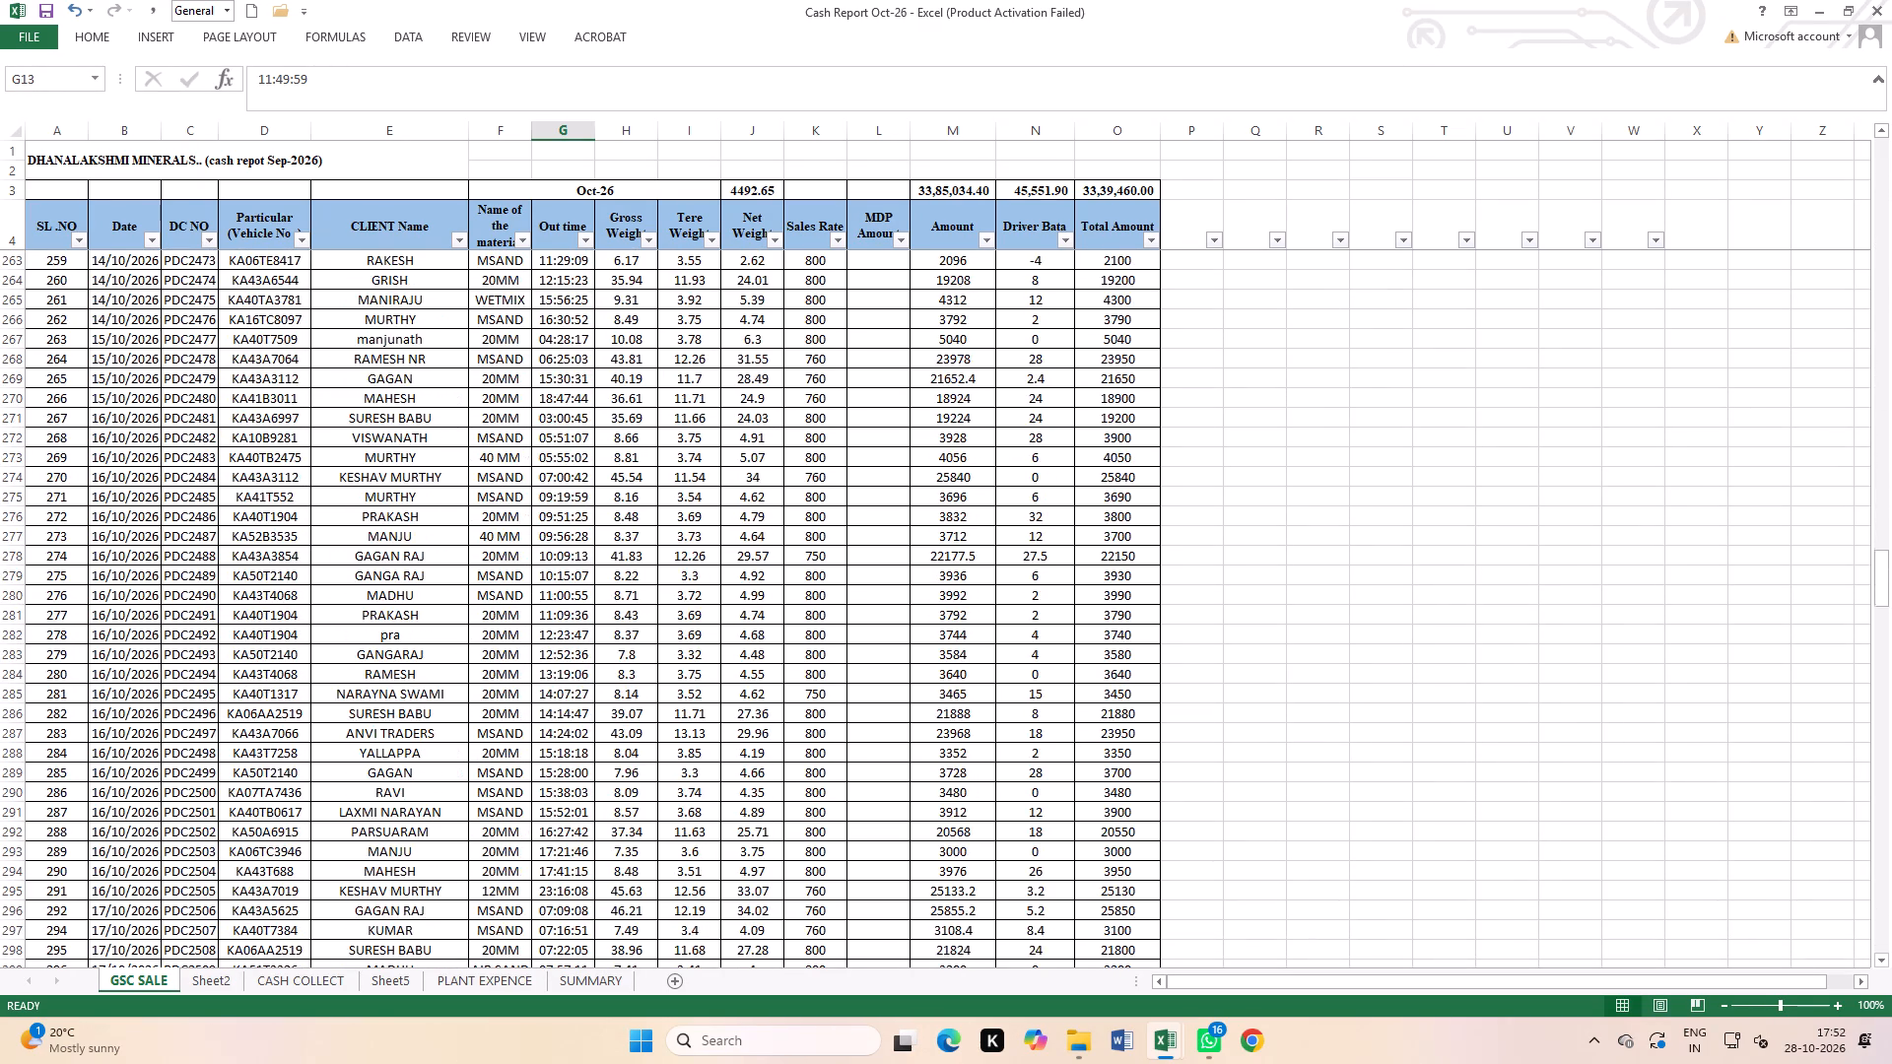
{"action": "scroll", "coordinate": [354, 592], "scroll_direction": "down", "scroll_amount": 19}
{"action": "scroll", "coordinate": [354, 592], "scroll_direction": "down", "scroll_amount": 12}
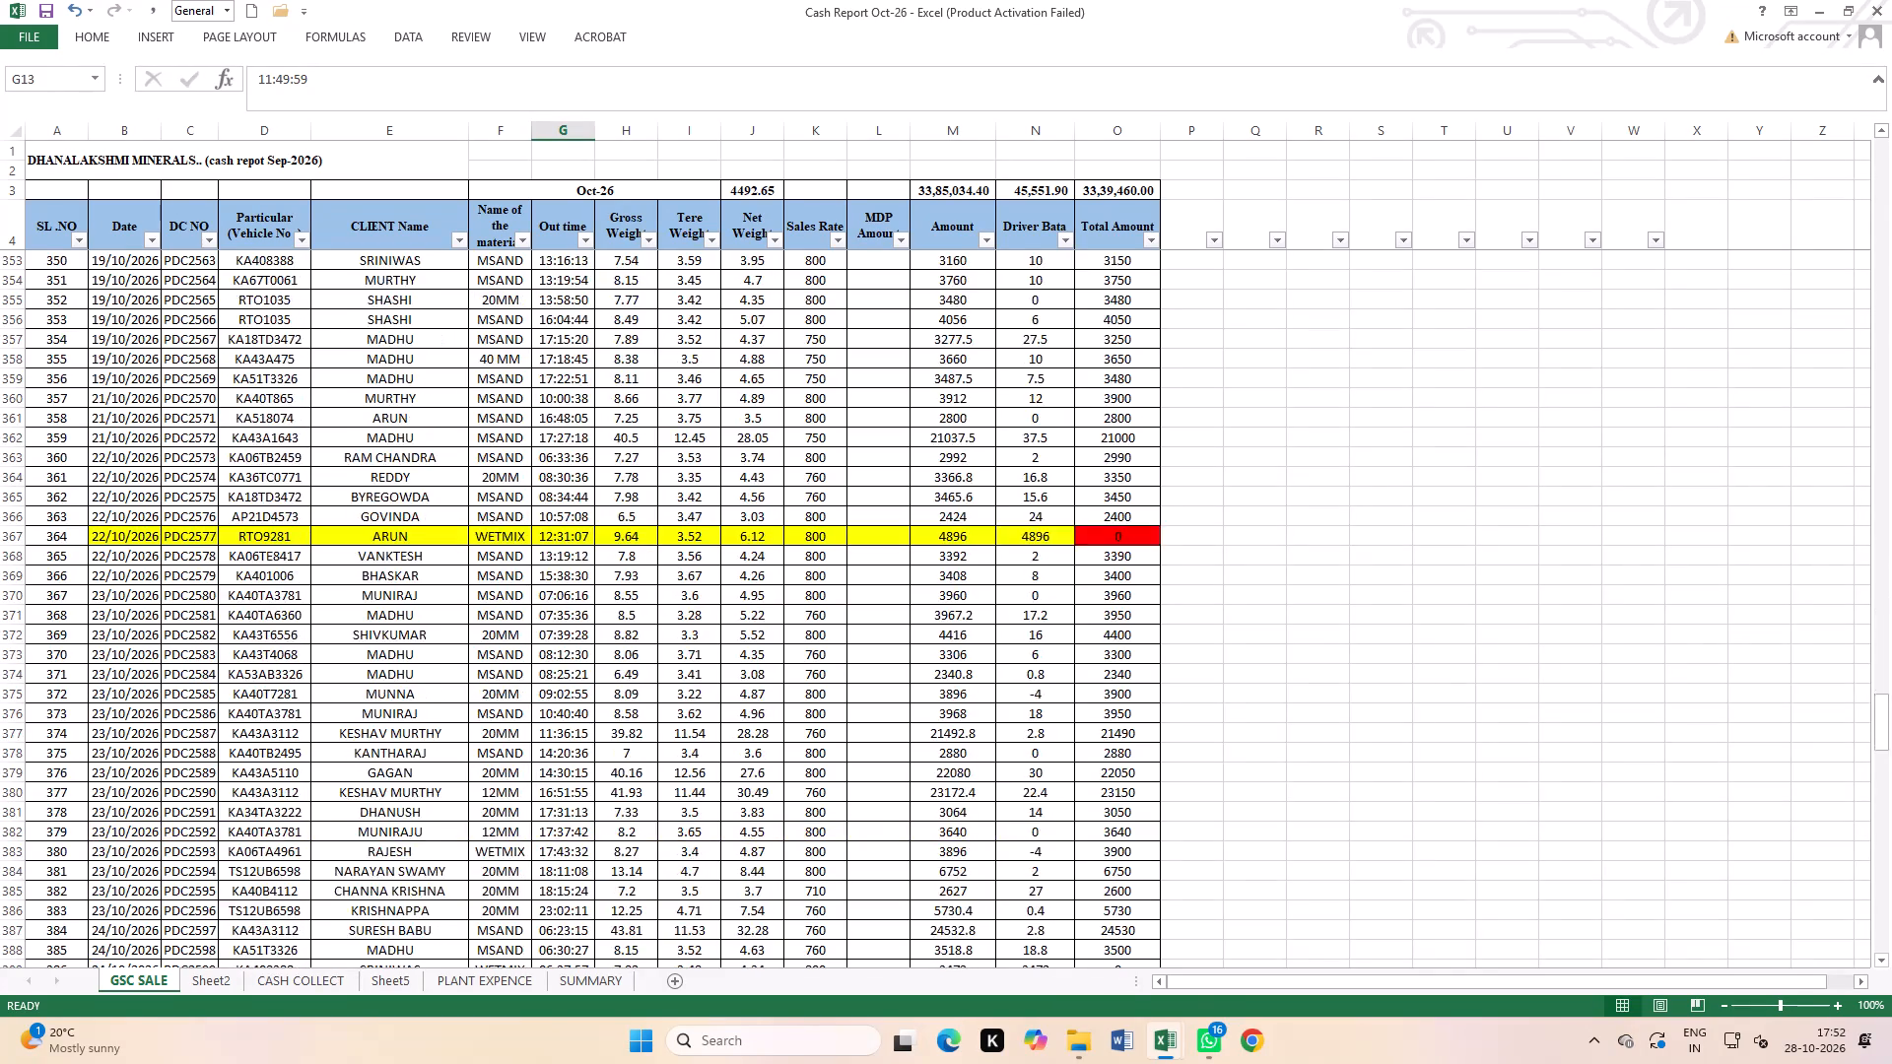
{"action": "scroll", "coordinate": [354, 592], "scroll_direction": "down", "scroll_amount": 10}
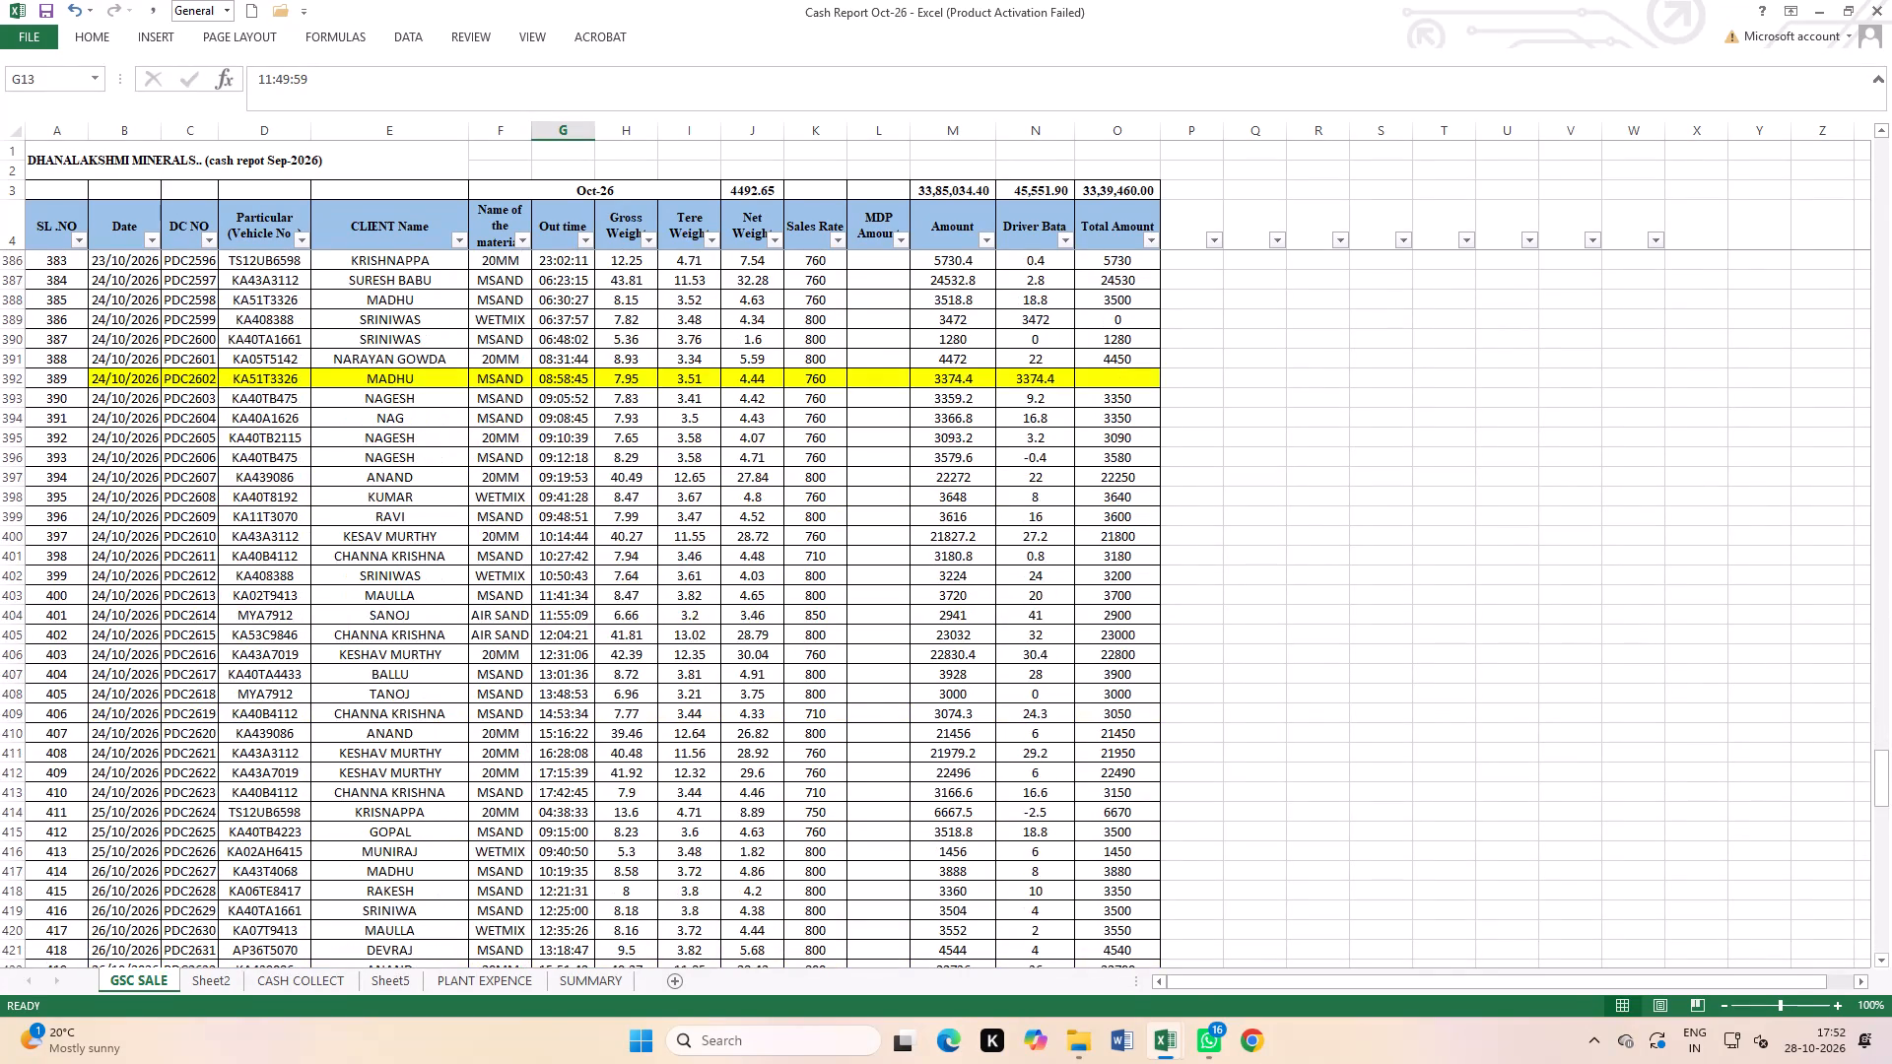
{"action": "scroll", "coordinate": [354, 592], "scroll_direction": "down", "scroll_amount": 12}
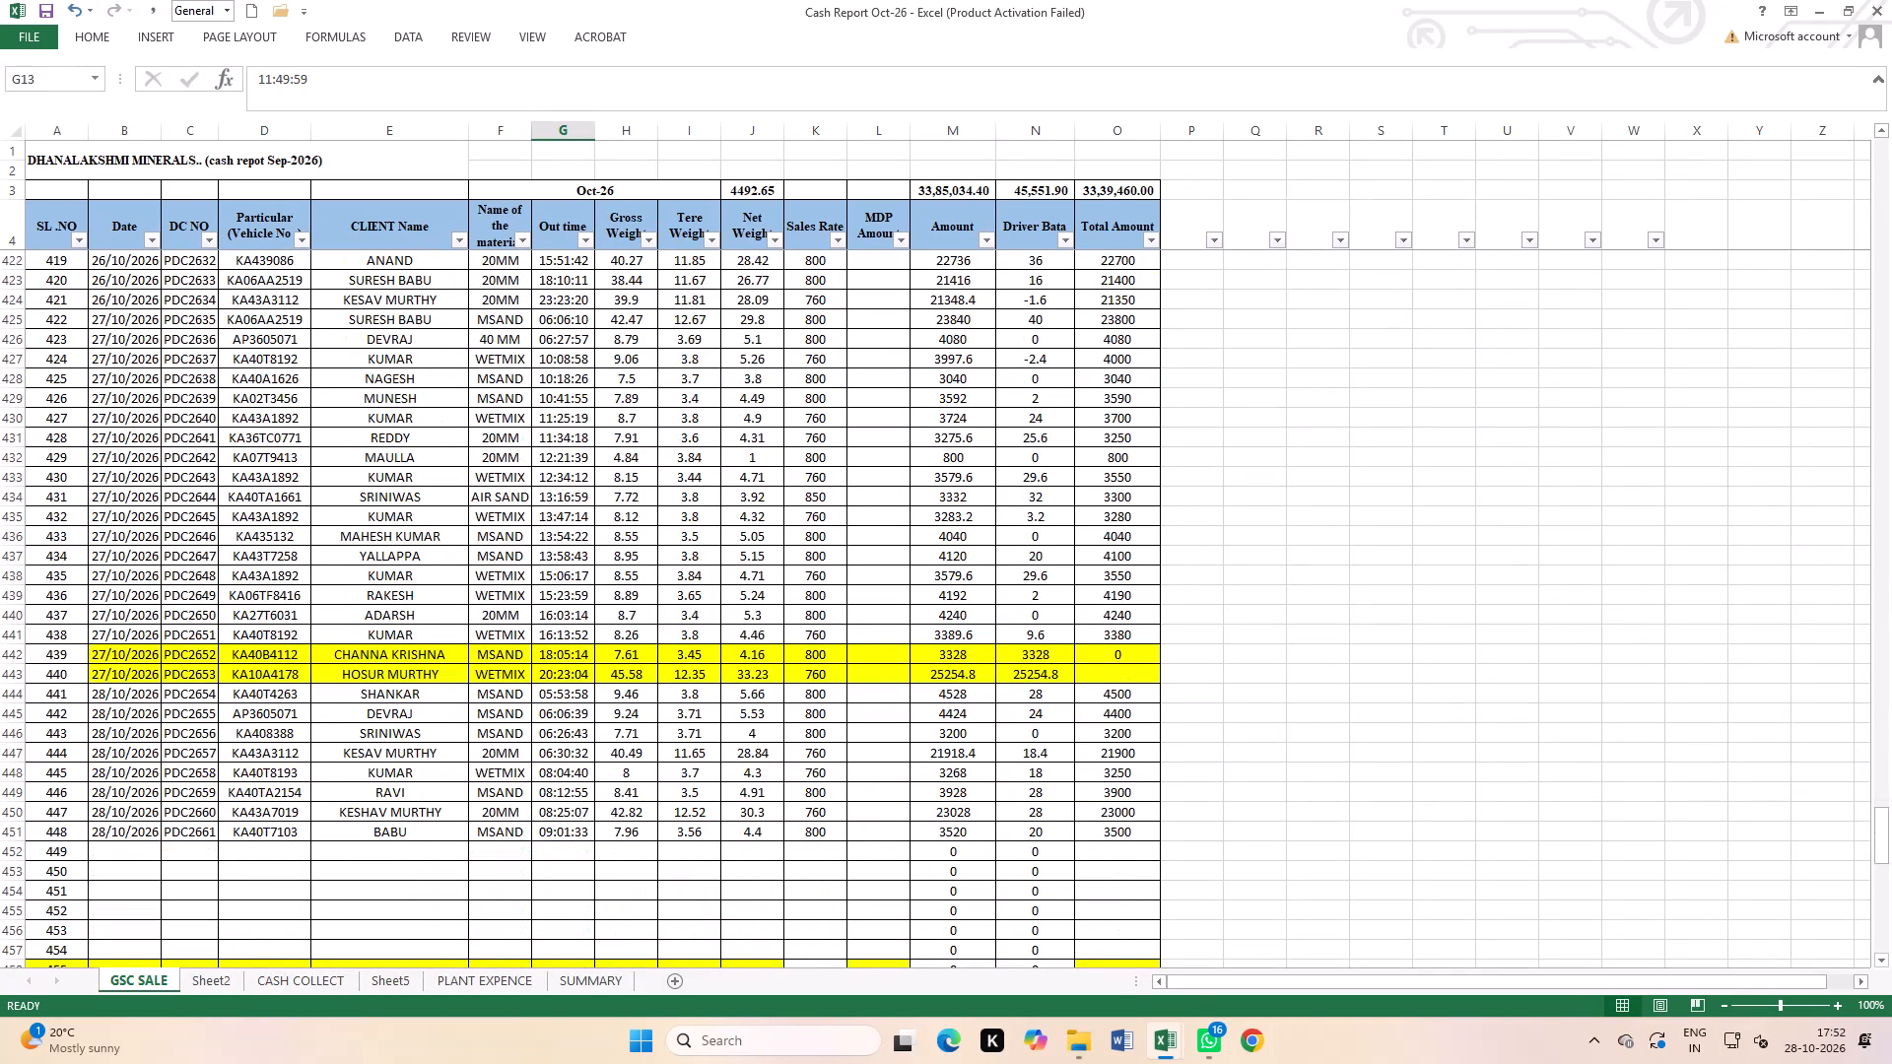
{"action": "left_click", "coordinate": [458, 239]}
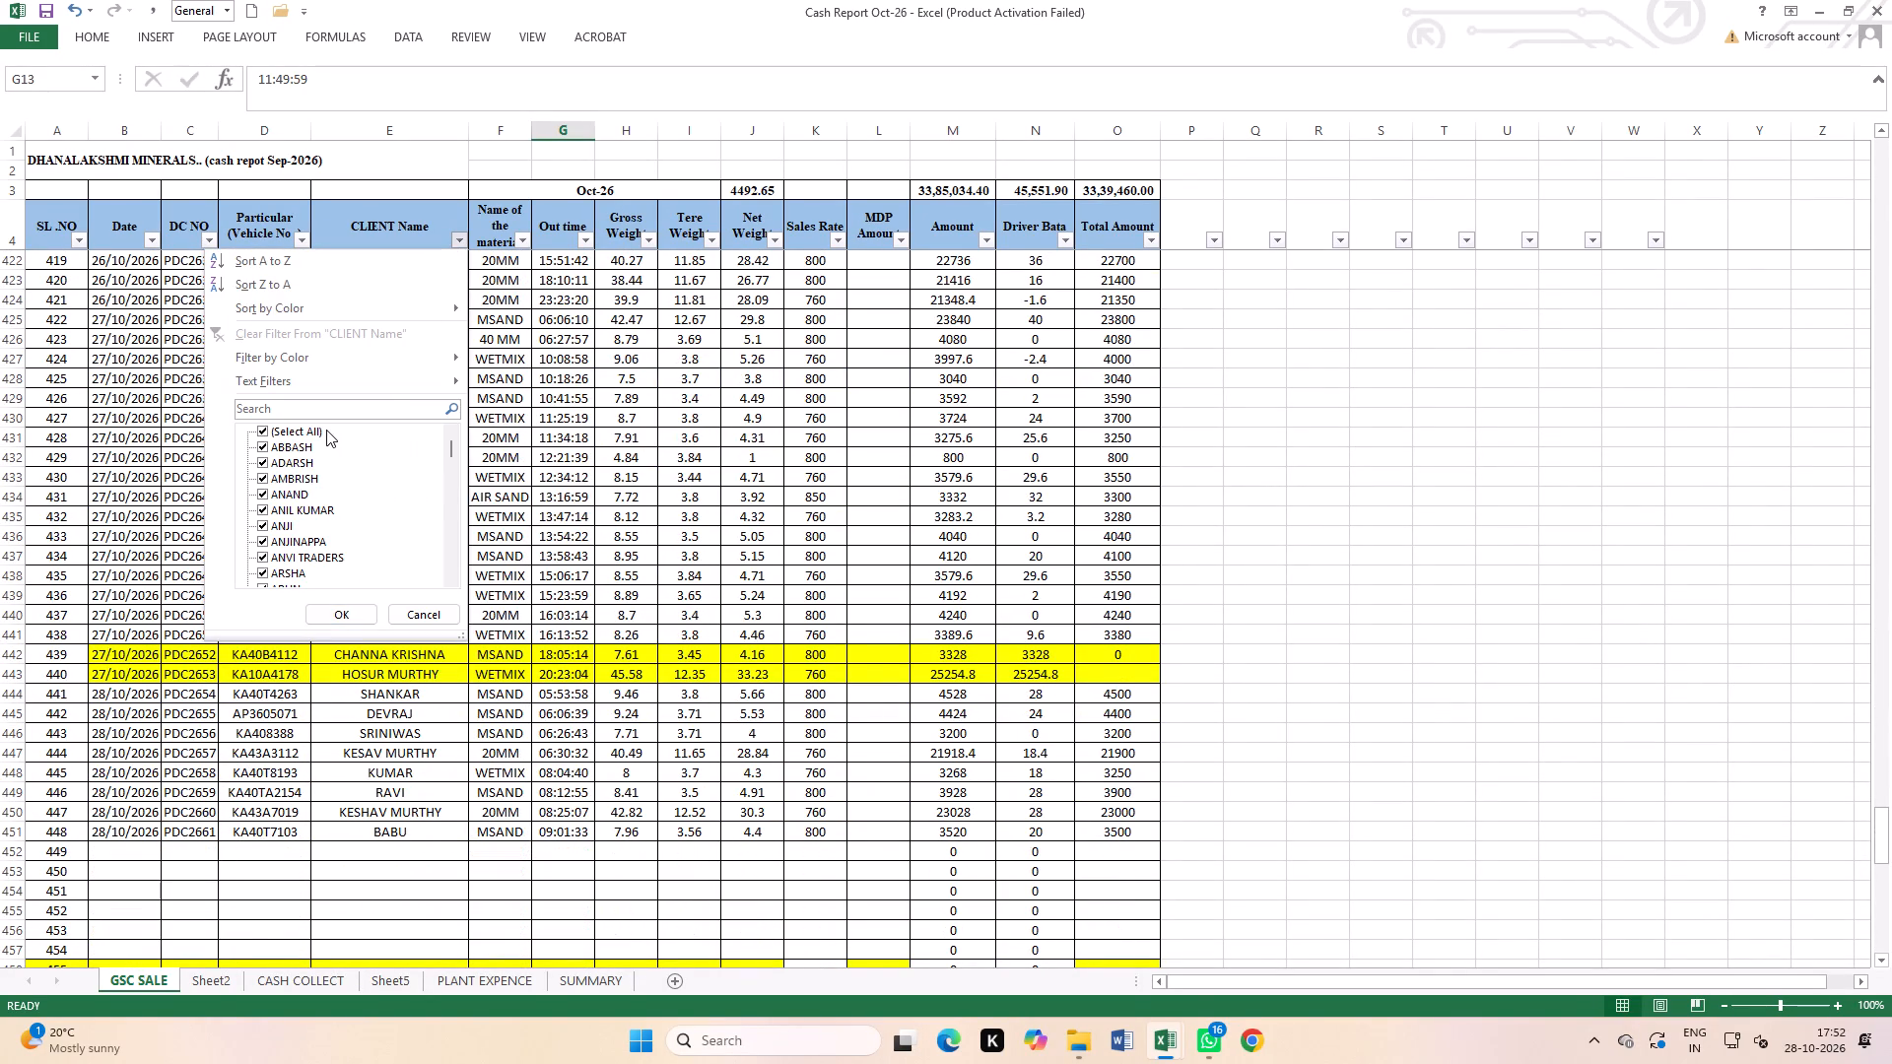
{"action": "left_click", "coordinate": [299, 429]}
{"action": "scroll", "coordinate": [299, 540], "scroll_direction": "down", "scroll_amount": 9}
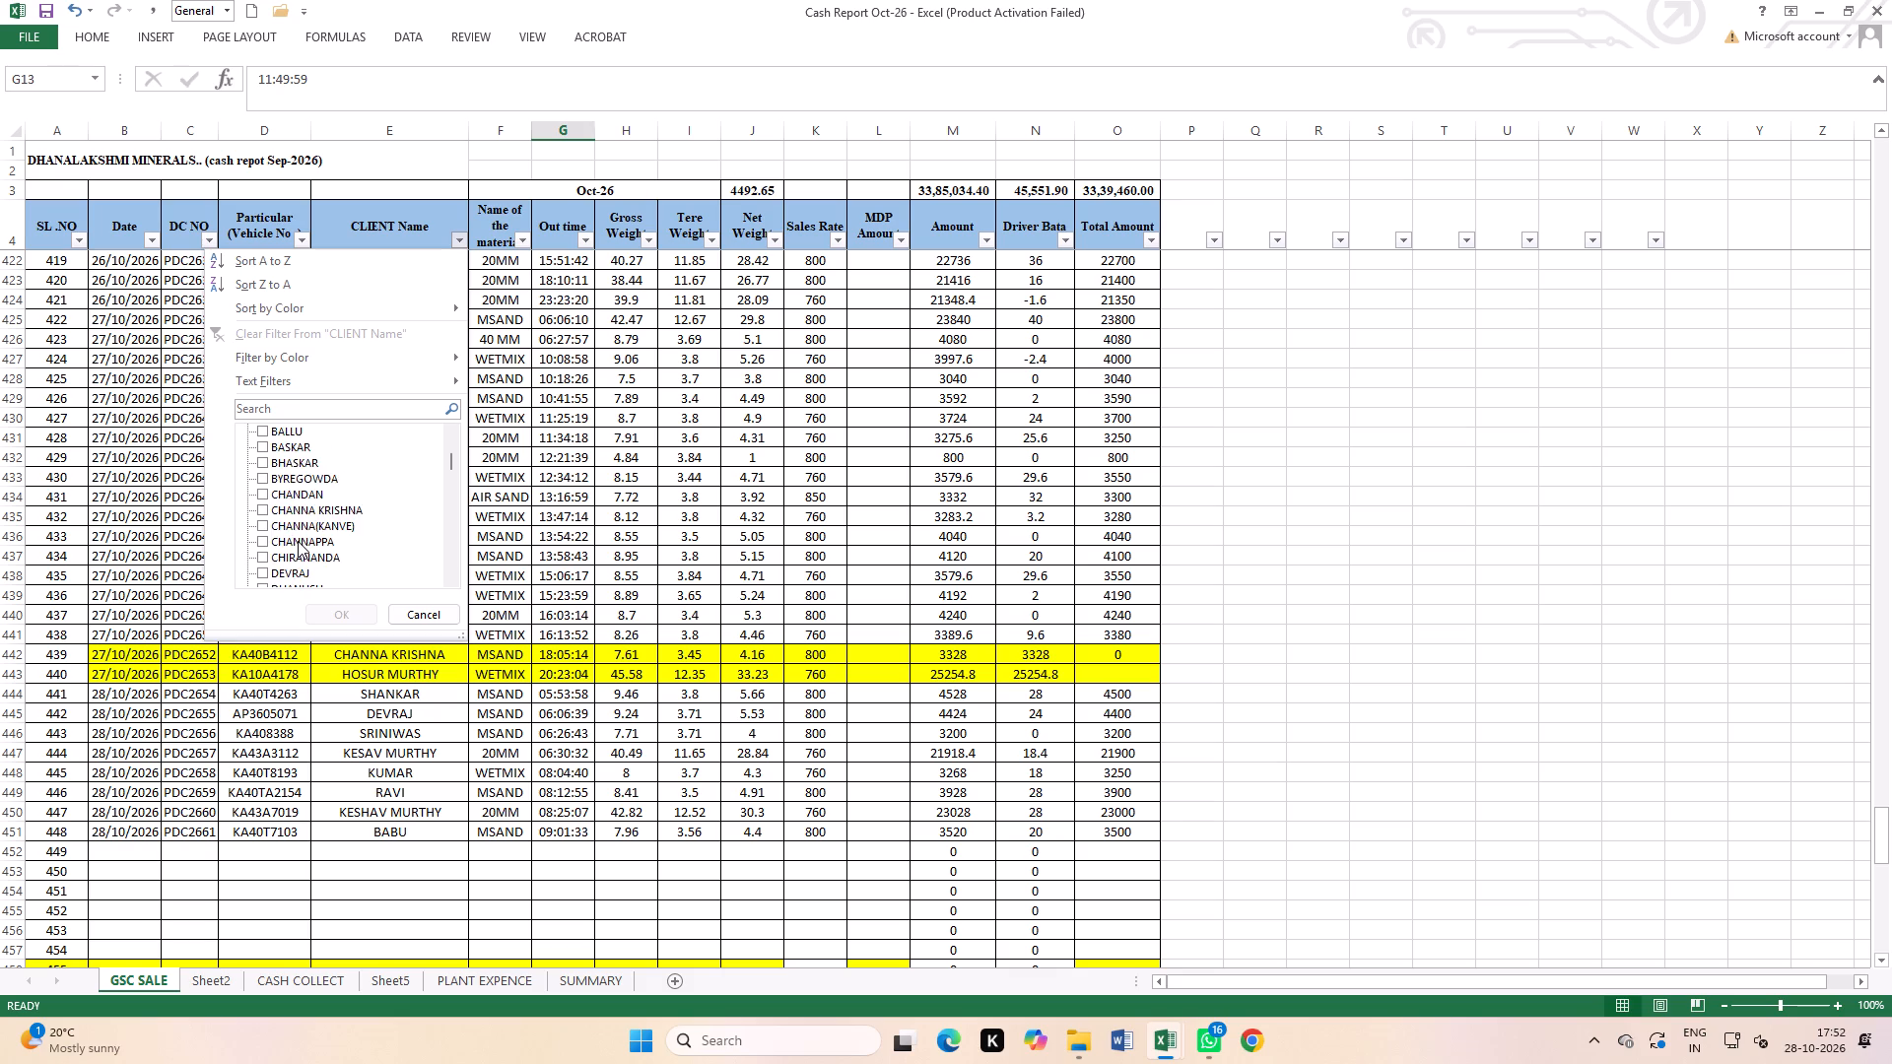
{"action": "scroll", "coordinate": [298, 541], "scroll_direction": "down", "scroll_amount": 8}
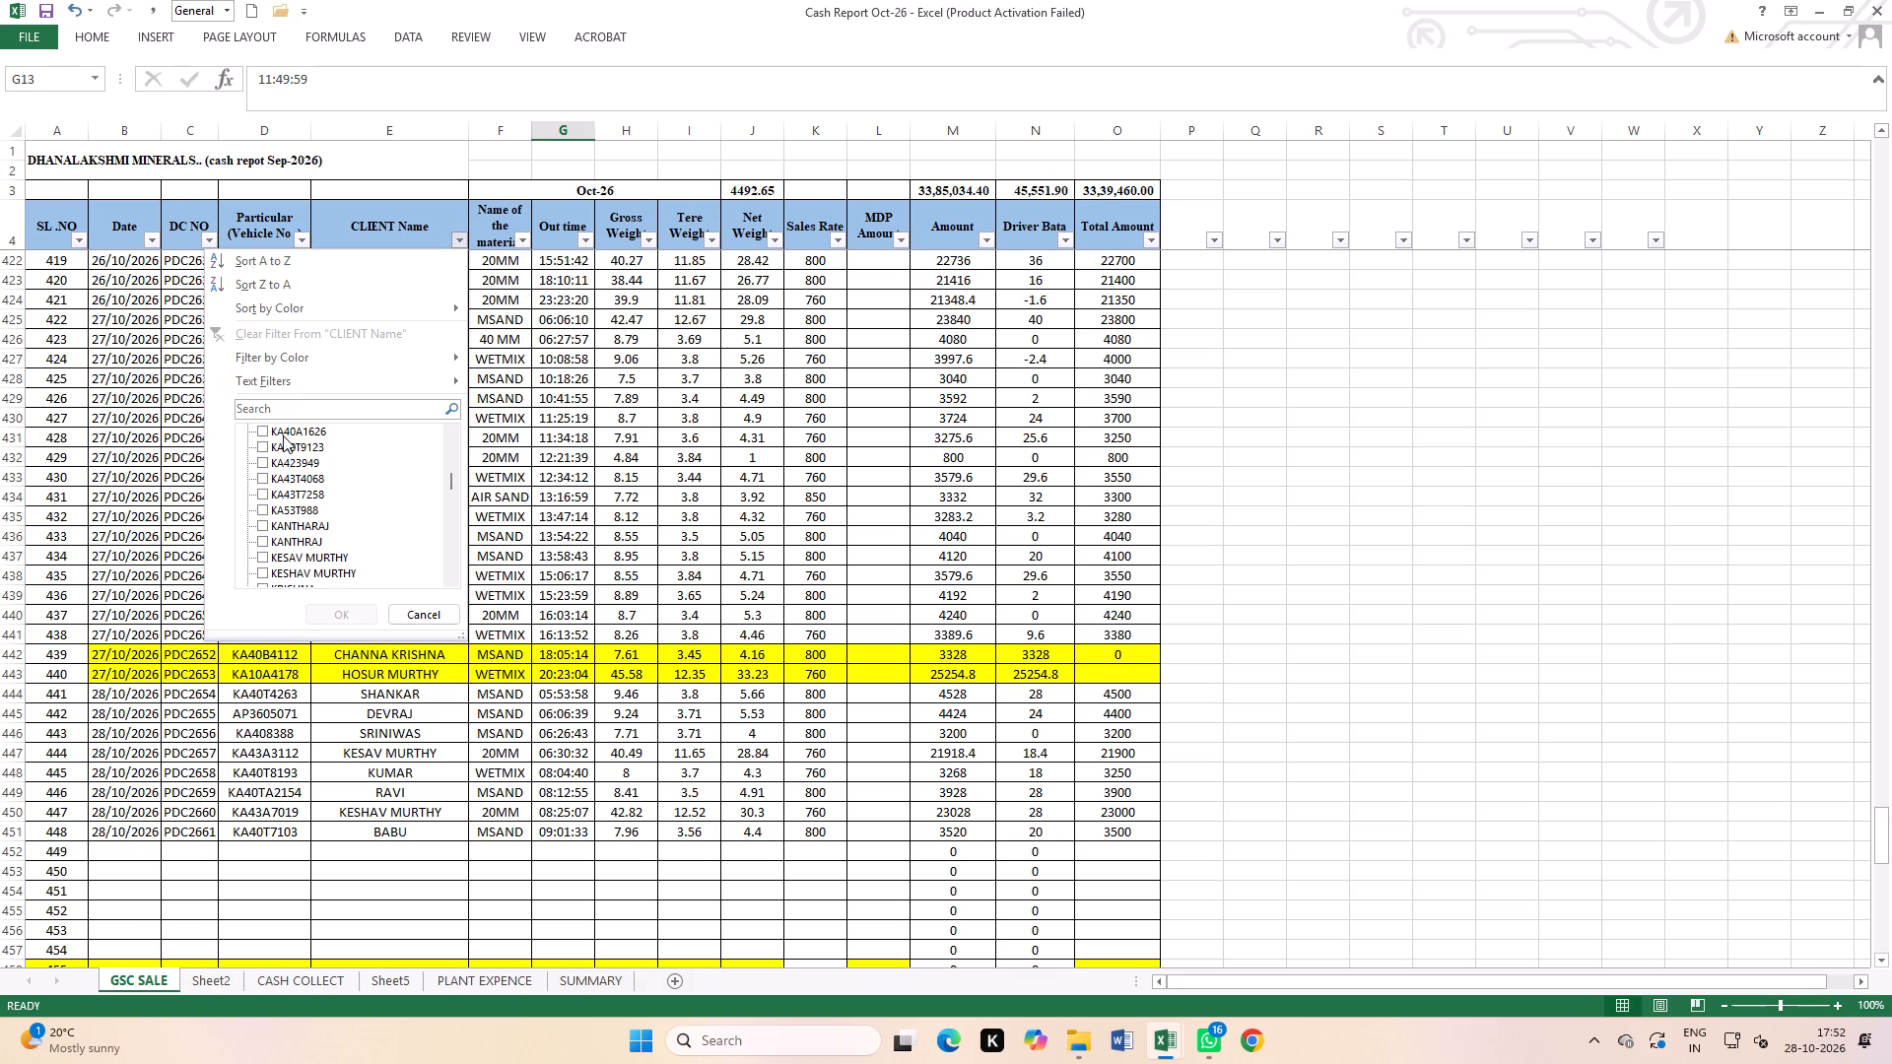
{"action": "left_click", "coordinate": [283, 433]}
{"action": "scroll", "coordinate": [284, 441], "scroll_direction": "up", "scroll_amount": 1}
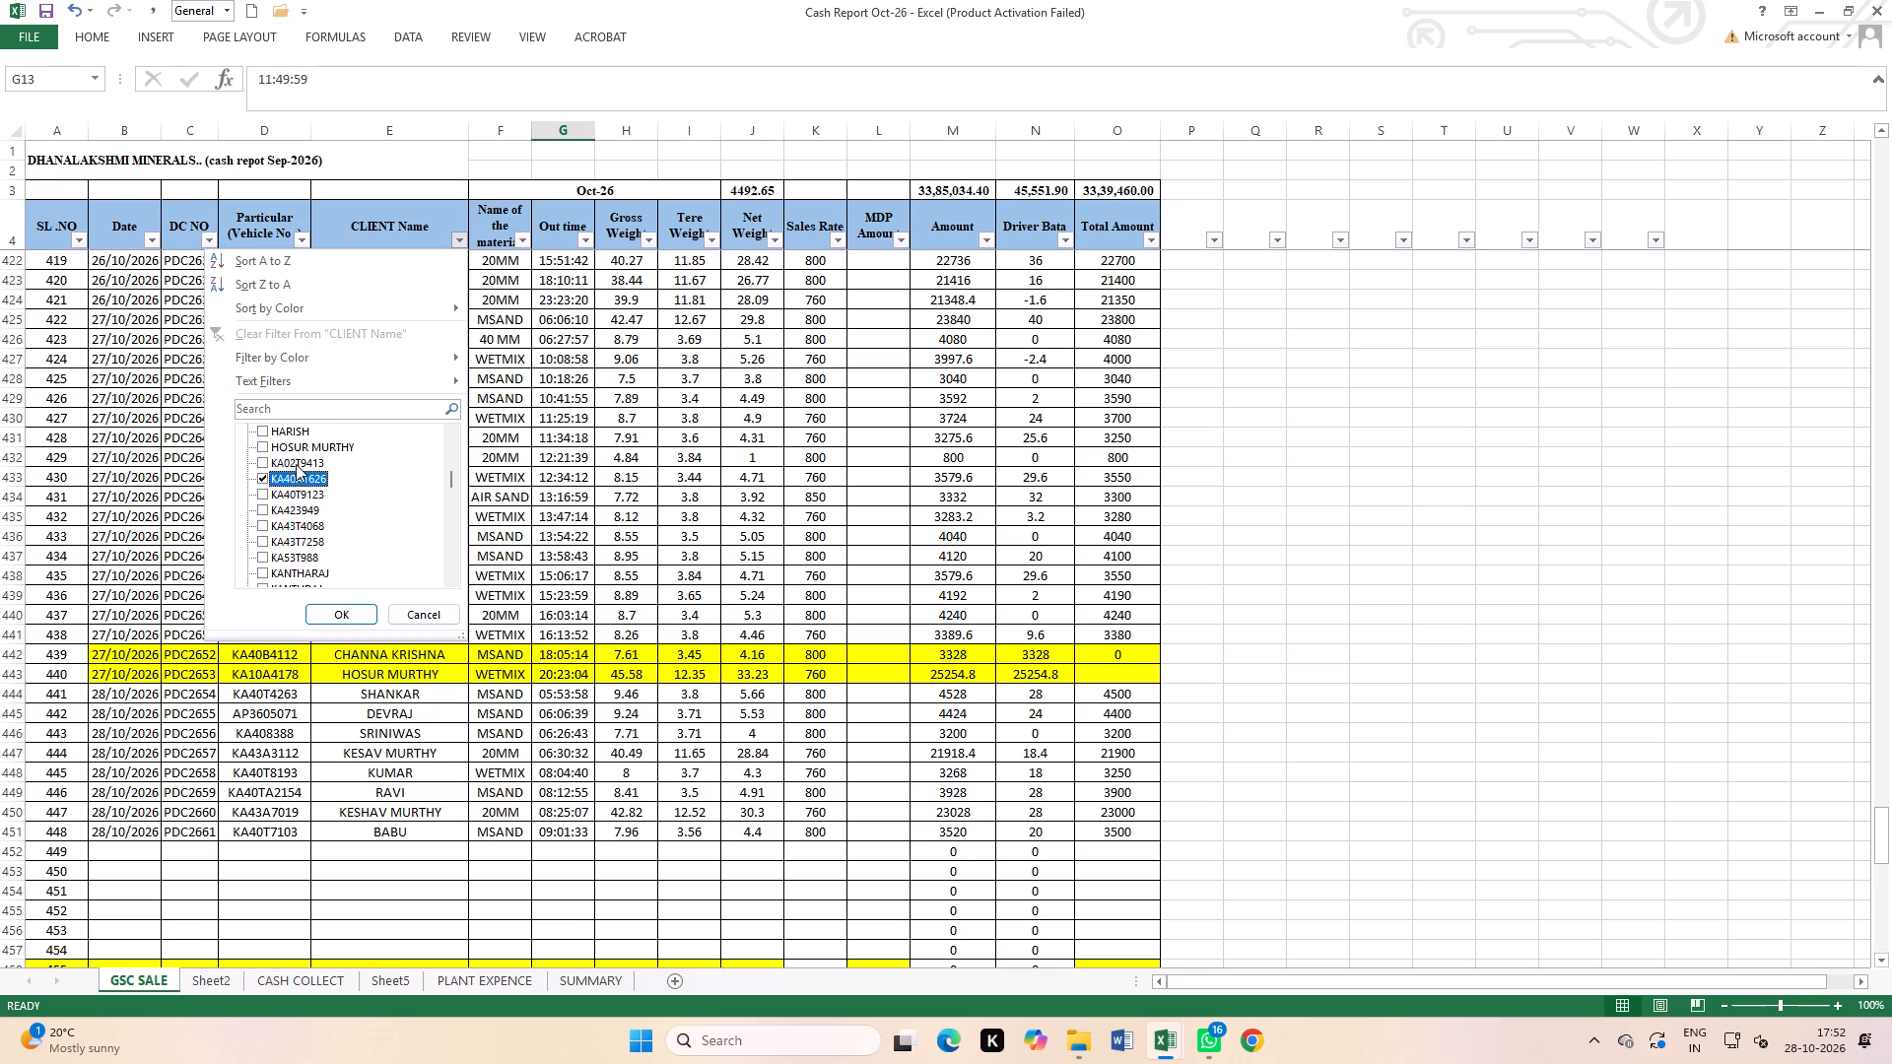
{"action": "left_click", "coordinate": [296, 464]}
{"action": "left_click", "coordinate": [298, 493]}
{"action": "left_click", "coordinate": [301, 509]}
{"action": "left_click", "coordinate": [306, 529]}
{"action": "left_click", "coordinate": [307, 539]}
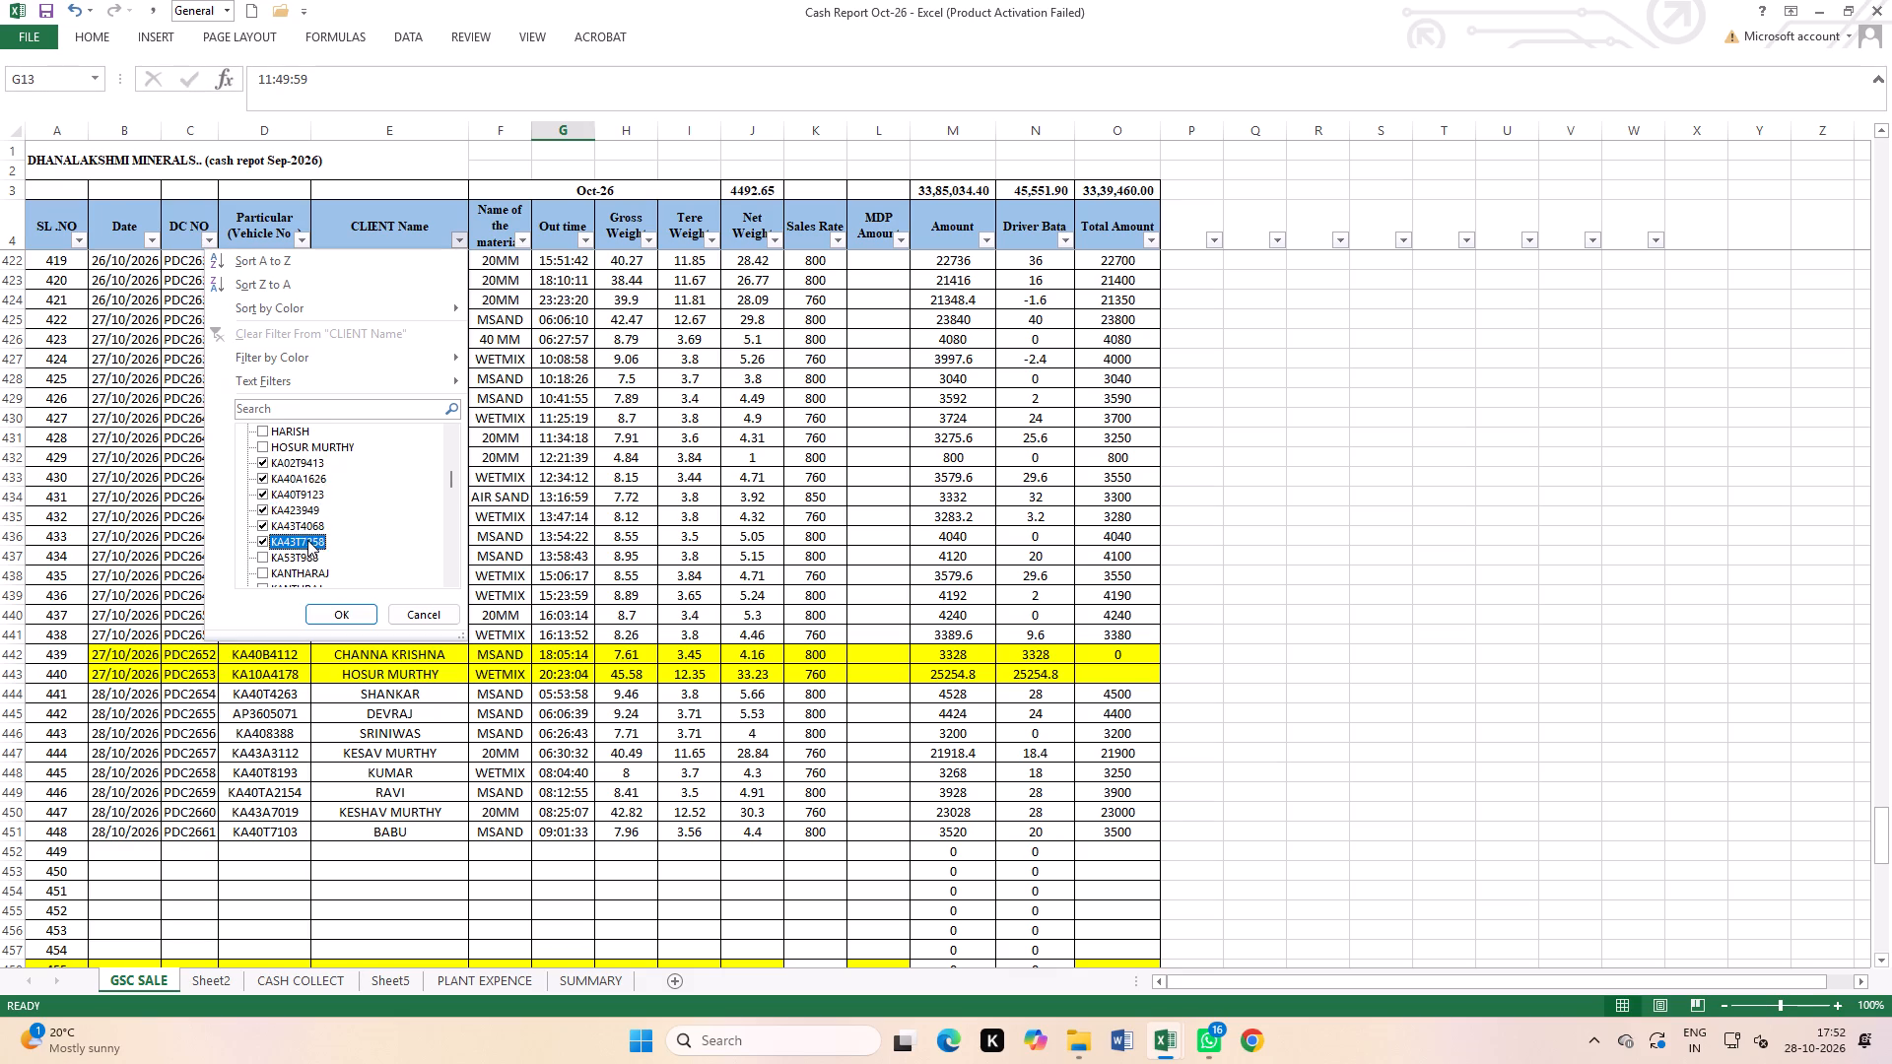
{"action": "left_click", "coordinate": [306, 551]}
{"action": "scroll", "coordinate": [309, 550], "scroll_direction": "down", "scroll_amount": 7}
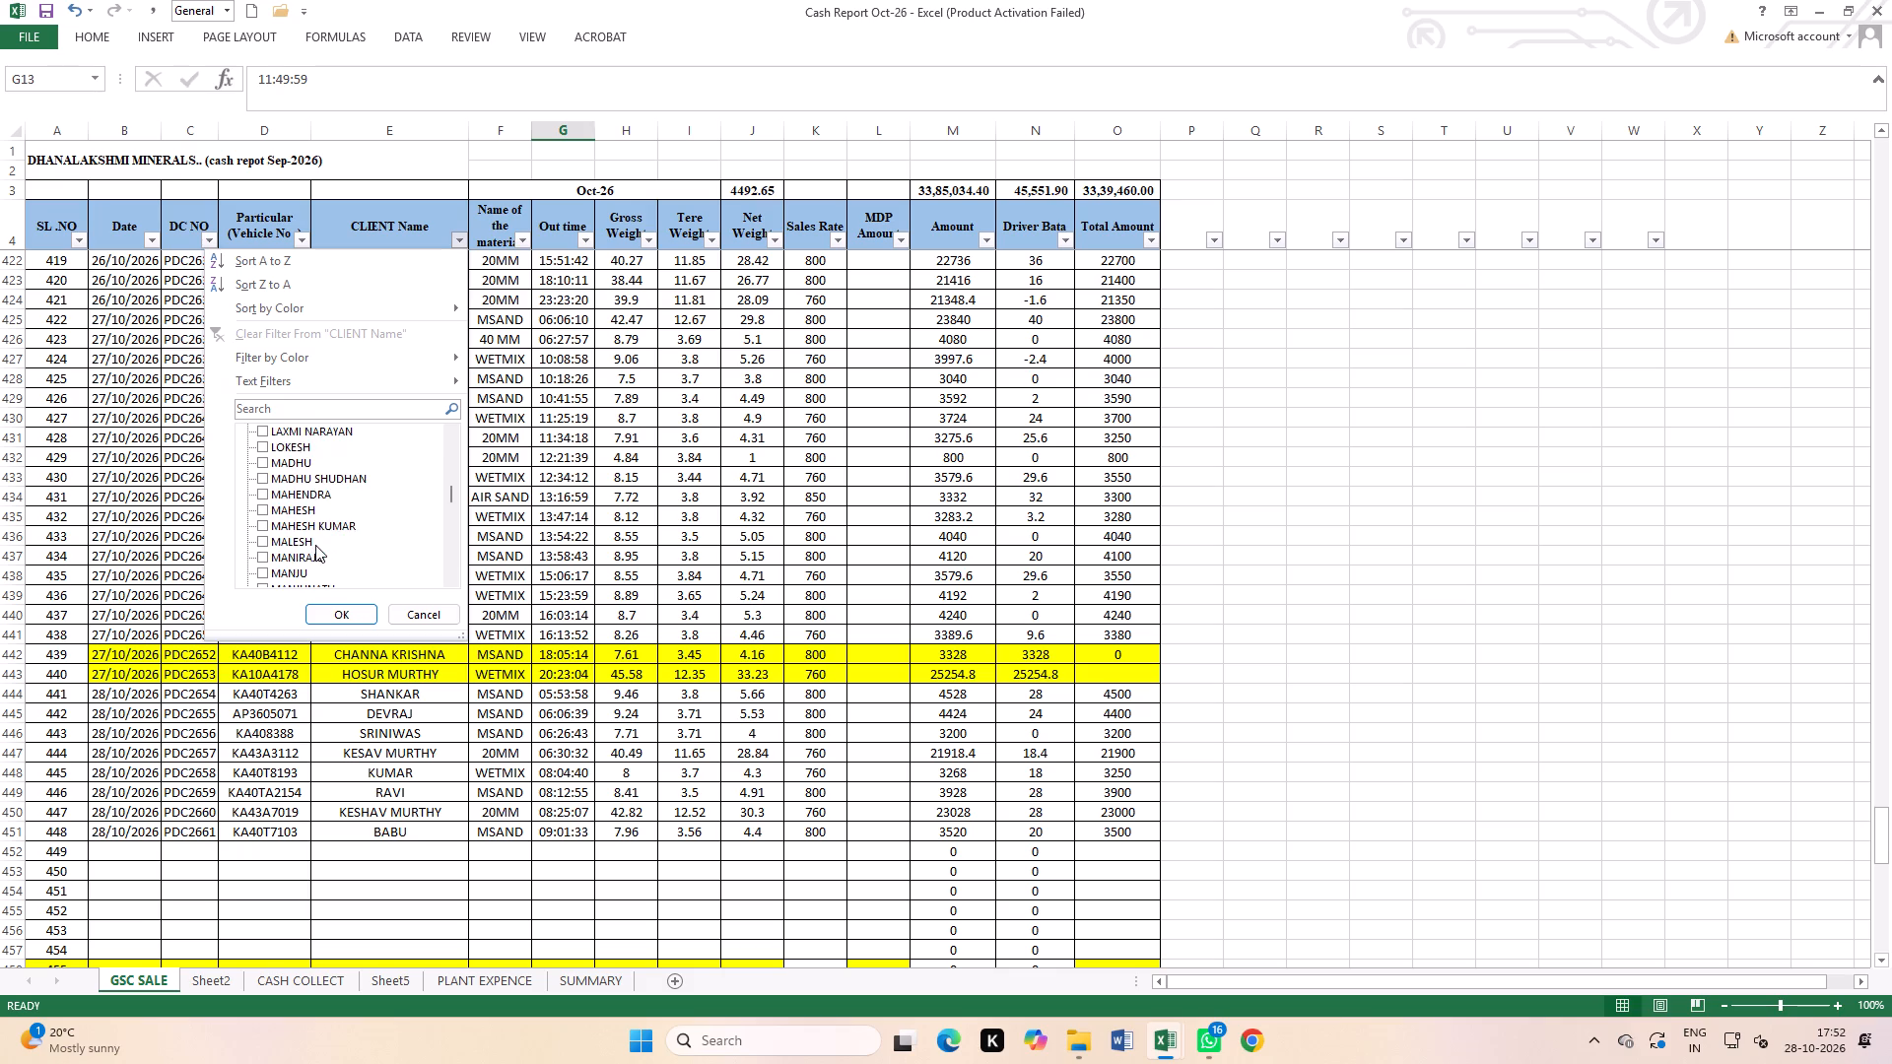
{"action": "scroll", "coordinate": [315, 545], "scroll_direction": "down", "scroll_amount": 12}
{"action": "left_click", "coordinate": [339, 618]}
Copy the vehicle numbers in E53:E59 of the CLIENT Name column into the empty area starting at S515.
{"action": "scroll", "coordinate": [443, 579], "scroll_direction": "up", "scroll_amount": 2}
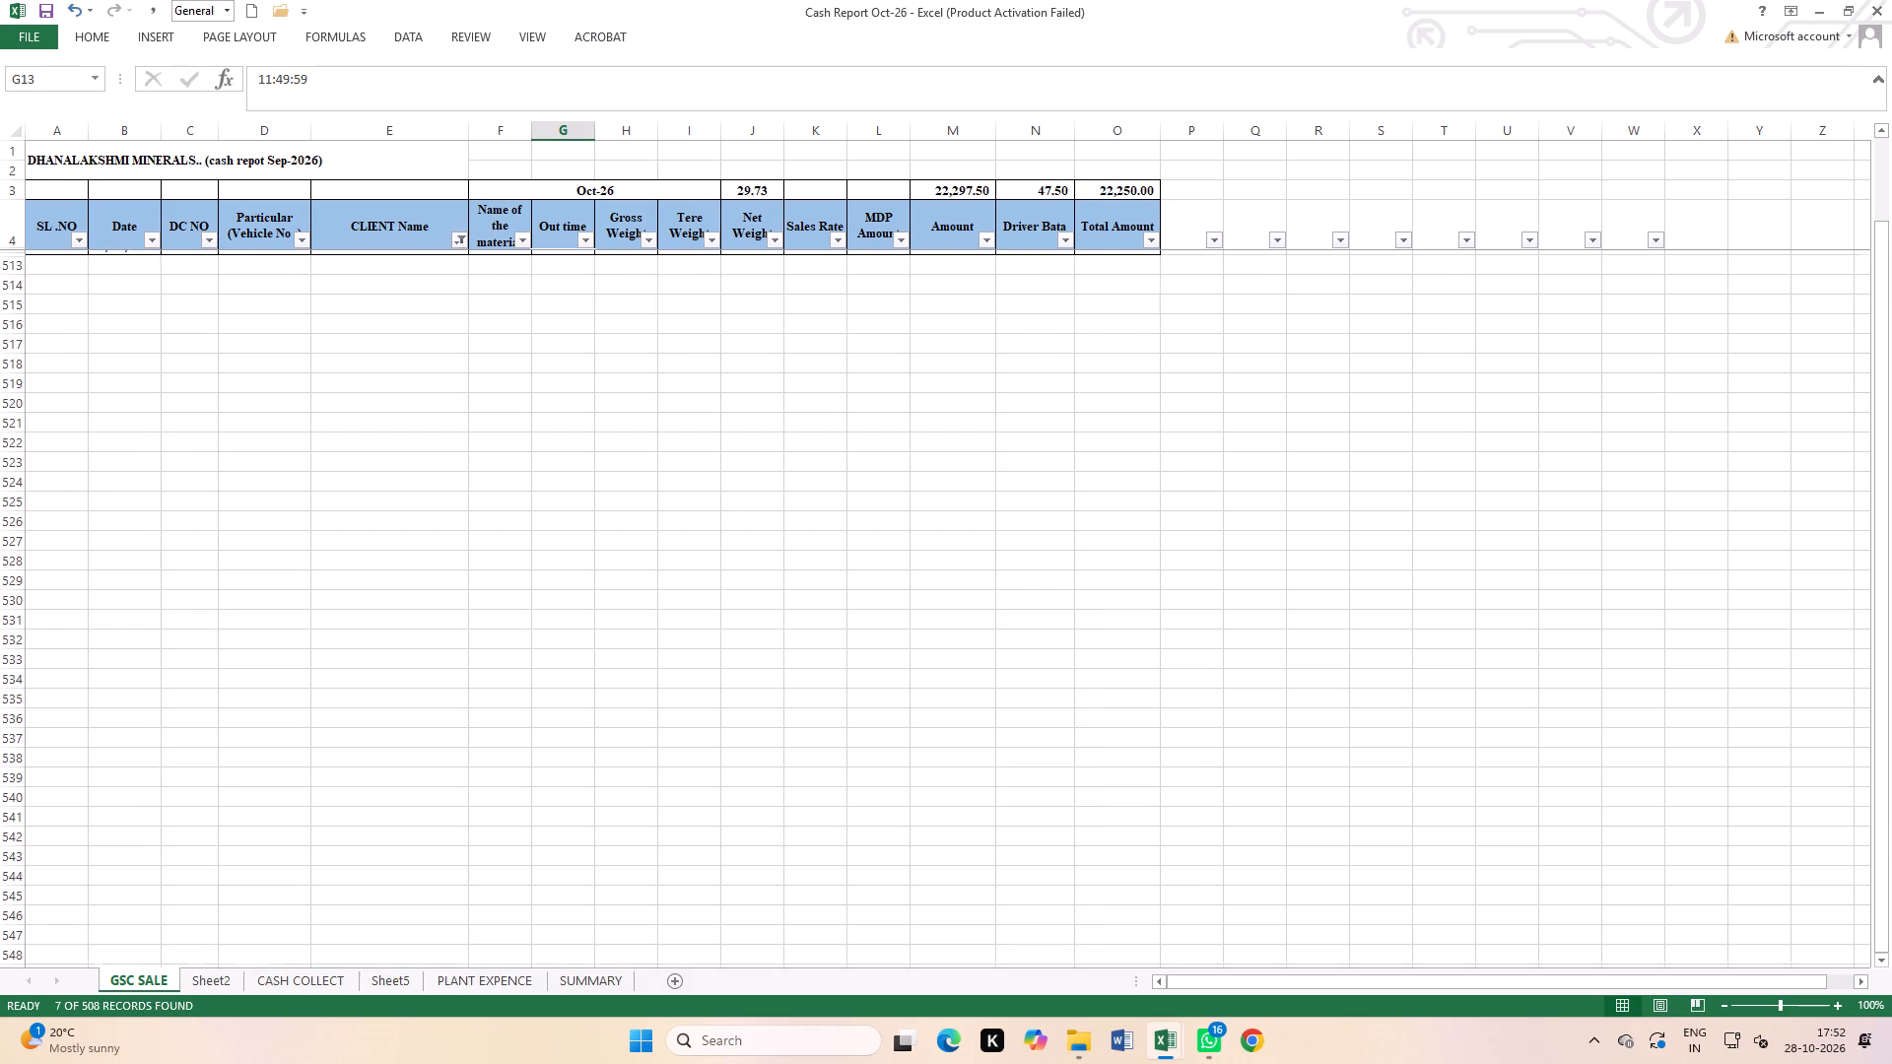
{"action": "scroll", "coordinate": [443, 579], "scroll_direction": "up", "scroll_amount": 9}
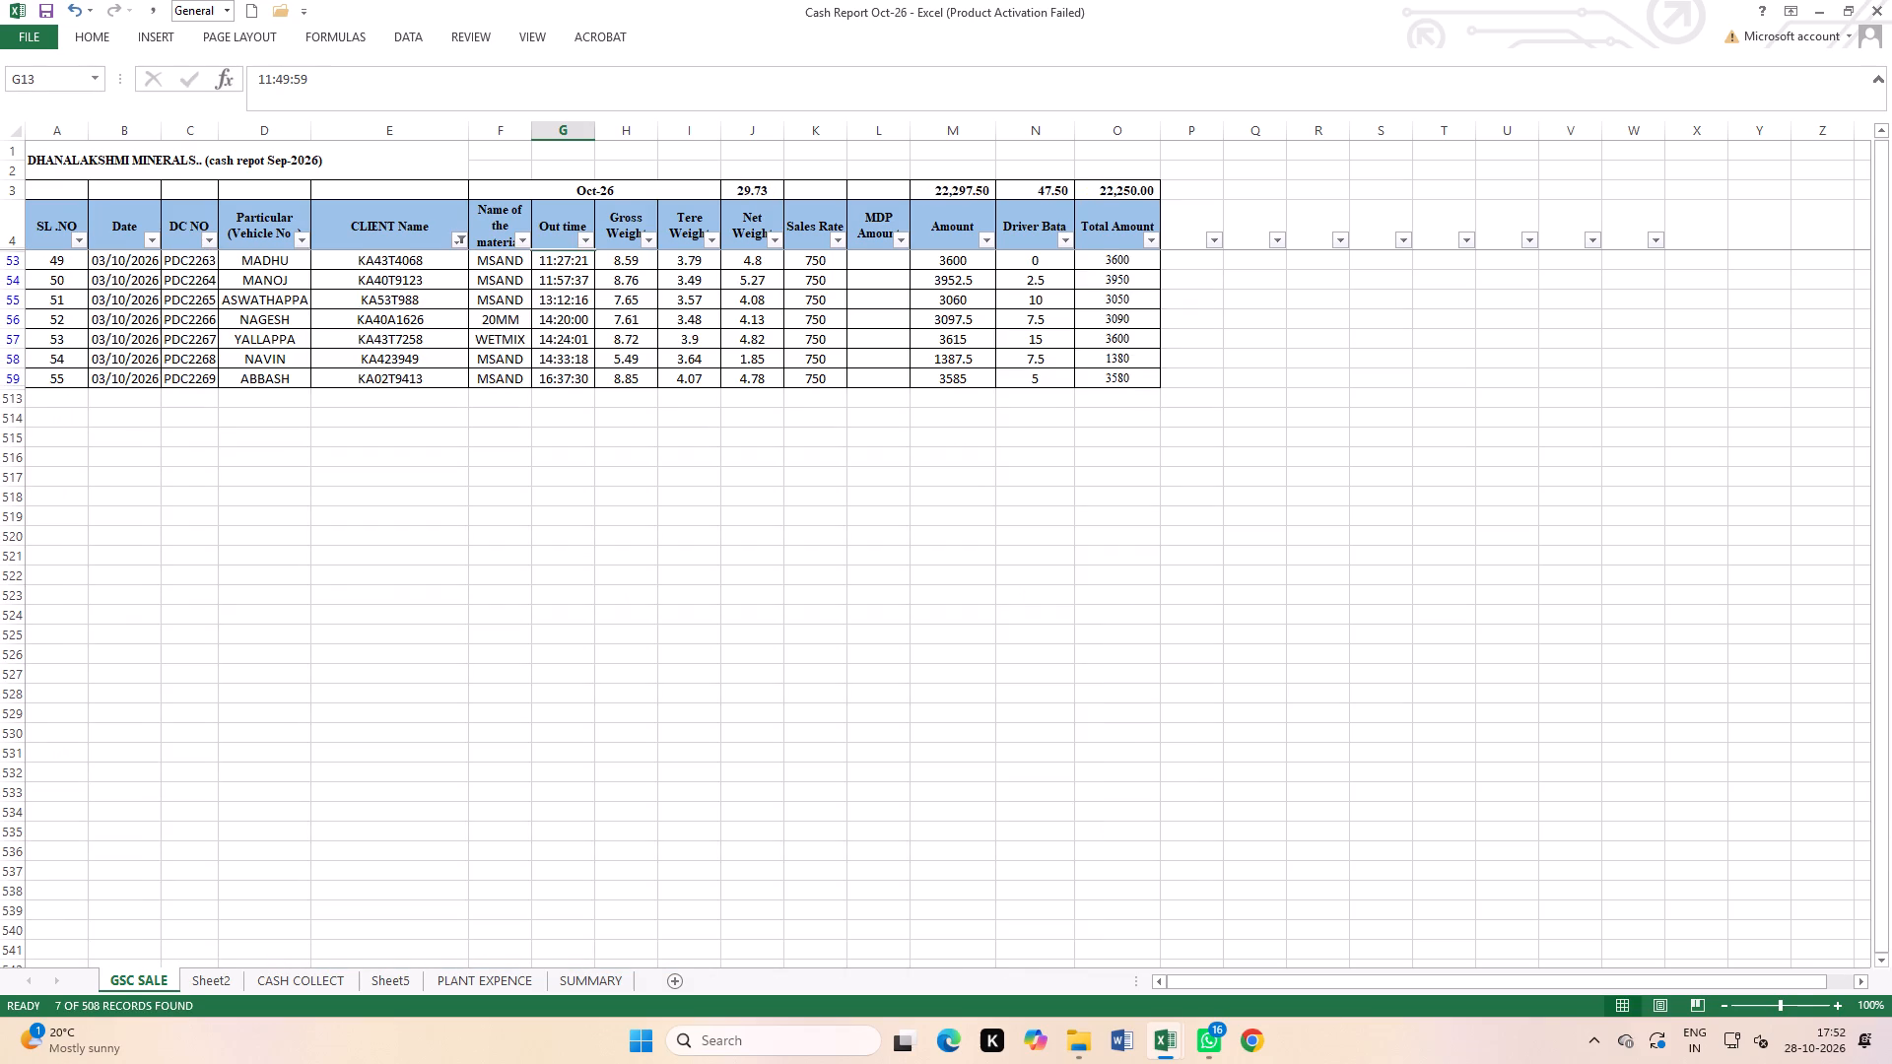
{"action": "left_click_drag", "start_coordinate": [429, 258], "coordinate": [428, 377]}
{"action": "right_click", "coordinate": [425, 368]}
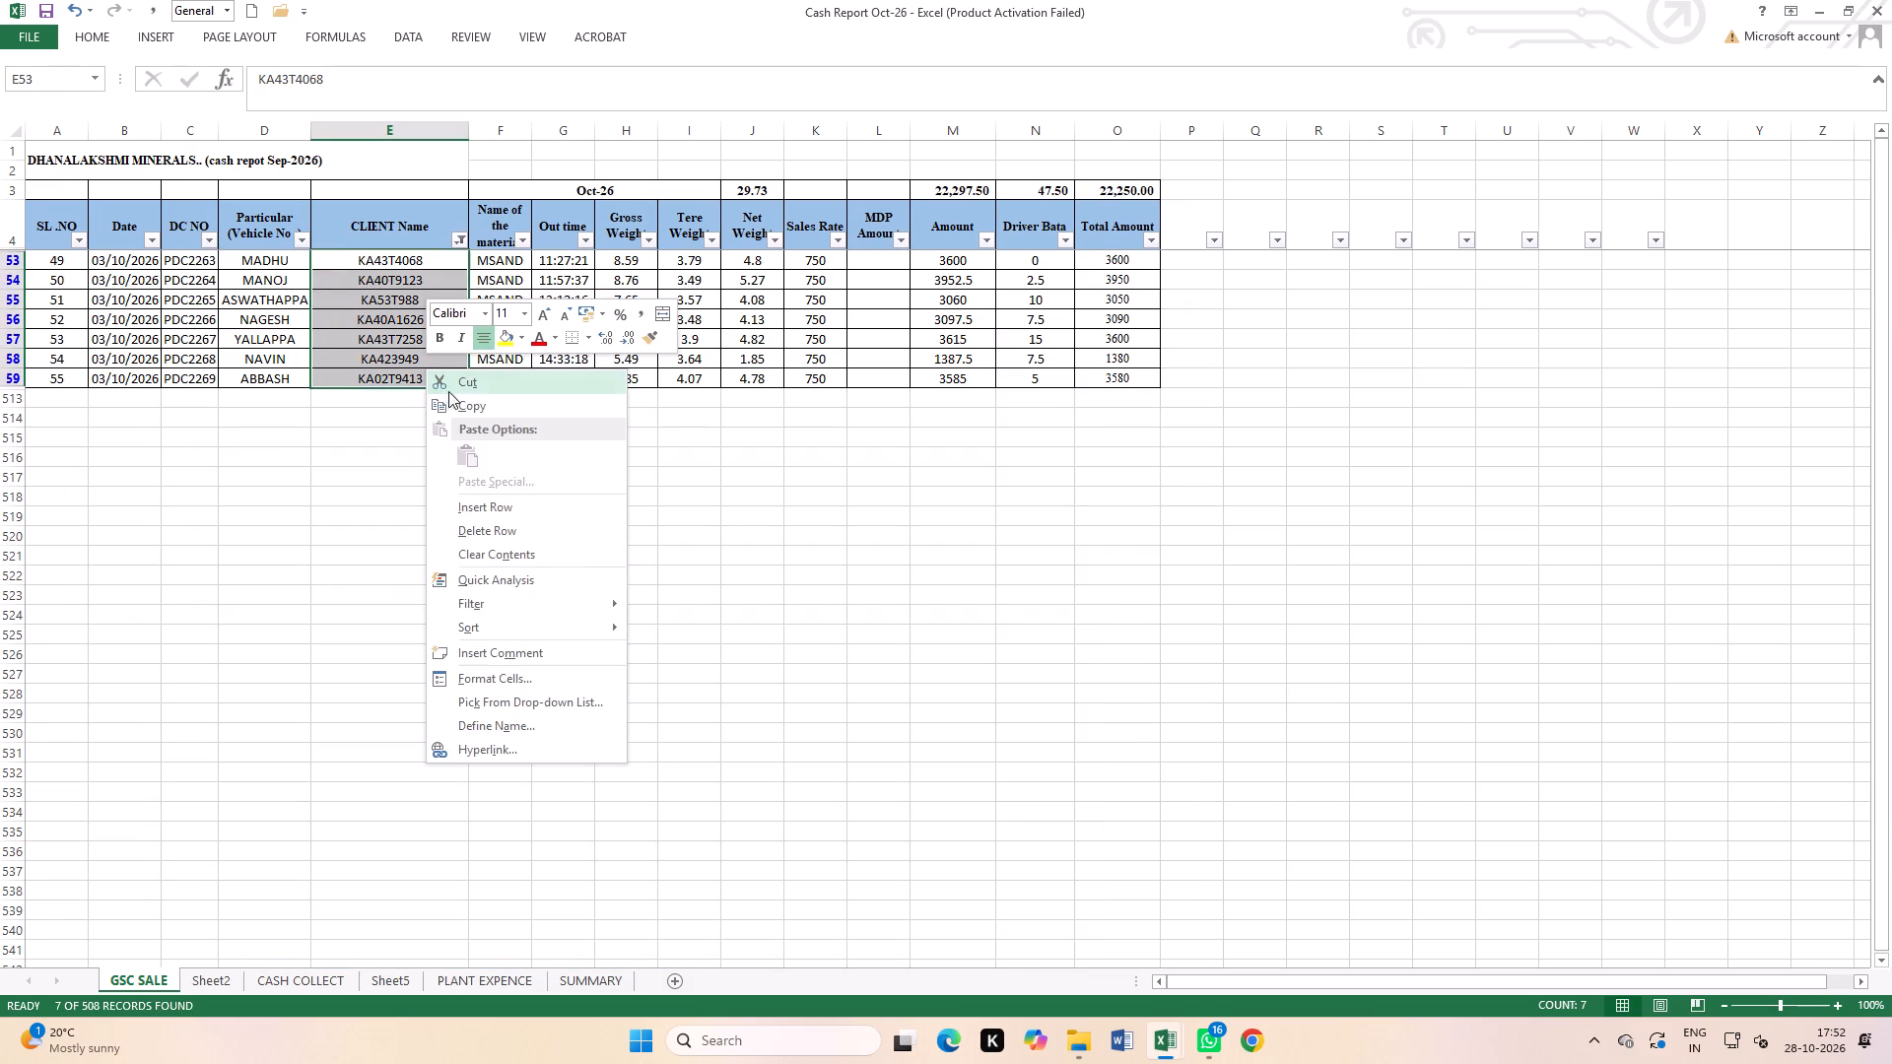
{"action": "left_click", "coordinate": [473, 403]}
{"action": "left_click", "coordinate": [1401, 431]}
{"action": "right_click", "coordinate": [1393, 433]}
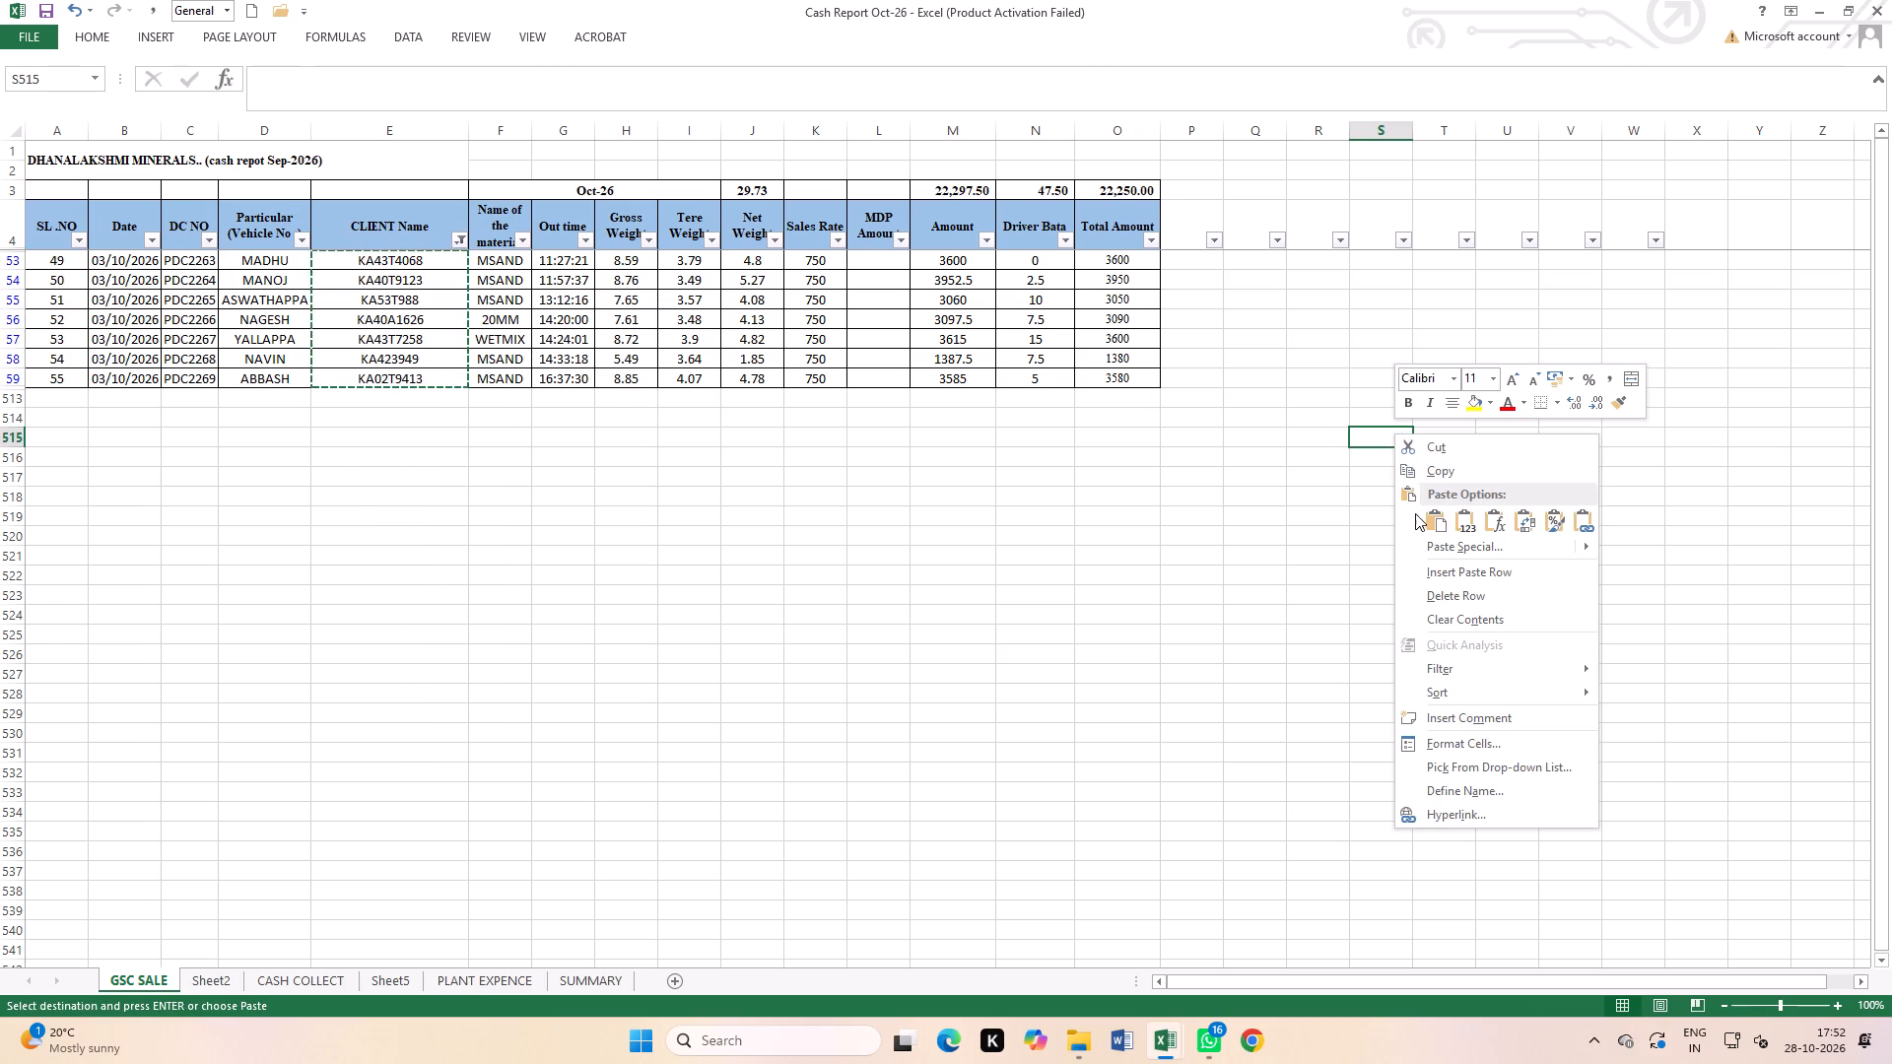
{"action": "left_click", "coordinate": [1442, 522]}
{"action": "left_click", "coordinate": [969, 557]}
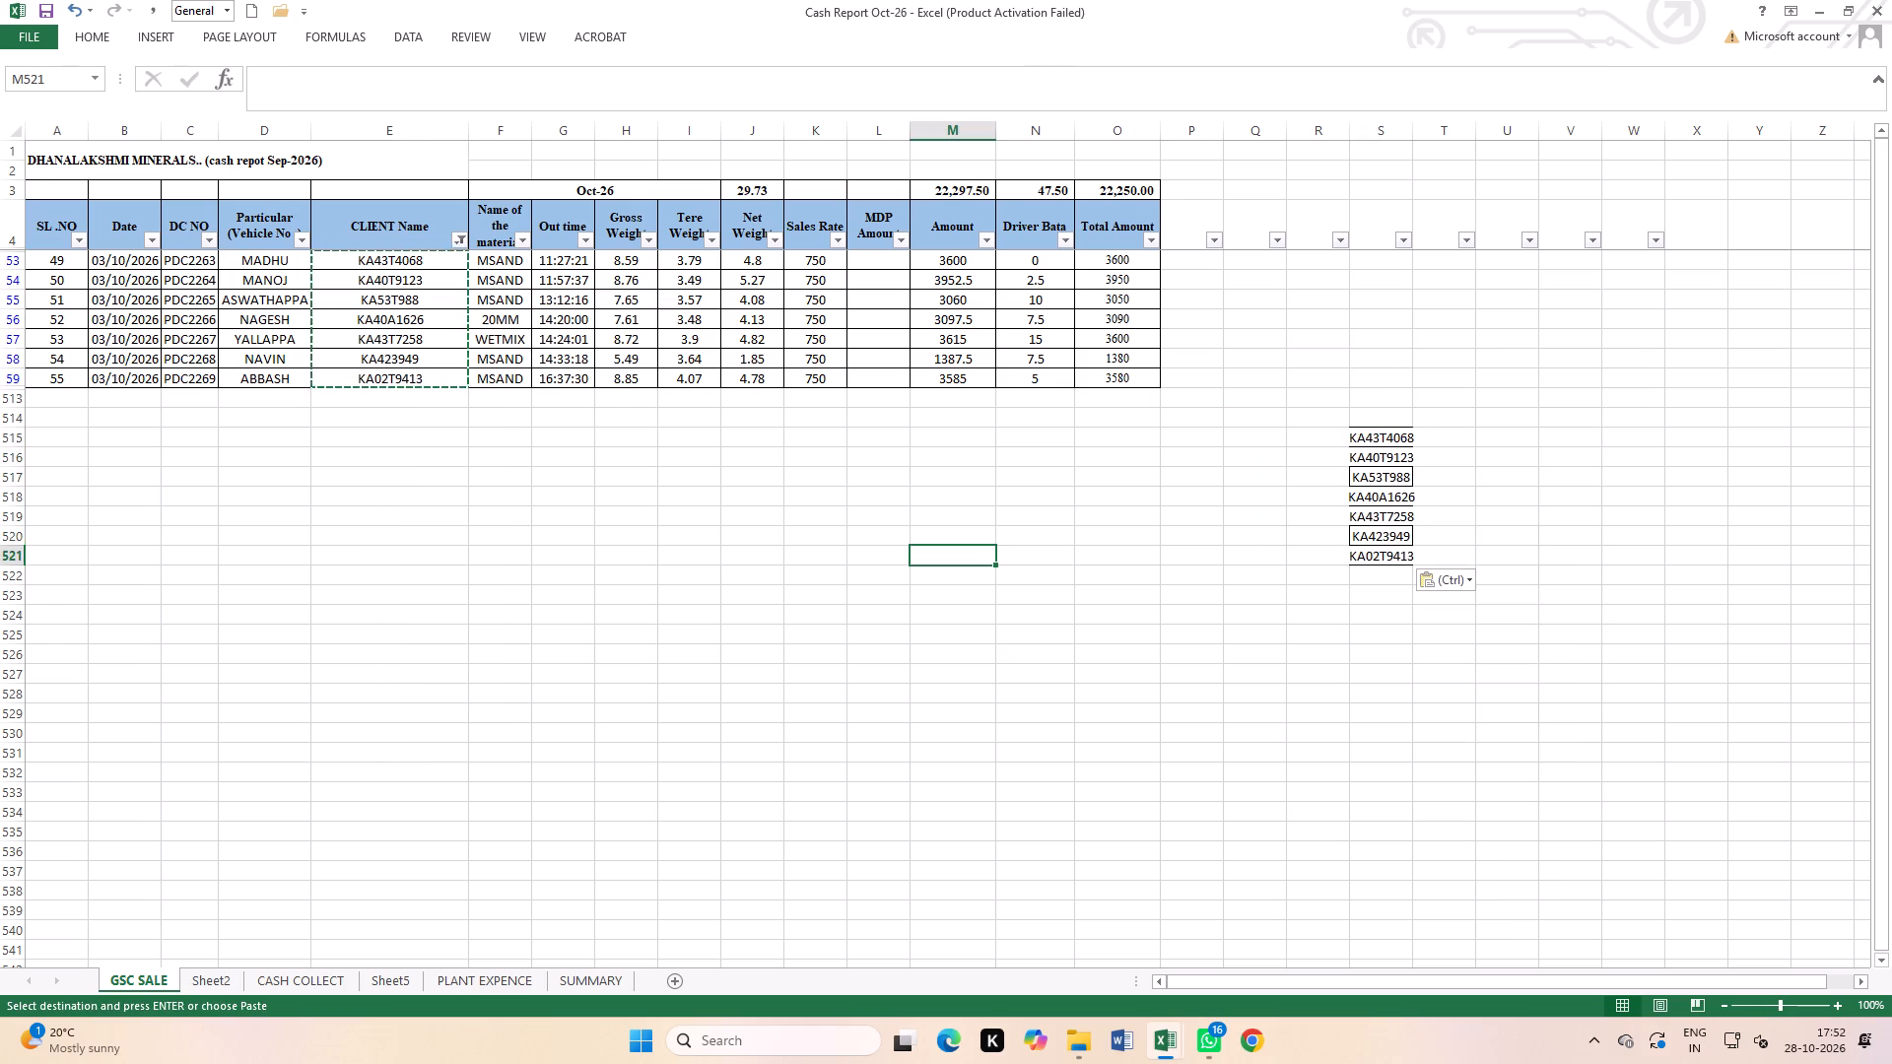
Copy the client names in D53:D59 of the Particular (Vehicle No) column over the CLIENT Name cells starting at E53.
{"action": "left_click_drag", "start_coordinate": [269, 260], "coordinate": [277, 373]}
{"action": "right_click", "coordinate": [276, 372]}
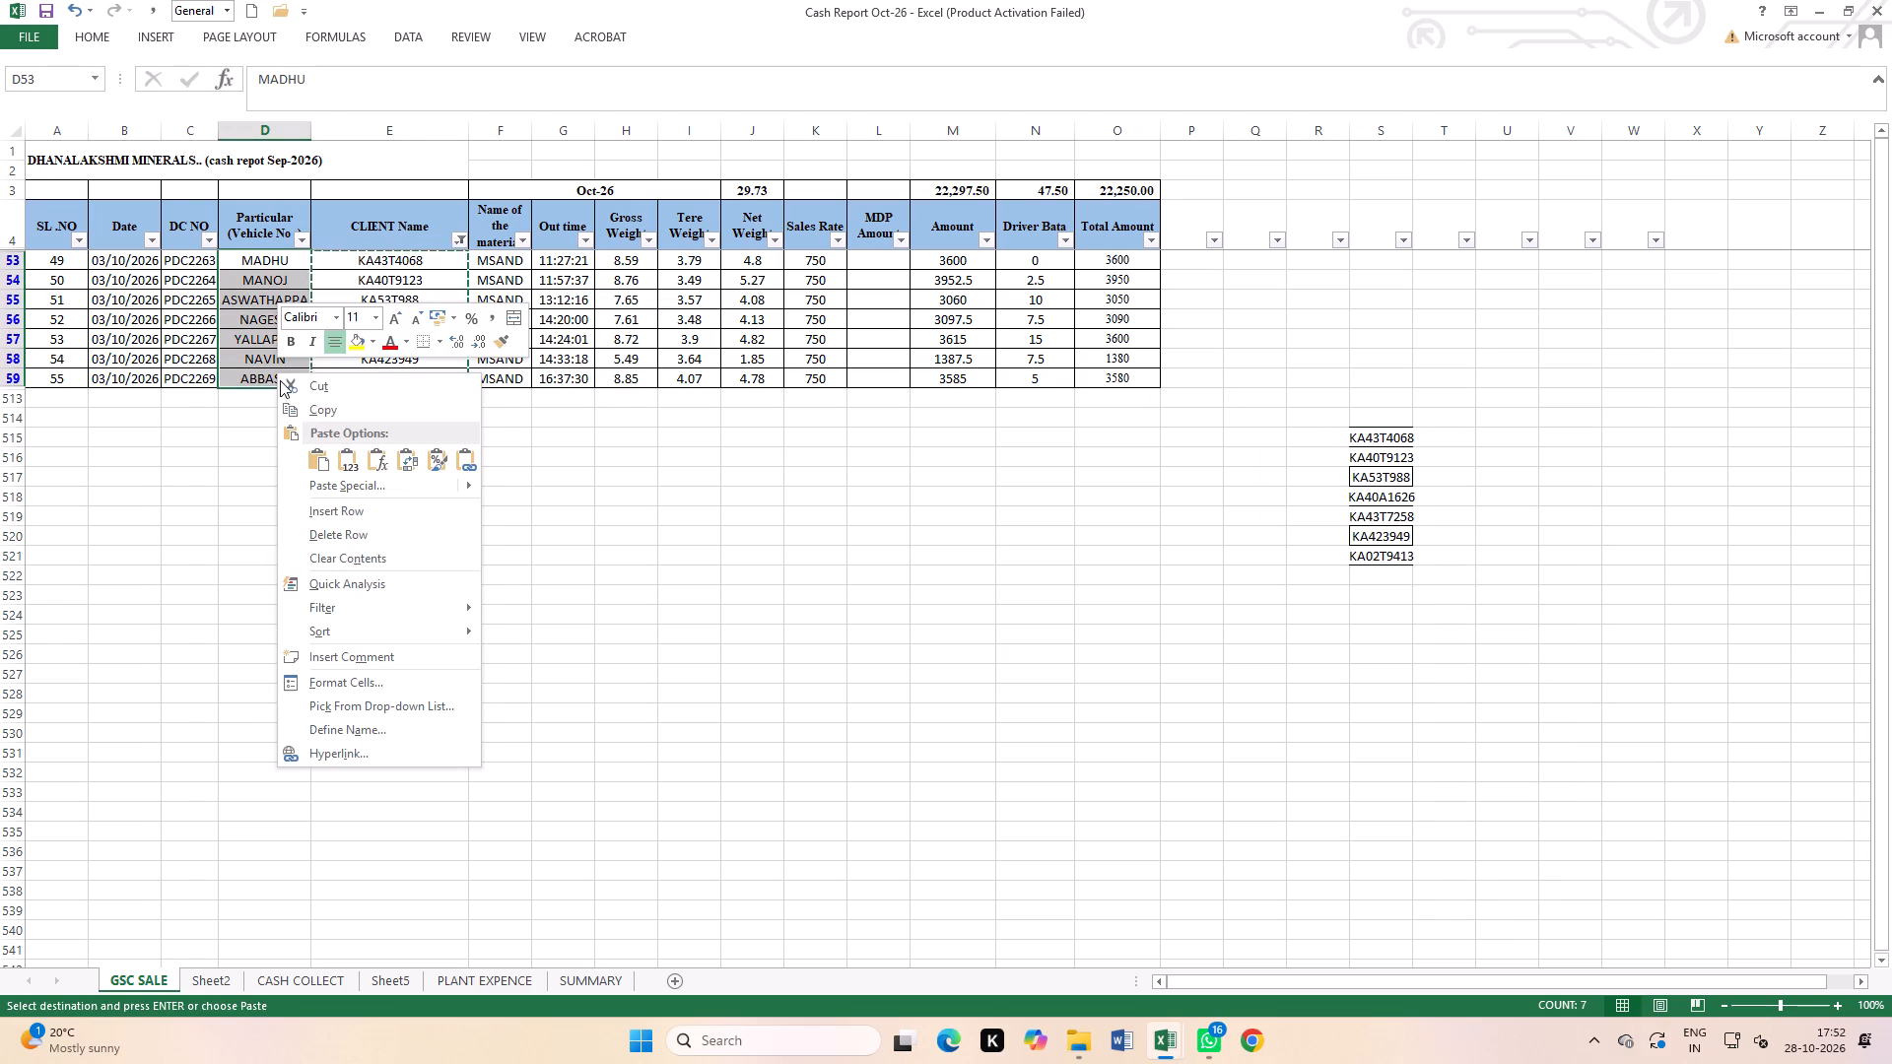
{"action": "left_click", "coordinate": [316, 407]}
{"action": "left_click", "coordinate": [420, 266]}
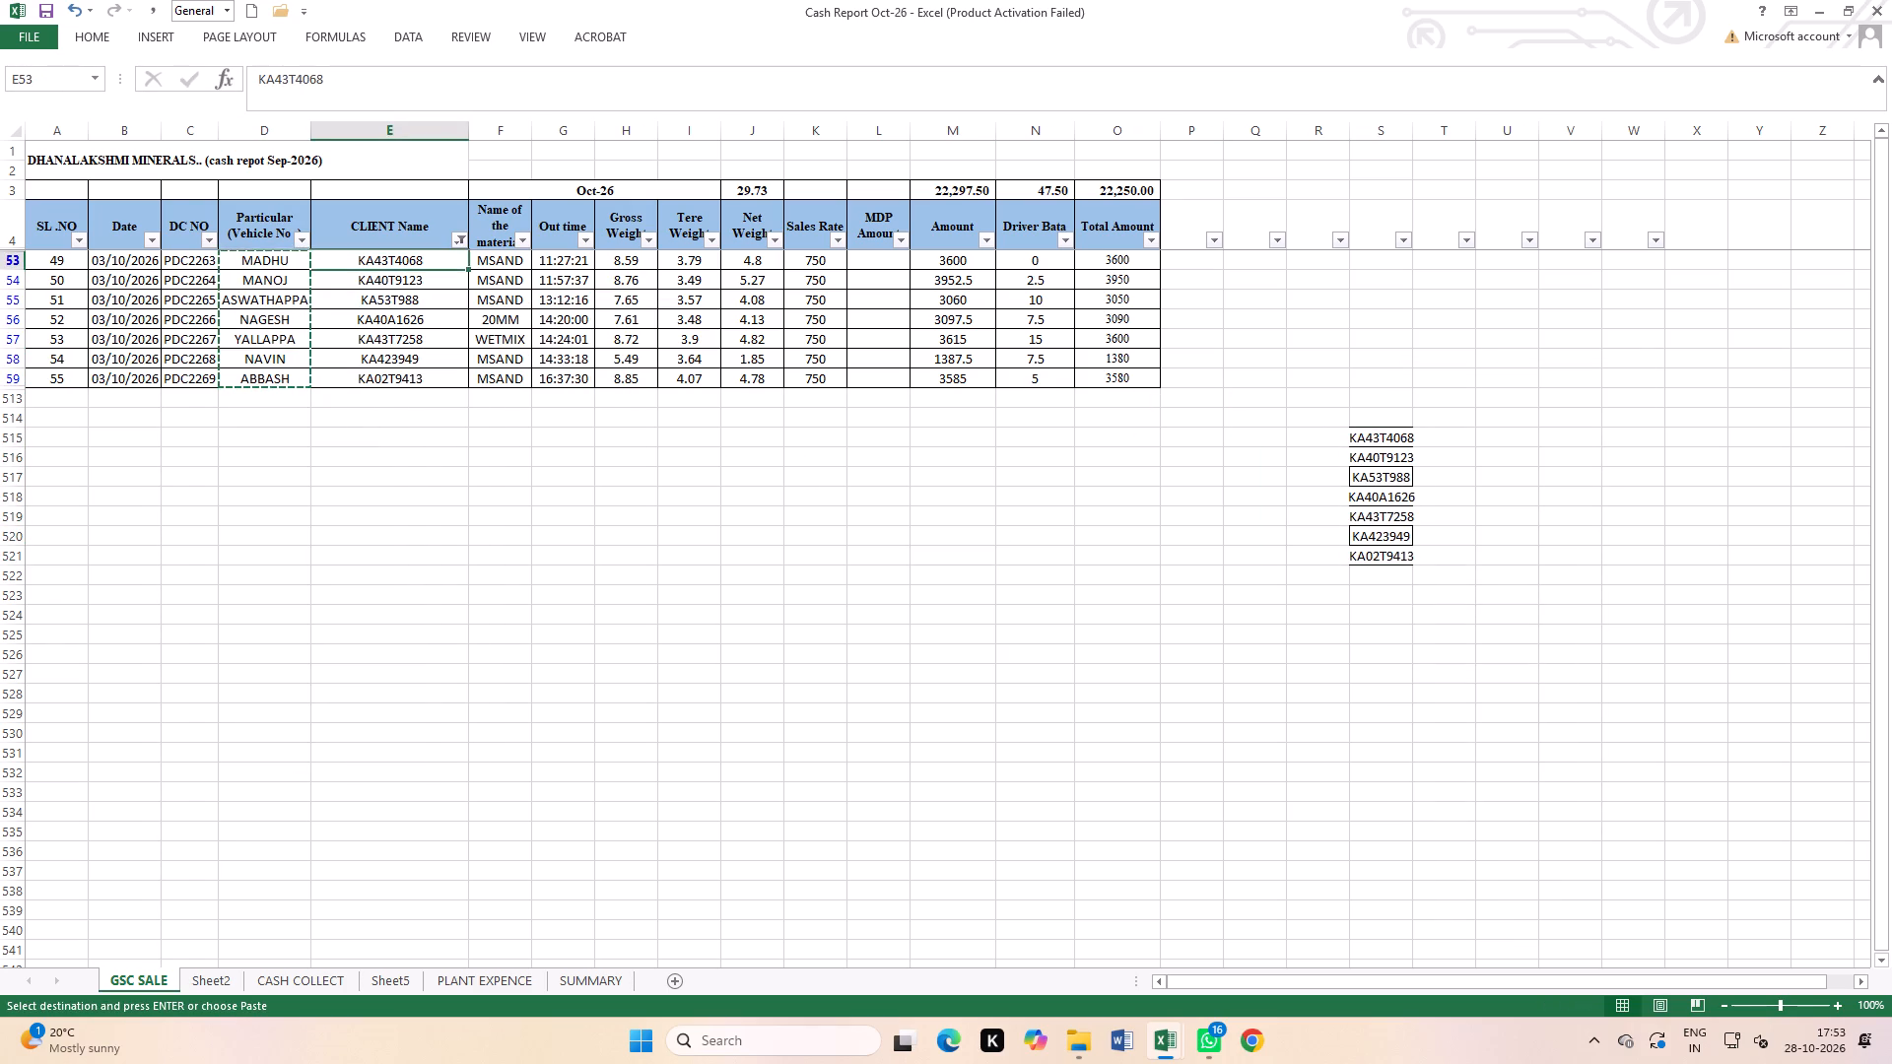
{"action": "right_click", "coordinate": [420, 261]}
{"action": "left_click", "coordinate": [452, 350]}
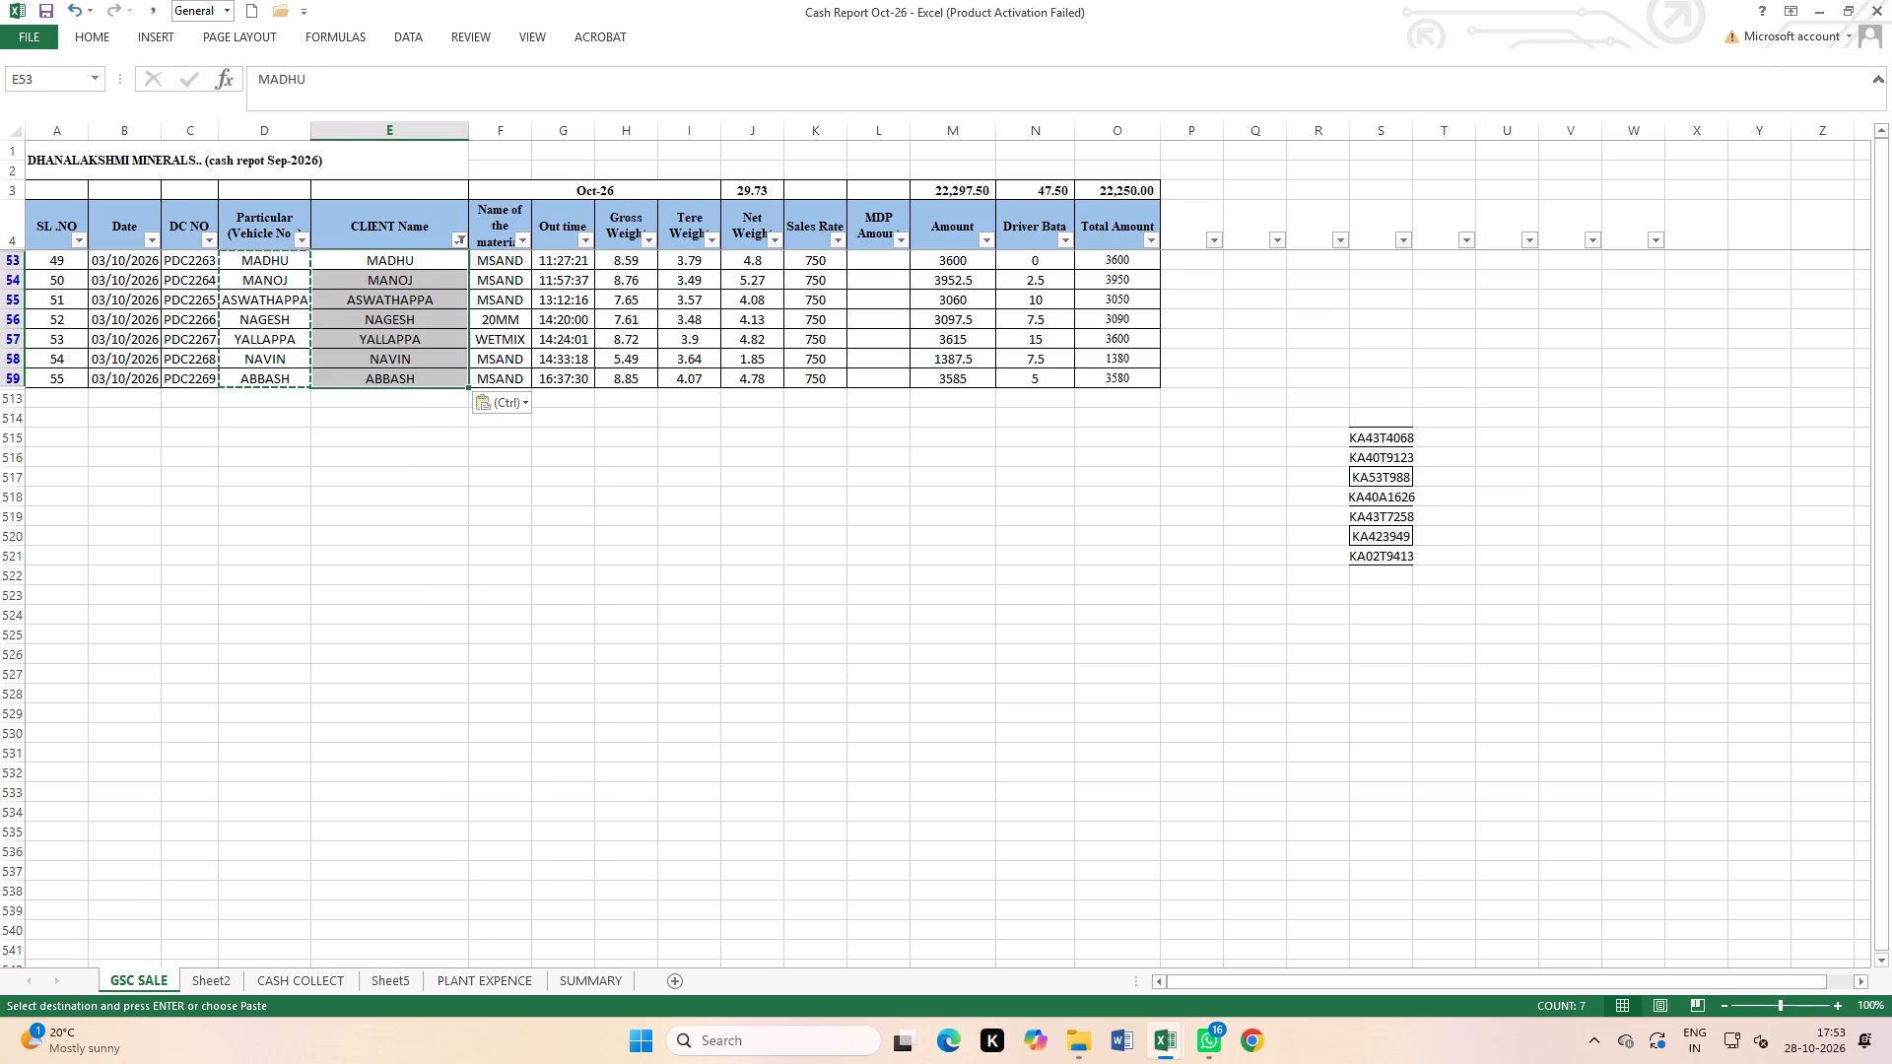
{"action": "left_click", "coordinate": [850, 556]}
Copy the vehicle numbers from S515:S521 over the Particular (Vehicle No) cells starting at D53.
{"action": "left_click_drag", "start_coordinate": [1389, 442], "coordinate": [1393, 550]}
{"action": "right_click", "coordinate": [1390, 550]}
{"action": "left_click", "coordinate": [1429, 588]}
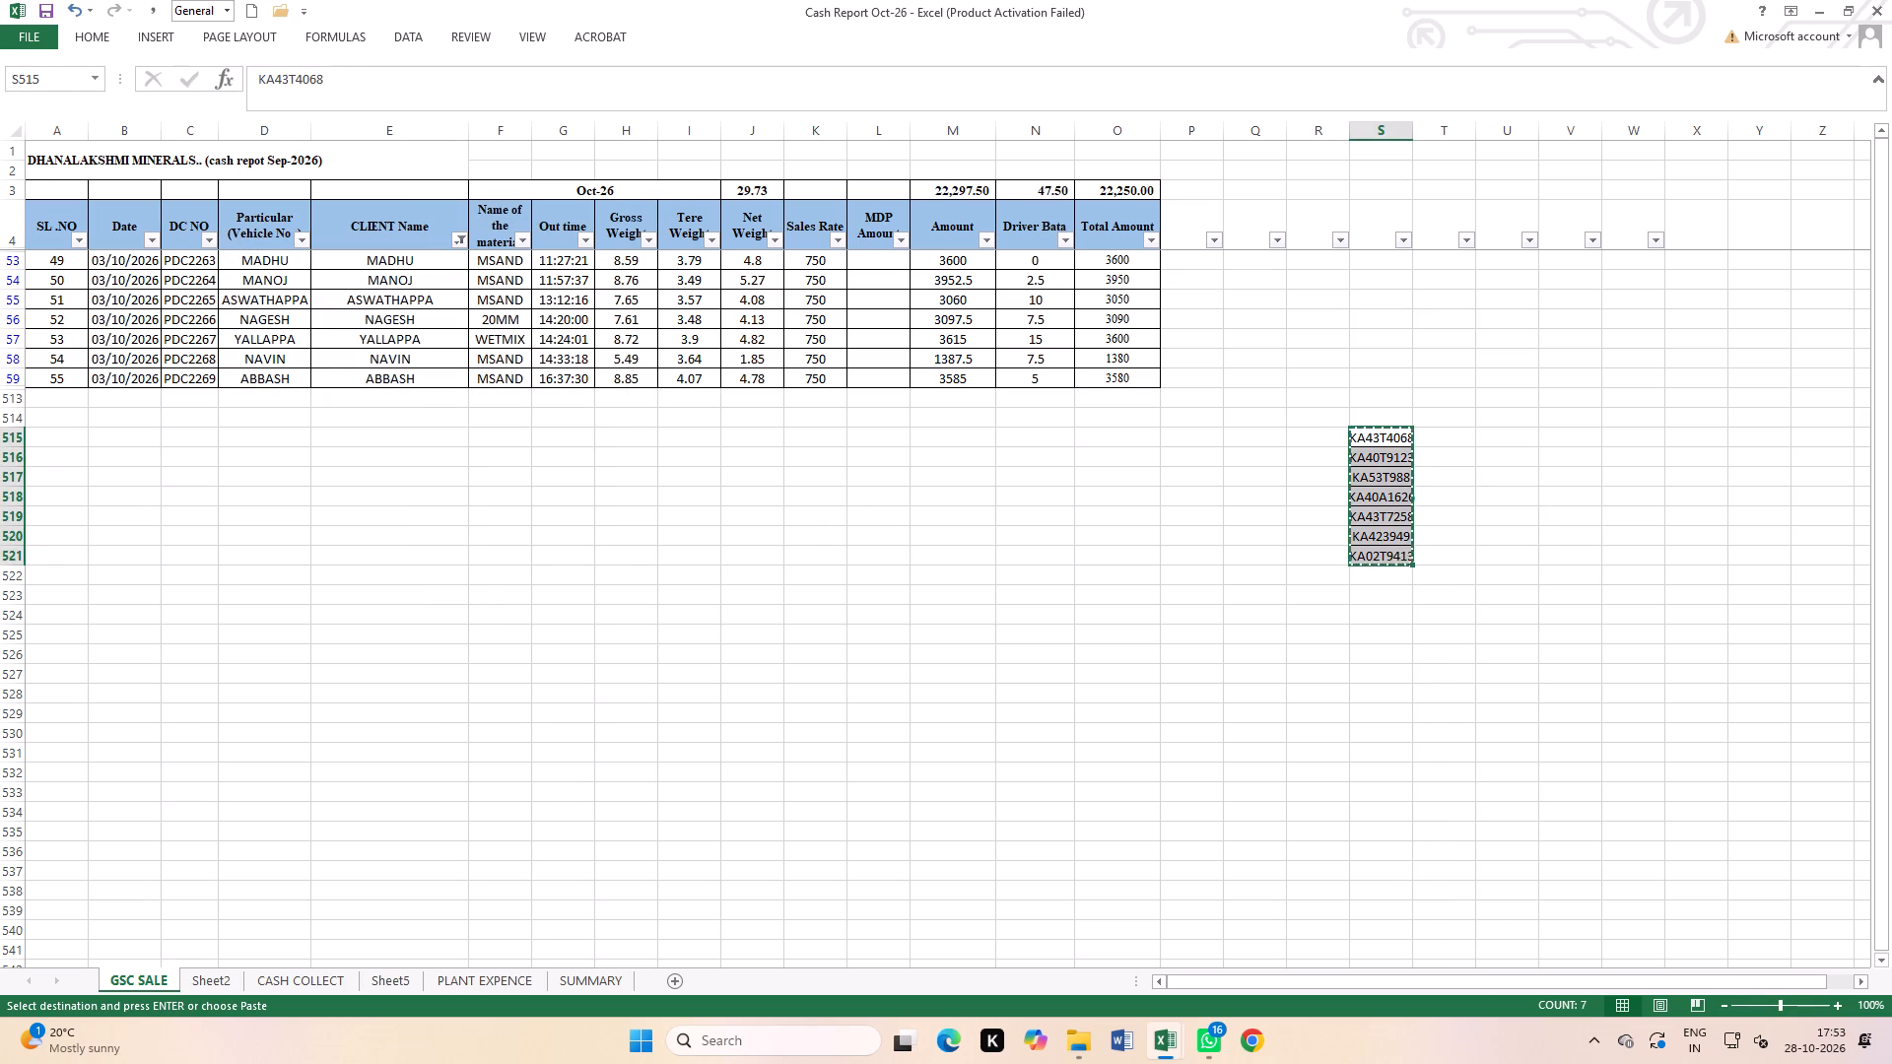
{"action": "left_click", "coordinate": [270, 262]}
{"action": "right_click", "coordinate": [272, 258]}
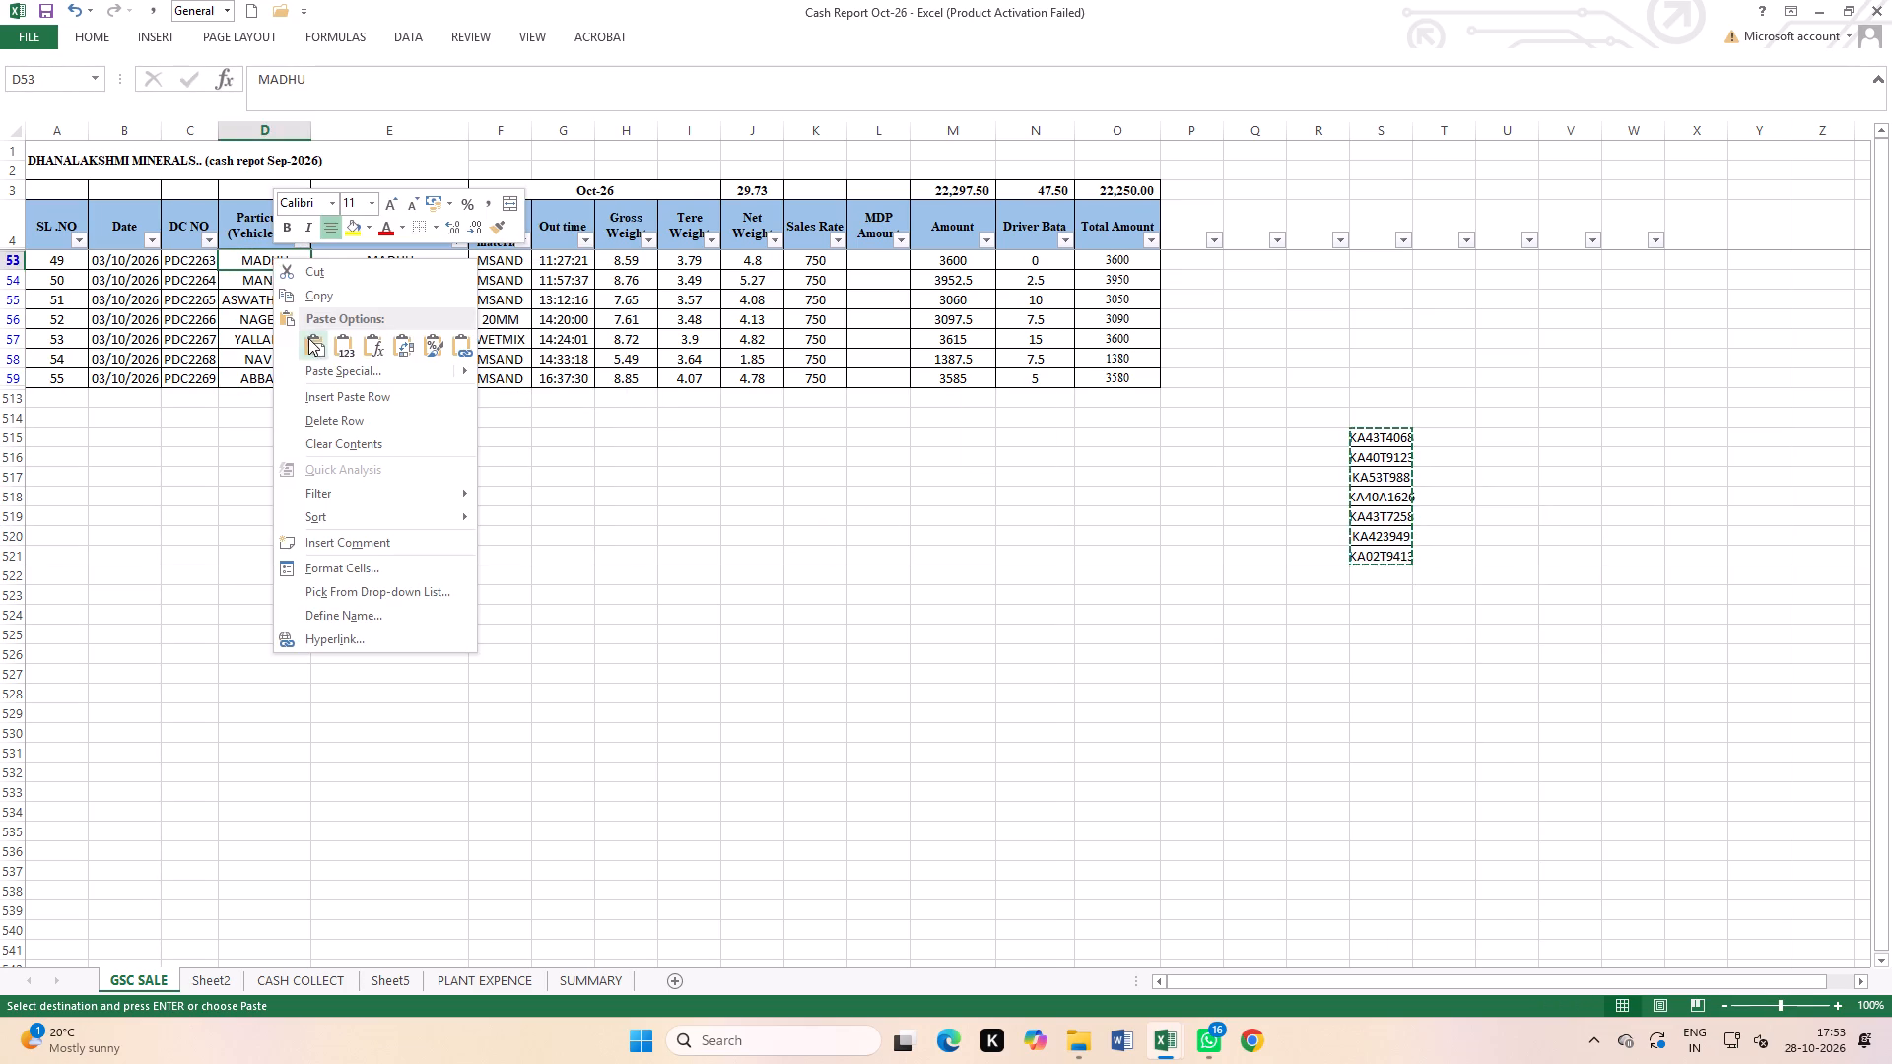
{"action": "left_click", "coordinate": [309, 338]}
{"action": "left_click", "coordinate": [741, 547]}
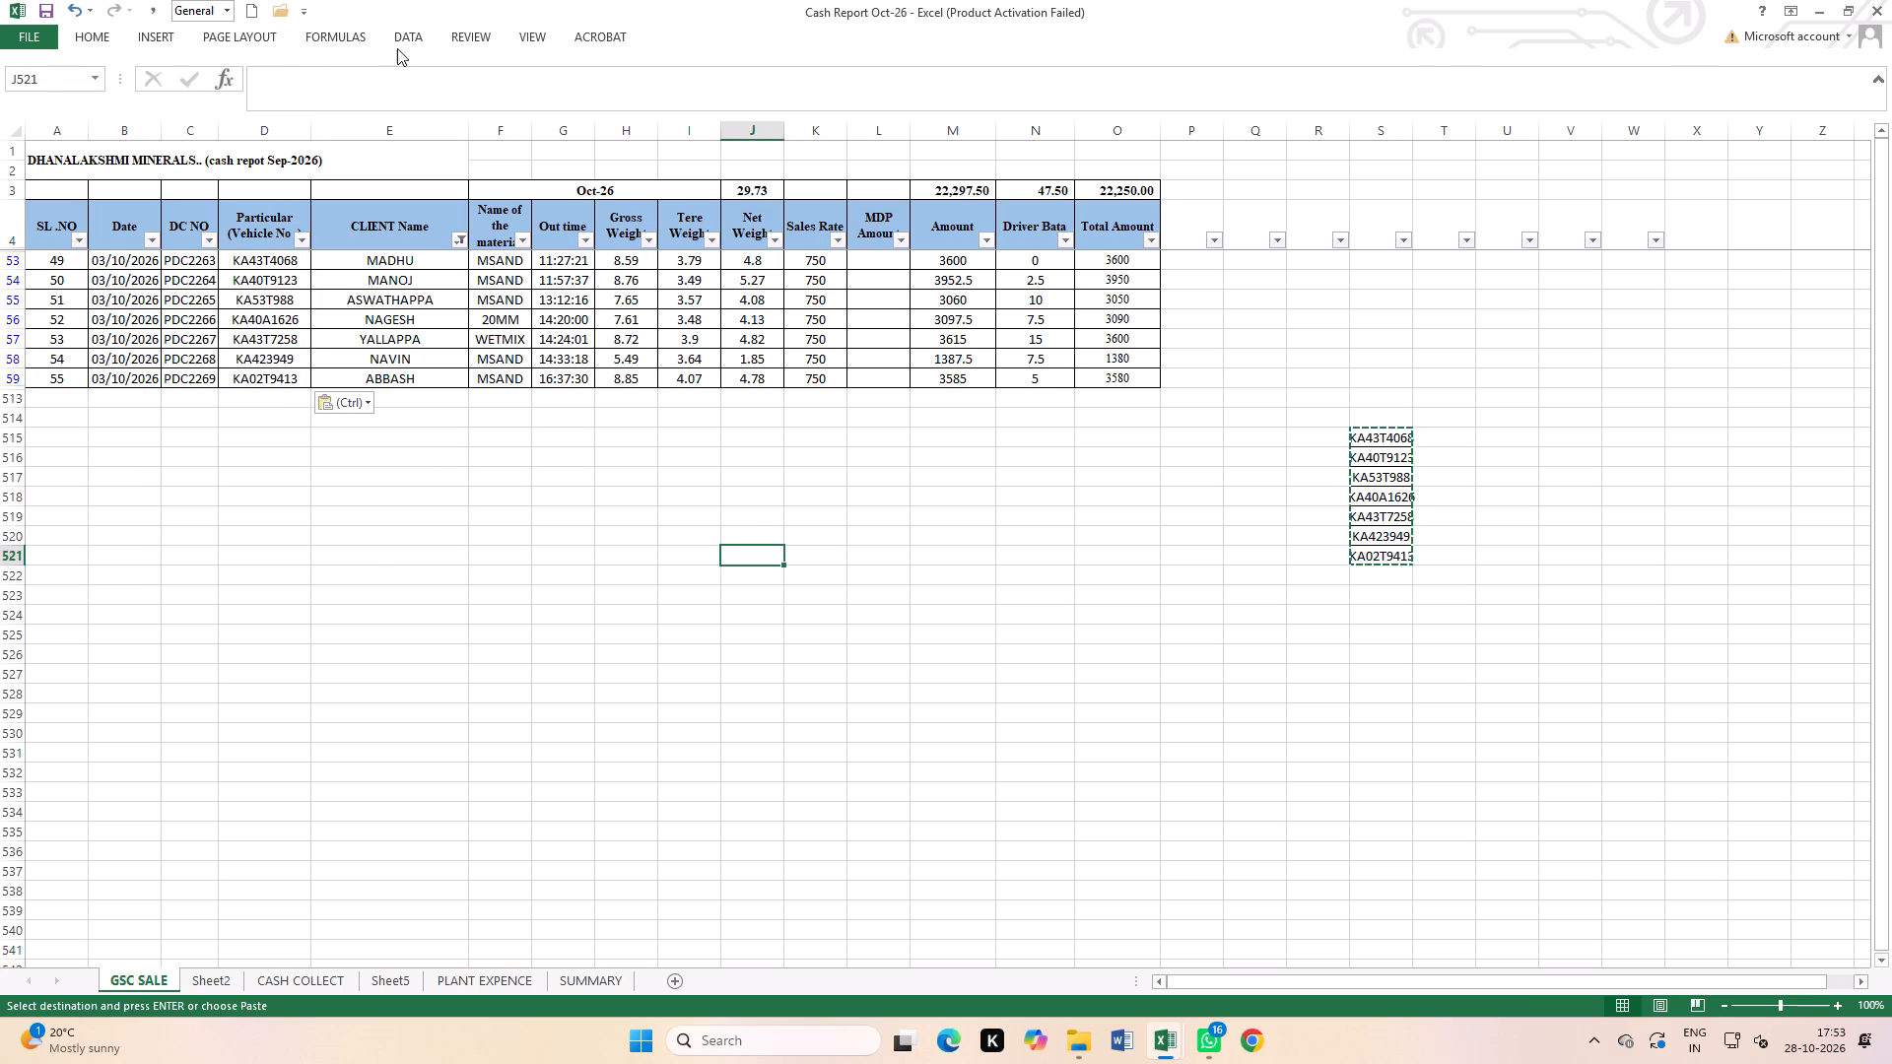
Turn off the filters on the GSC SALE sheet's header row to show all records.
{"action": "left_click", "coordinate": [406, 35]}
{"action": "left_click", "coordinate": [519, 104]}
{"action": "left_click", "coordinate": [616, 502]}
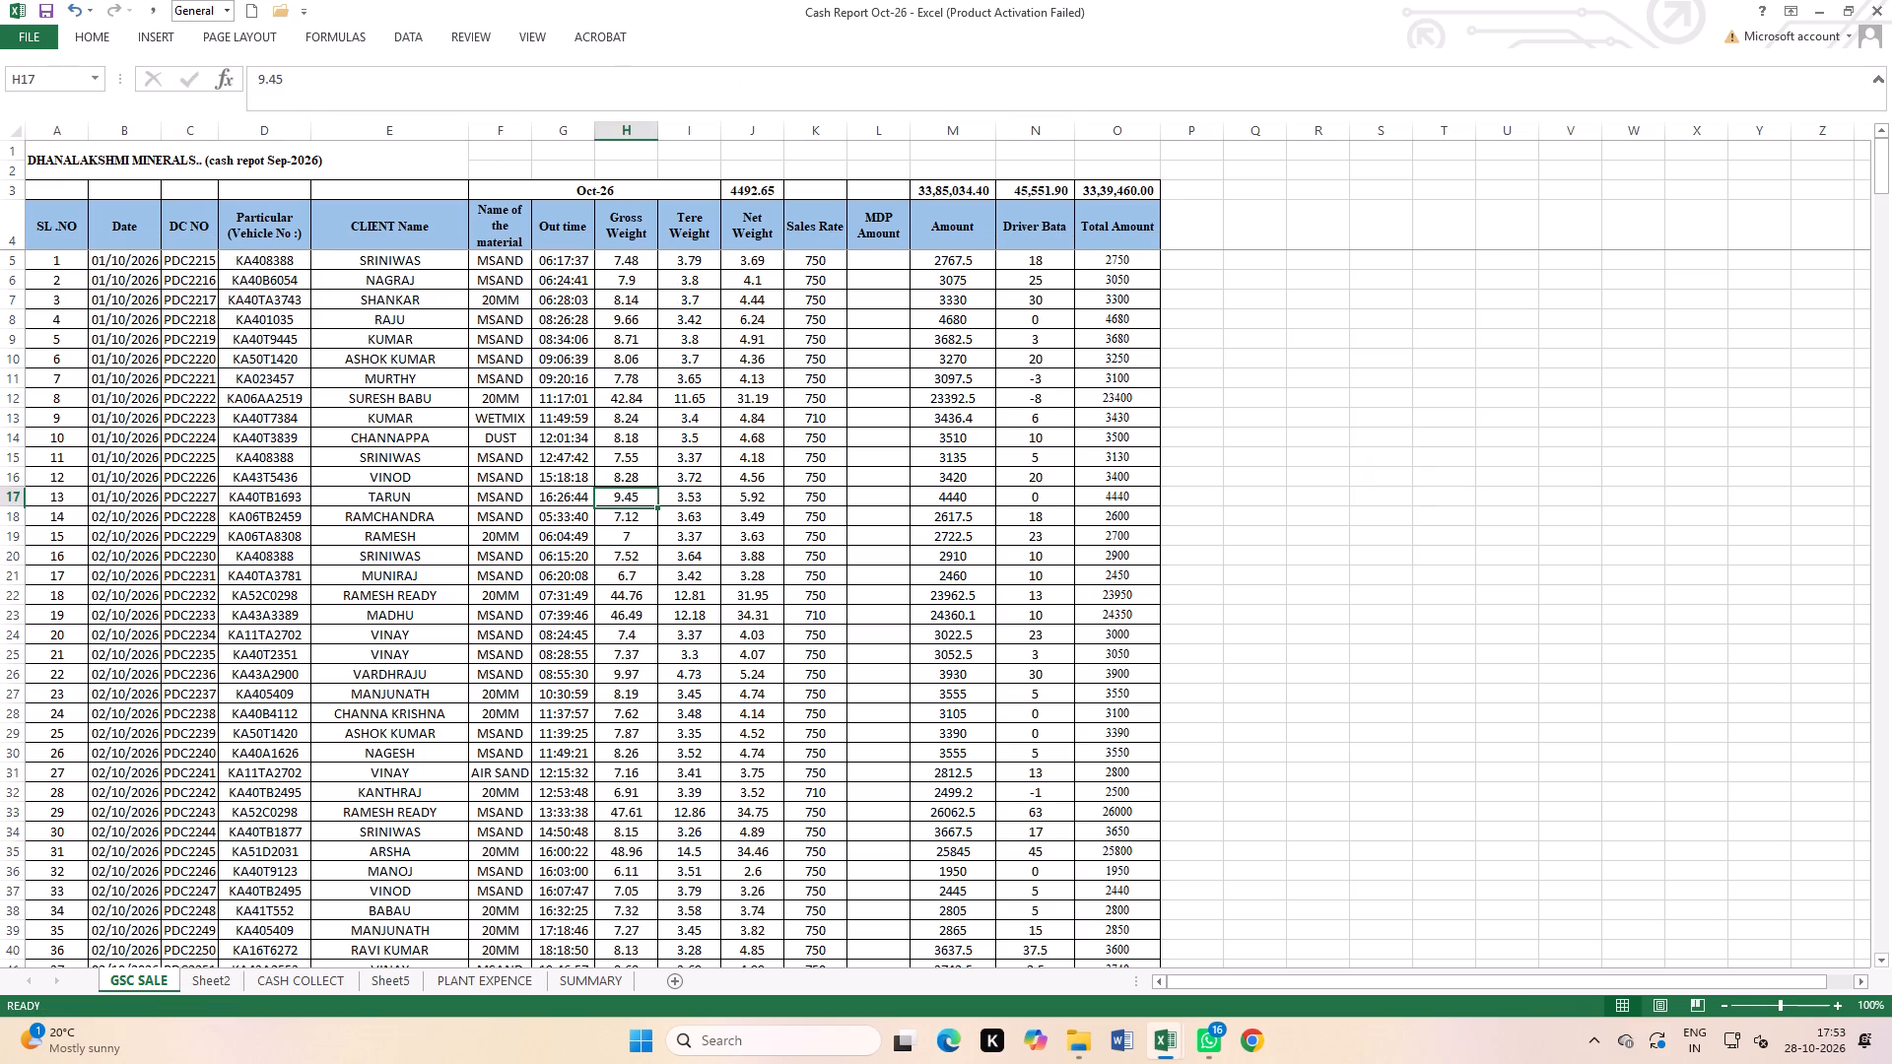
Save the Cash Report Oct-26 workbook.
{"action": "double_click", "coordinate": [43, 9]}
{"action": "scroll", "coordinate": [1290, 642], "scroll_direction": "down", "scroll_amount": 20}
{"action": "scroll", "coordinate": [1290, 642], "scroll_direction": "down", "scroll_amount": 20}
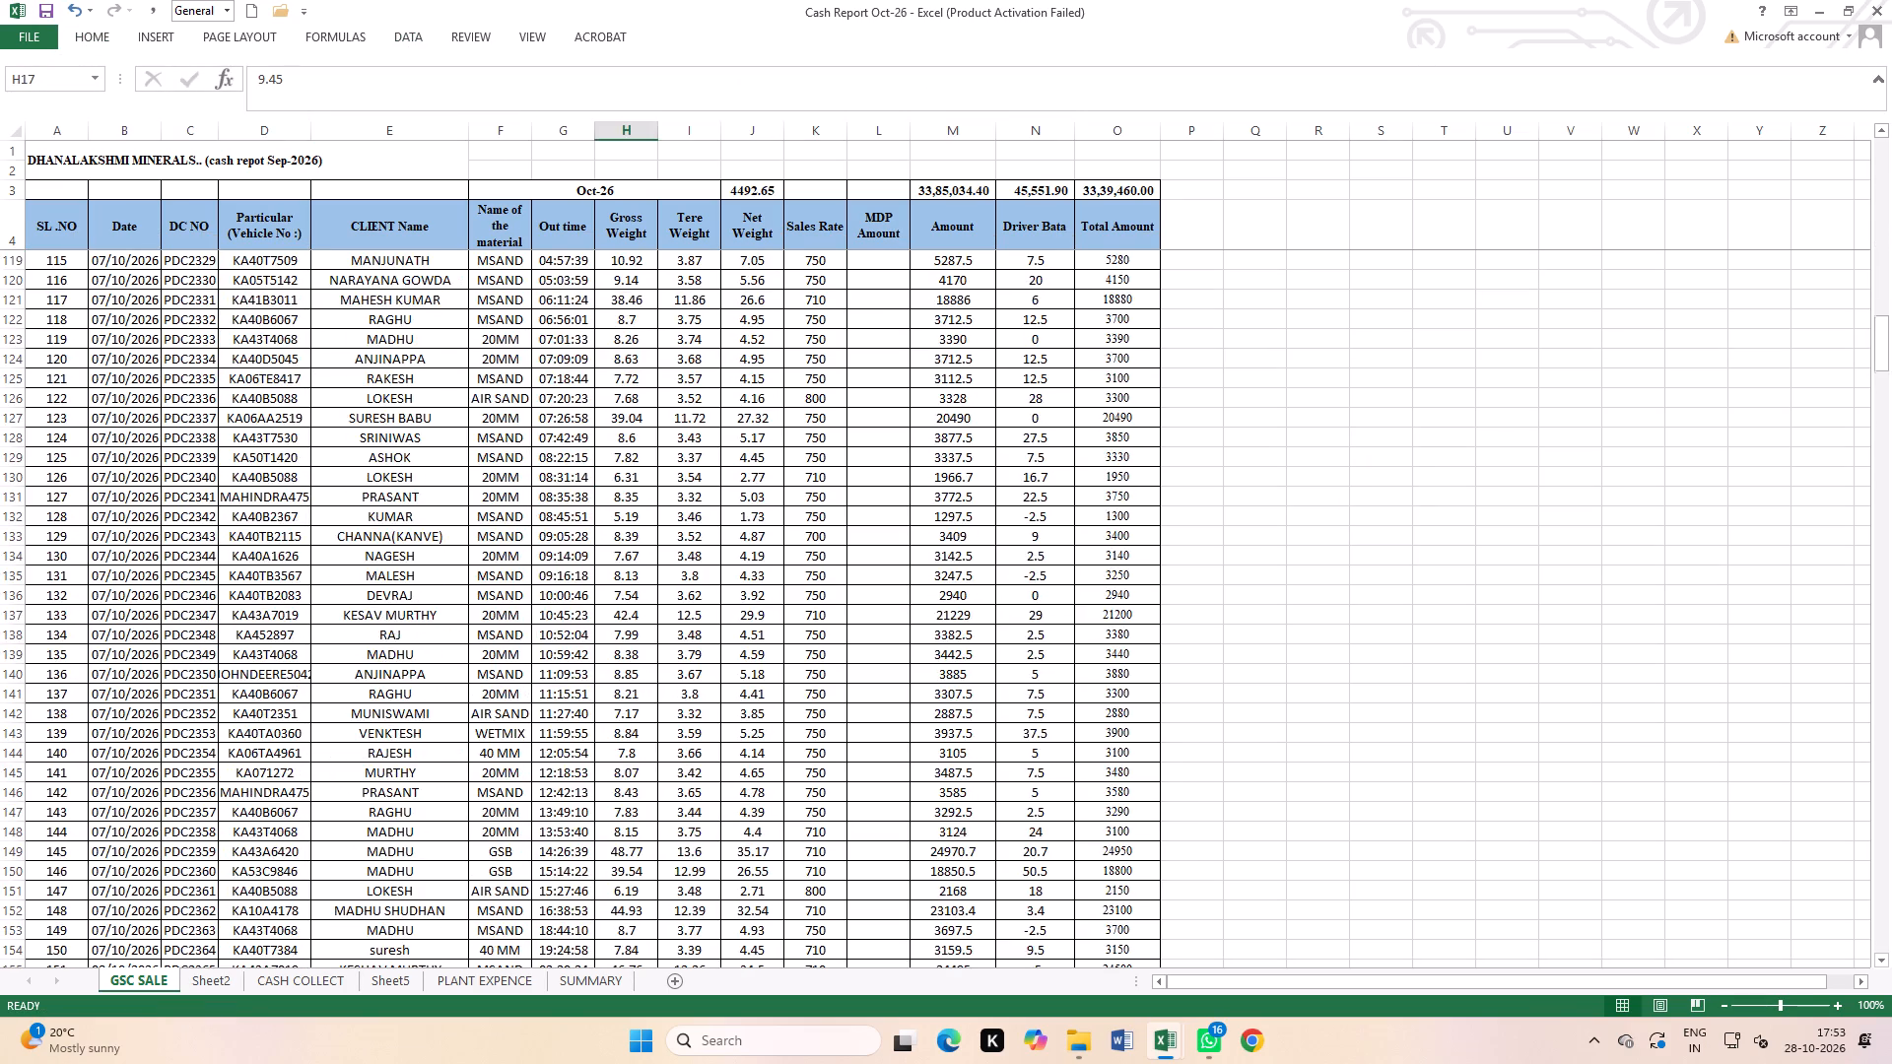
Delete column S, which holds the leftover vehicle numbers in S515:S521 of the GSC SALE sheet.
{"action": "scroll", "coordinate": [1201, 781], "scroll_direction": "down", "scroll_amount": 20}
{"action": "scroll", "coordinate": [1201, 781], "scroll_direction": "down", "scroll_amount": 20}
{"action": "scroll", "coordinate": [1201, 781], "scroll_direction": "down", "scroll_amount": 10}
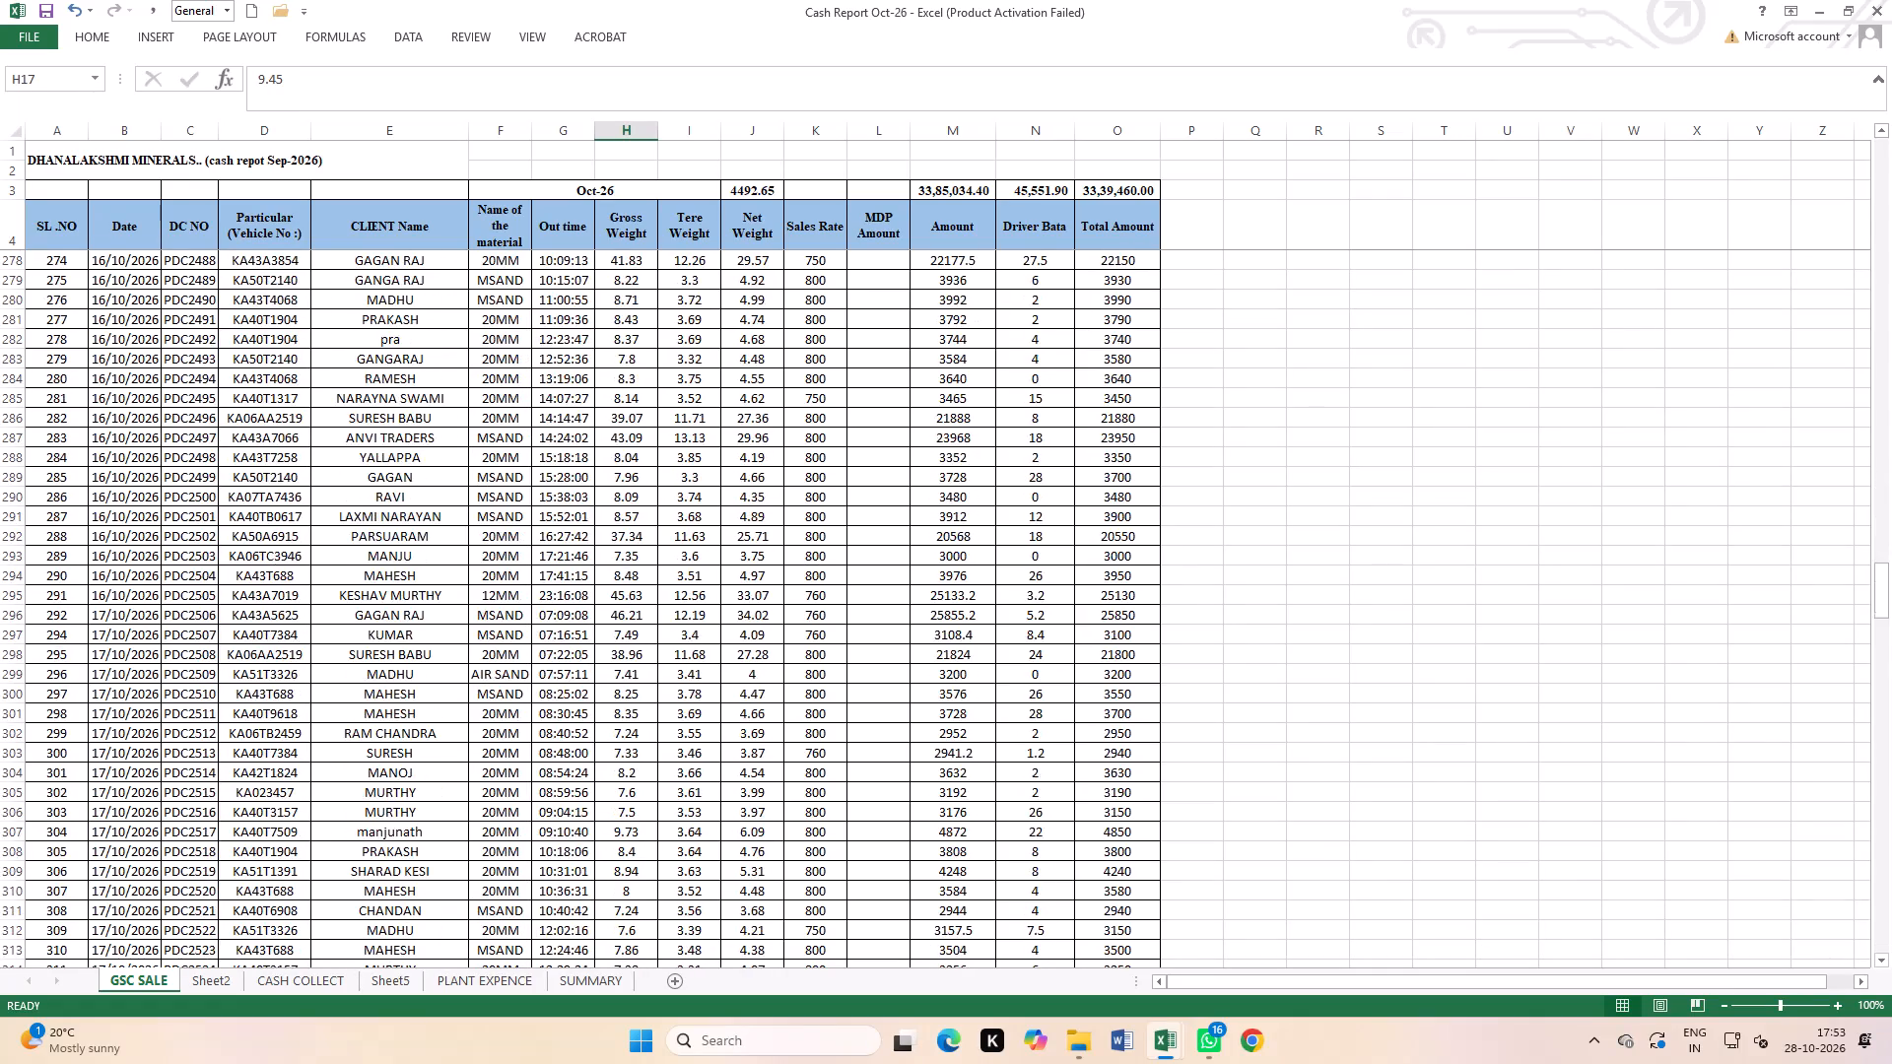
{"action": "scroll", "coordinate": [1180, 789], "scroll_direction": "down", "scroll_amount": 20}
{"action": "scroll", "coordinate": [1180, 789], "scroll_direction": "down", "scroll_amount": 20}
{"action": "scroll", "coordinate": [1180, 789], "scroll_direction": "down", "scroll_amount": 10}
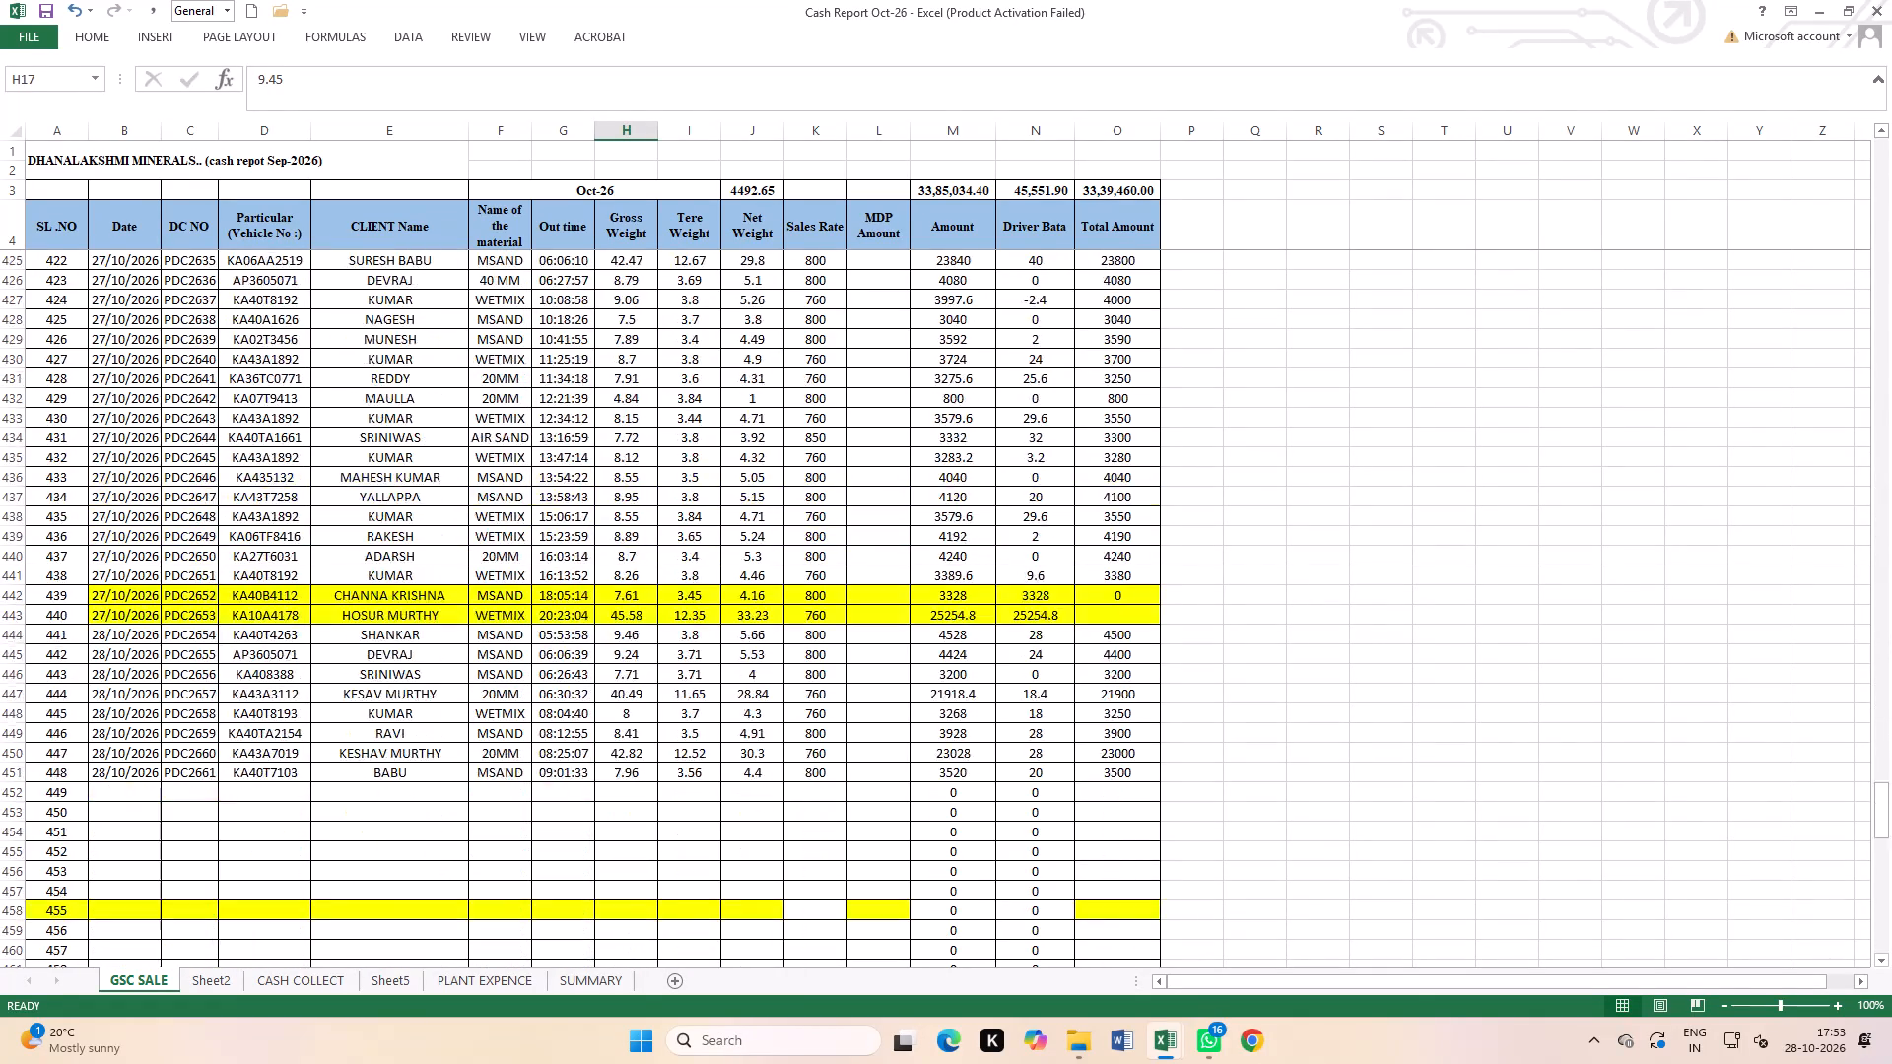
{"action": "scroll", "coordinate": [1182, 781], "scroll_direction": "down", "scroll_amount": 20}
{"action": "scroll", "coordinate": [1182, 781], "scroll_direction": "down", "scroll_amount": 6}
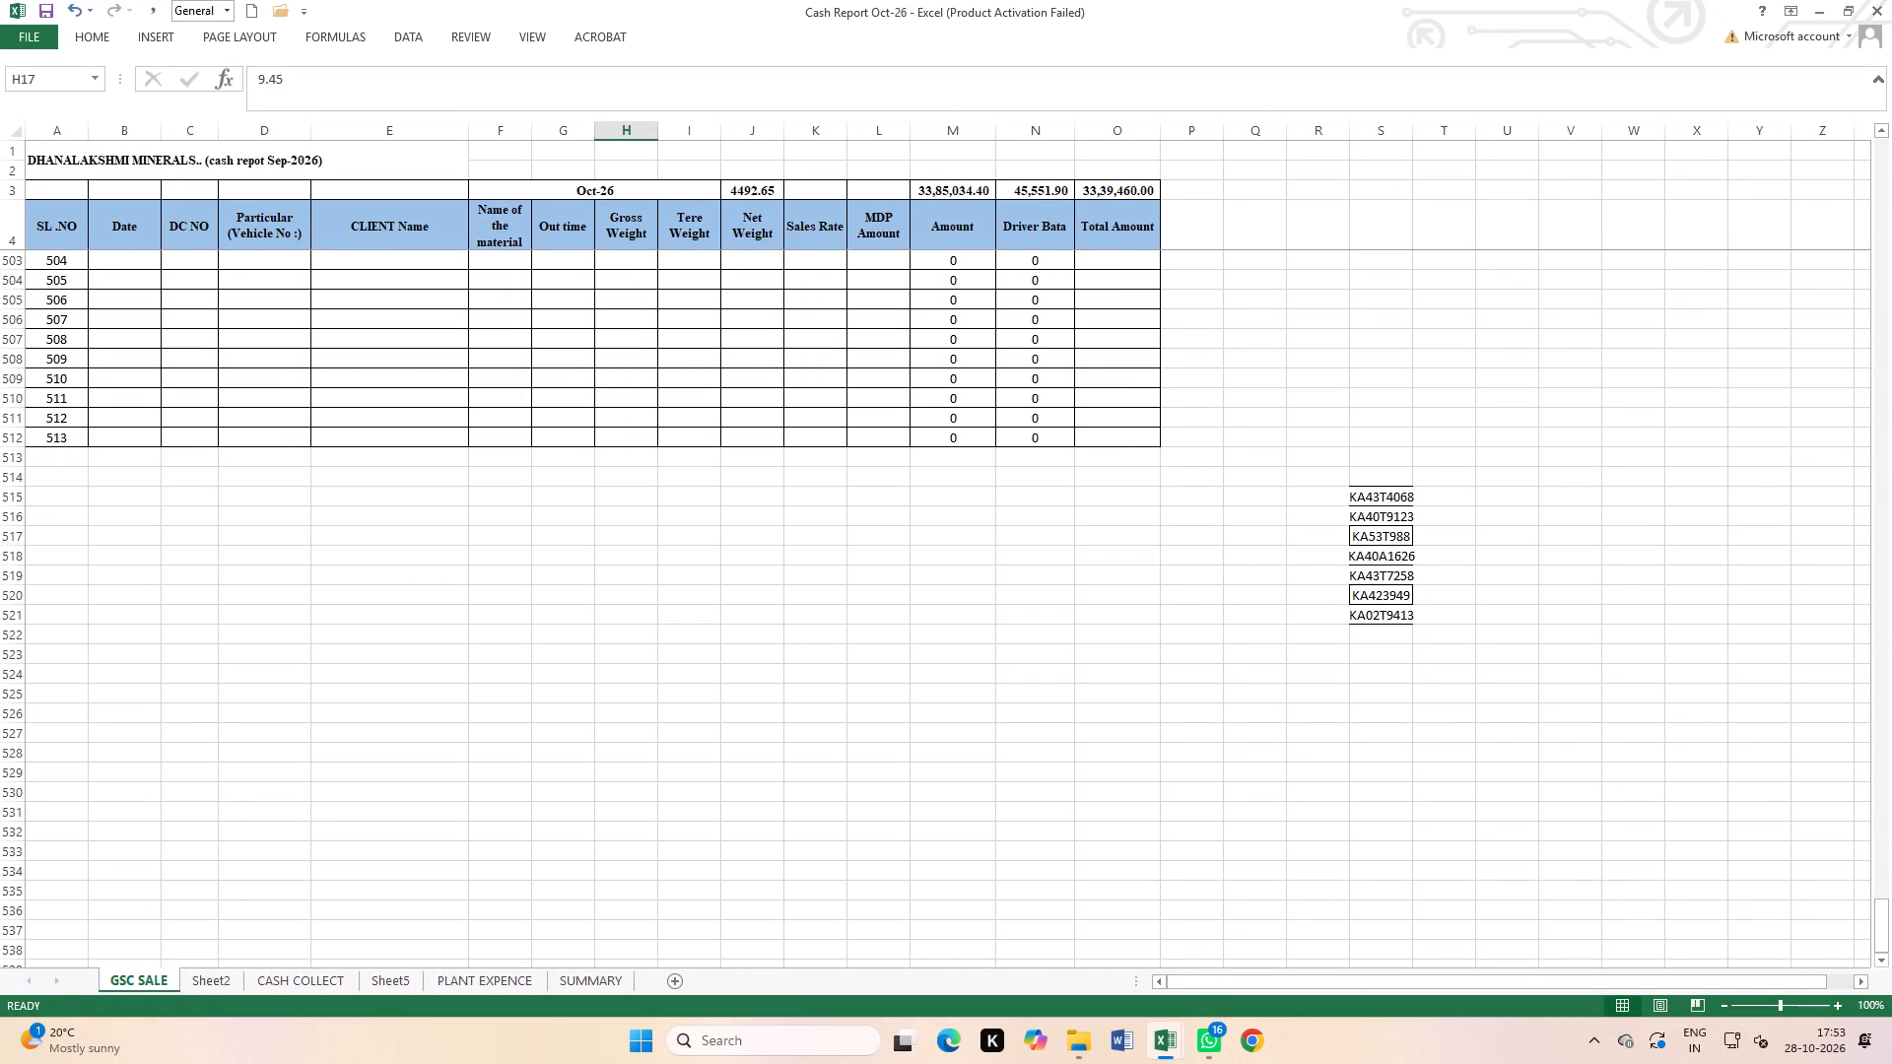
{"action": "left_click", "coordinate": [1388, 133]}
{"action": "right_click", "coordinate": [1400, 312]}
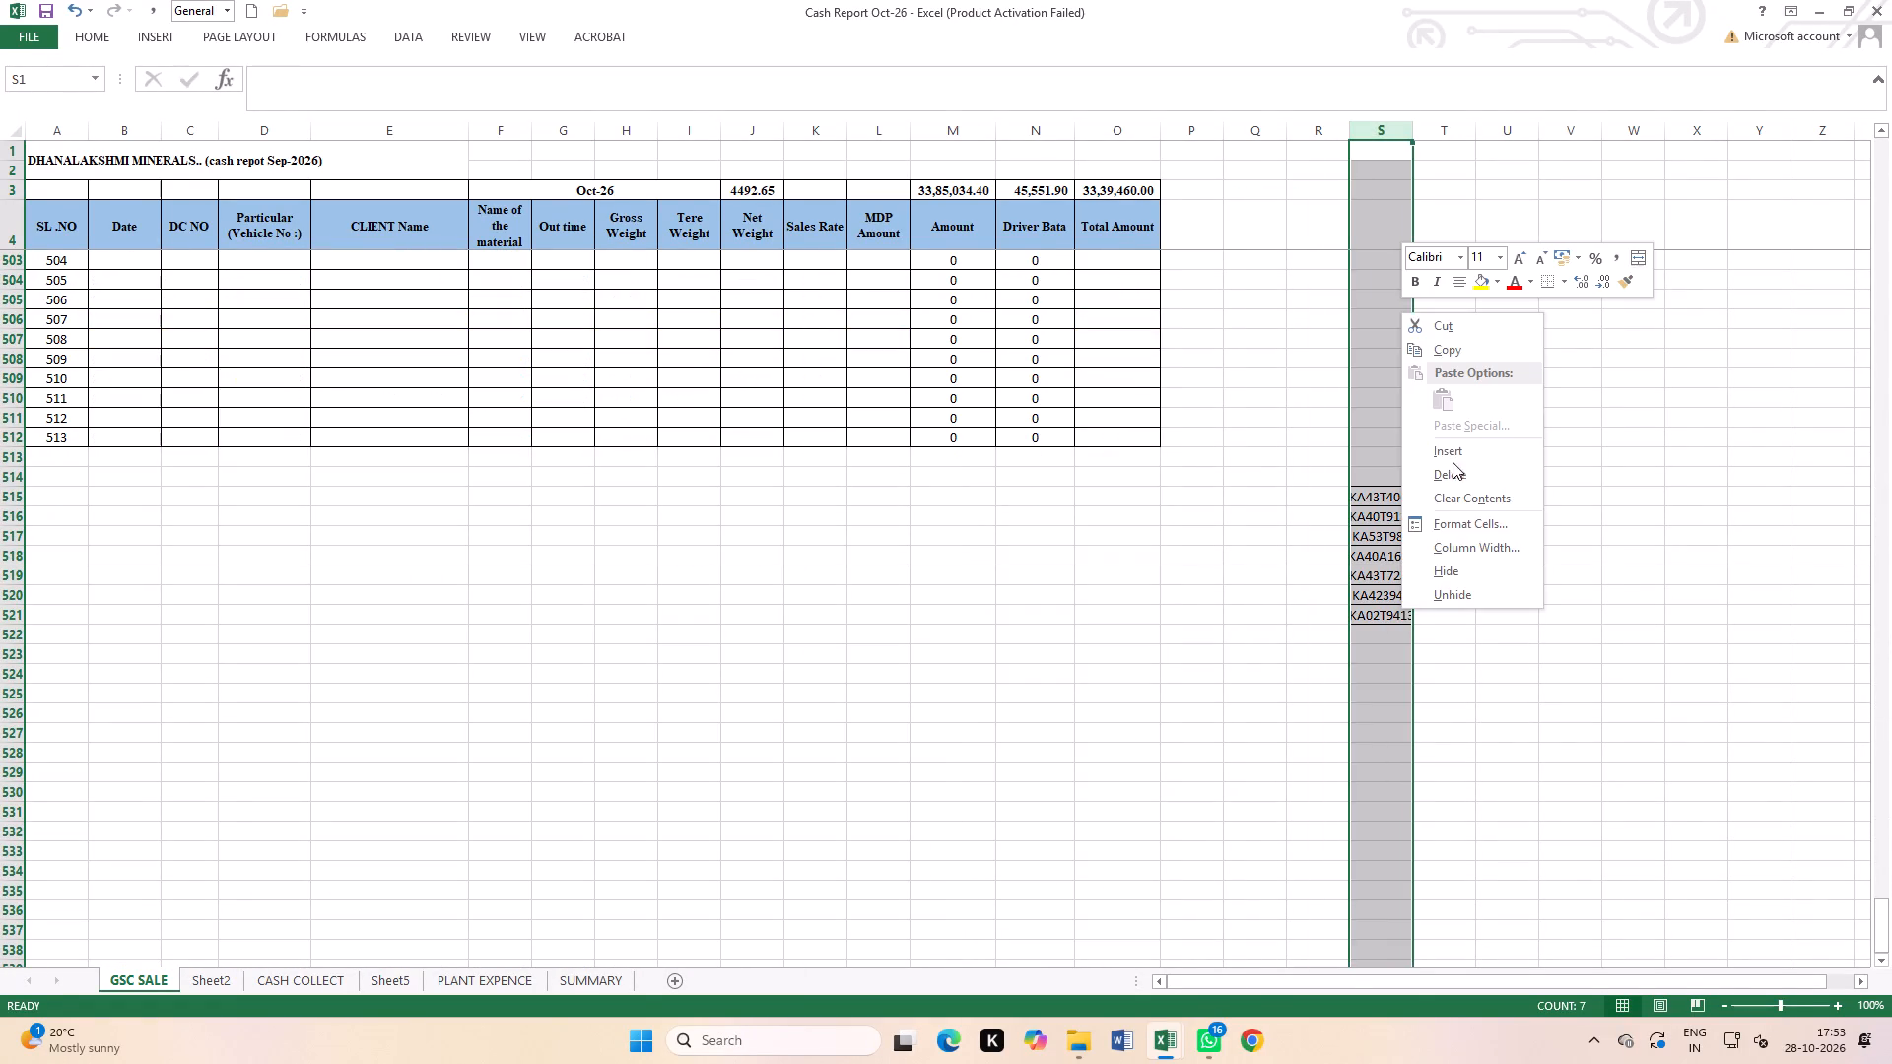
{"action": "left_click", "coordinate": [1453, 466]}
{"action": "left_click", "coordinate": [1510, 668]}
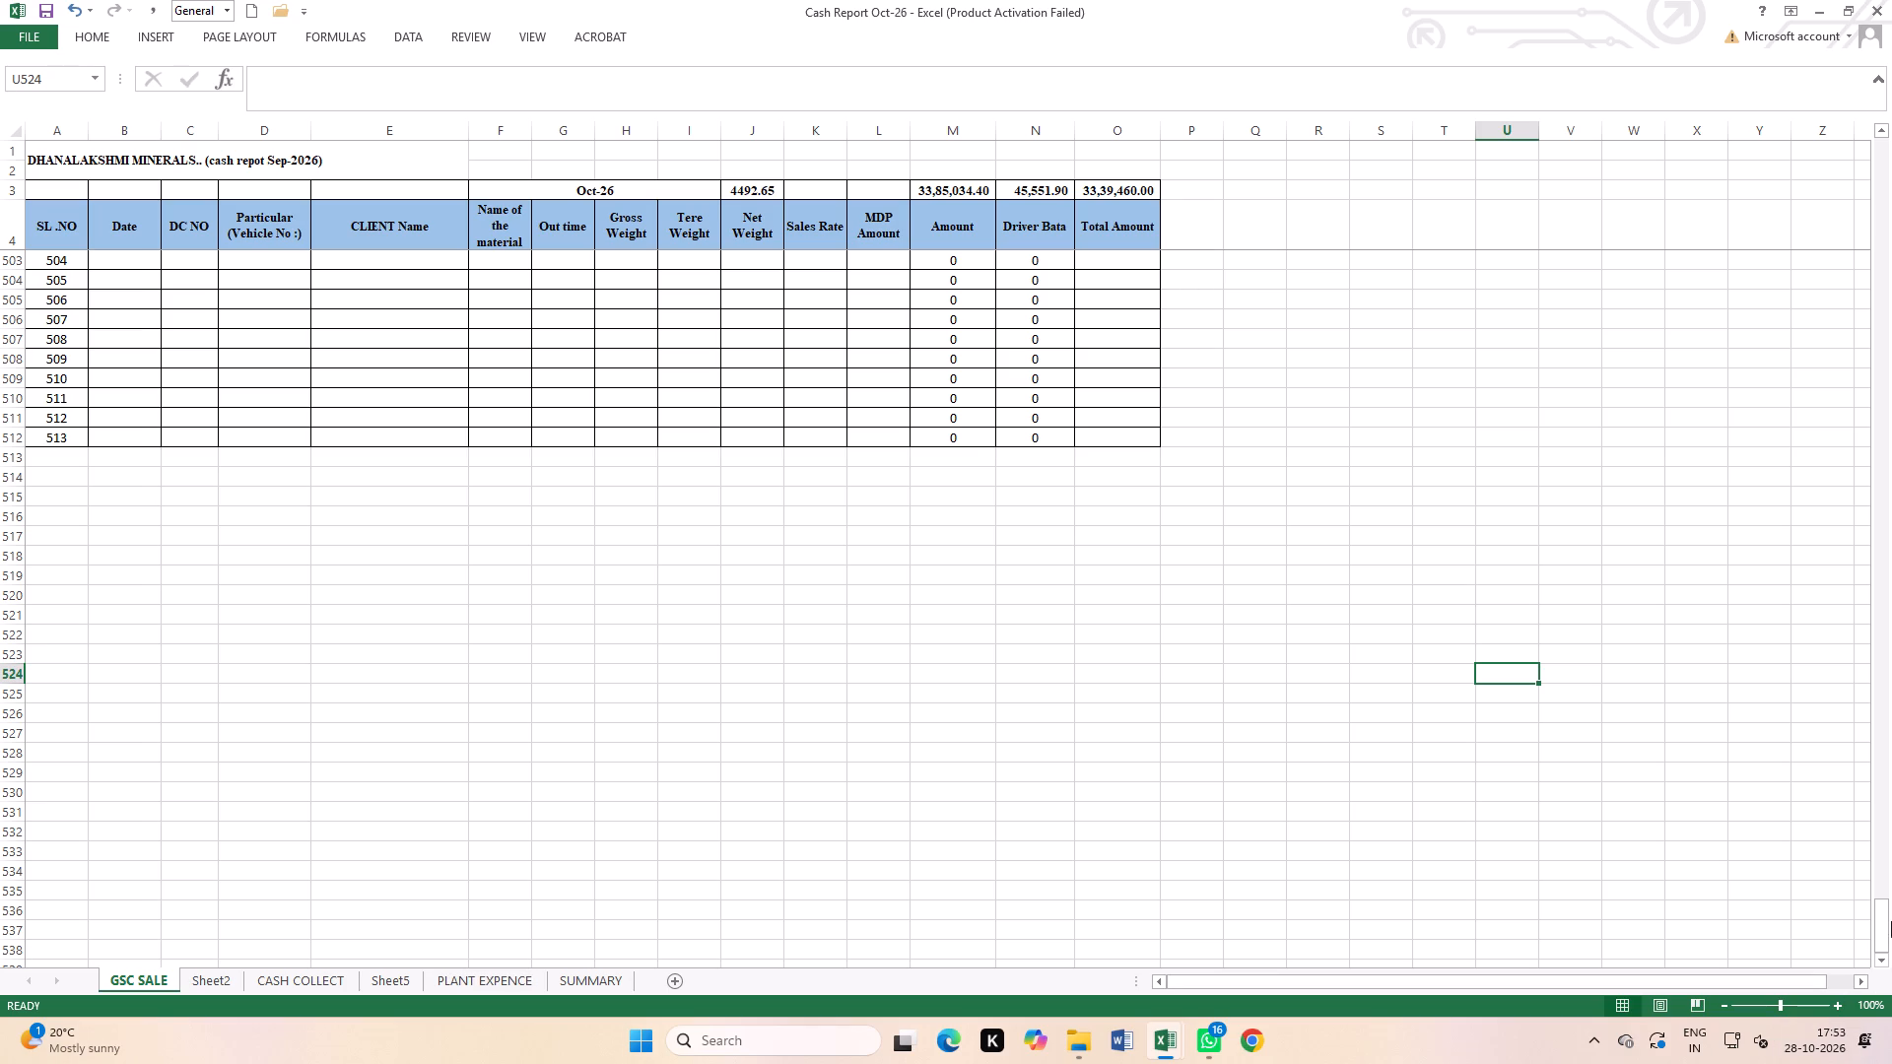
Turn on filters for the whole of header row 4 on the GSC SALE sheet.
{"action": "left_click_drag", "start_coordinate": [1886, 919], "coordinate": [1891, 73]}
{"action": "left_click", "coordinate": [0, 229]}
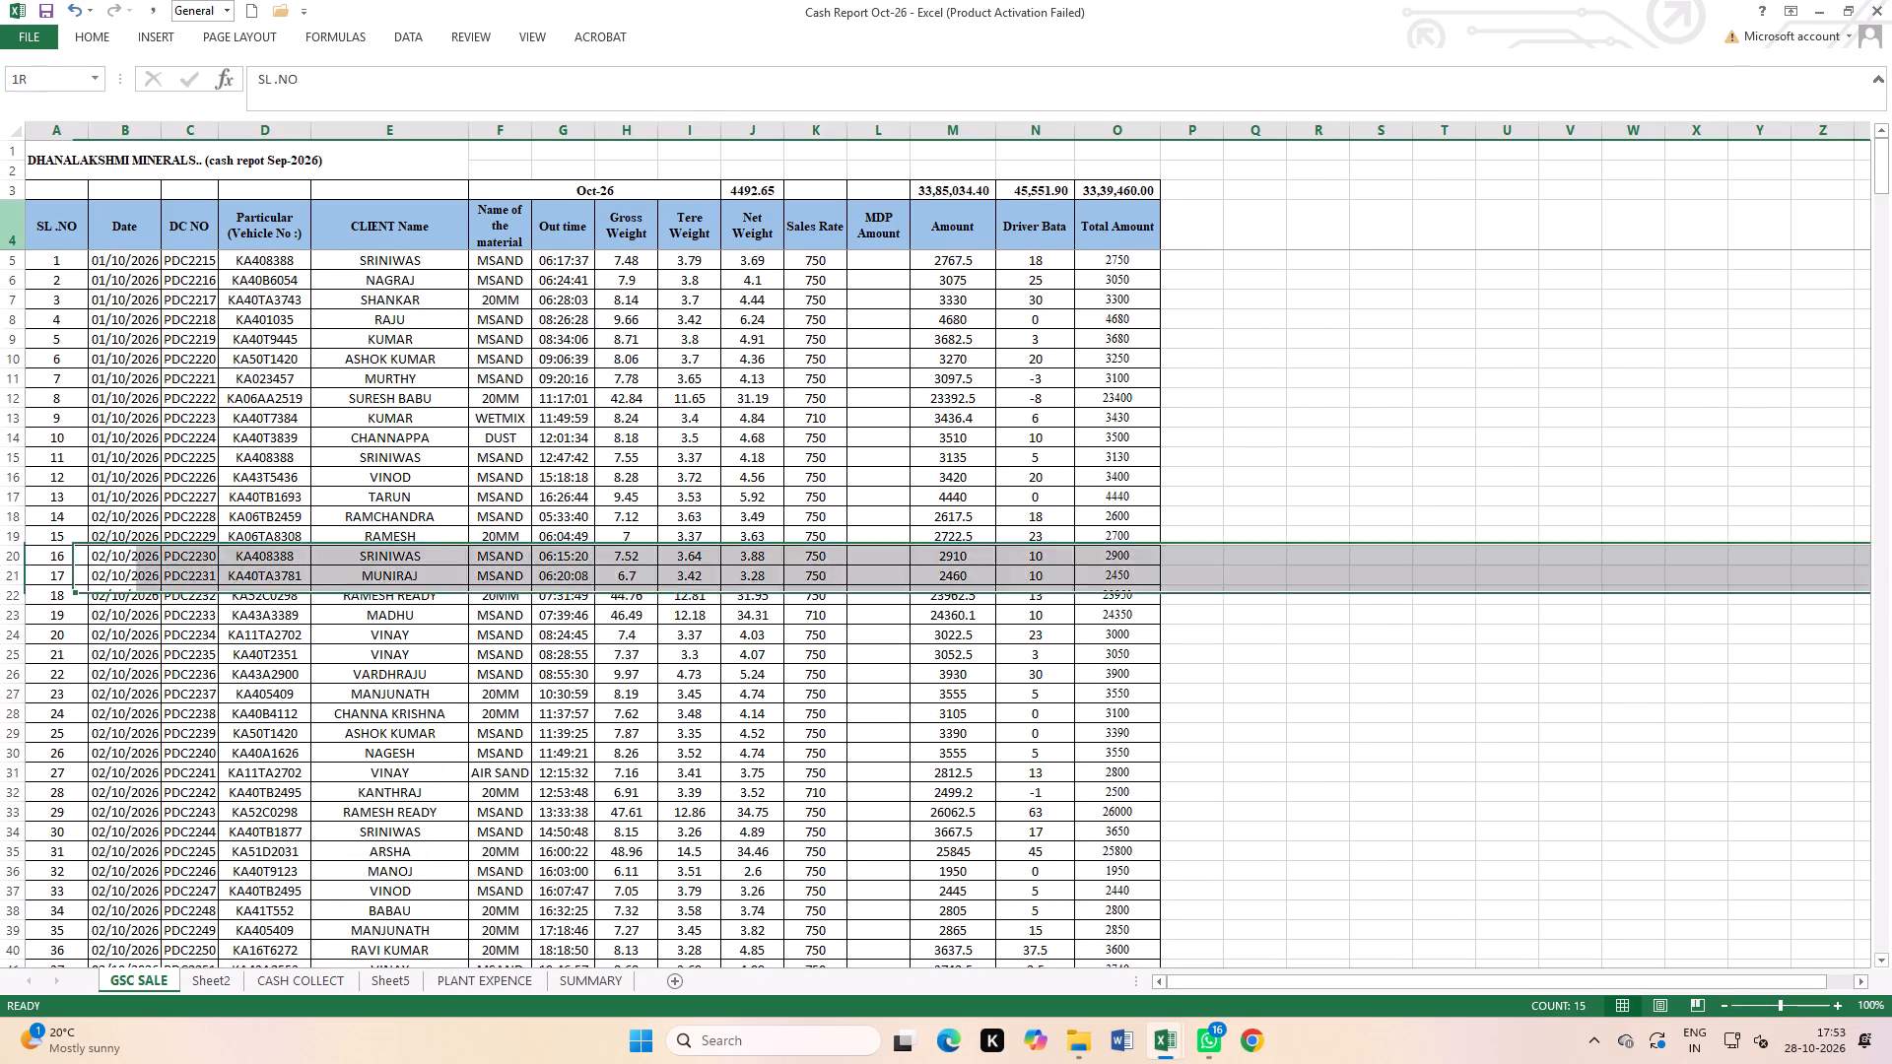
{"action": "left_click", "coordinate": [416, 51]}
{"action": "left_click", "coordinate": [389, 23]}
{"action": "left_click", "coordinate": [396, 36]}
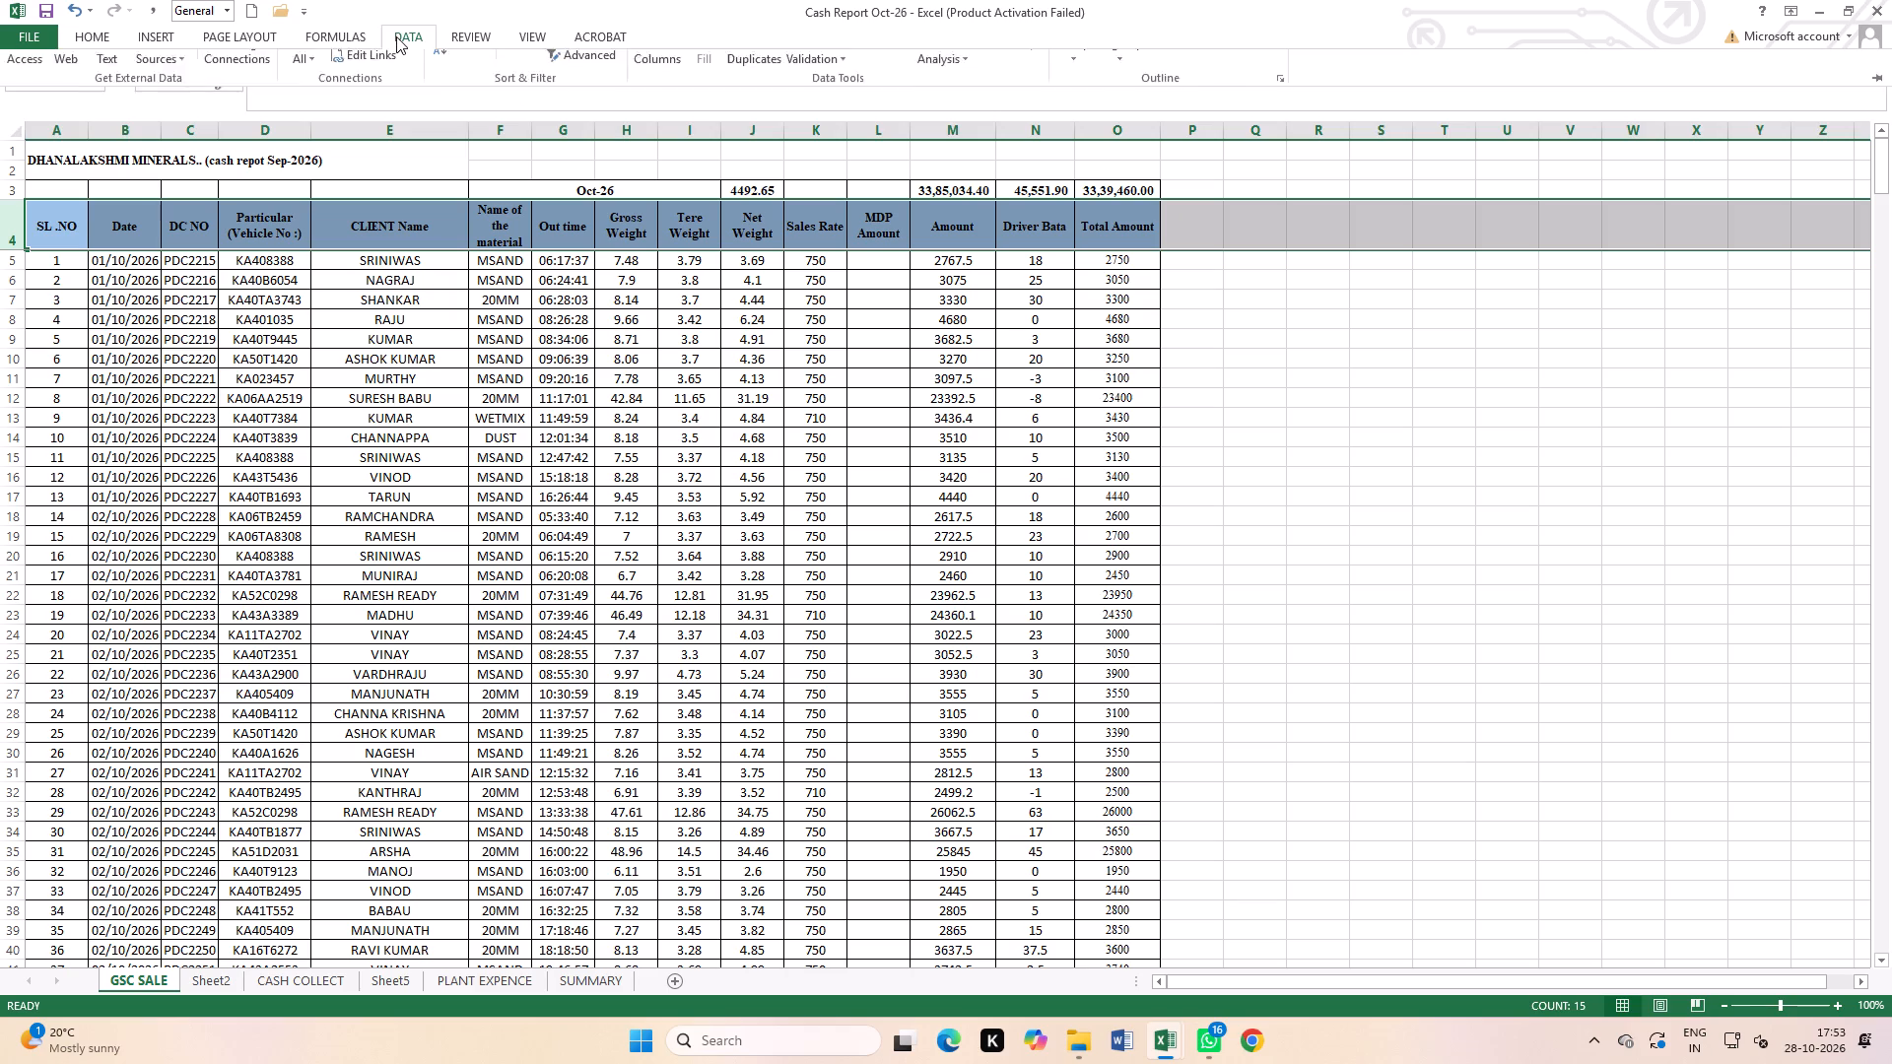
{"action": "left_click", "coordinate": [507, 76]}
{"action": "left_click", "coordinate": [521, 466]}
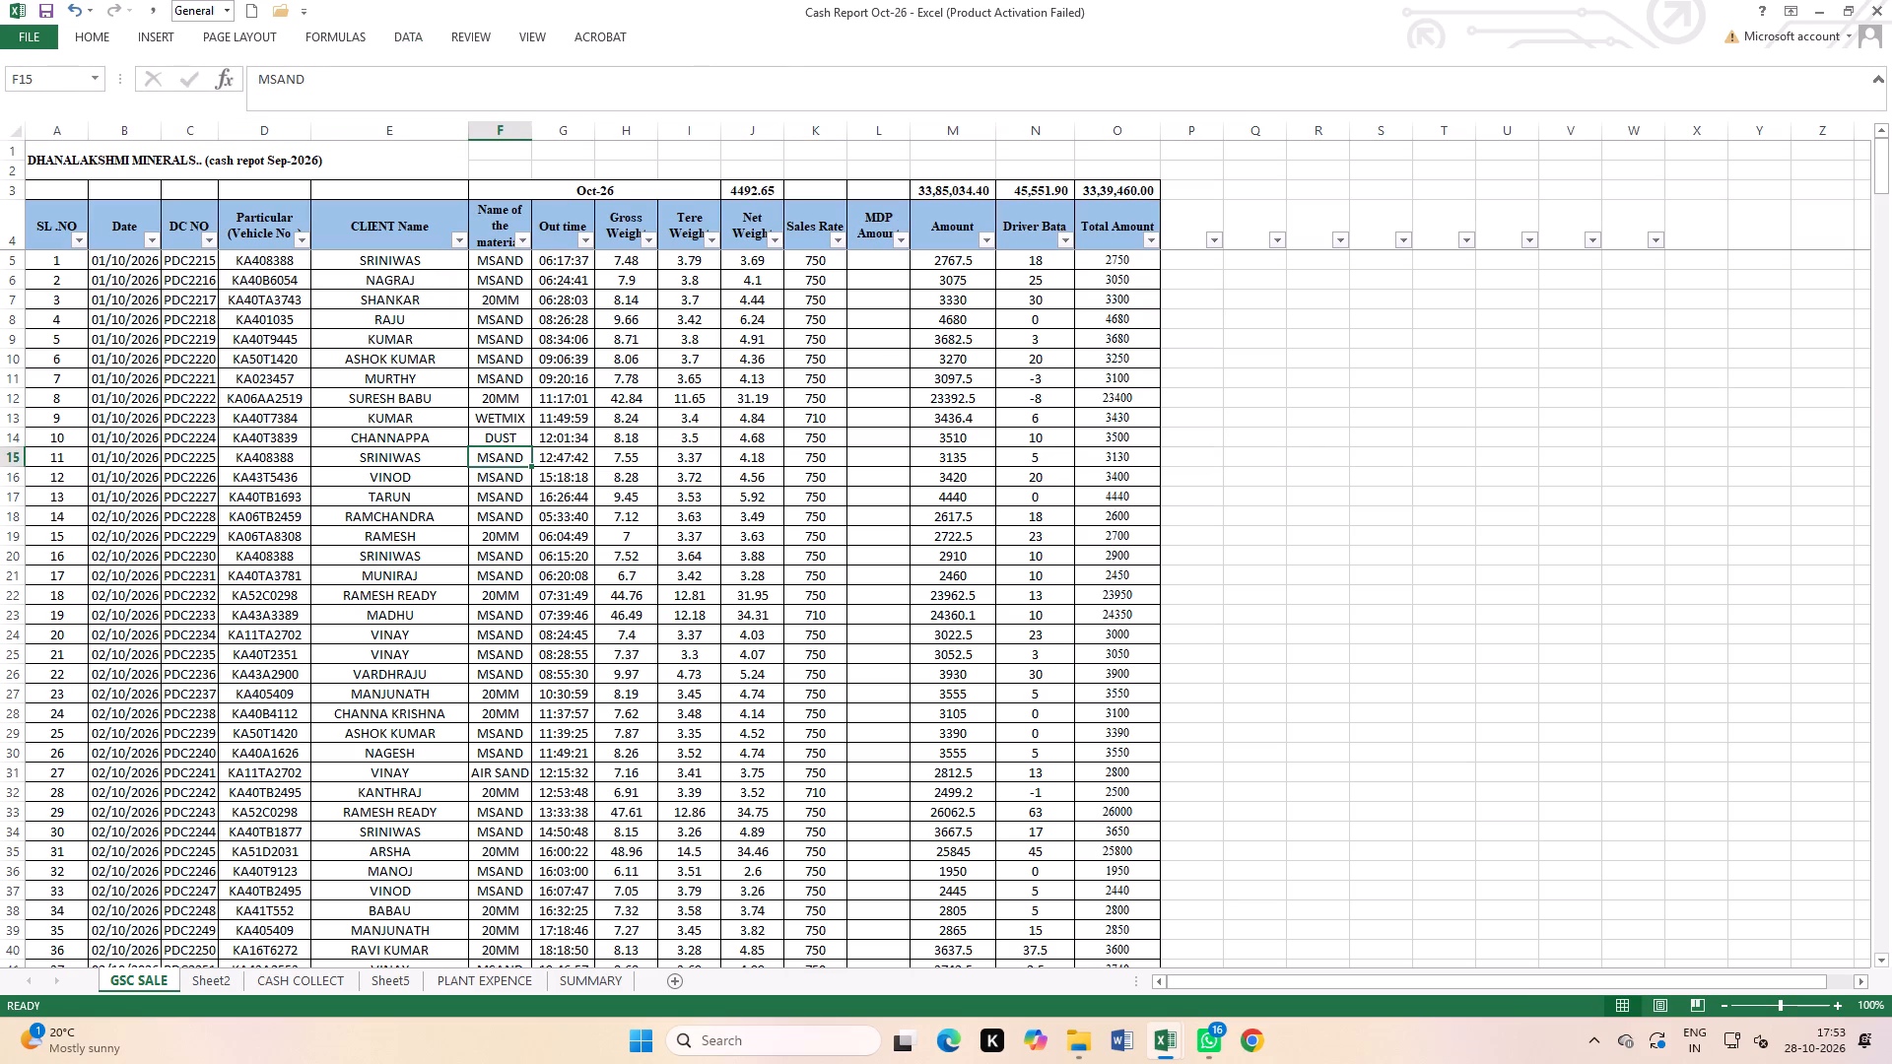
Filter the CLIENT Name column to the Kesav and Keshav spellings to examine that client's records.
{"action": "left_click", "coordinate": [464, 239]}
{"action": "left_click", "coordinate": [308, 427]}
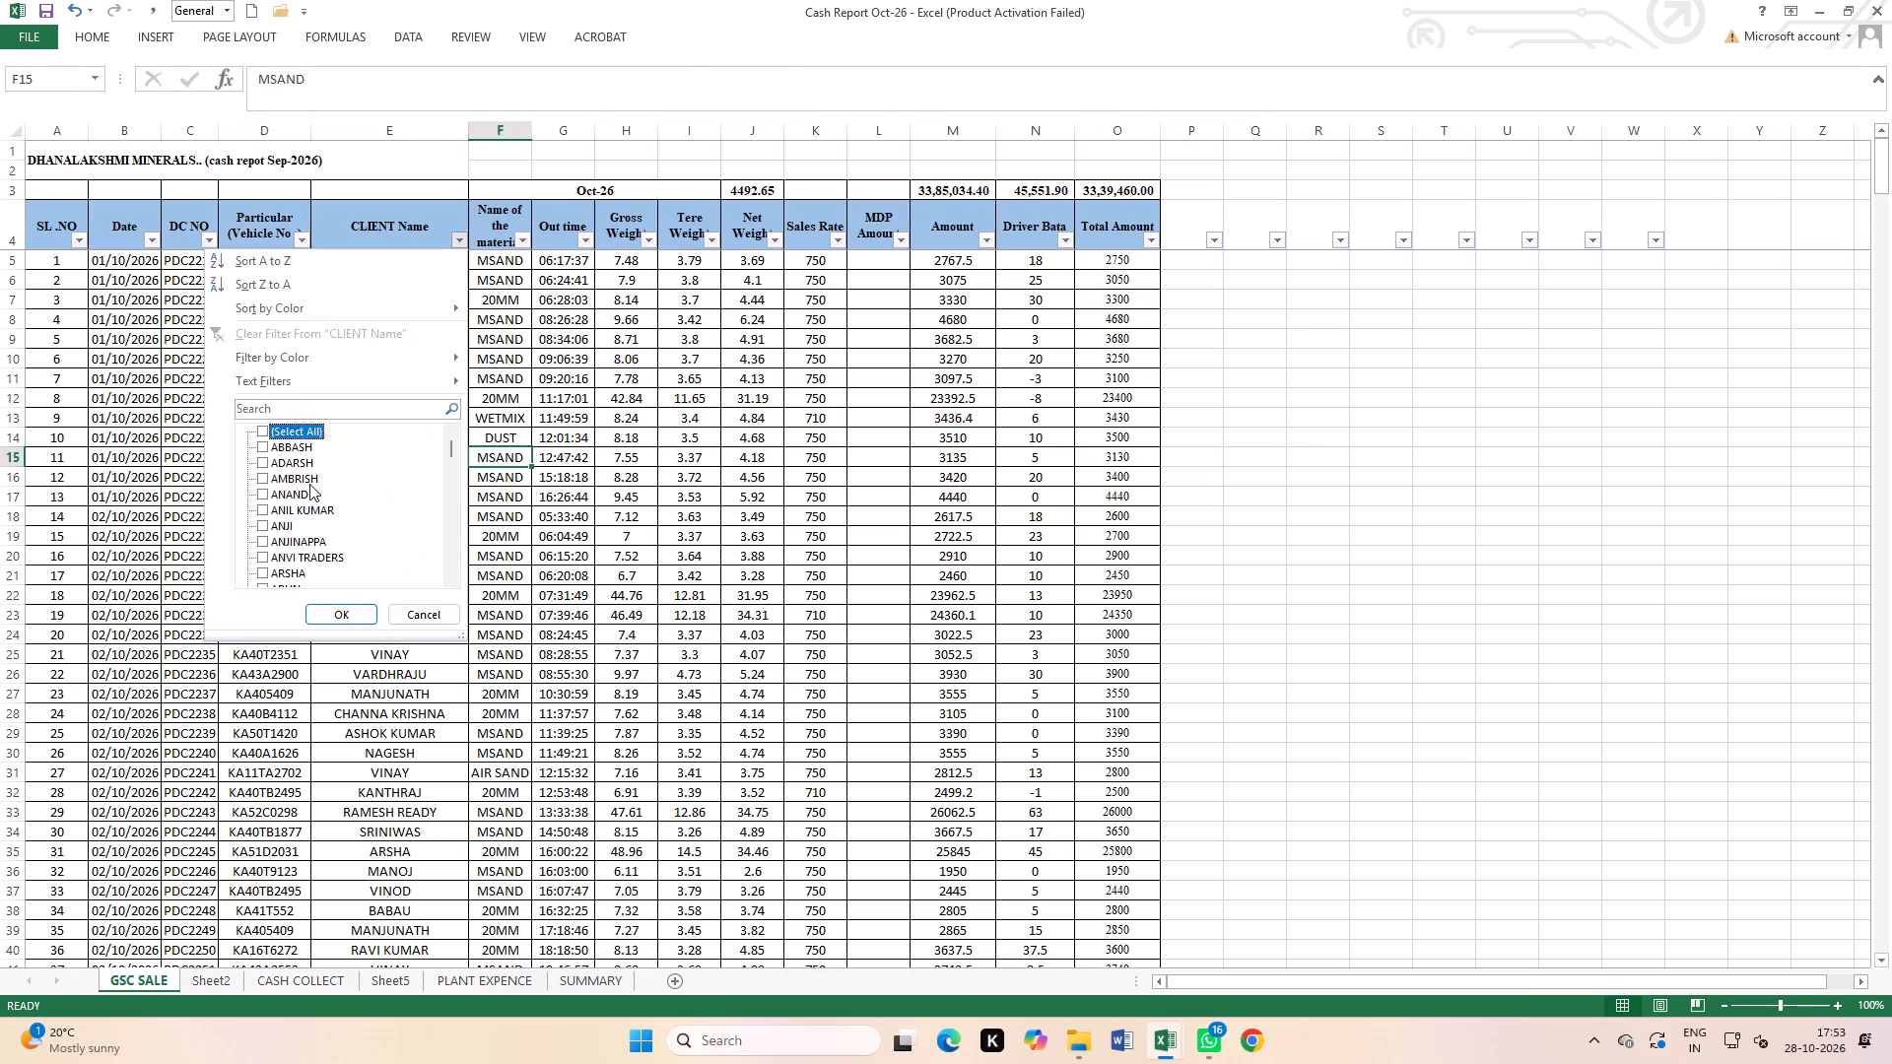
{"action": "scroll", "coordinate": [309, 492], "scroll_direction": "down", "scroll_amount": 14}
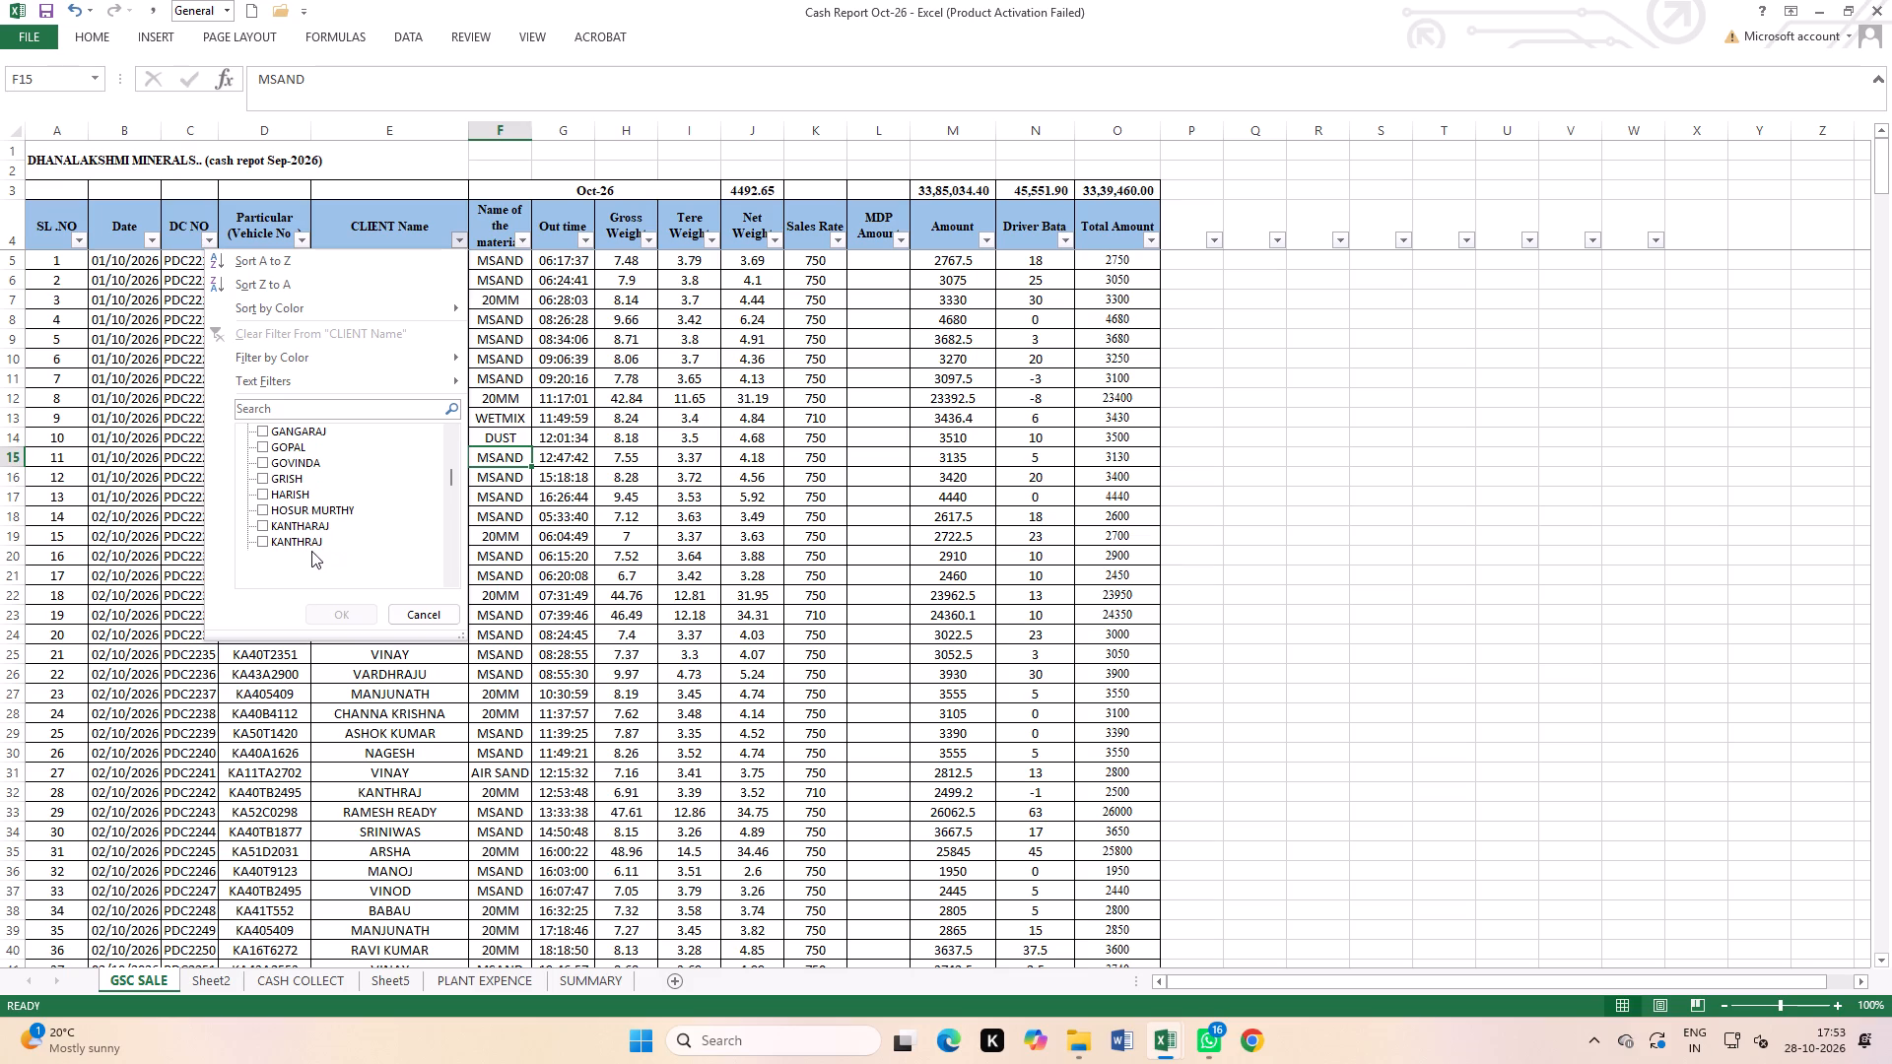
{"action": "left_click", "coordinate": [311, 551]}
{"action": "left_click", "coordinate": [316, 572]}
{"action": "scroll", "coordinate": [321, 566], "scroll_direction": "down", "scroll_amount": 1}
{"action": "left_click", "coordinate": [340, 621]}
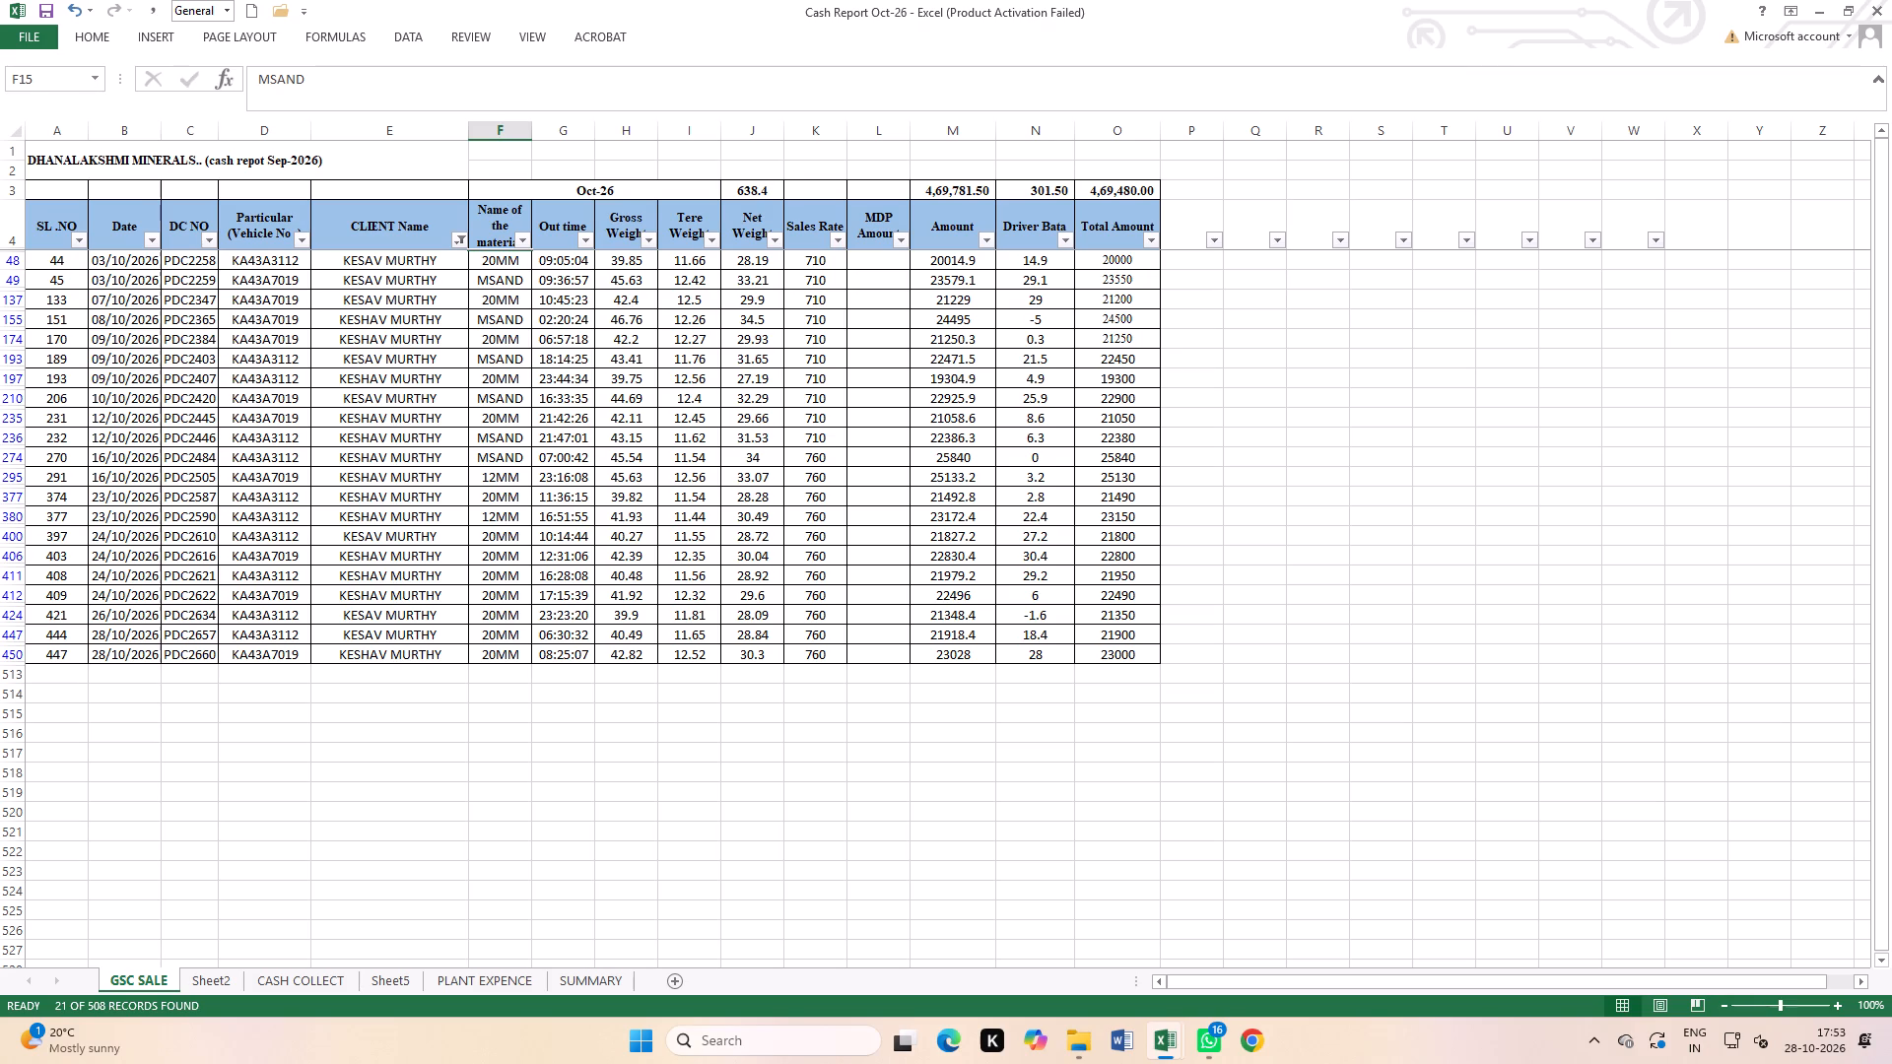
Remove the current header row filters and reapply filtering to only the header cells from SL .NO to Total Amount.
{"action": "left_click", "coordinate": [419, 33]}
{"action": "left_click", "coordinate": [528, 93]}
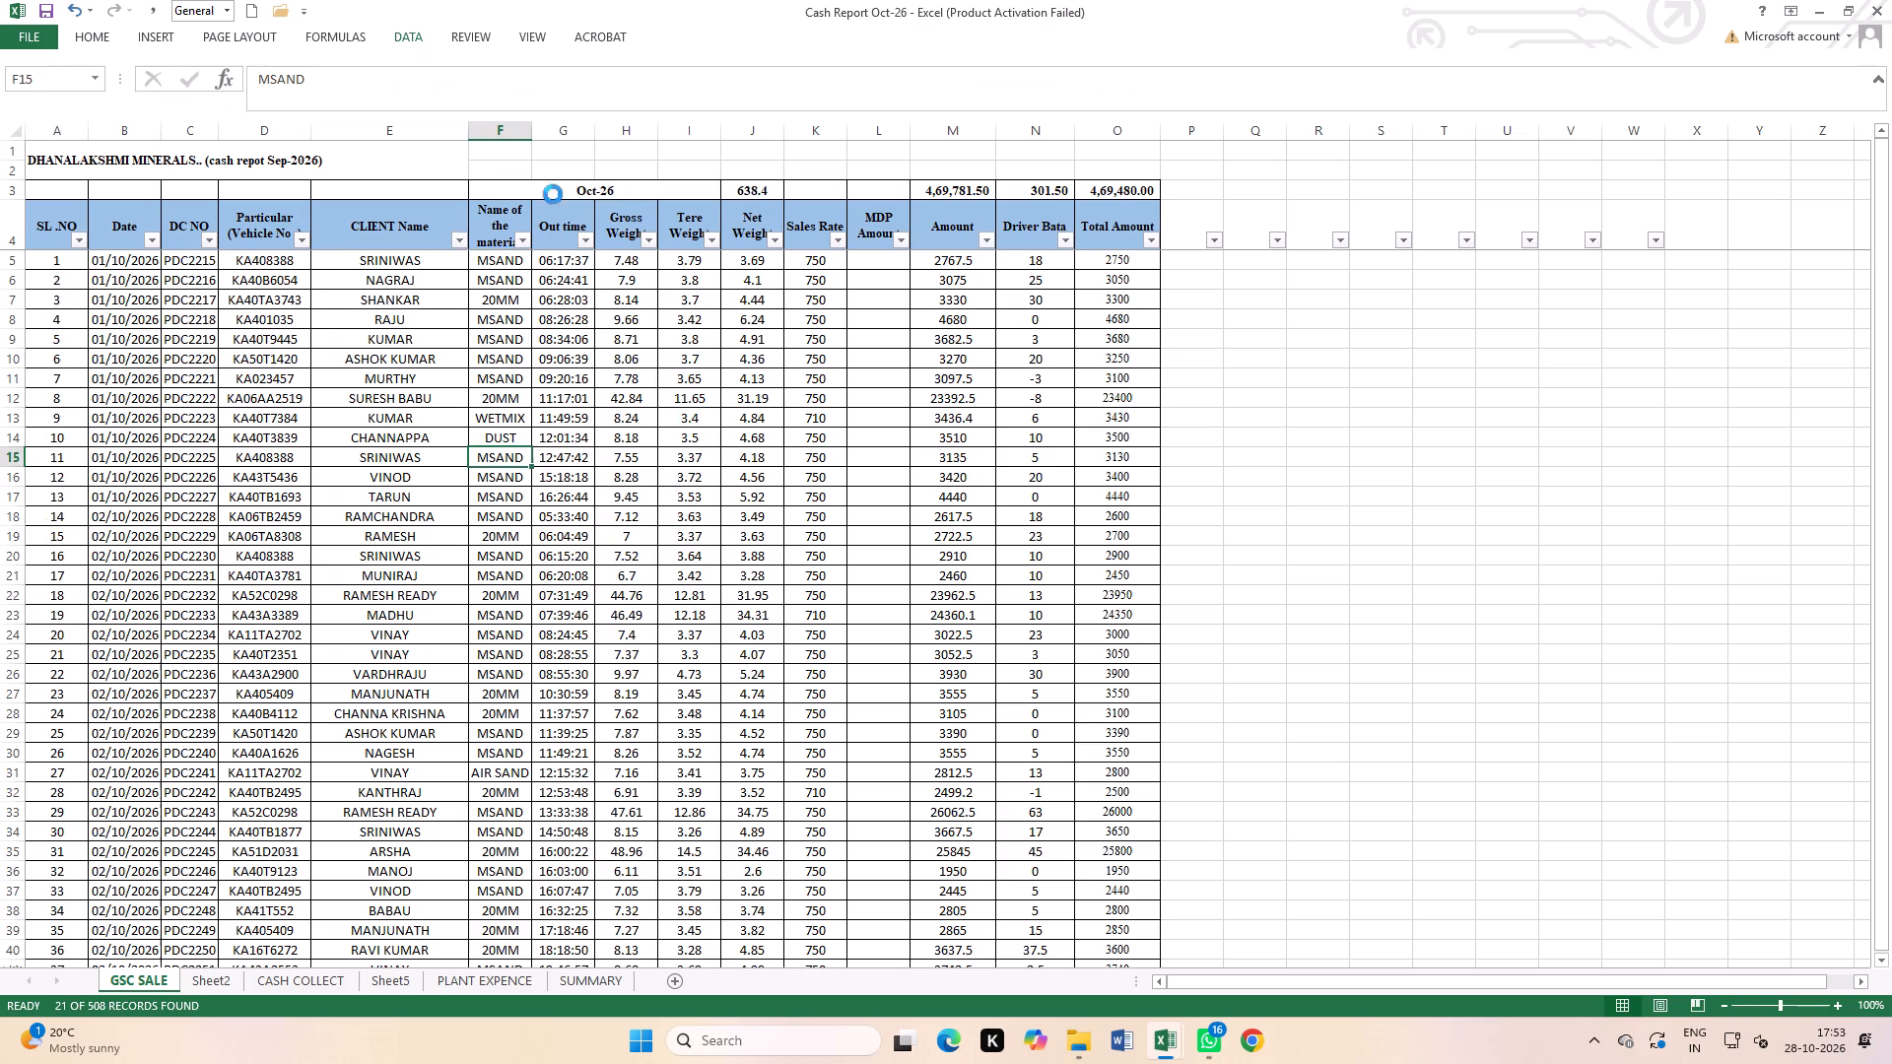
{"action": "left_click_drag", "start_coordinate": [40, 231], "coordinate": [988, 252]}
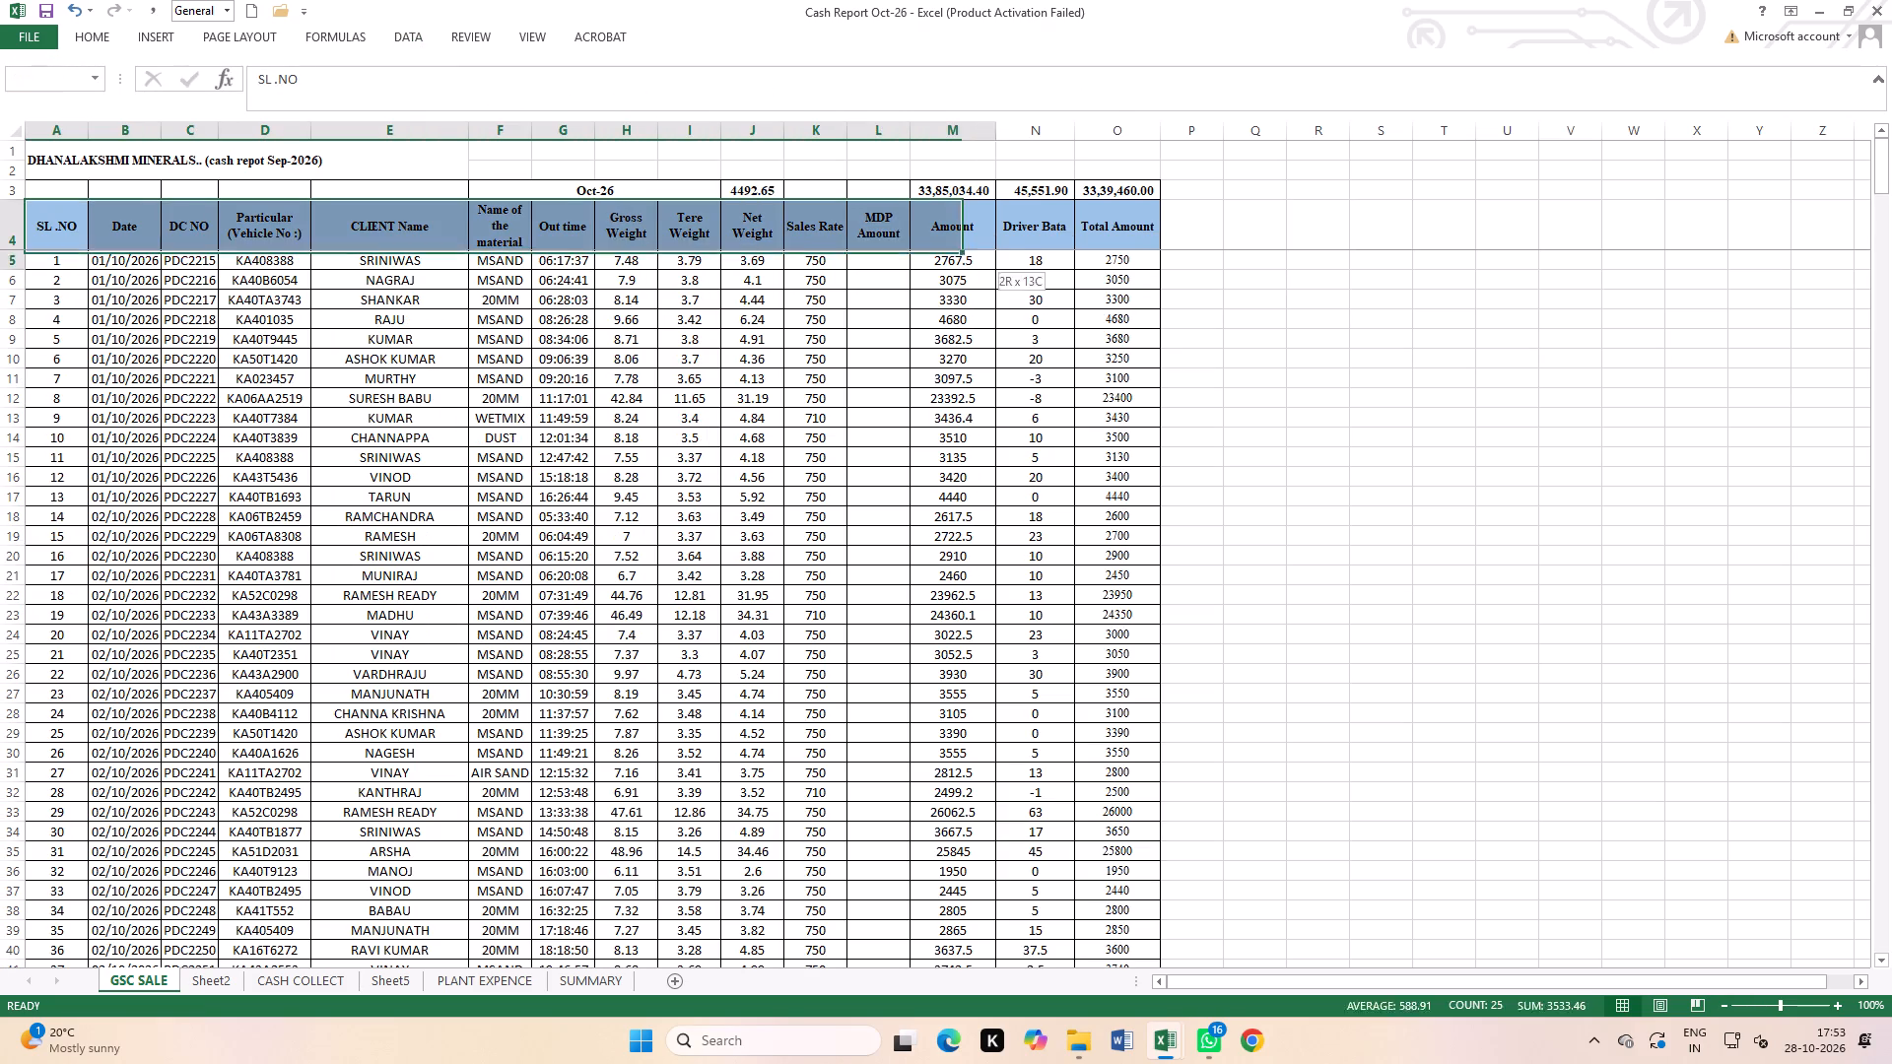
{"action": "left_click_drag", "start_coordinate": [988, 252], "coordinate": [1090, 230]}
{"action": "left_click", "coordinate": [414, 41]}
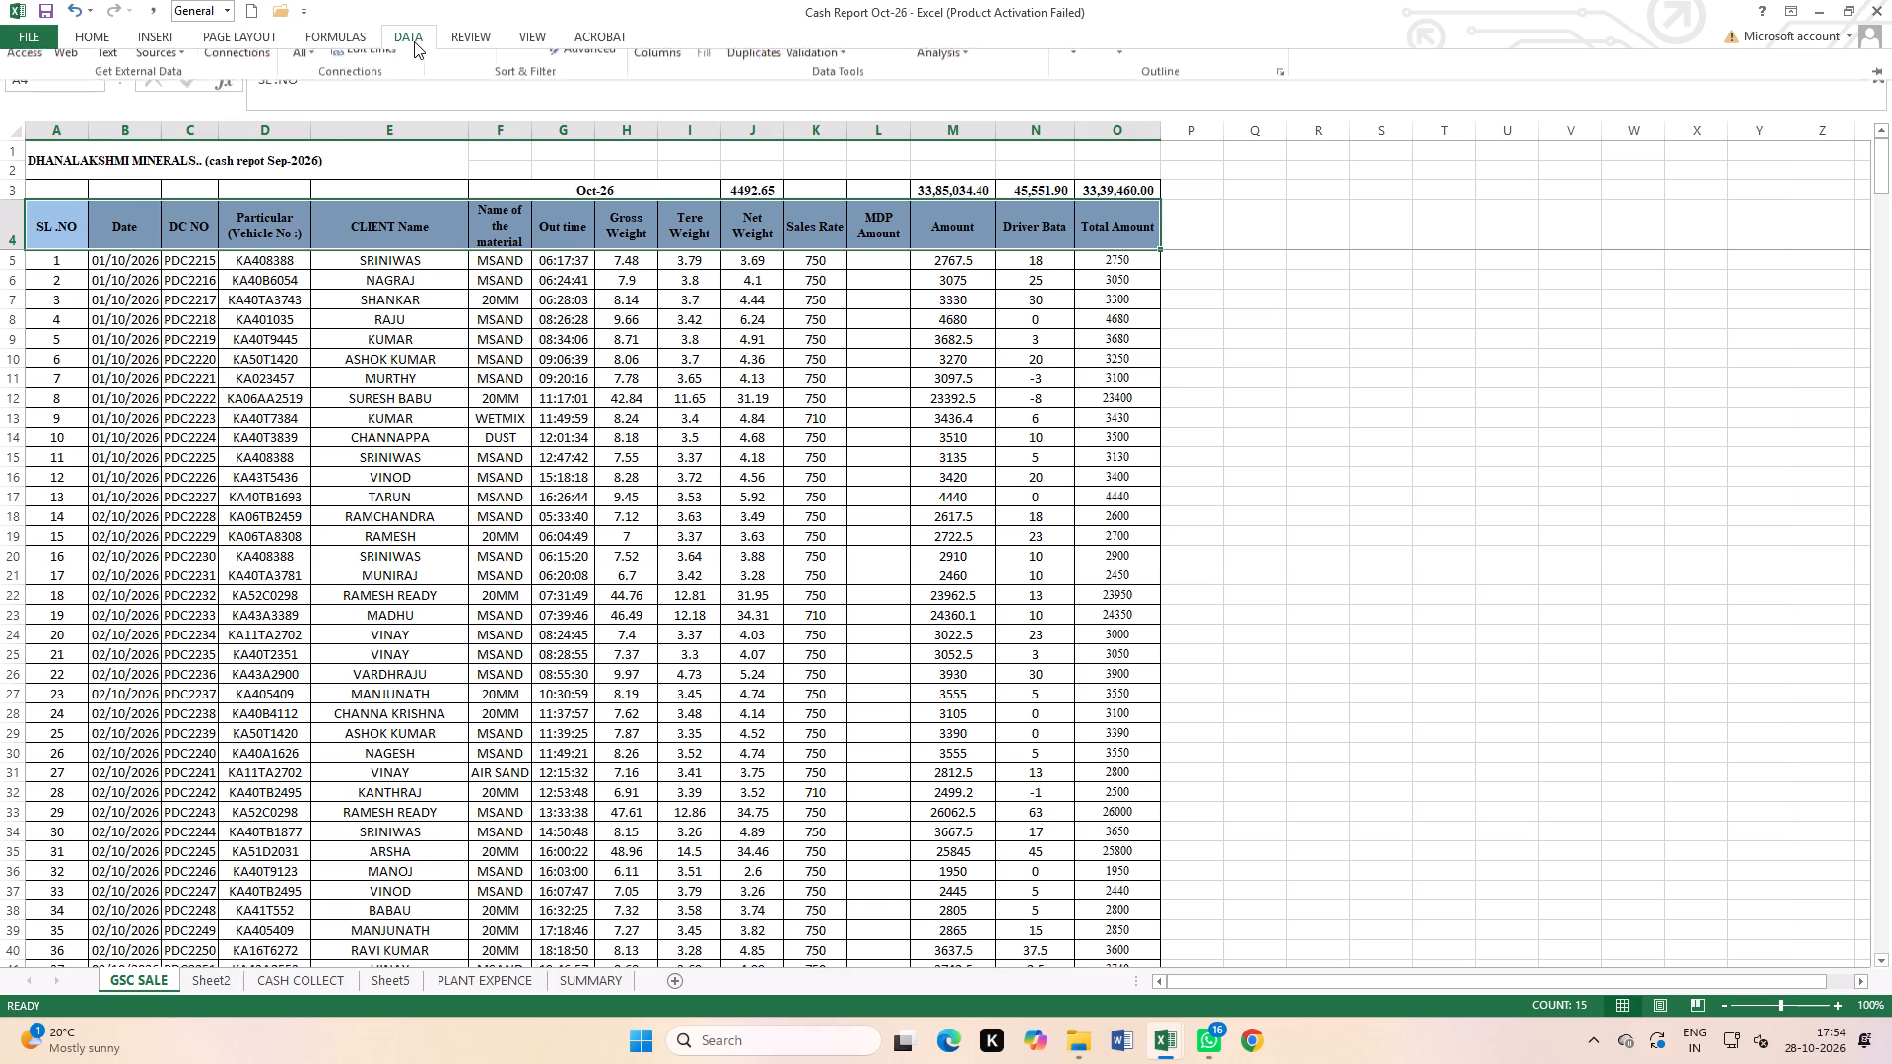
{"action": "left_click", "coordinate": [530, 102]}
{"action": "left_click", "coordinate": [617, 362]}
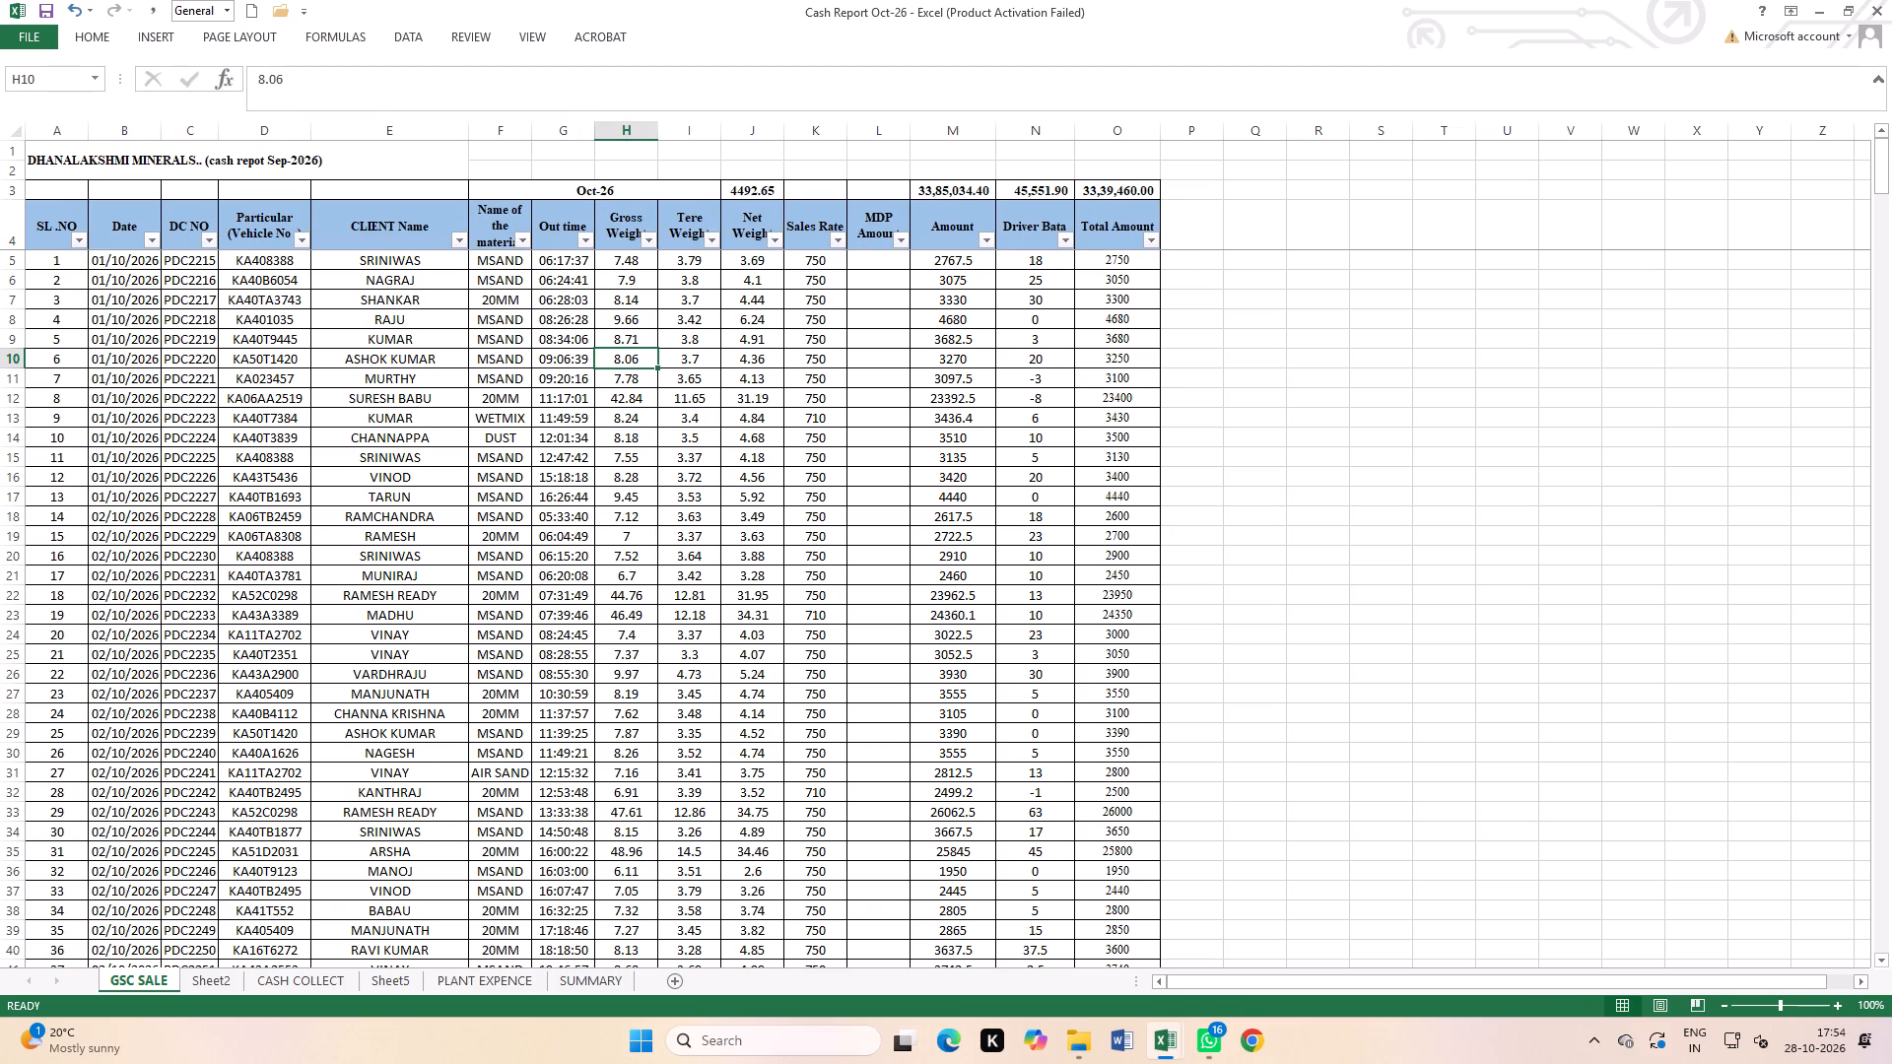
Filter the Sales Rate column to show only records with a rate of 750.
{"action": "left_click", "coordinate": [833, 233]}
{"action": "left_click", "coordinate": [682, 435]}
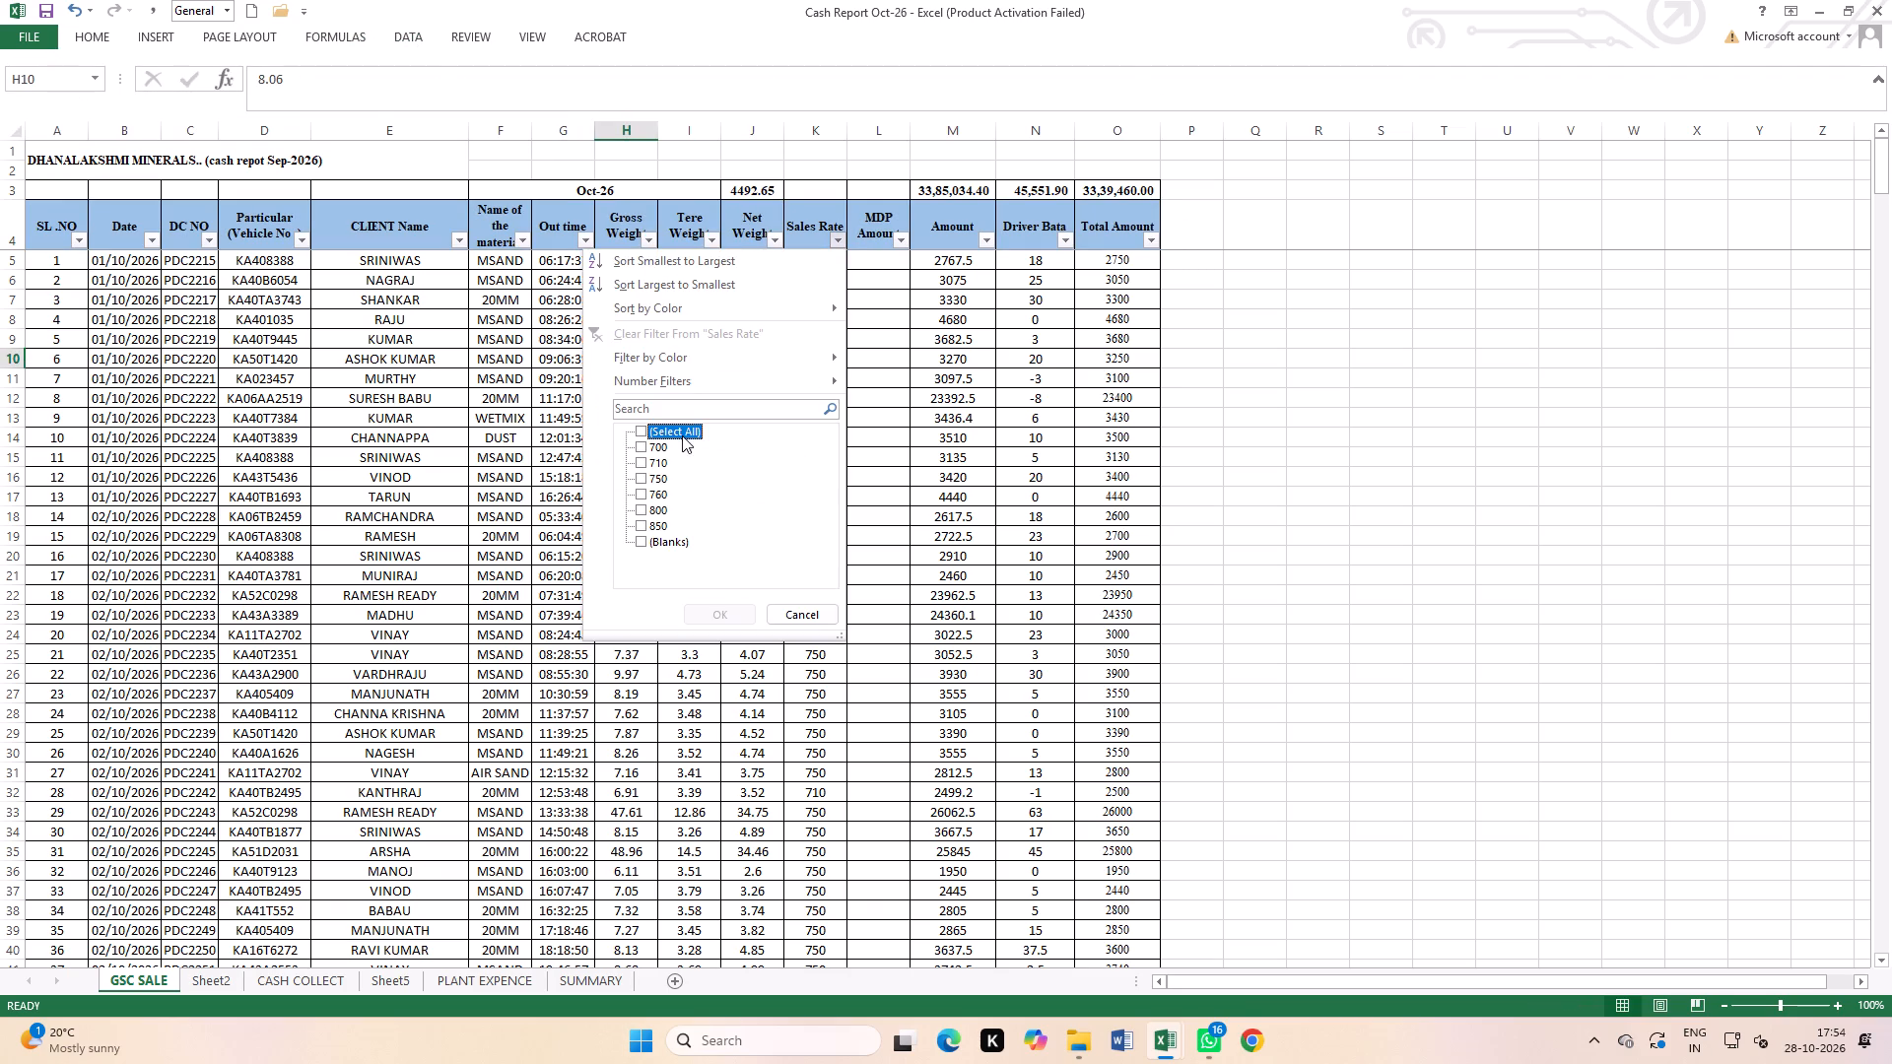
{"action": "left_click", "coordinate": [668, 484]}
{"action": "left_click", "coordinate": [706, 620]}
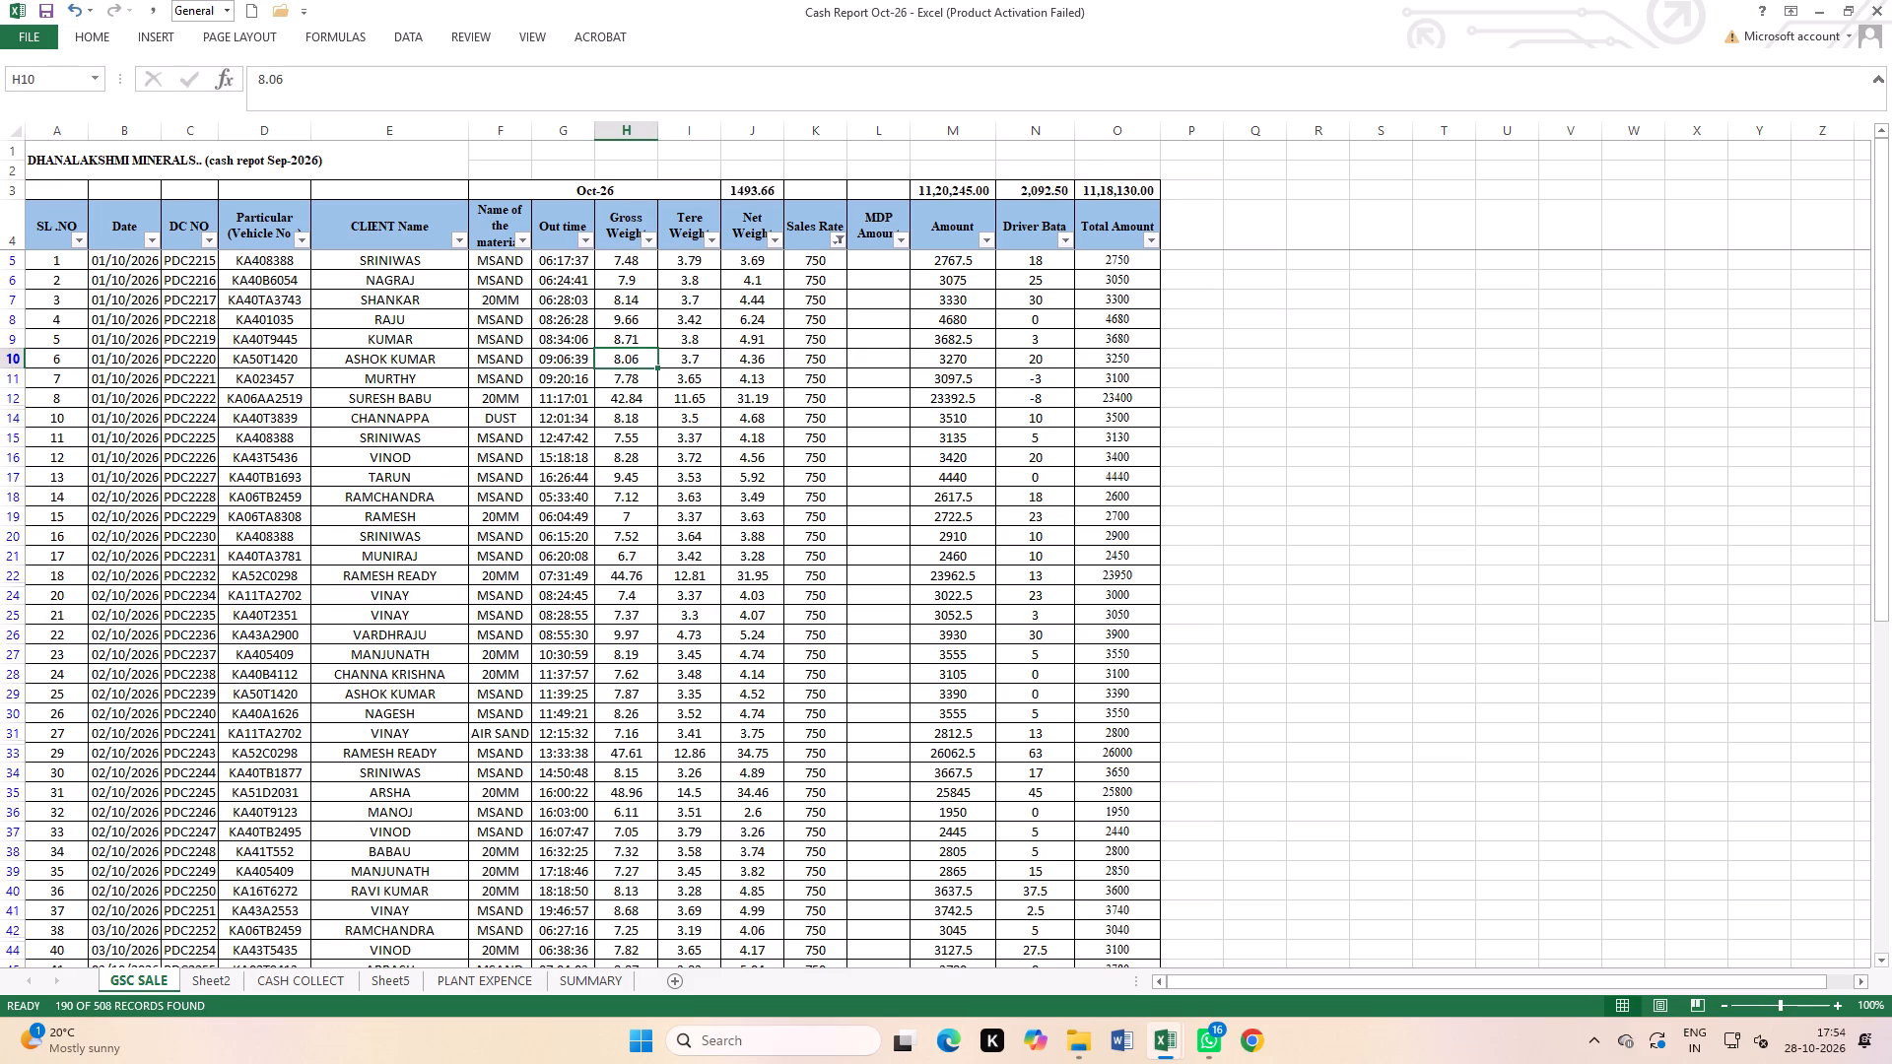
{"action": "scroll", "coordinate": [714, 609], "scroll_direction": "down", "scroll_amount": 5}
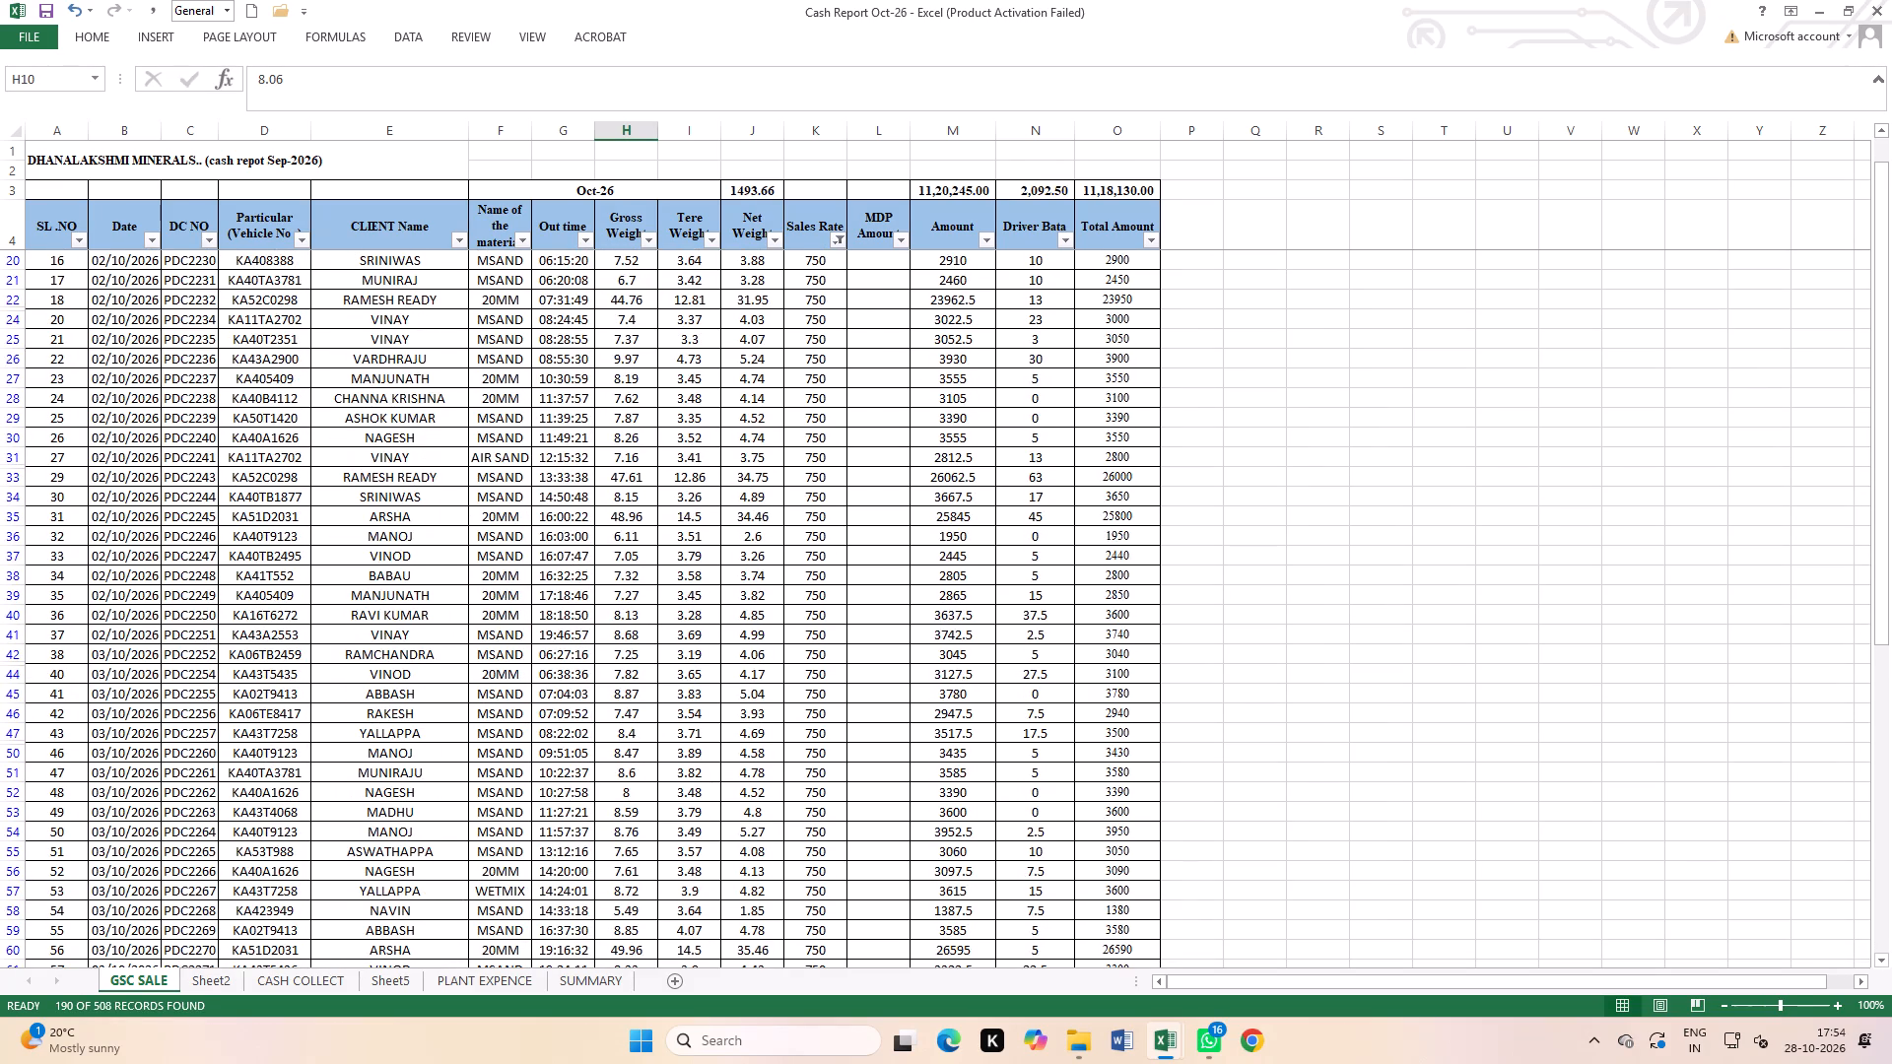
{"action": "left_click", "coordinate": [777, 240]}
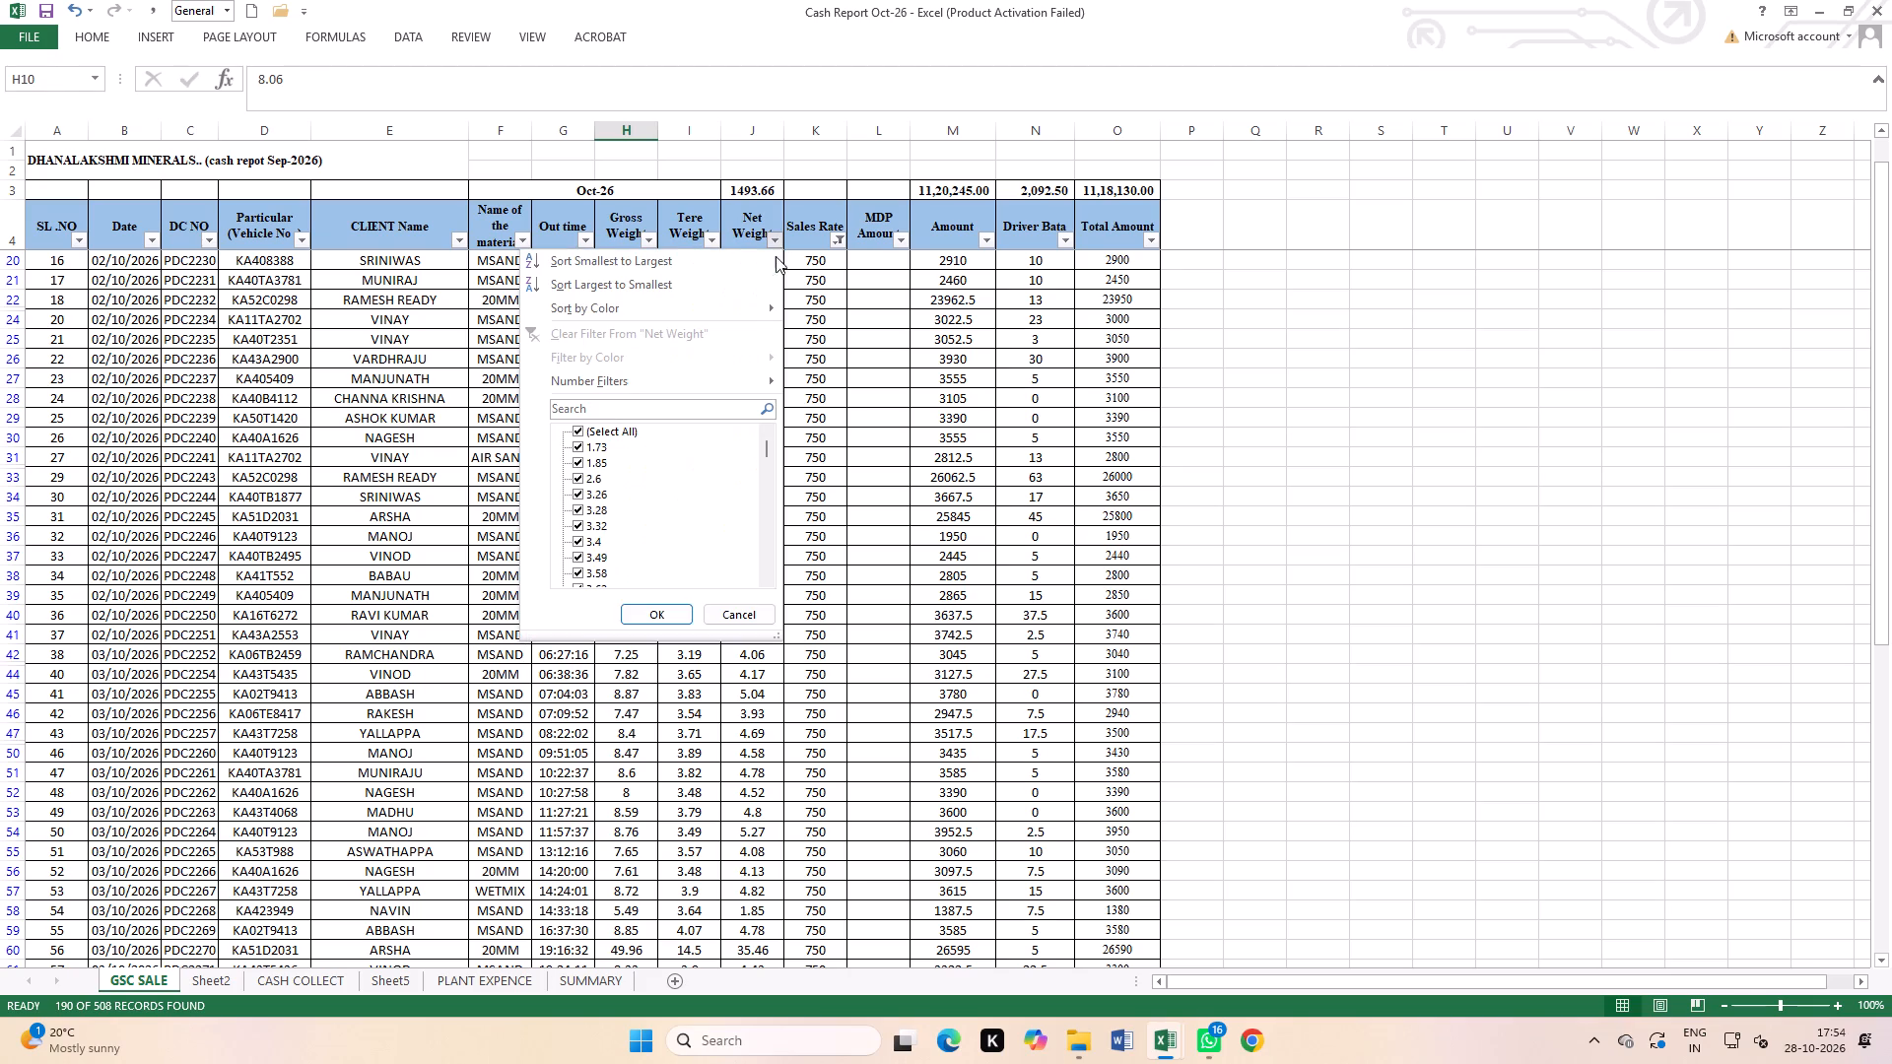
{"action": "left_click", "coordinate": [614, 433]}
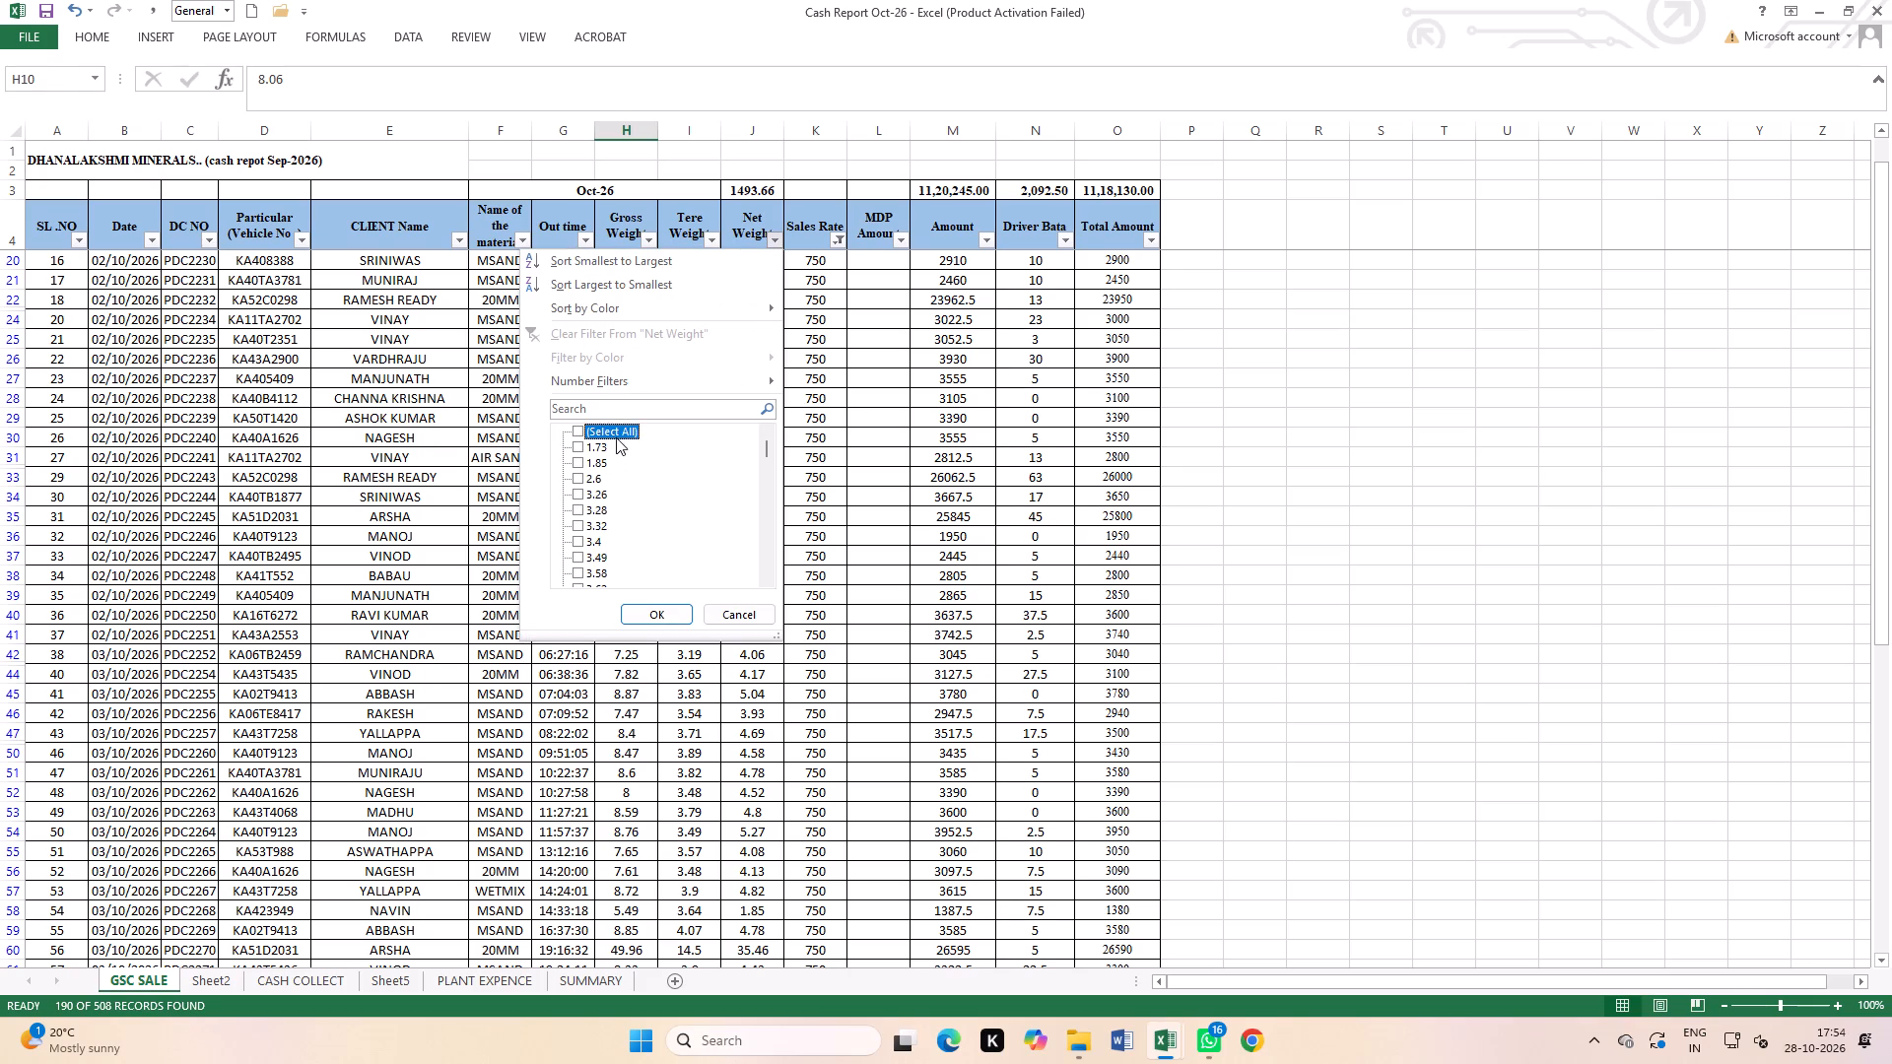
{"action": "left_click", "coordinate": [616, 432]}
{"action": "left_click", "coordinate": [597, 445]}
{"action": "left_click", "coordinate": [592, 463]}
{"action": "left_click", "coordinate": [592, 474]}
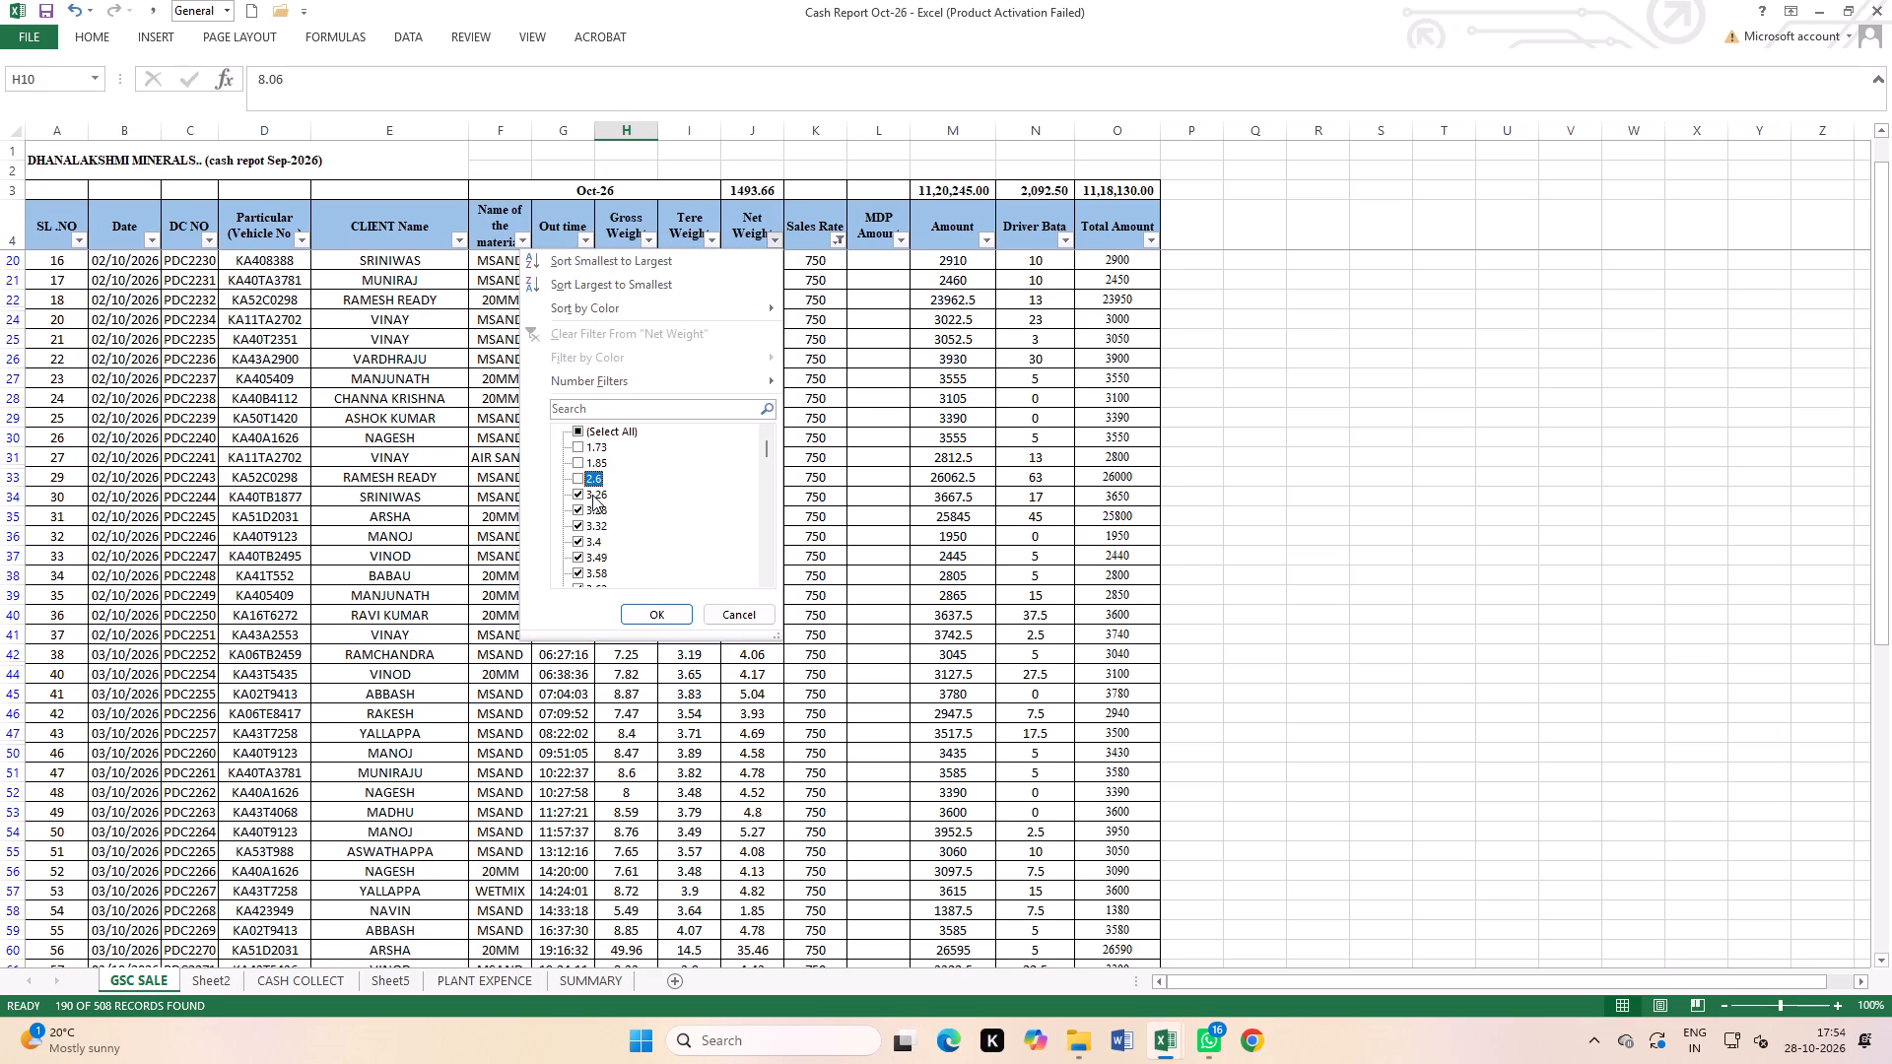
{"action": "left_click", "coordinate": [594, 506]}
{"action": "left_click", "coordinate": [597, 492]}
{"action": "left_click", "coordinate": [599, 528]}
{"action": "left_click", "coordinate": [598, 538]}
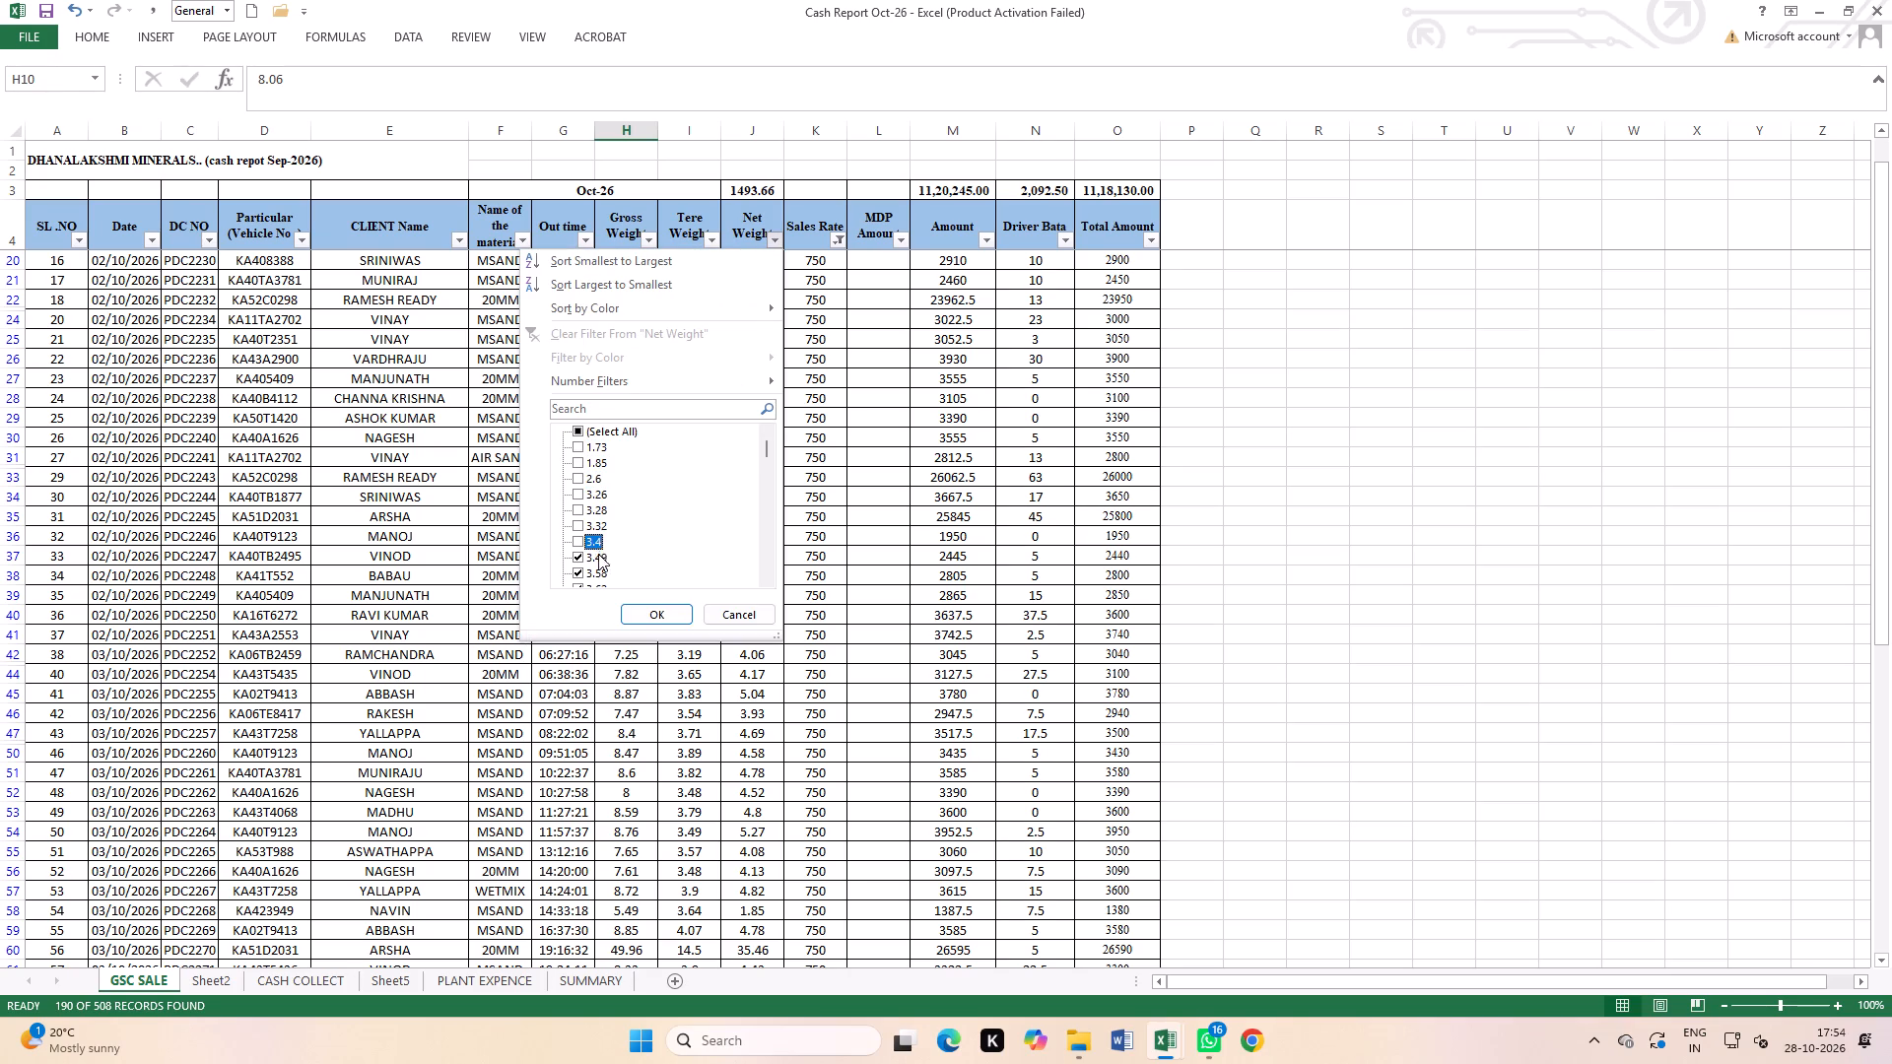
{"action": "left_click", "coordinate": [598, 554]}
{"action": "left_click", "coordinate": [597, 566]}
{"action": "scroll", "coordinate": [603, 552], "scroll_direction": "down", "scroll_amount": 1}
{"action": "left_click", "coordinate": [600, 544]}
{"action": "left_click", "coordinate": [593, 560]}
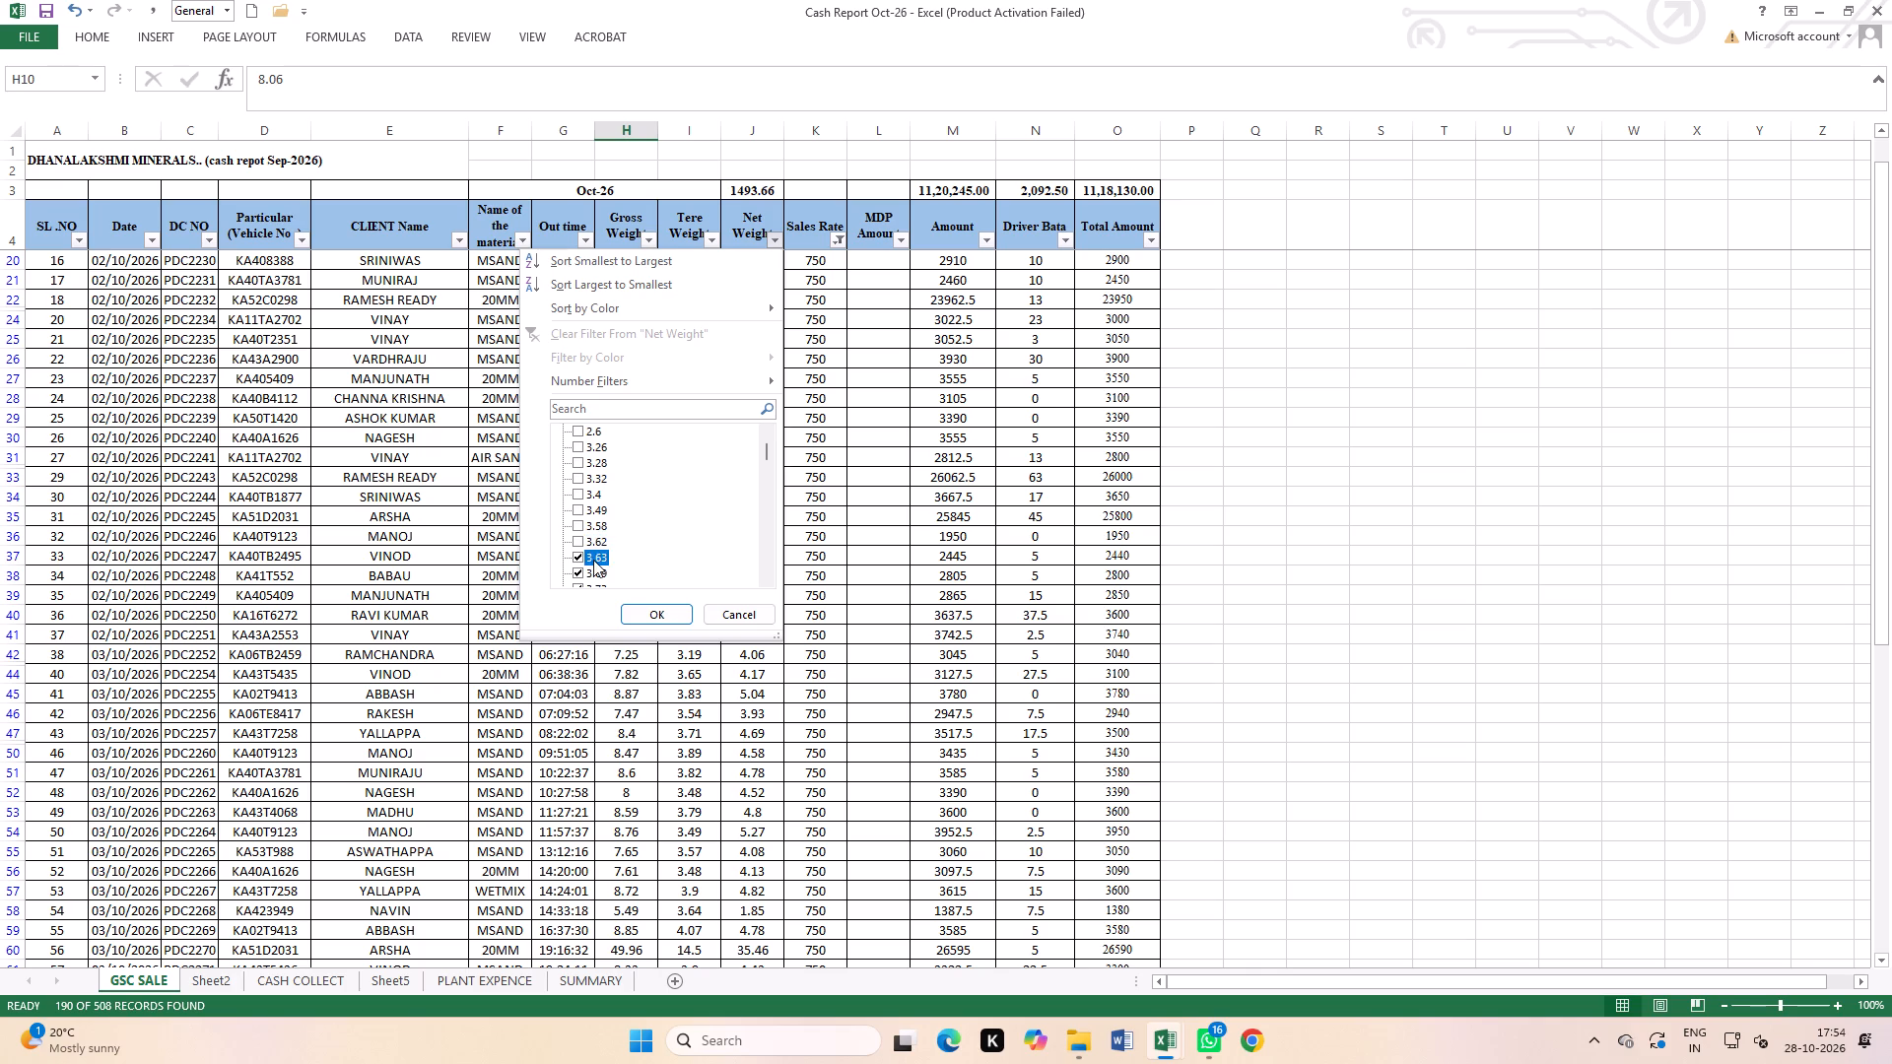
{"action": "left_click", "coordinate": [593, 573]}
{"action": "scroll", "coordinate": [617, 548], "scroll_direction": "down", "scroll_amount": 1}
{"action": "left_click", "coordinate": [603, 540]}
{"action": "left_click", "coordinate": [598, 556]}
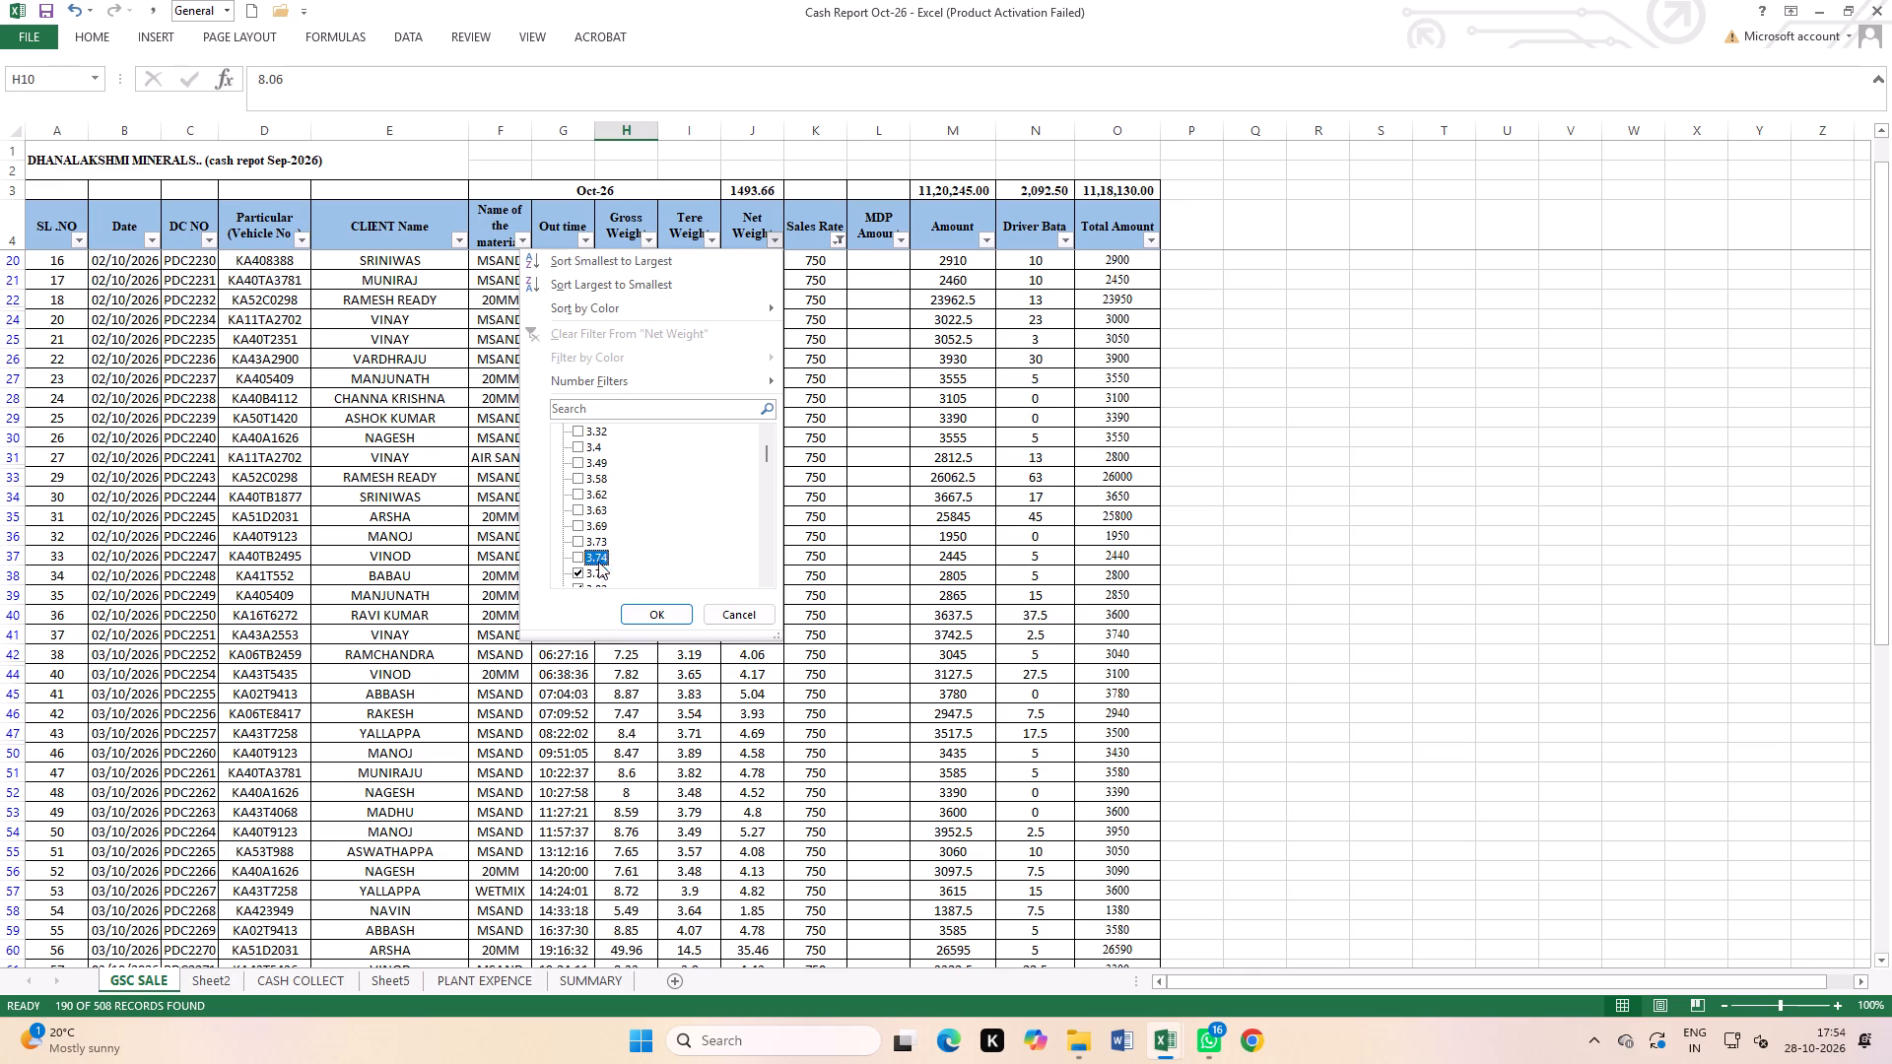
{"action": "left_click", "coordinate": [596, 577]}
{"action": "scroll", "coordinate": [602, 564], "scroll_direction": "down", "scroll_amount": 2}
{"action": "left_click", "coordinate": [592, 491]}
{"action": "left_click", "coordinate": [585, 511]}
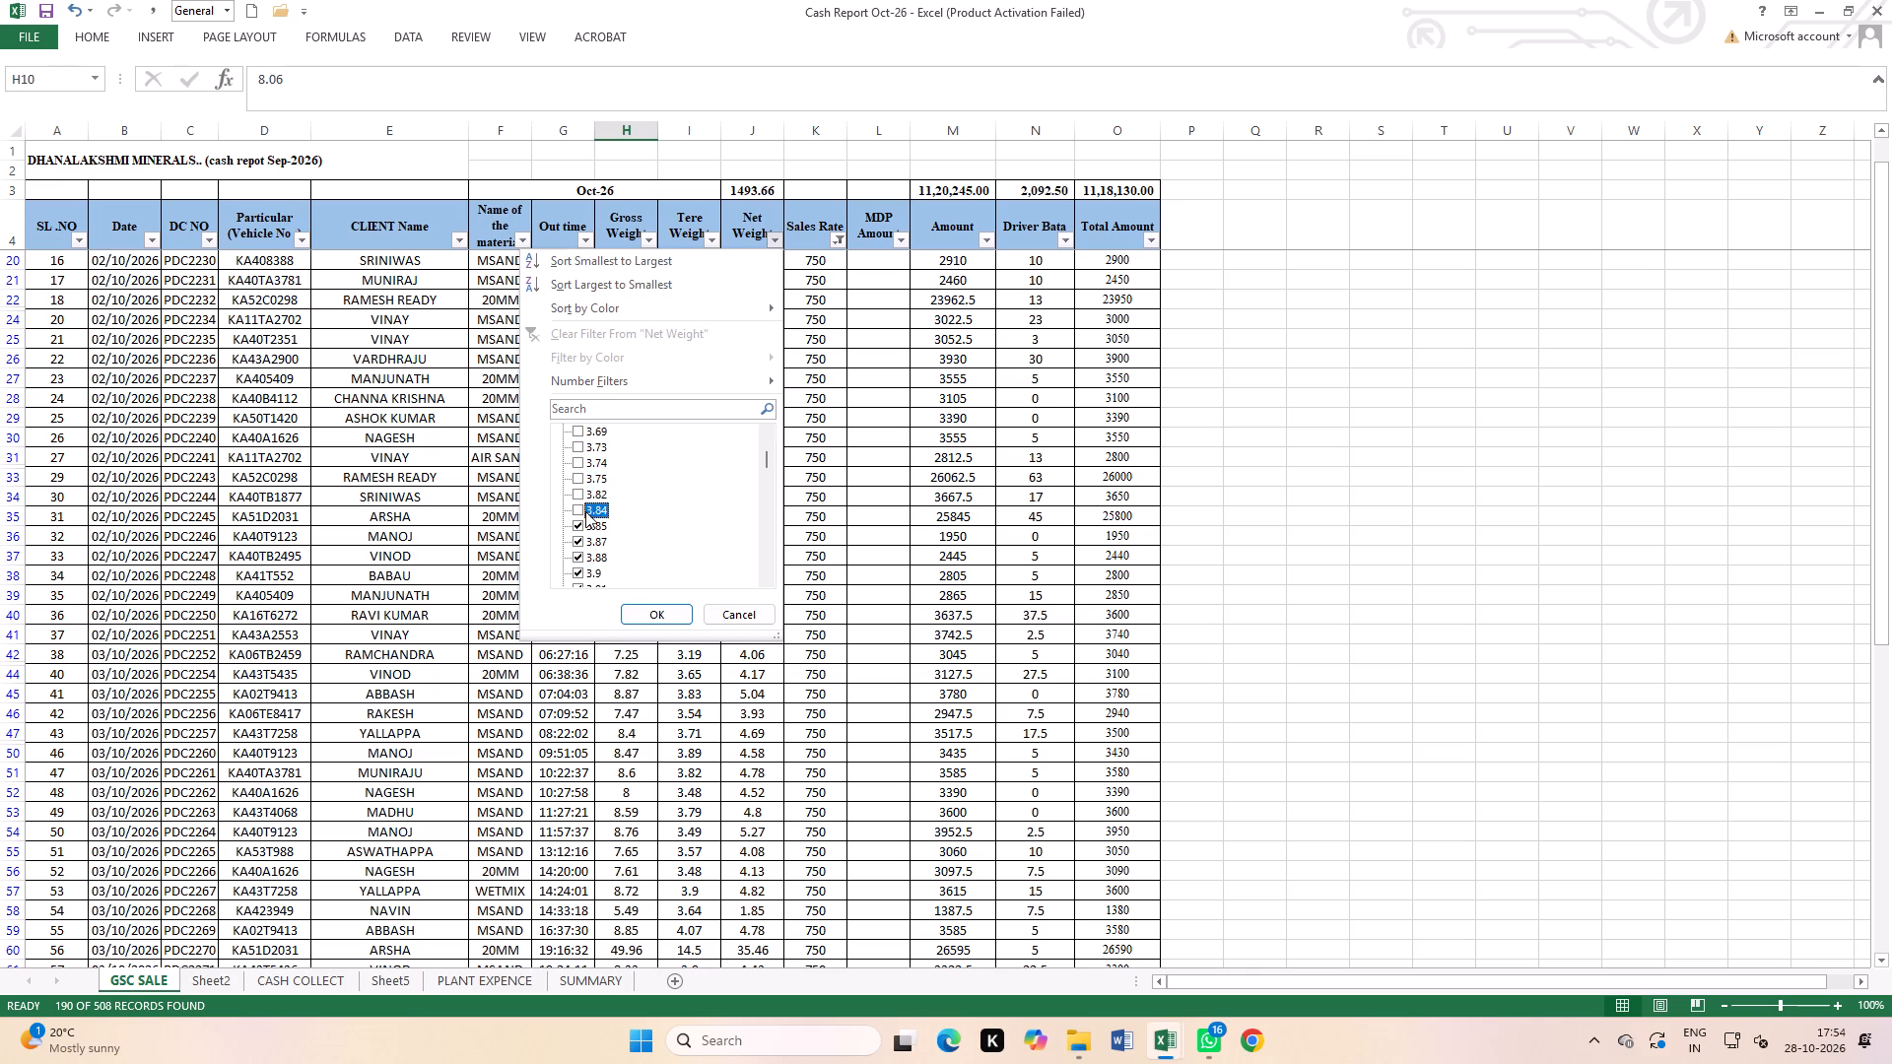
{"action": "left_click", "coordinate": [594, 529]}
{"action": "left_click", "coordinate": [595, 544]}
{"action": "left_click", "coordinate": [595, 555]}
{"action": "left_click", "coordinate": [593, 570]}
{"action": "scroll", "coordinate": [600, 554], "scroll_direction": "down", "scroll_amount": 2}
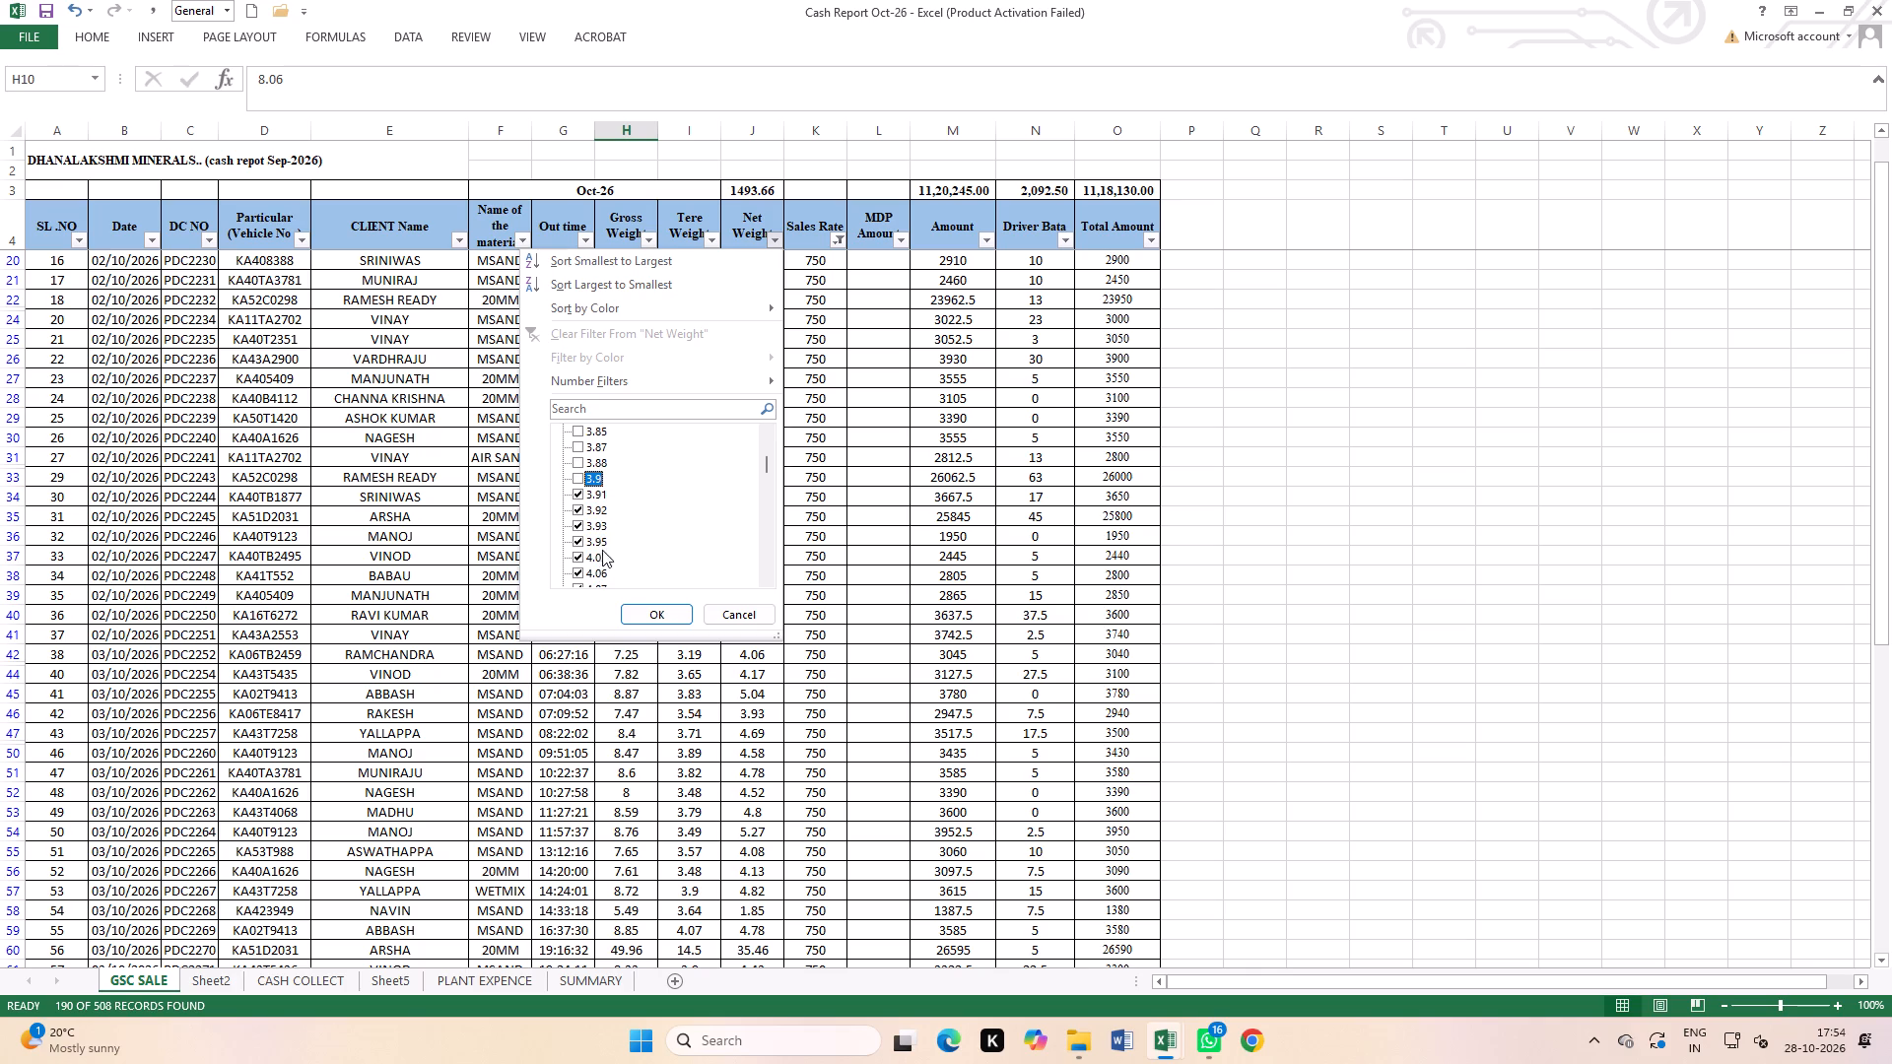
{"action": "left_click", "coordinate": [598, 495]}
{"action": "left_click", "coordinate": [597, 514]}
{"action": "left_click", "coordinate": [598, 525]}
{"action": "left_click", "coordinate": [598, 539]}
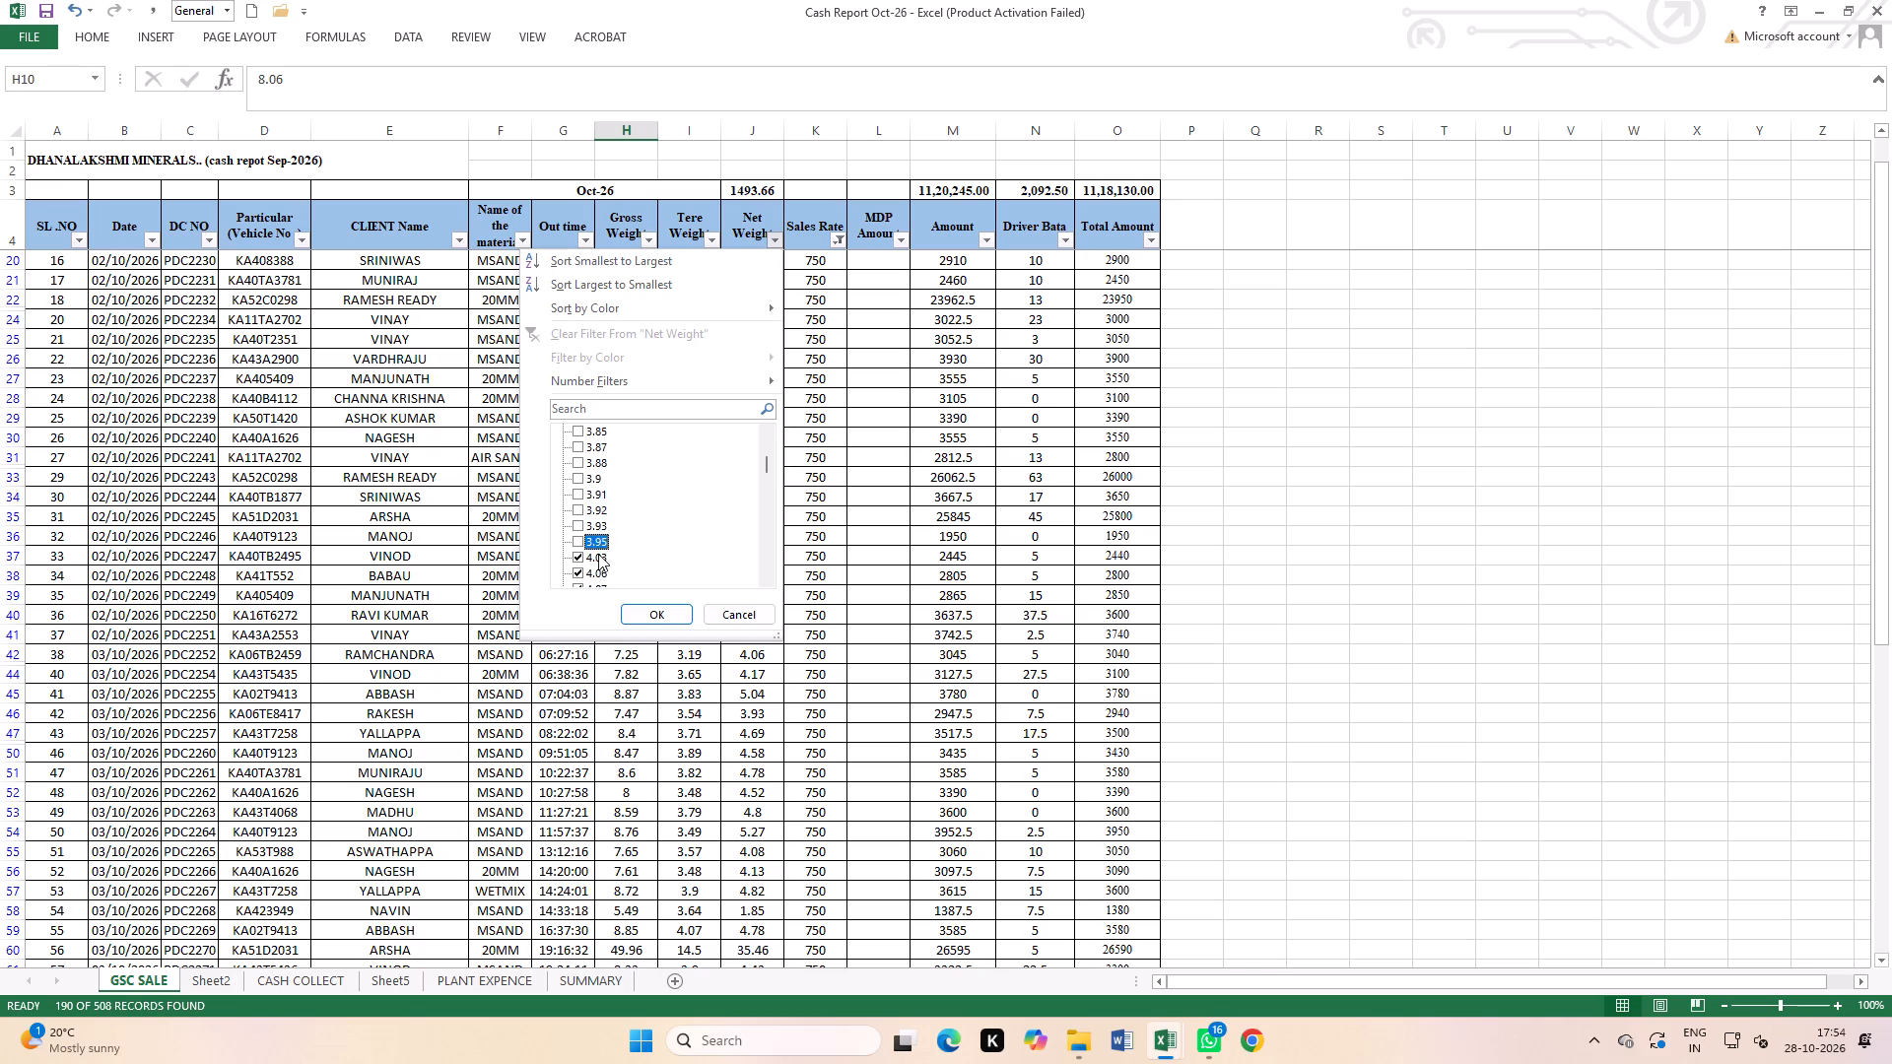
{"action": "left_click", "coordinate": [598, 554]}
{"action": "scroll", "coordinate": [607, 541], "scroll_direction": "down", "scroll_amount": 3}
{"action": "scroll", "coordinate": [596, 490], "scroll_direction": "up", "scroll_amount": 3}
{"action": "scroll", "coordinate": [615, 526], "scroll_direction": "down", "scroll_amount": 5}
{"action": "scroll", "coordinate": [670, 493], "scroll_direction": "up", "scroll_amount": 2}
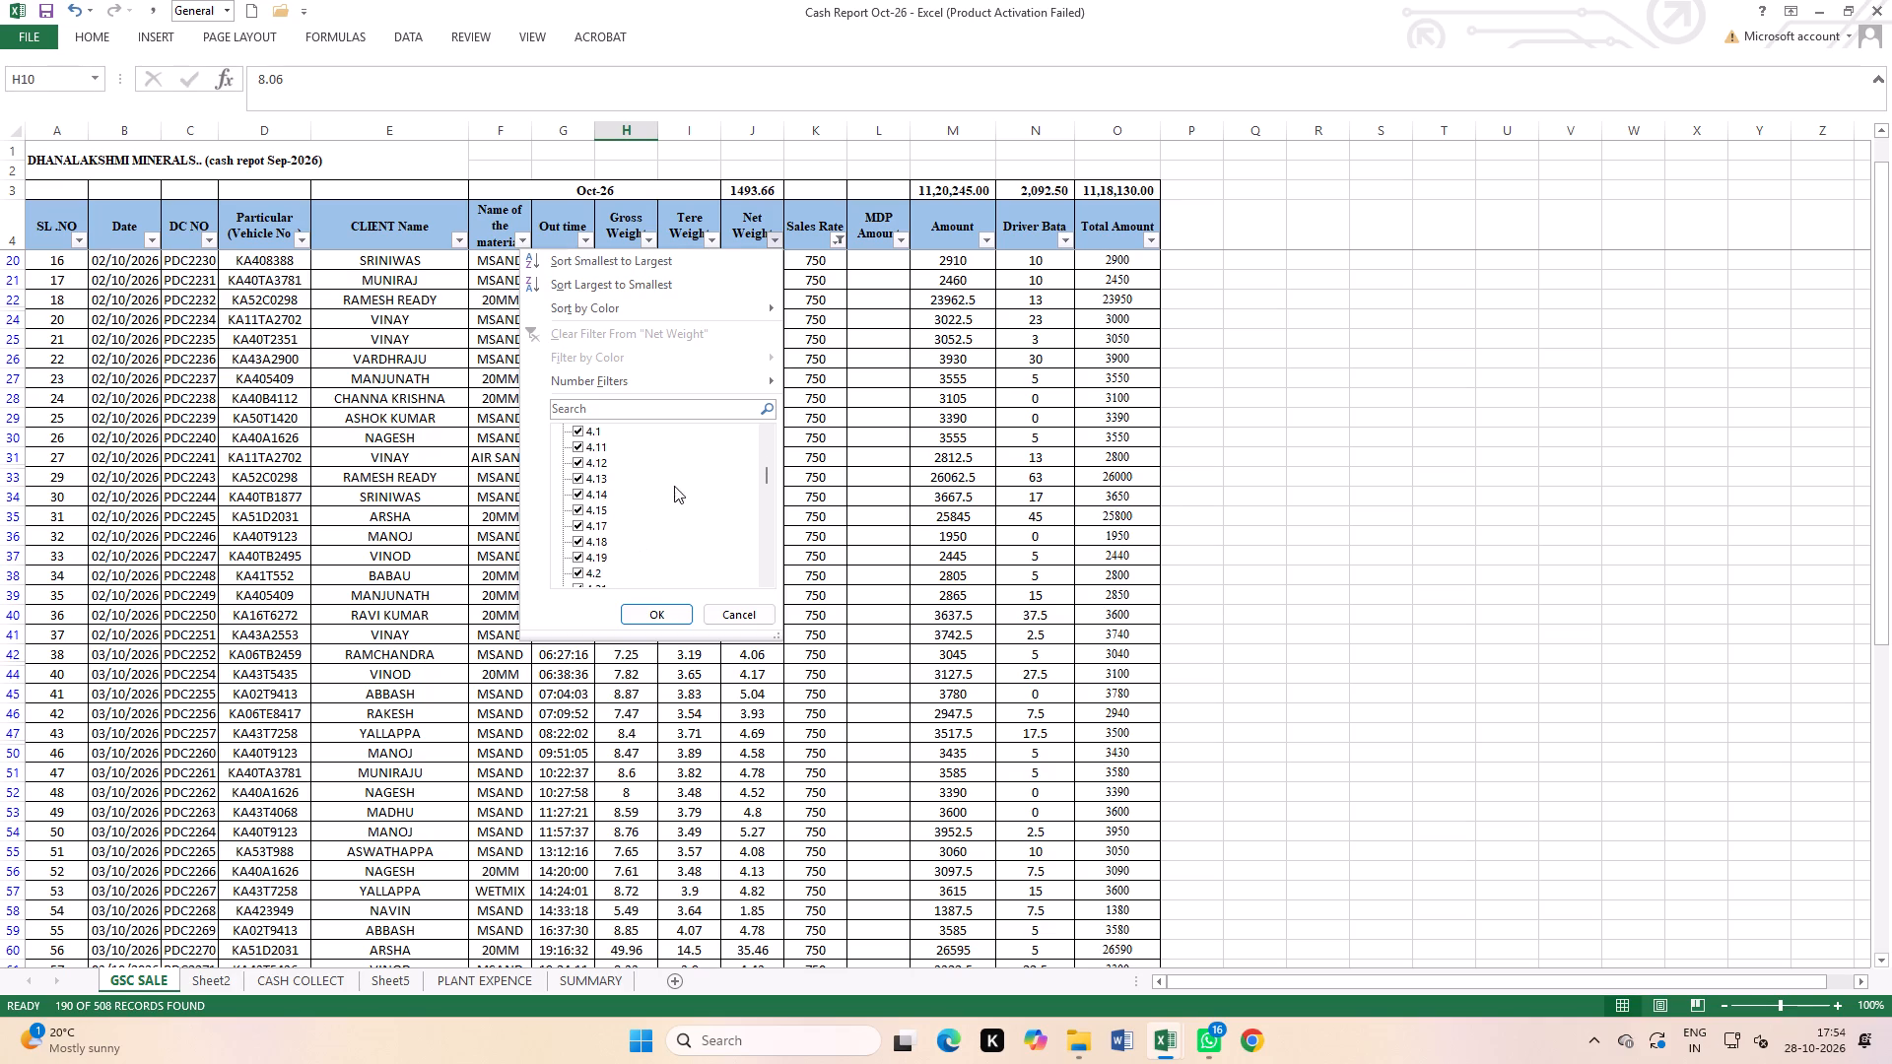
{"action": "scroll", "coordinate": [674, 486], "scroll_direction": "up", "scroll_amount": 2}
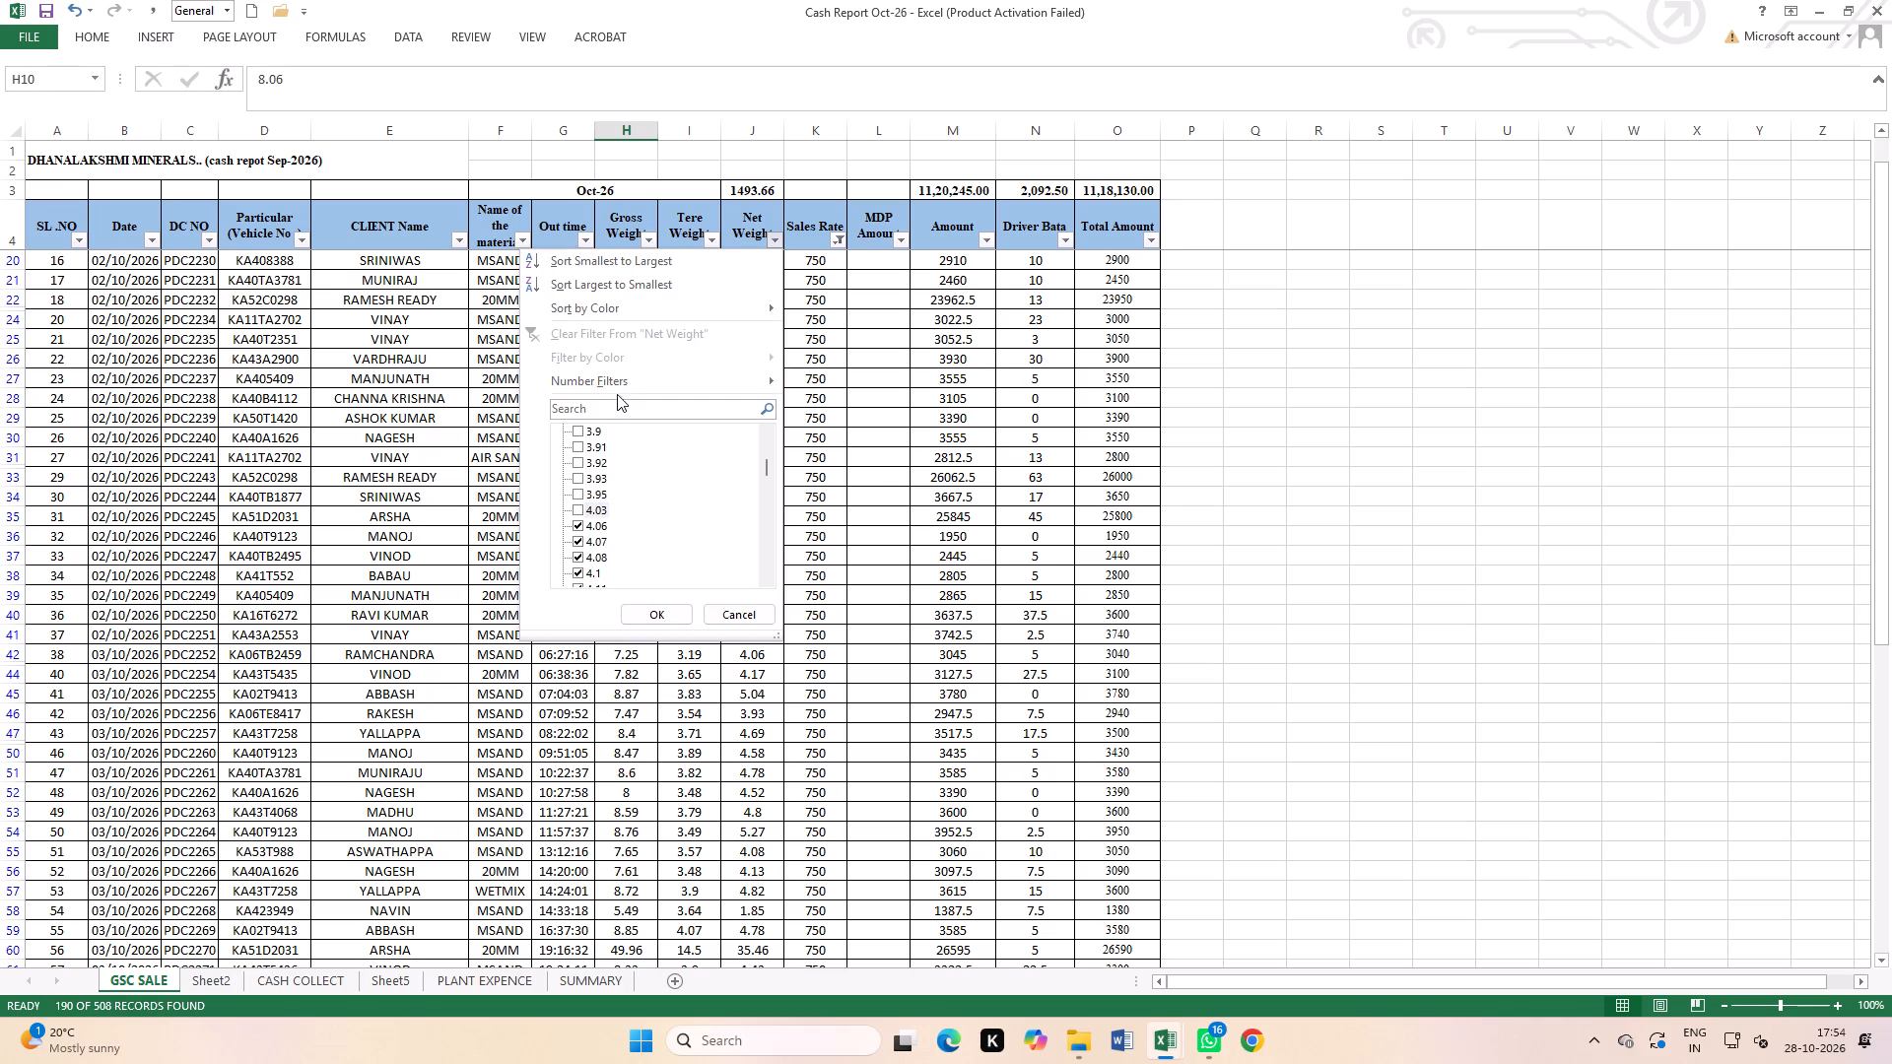
Apply a custom filter to the Net Weight column showing values greater than 15.
{"action": "left_click", "coordinate": [619, 379]}
{"action": "left_click", "coordinate": [852, 436]}
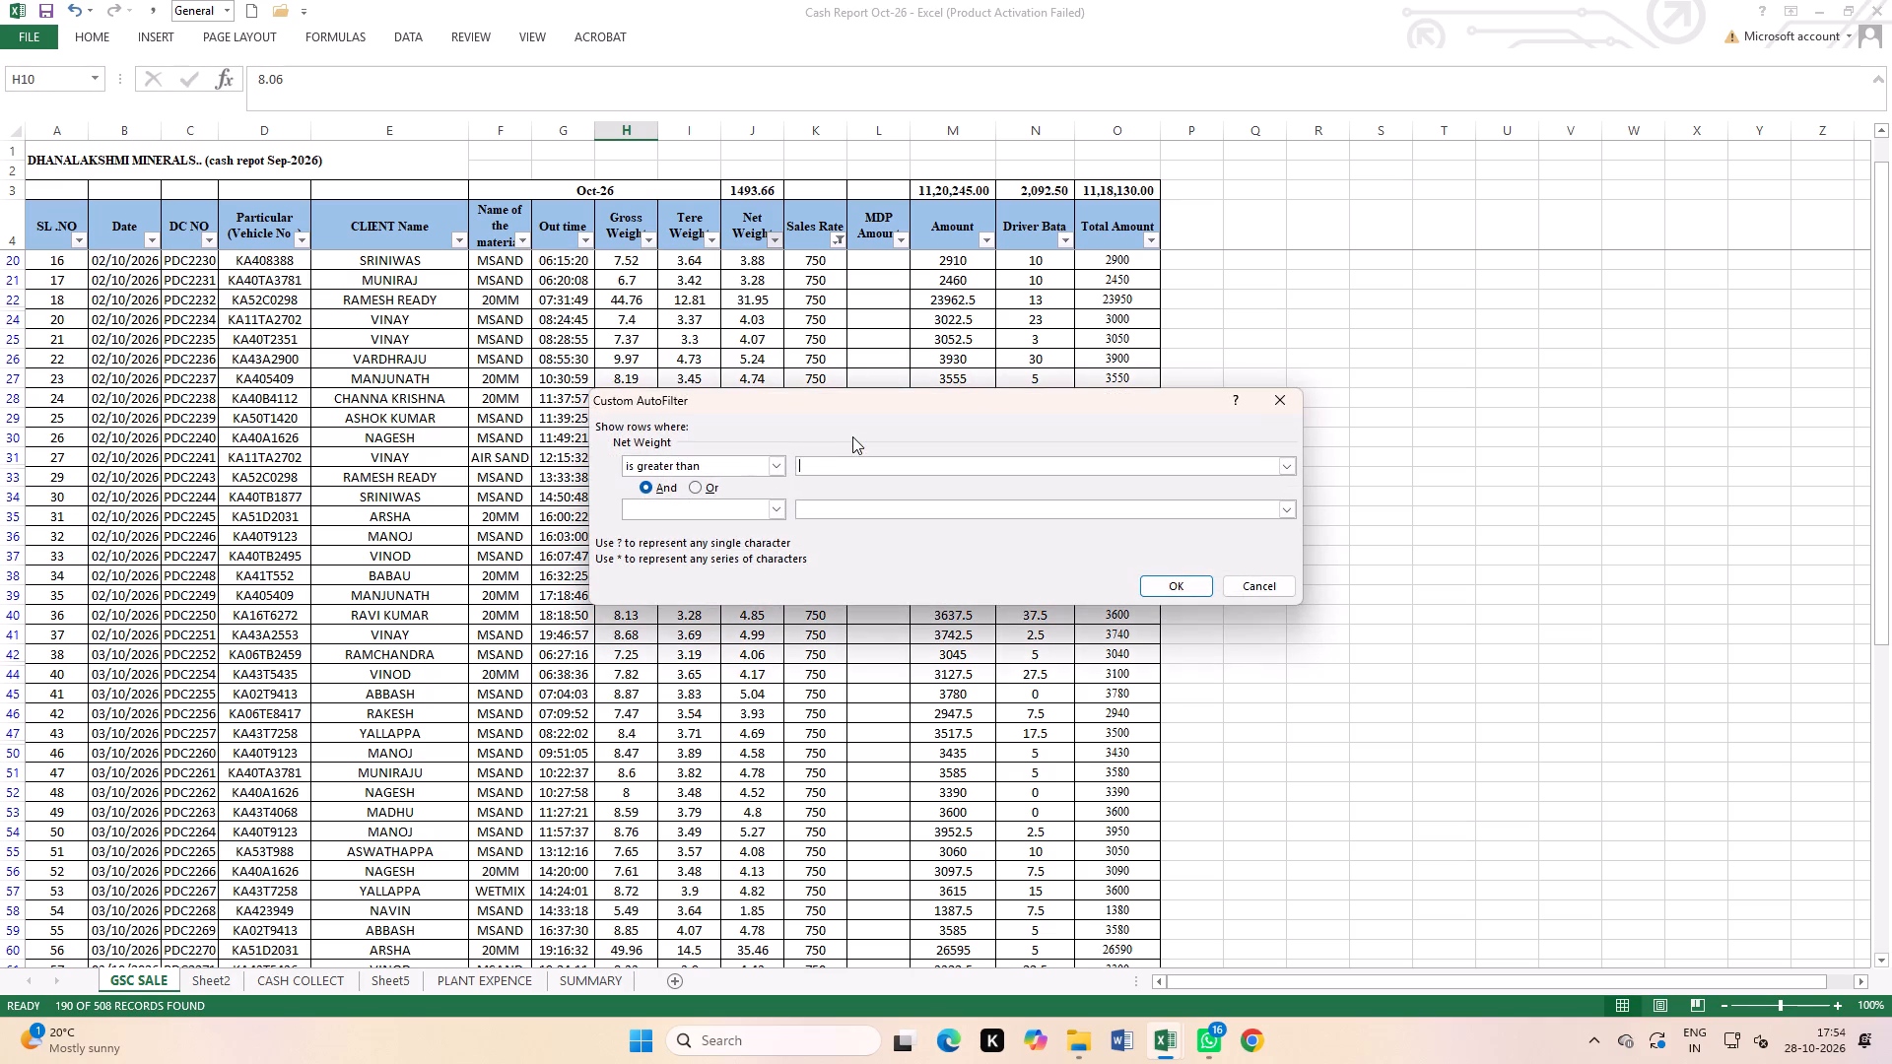
{"action": "type", "text": "15"}
{"action": "left_click", "coordinate": [1180, 581]}
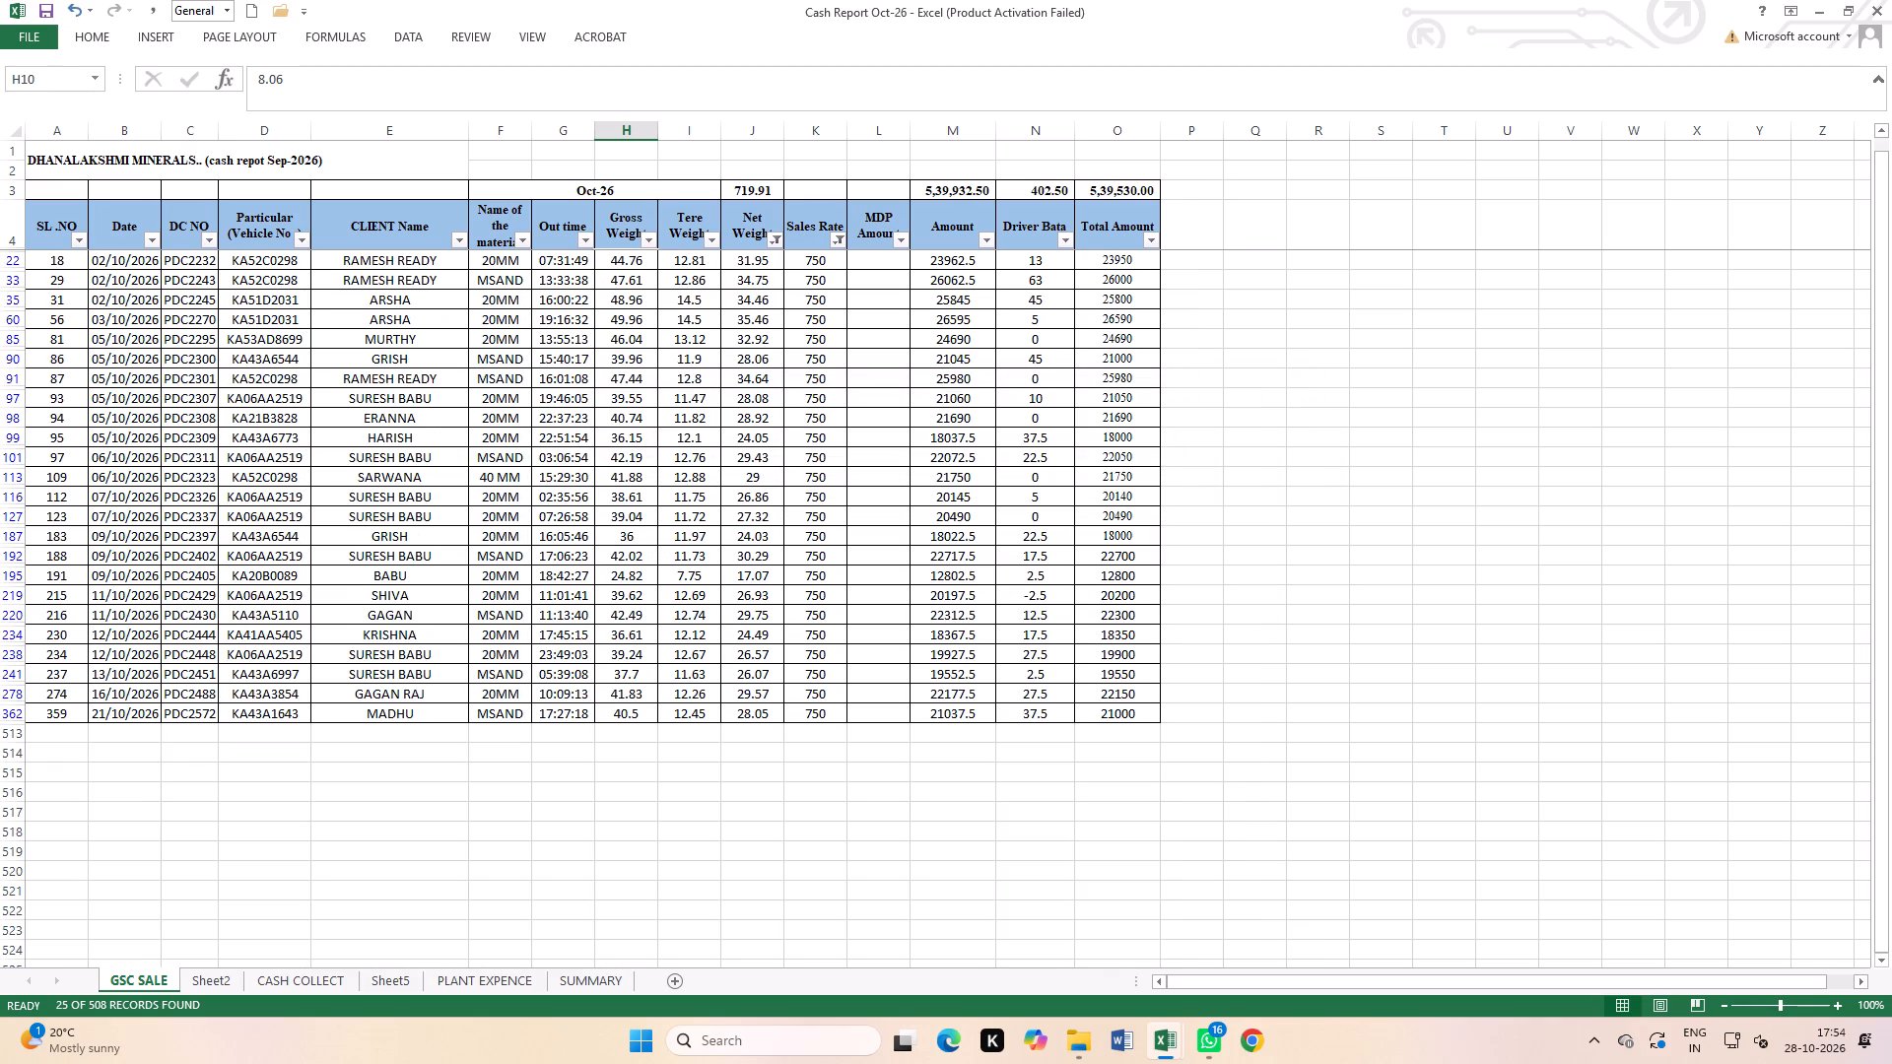
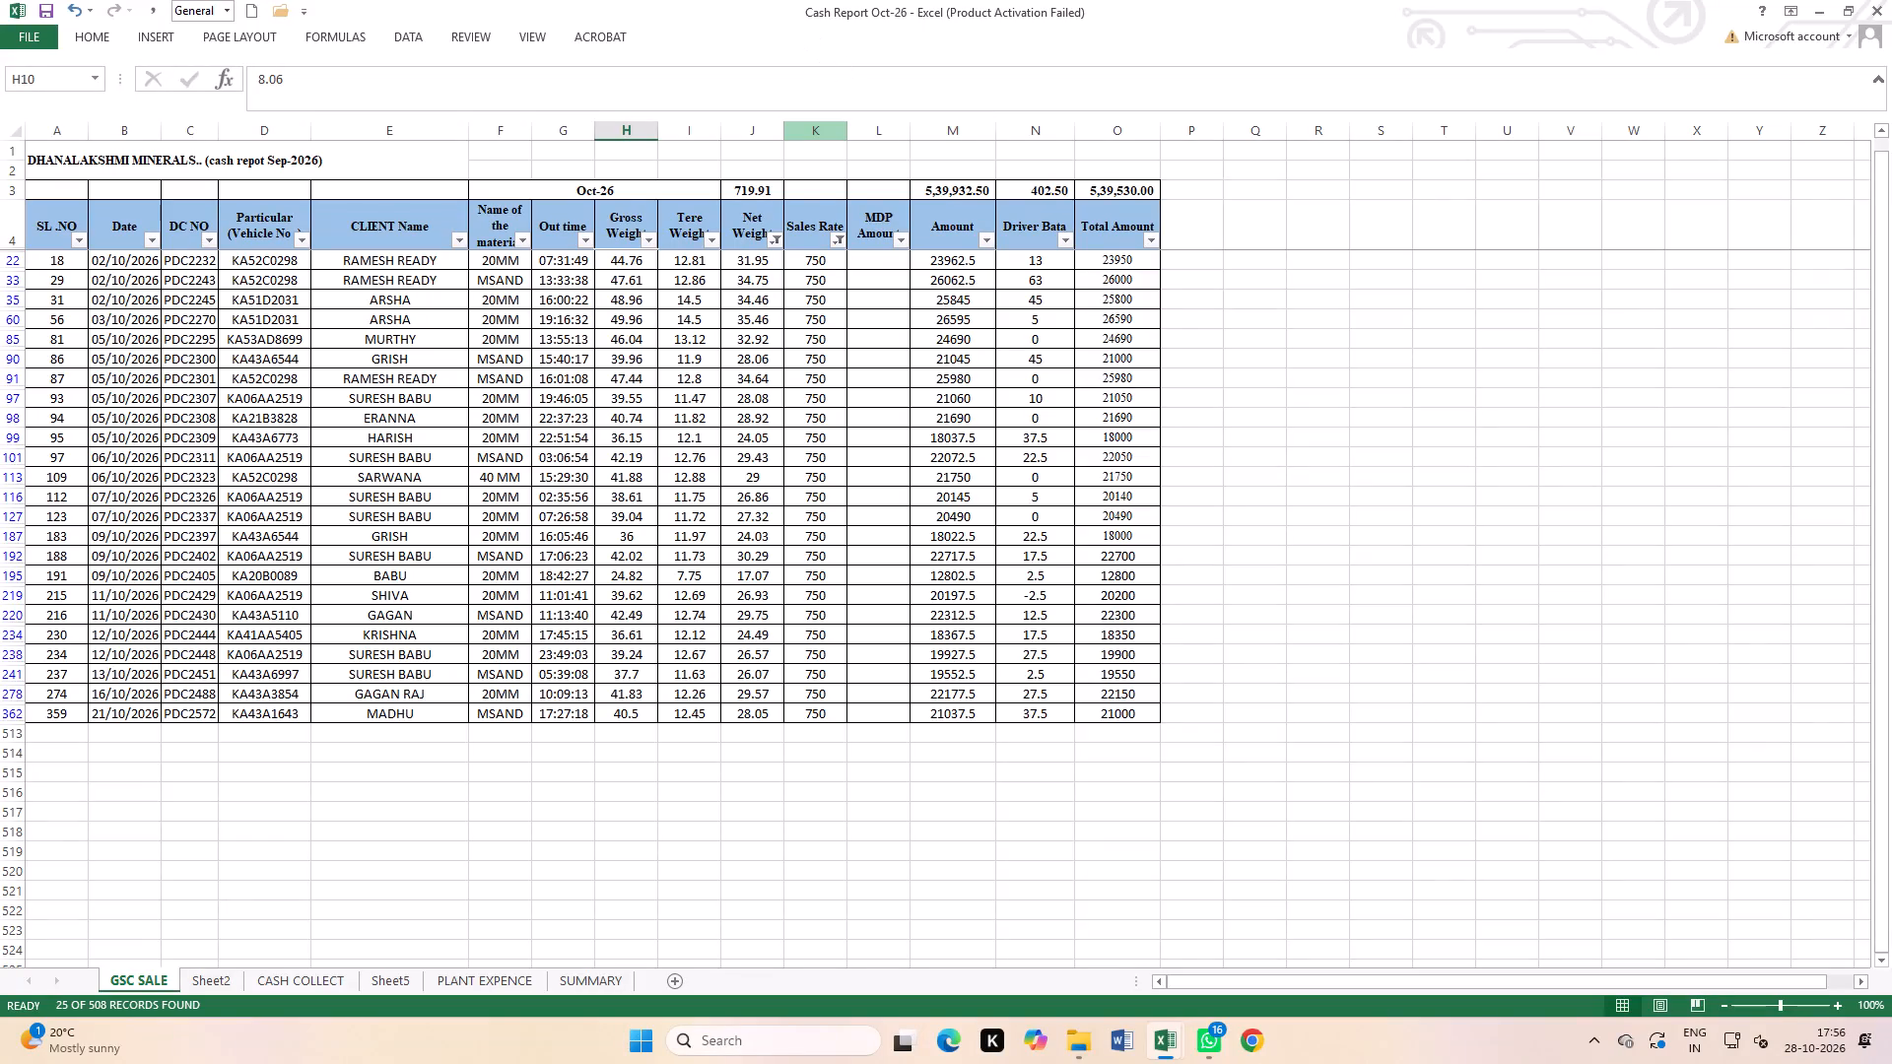
Switch the Sales Rate filter from 750 to show only records with a rate of 760.
{"action": "left_click", "coordinate": [839, 240]}
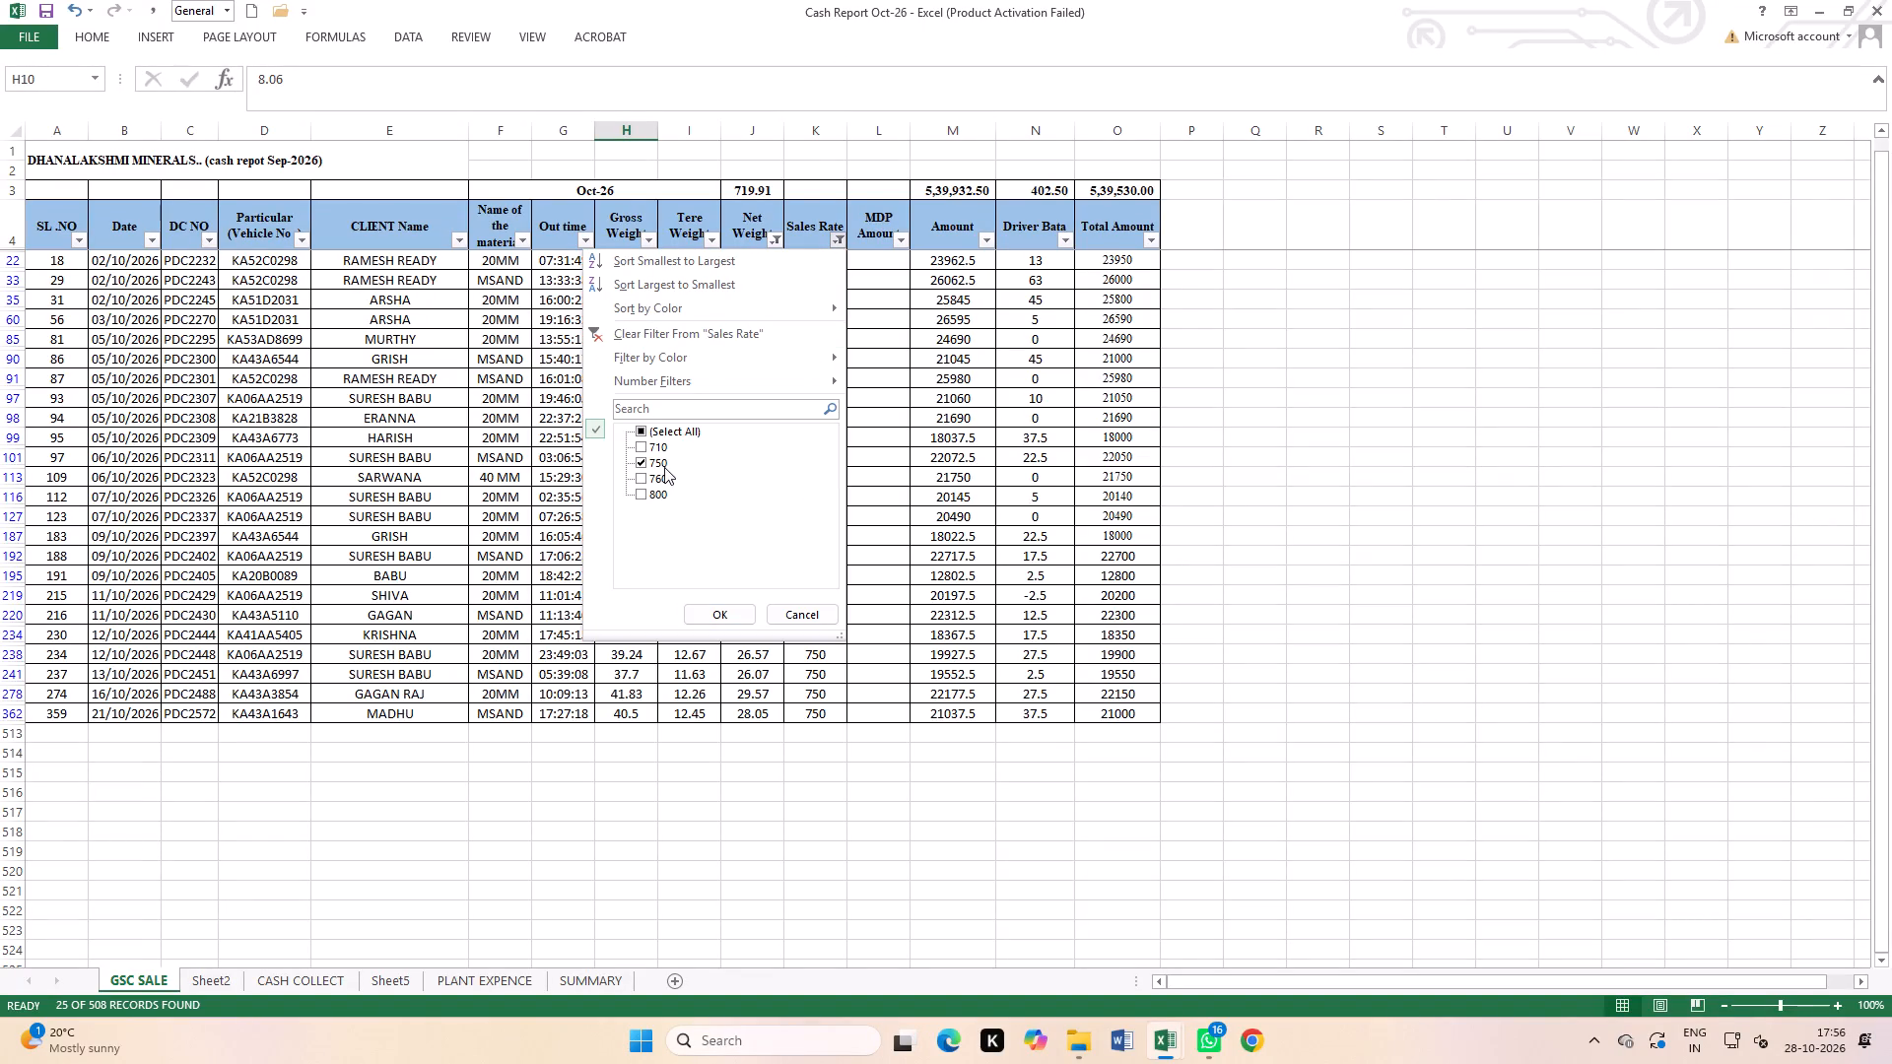
{"action": "left_click", "coordinate": [664, 467]}
{"action": "left_click", "coordinate": [659, 478]}
{"action": "left_click", "coordinate": [721, 609]}
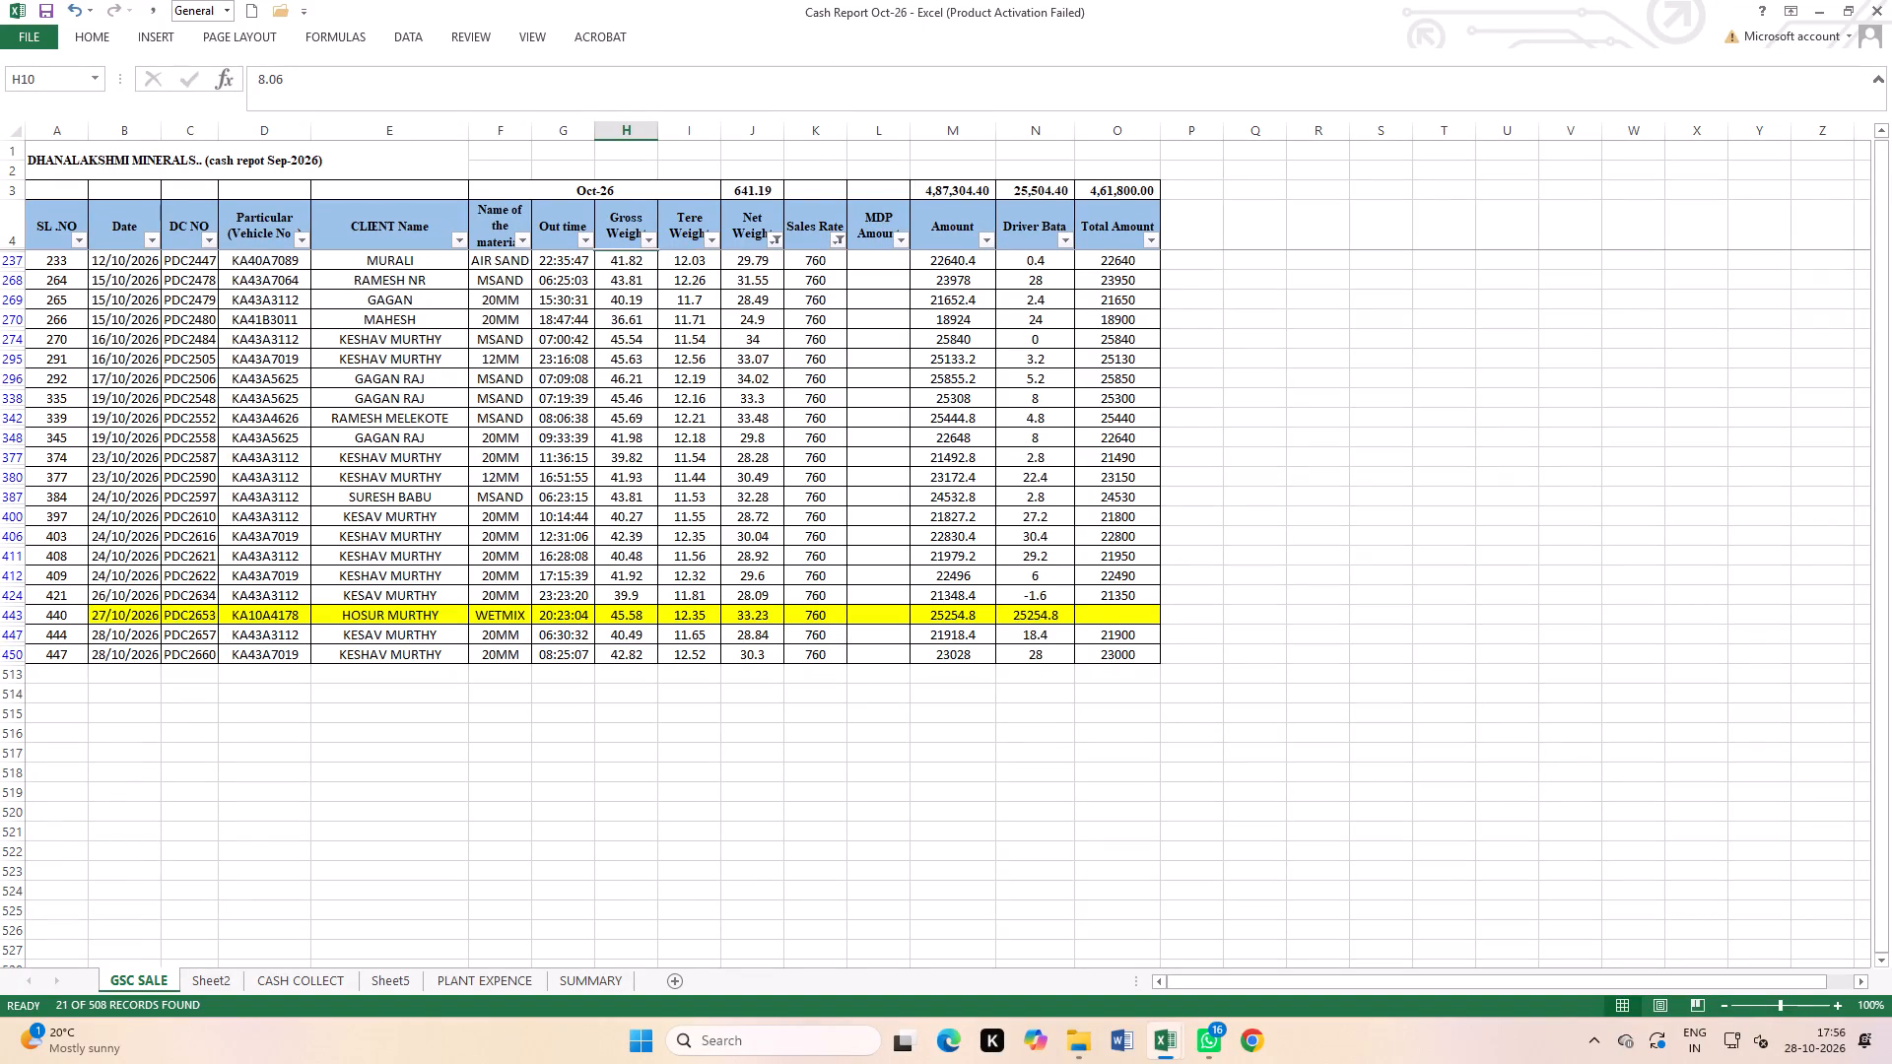
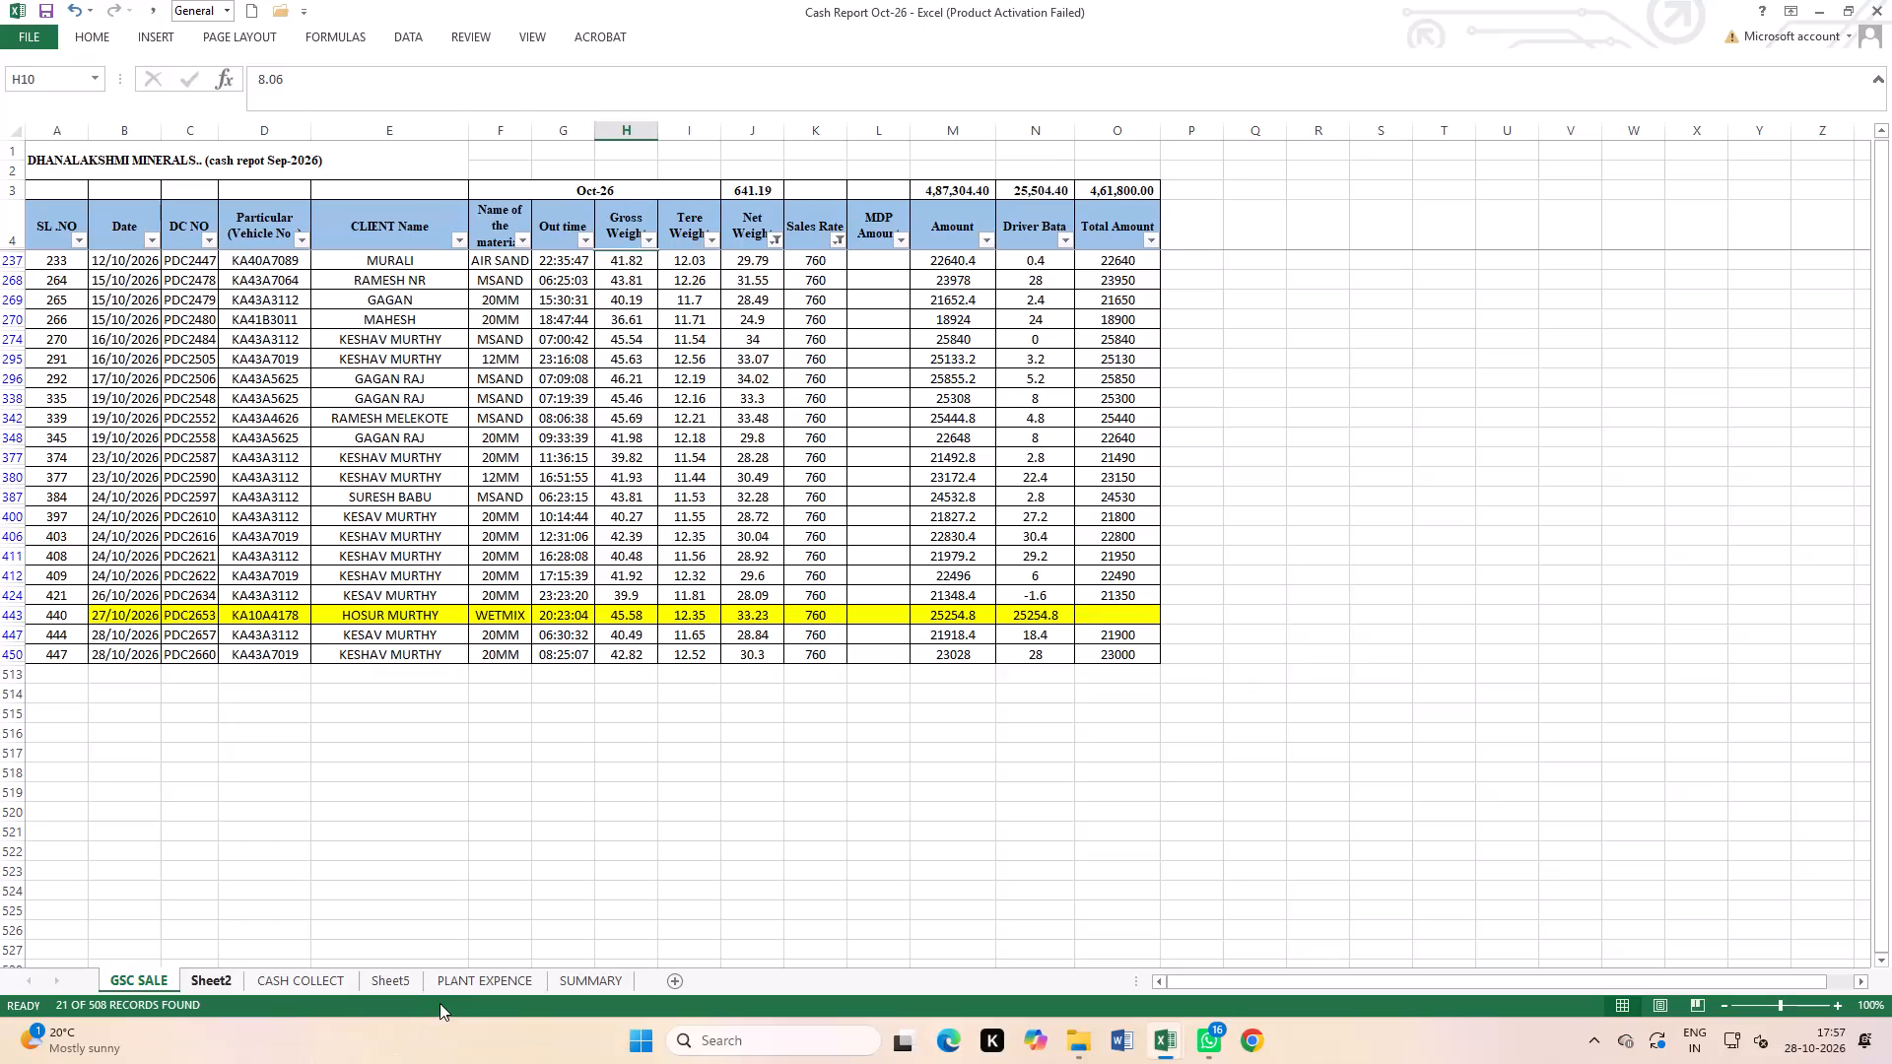
On the PLANT EXPENCE sheet, select the 28-Oct-26 Manjunatha amounts in E278:E286 to check their sum.
{"action": "left_click", "coordinate": [442, 1002]}
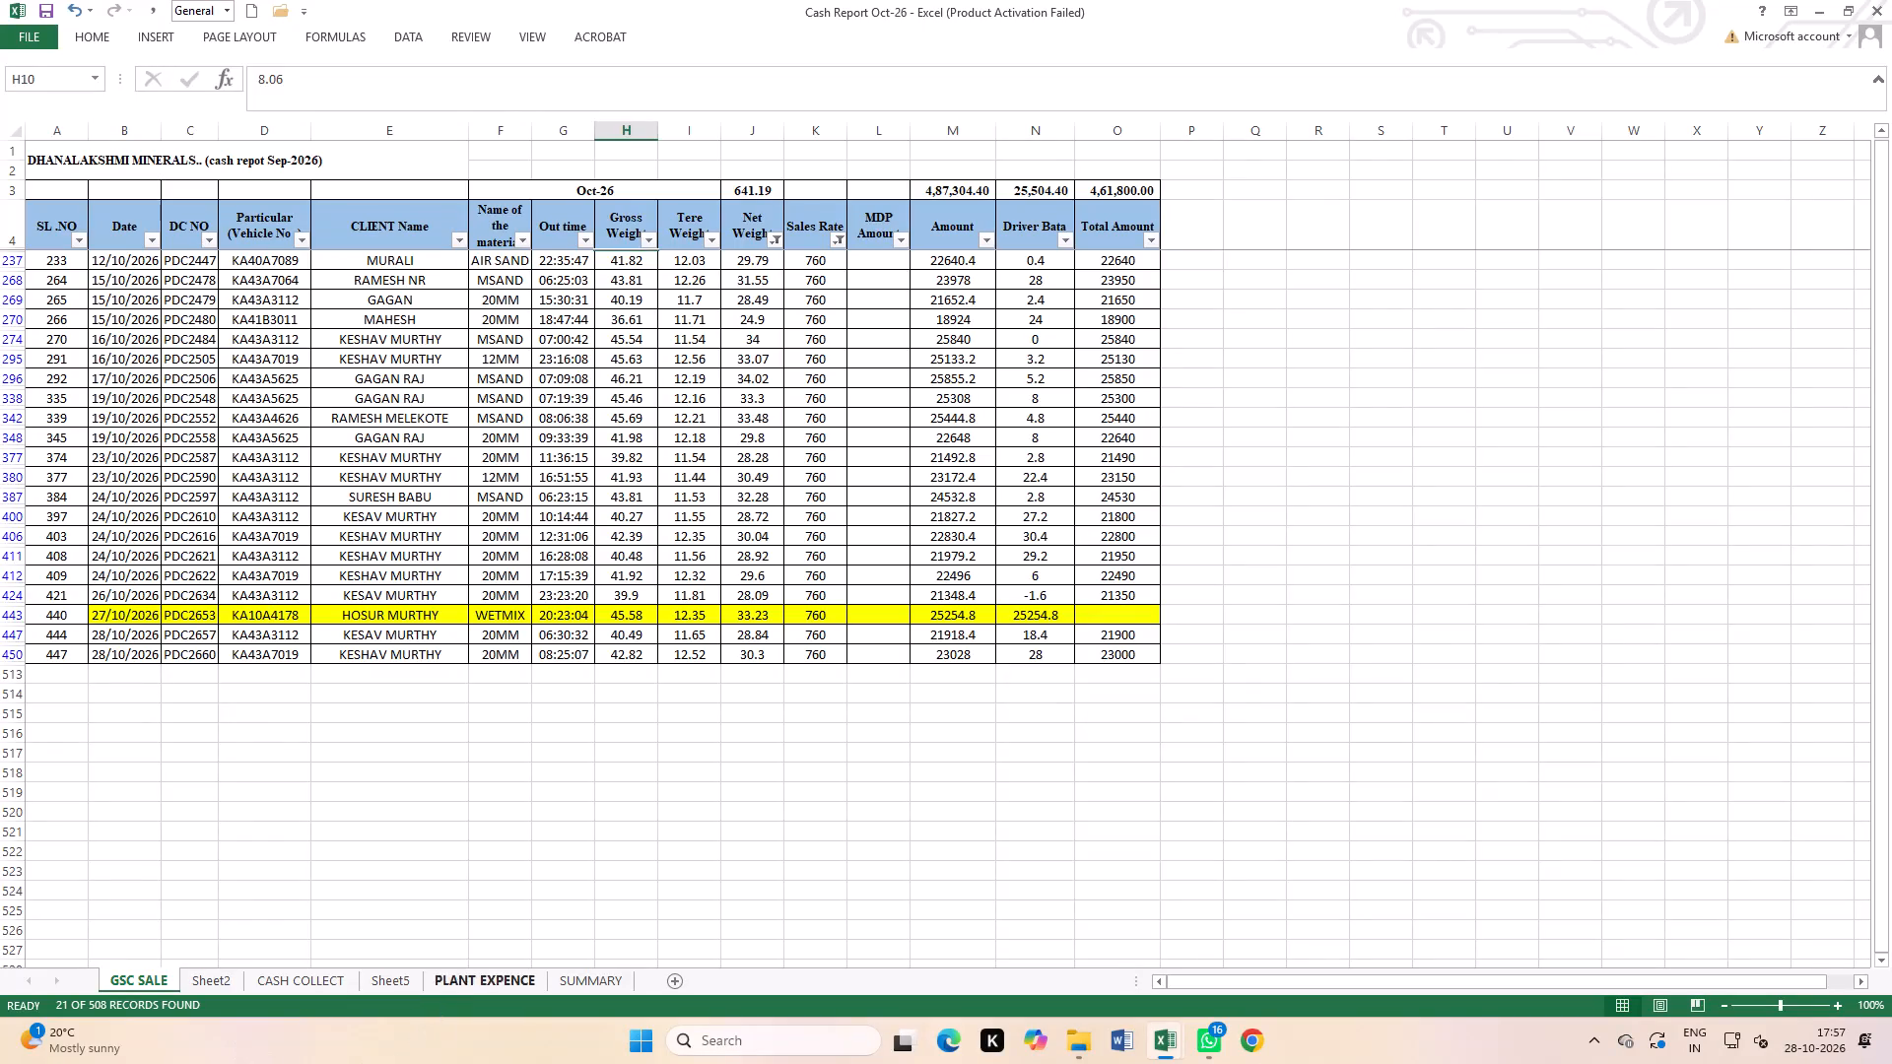
{"action": "left_click", "coordinate": [448, 965]}
{"action": "left_click", "coordinate": [450, 982]}
{"action": "scroll", "coordinate": [558, 676], "scroll_direction": "down", "scroll_amount": 17}
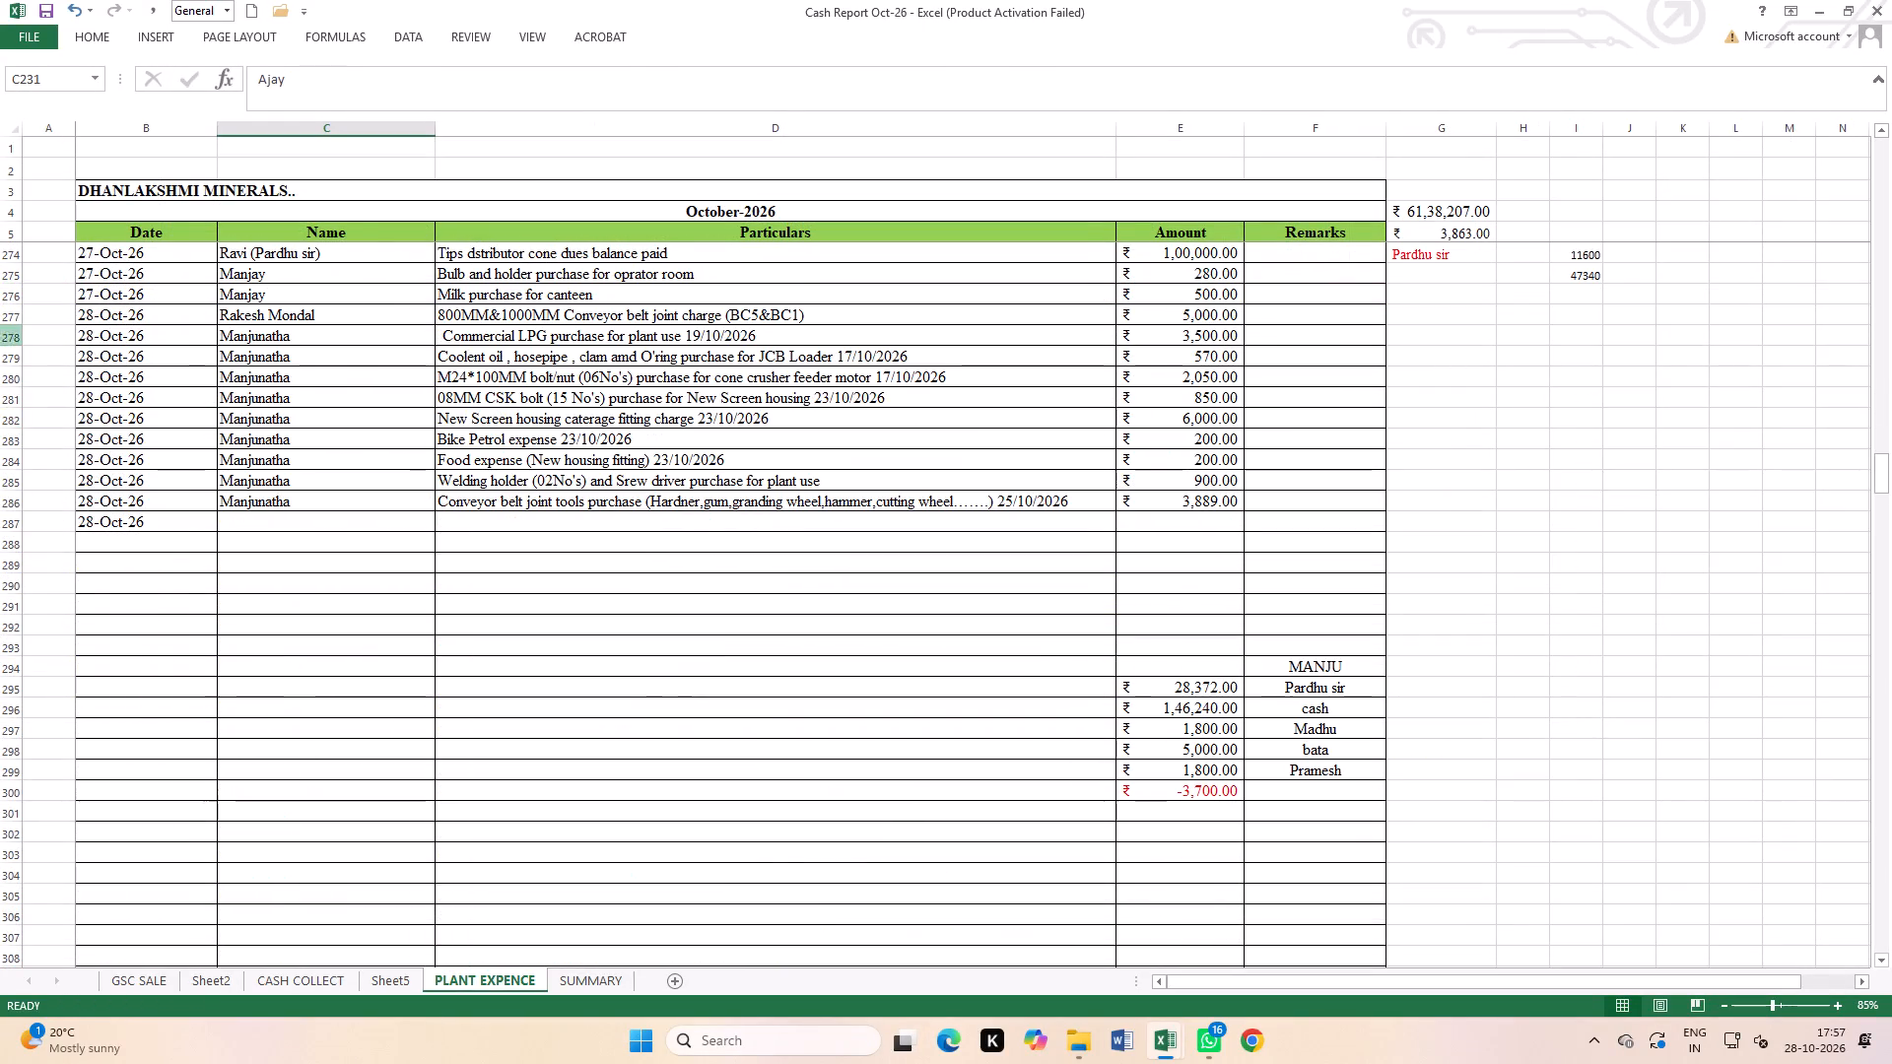
{"action": "scroll", "coordinate": [1204, 560], "scroll_direction": "up", "scroll_amount": 3}
{"action": "left_click", "coordinate": [0, 523]}
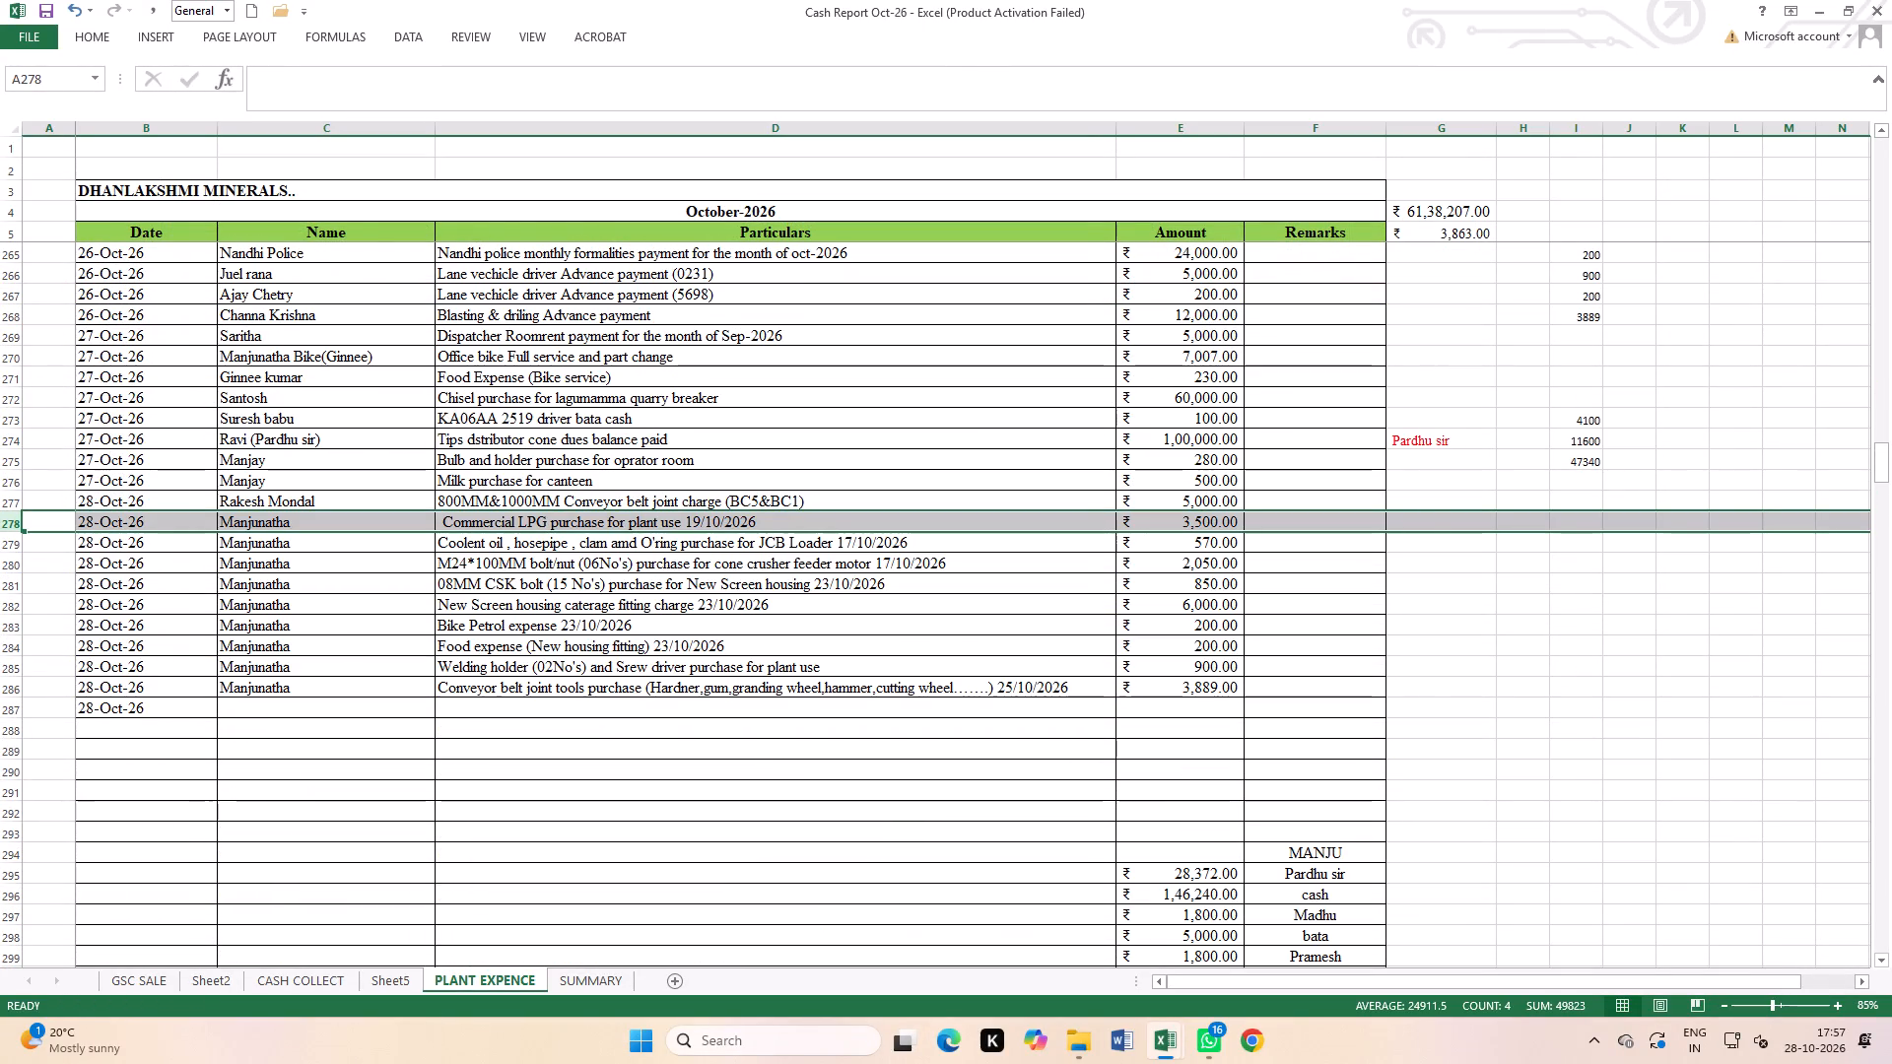
{"action": "left_click_drag", "start_coordinate": [1196, 521], "coordinate": [1198, 679]}
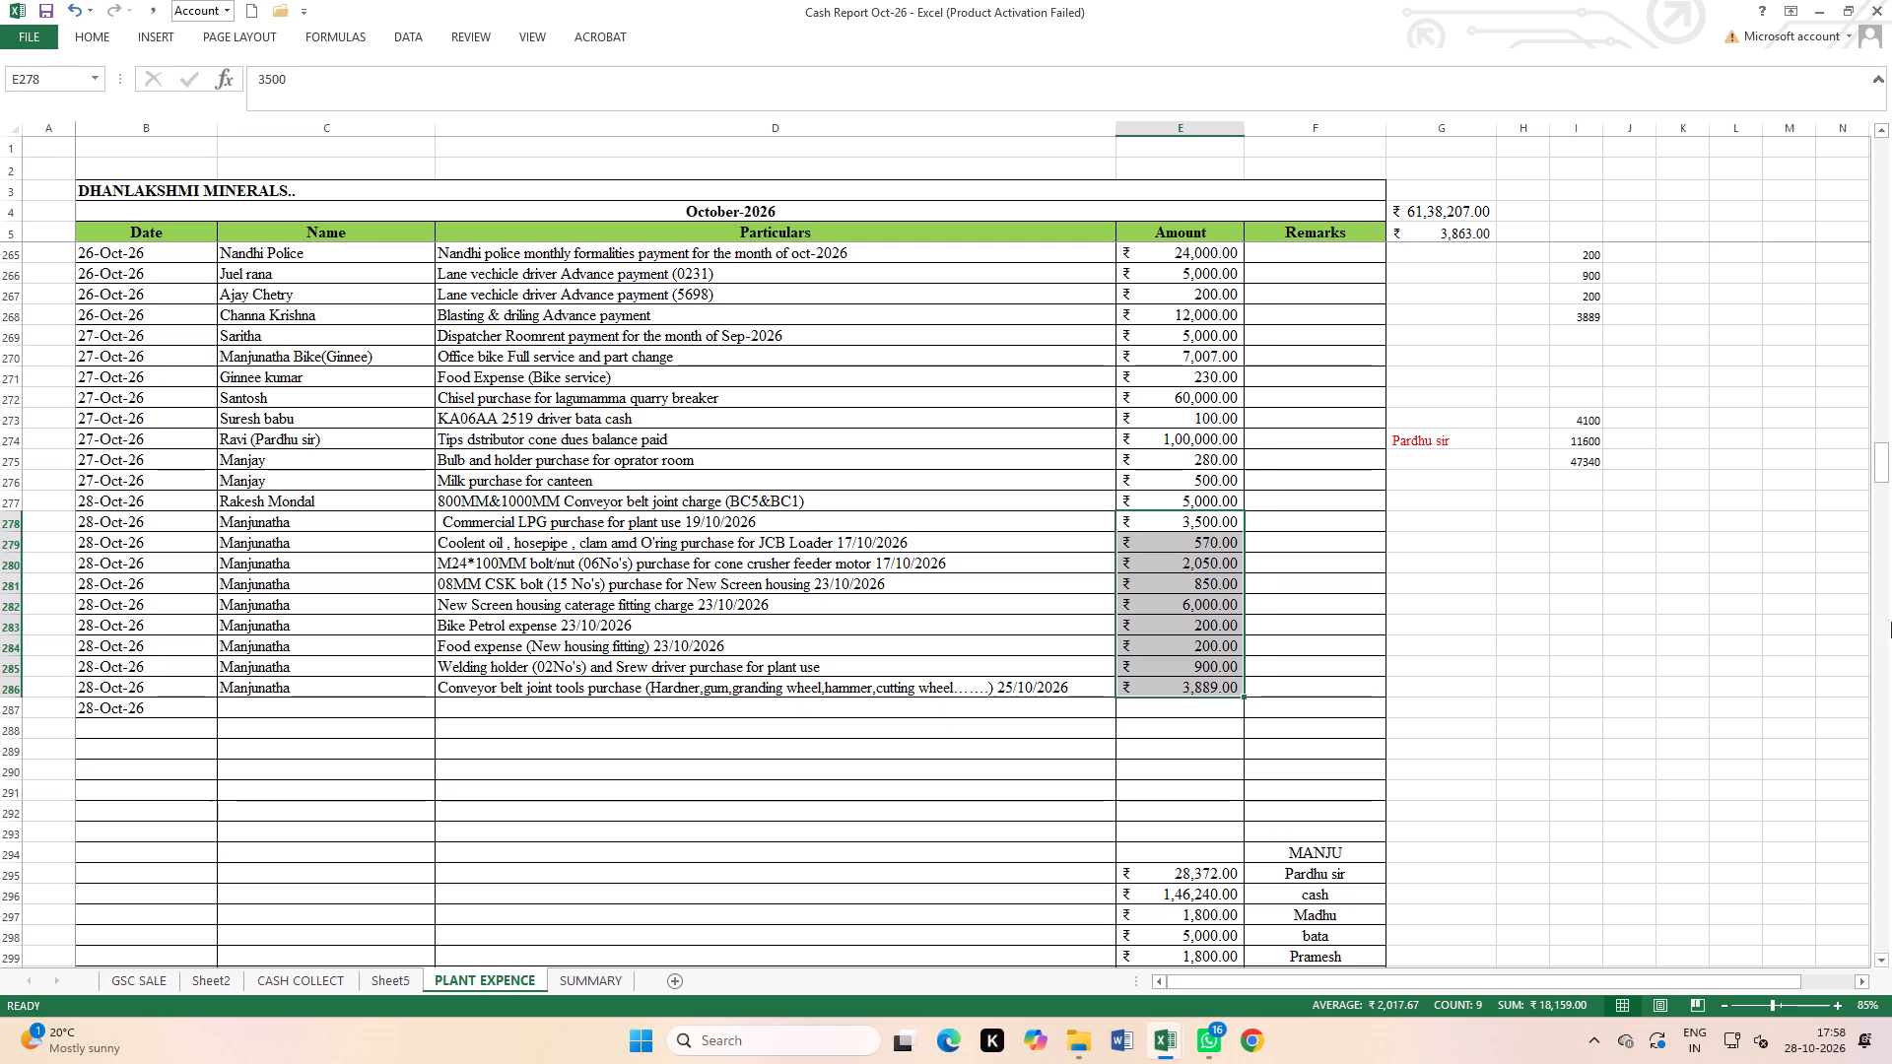
Add filters to the PLANT EXPENCE header row from Date to Remarks (B5:F5).
{"action": "left_click_drag", "start_coordinate": [1882, 457], "coordinate": [1869, 306]}
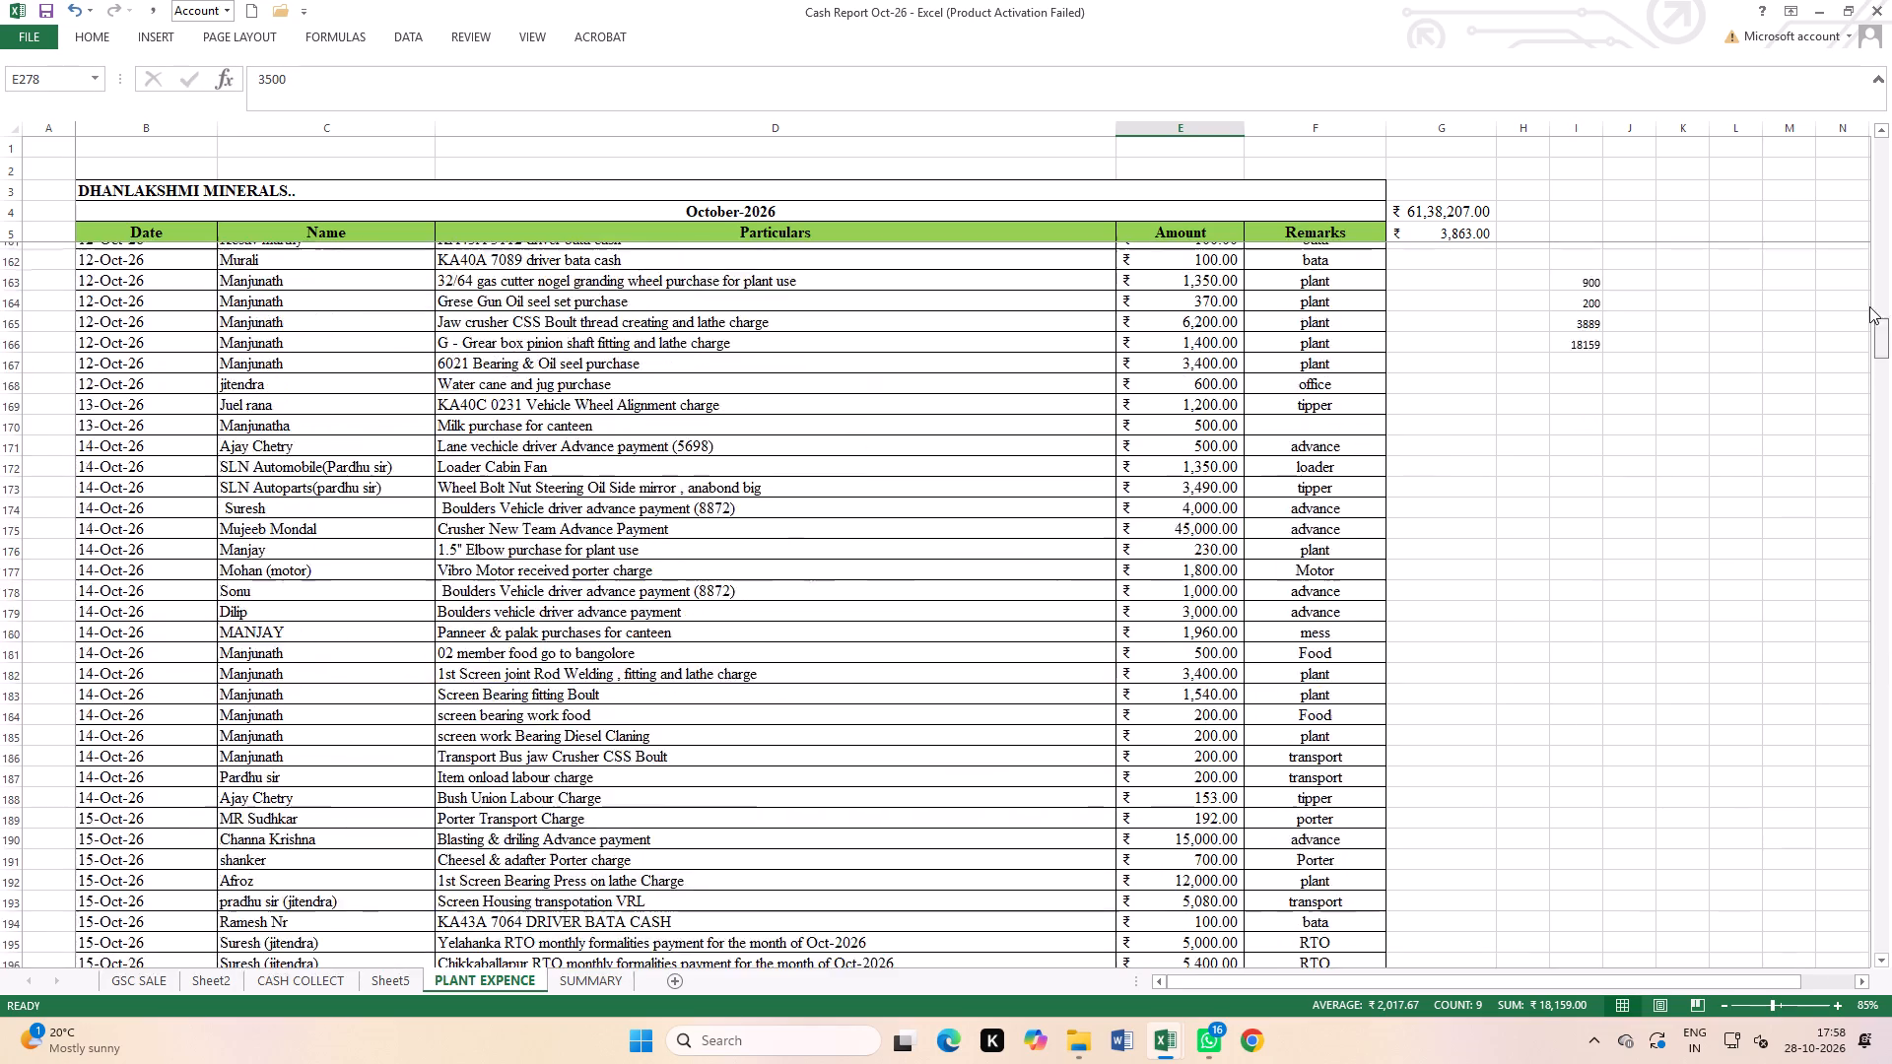
{"action": "left_click_drag", "start_coordinate": [1869, 306], "coordinate": [1886, 75]}
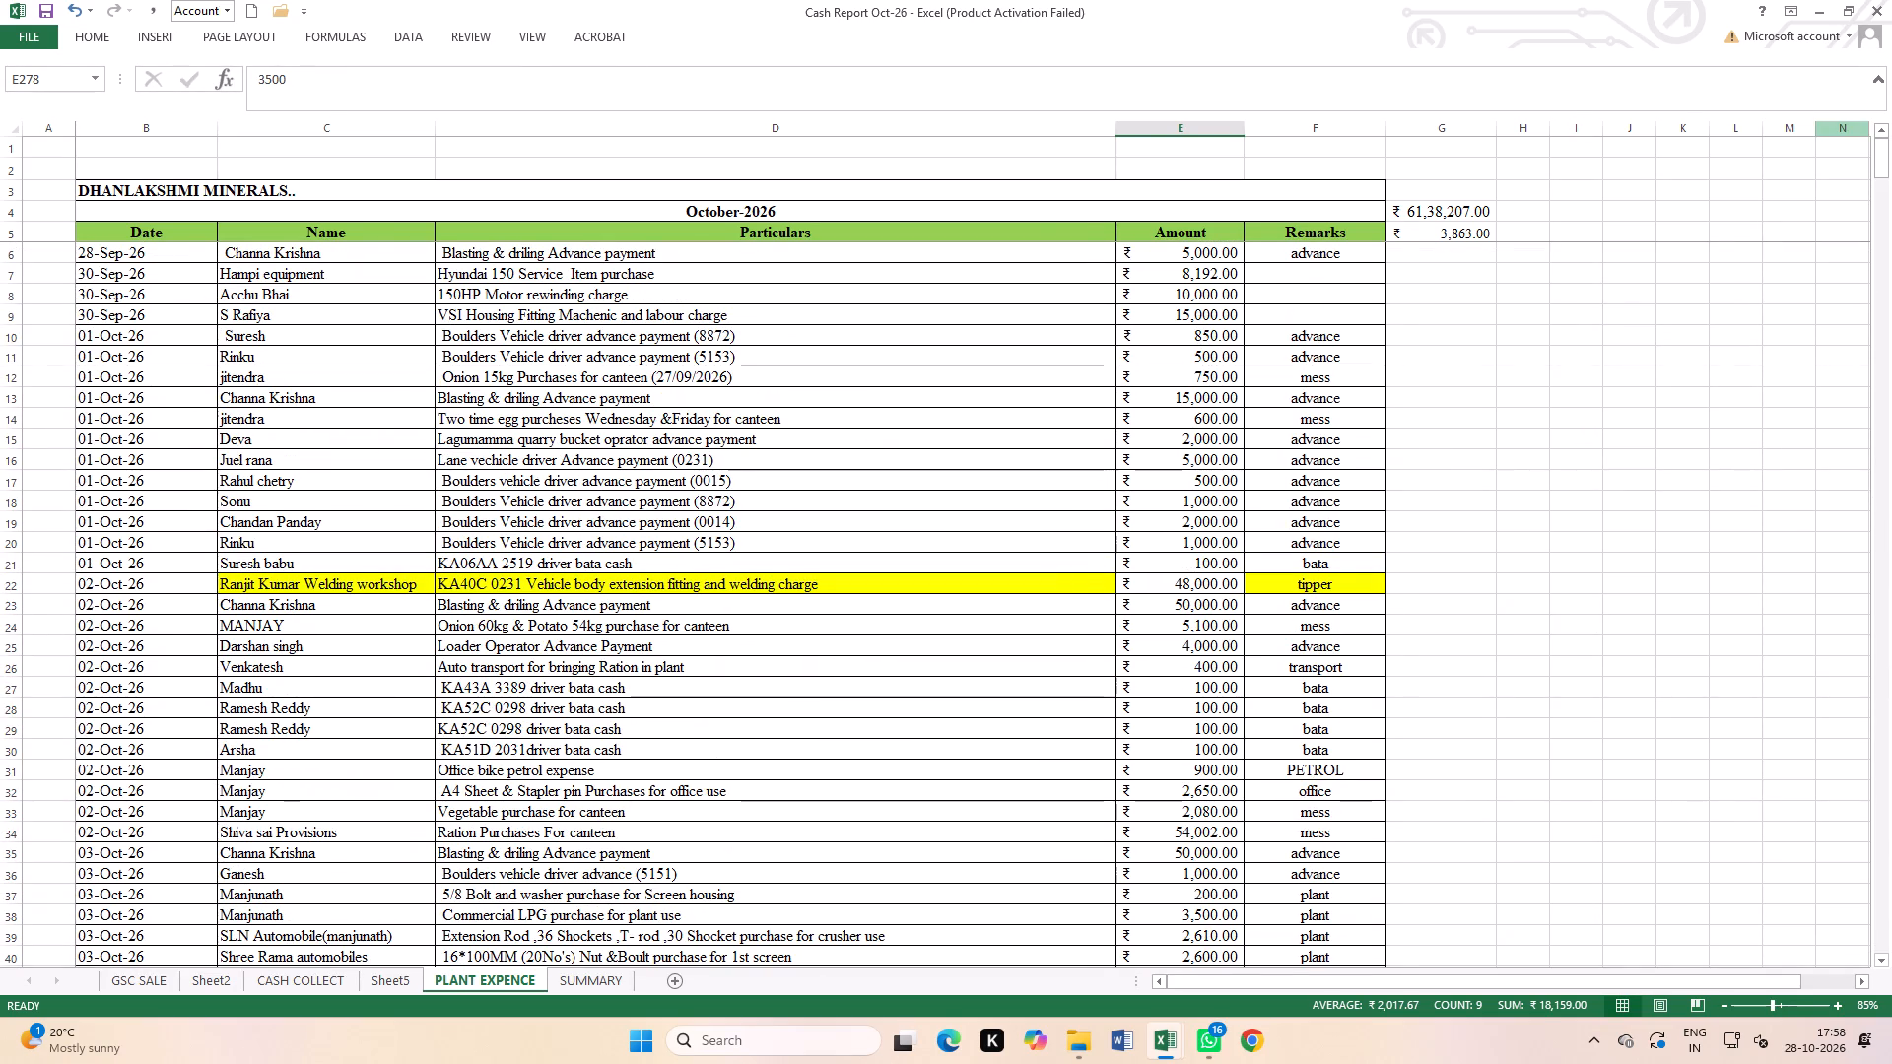
{"action": "left_click_drag", "start_coordinate": [154, 235], "coordinate": [1304, 233]}
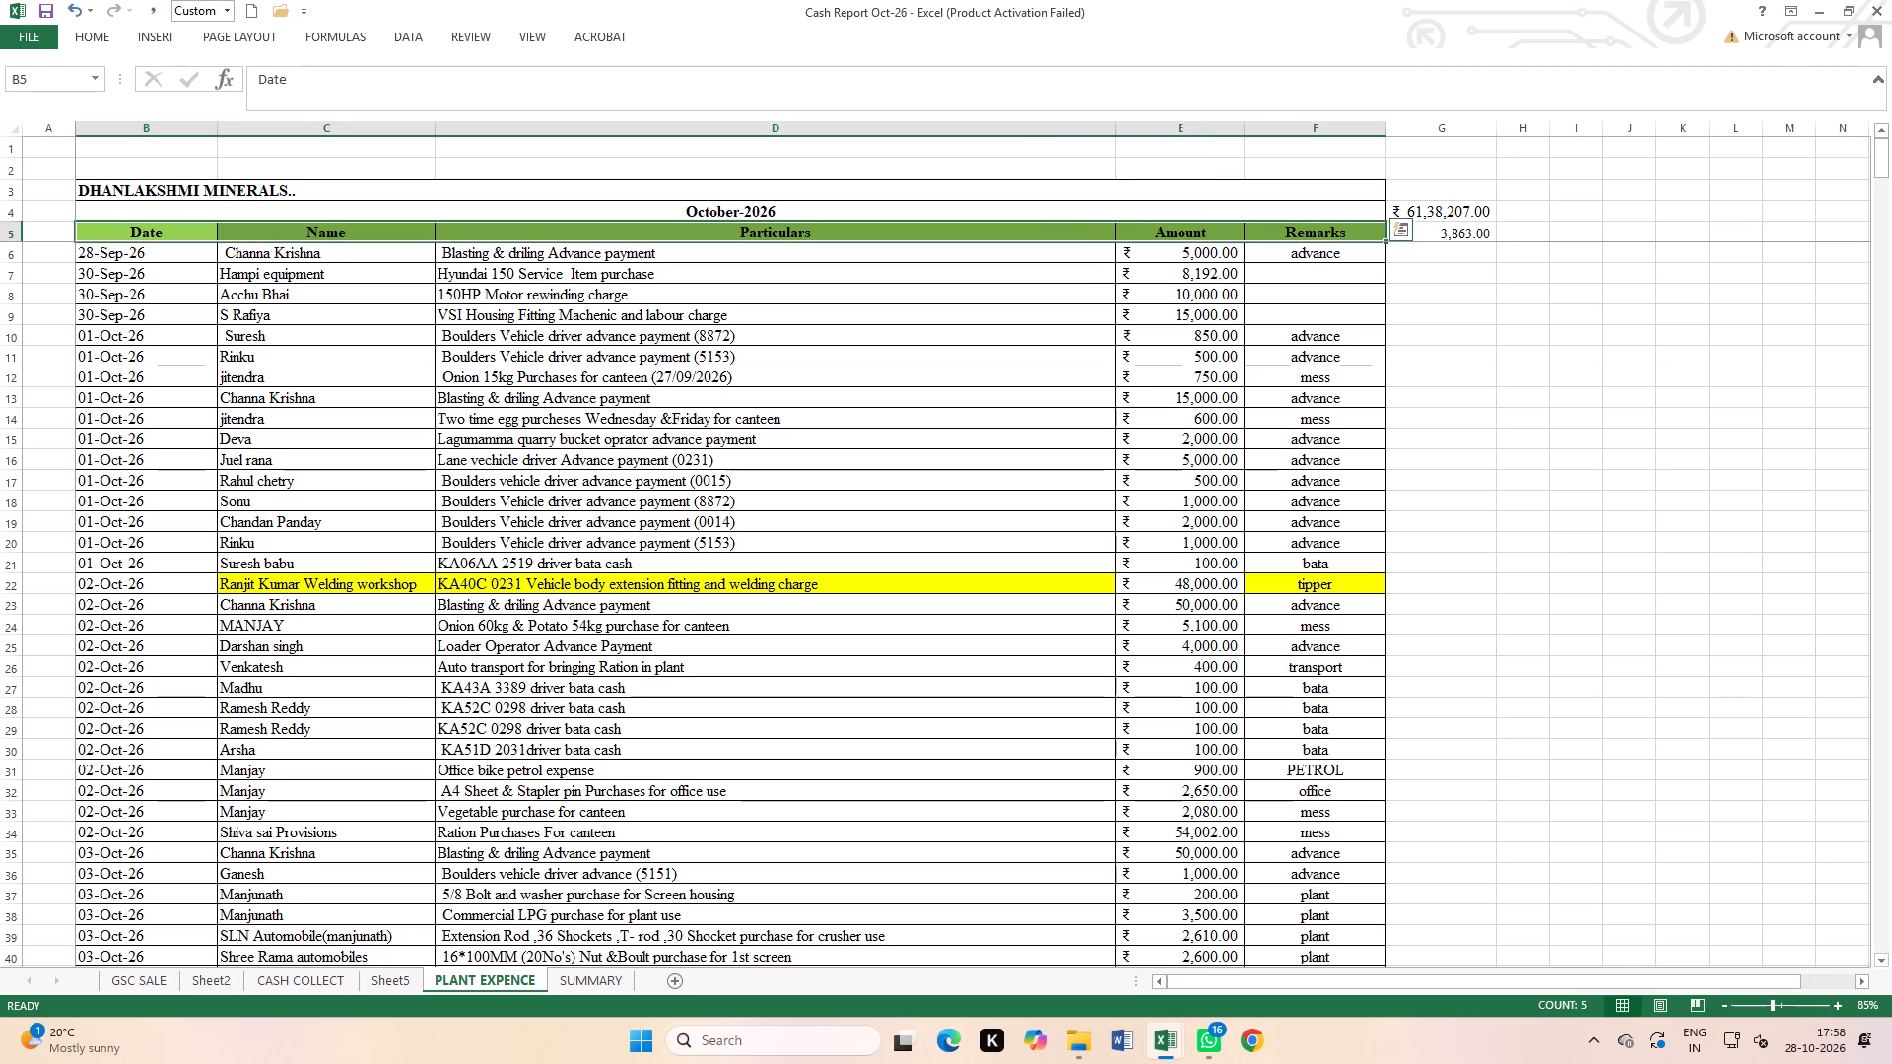
{"action": "left_click", "coordinate": [408, 38]}
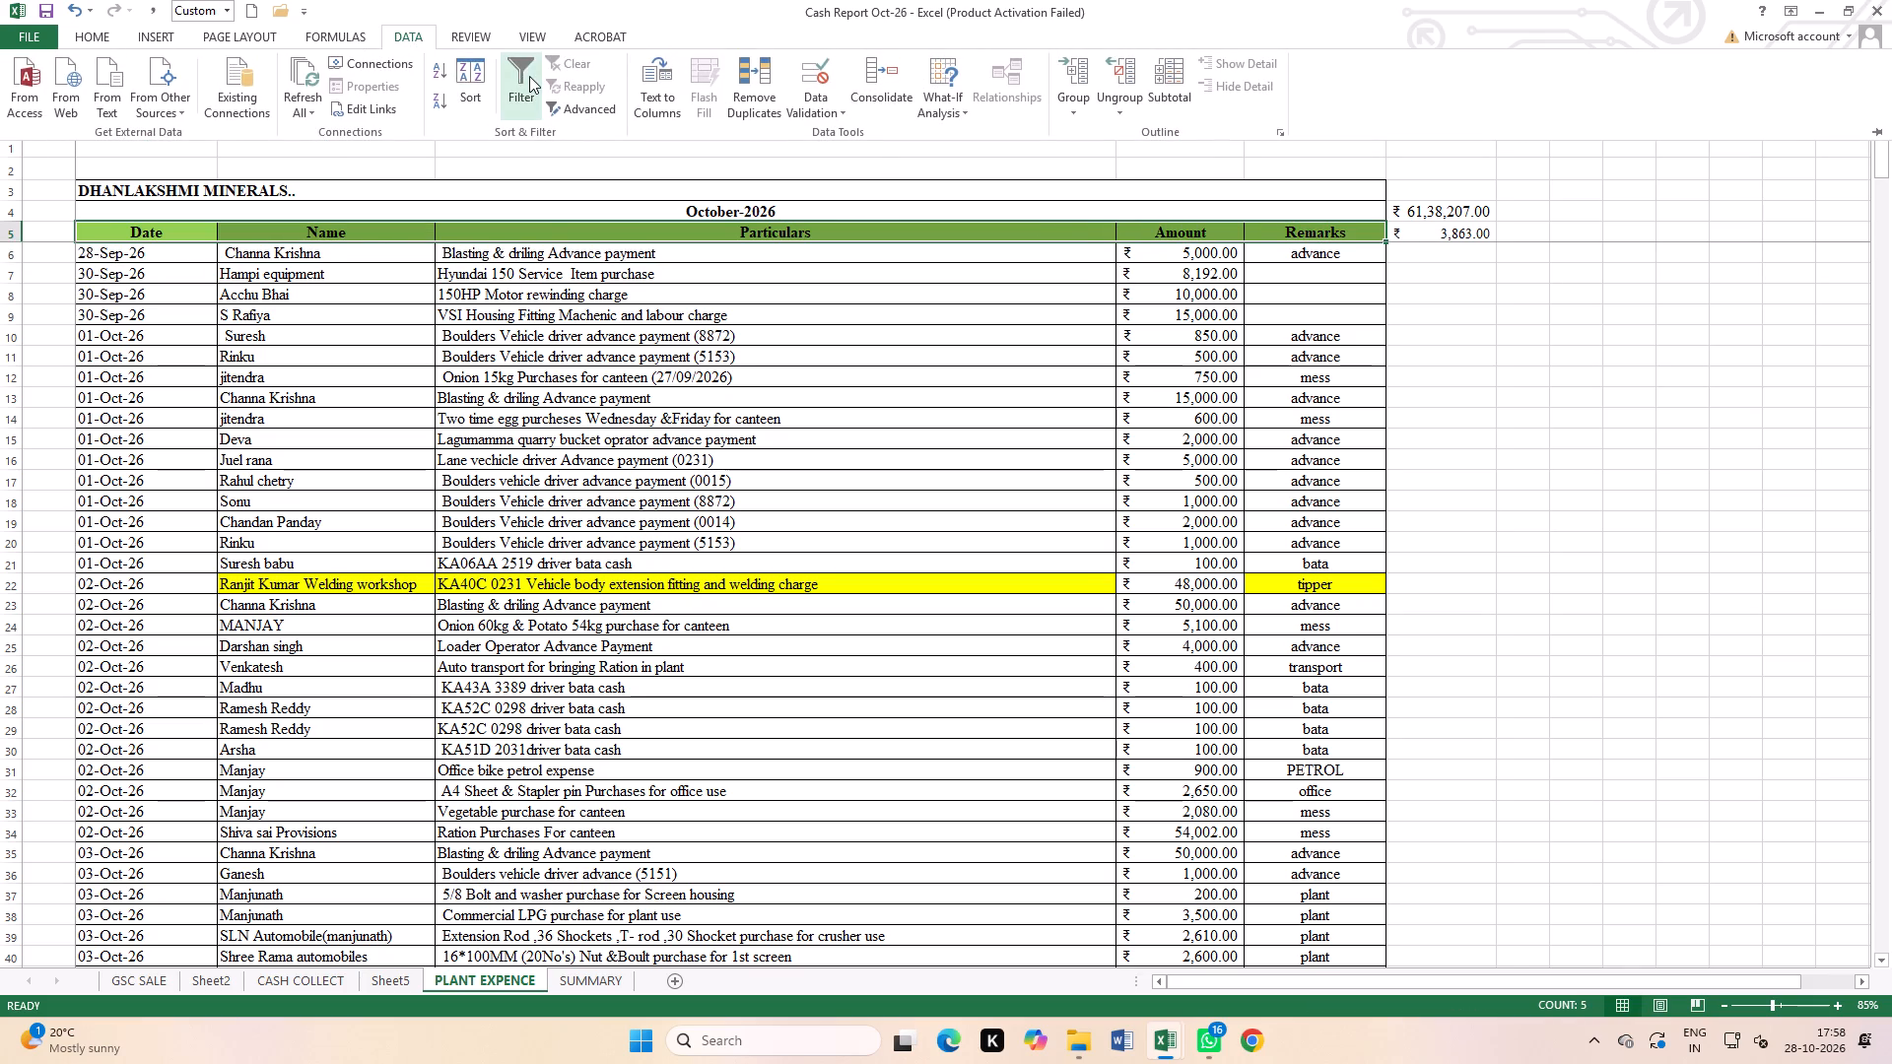
{"action": "left_click", "coordinate": [529, 76]}
{"action": "left_click", "coordinate": [567, 397]}
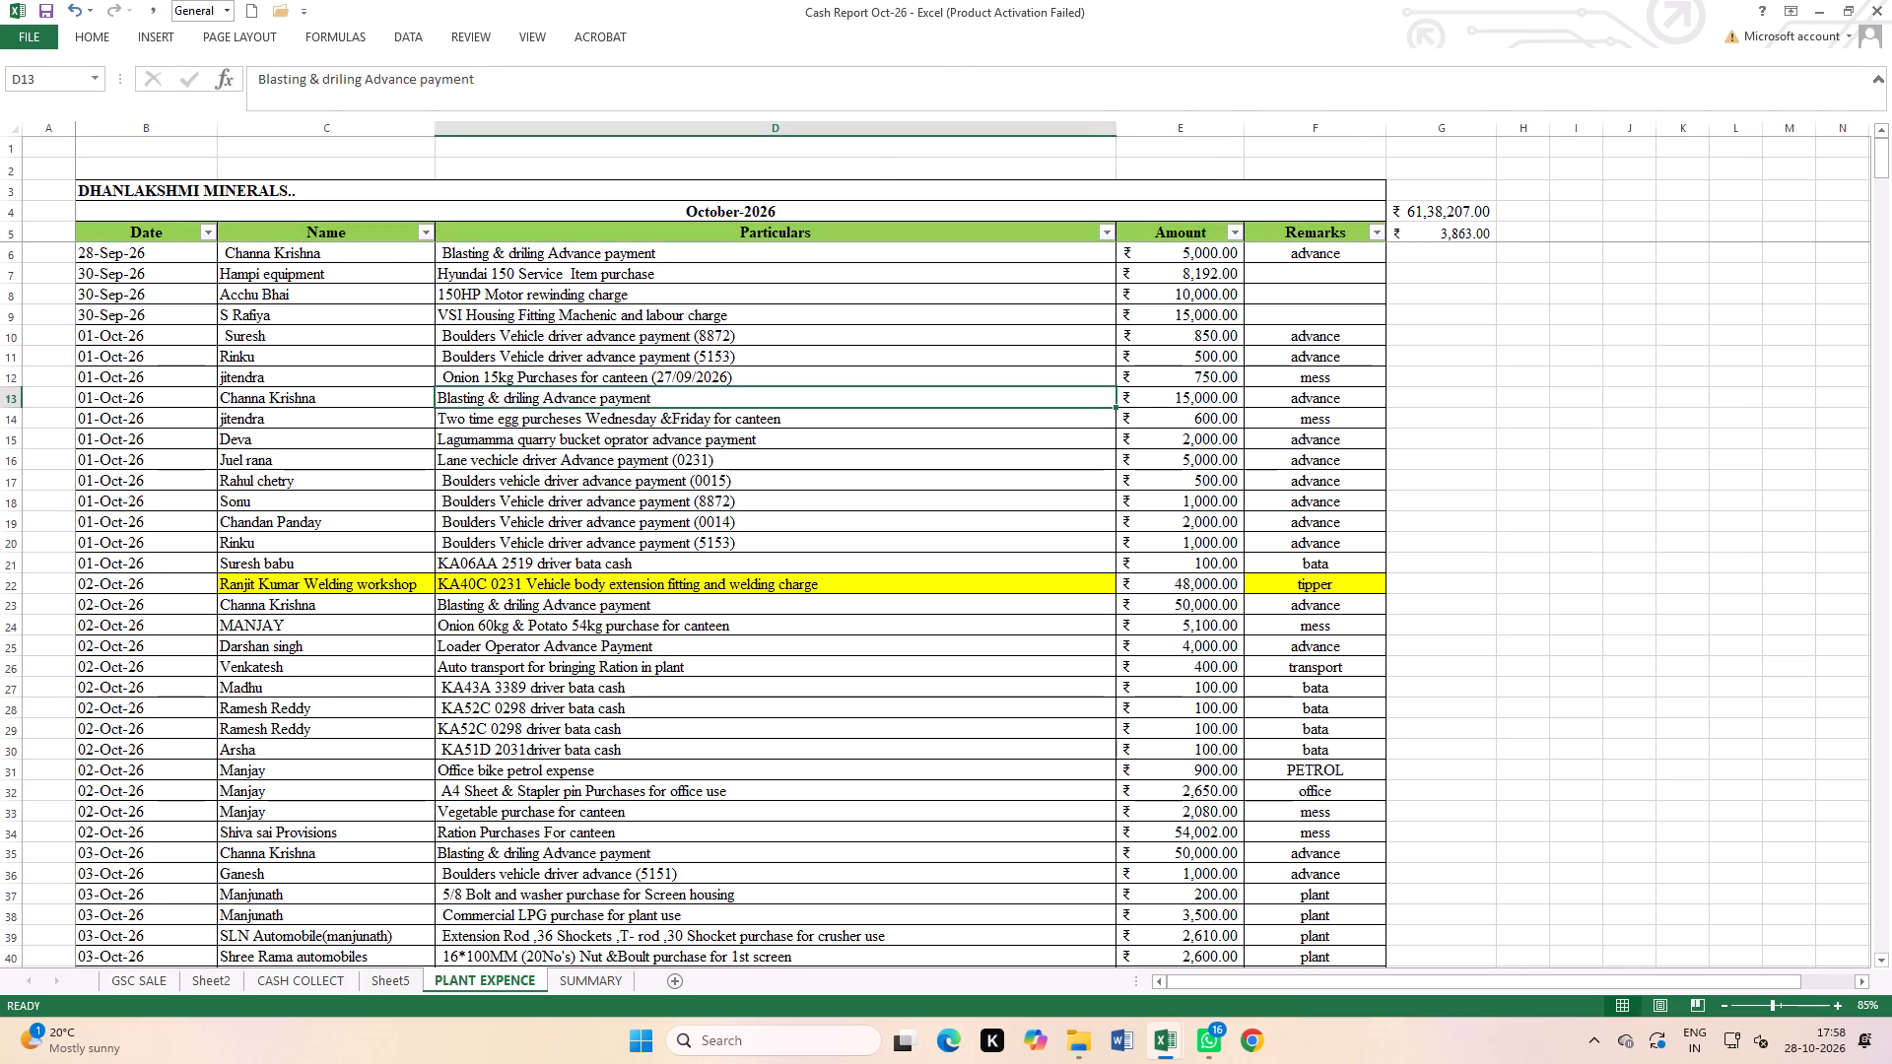
Filter the Name column to show only Manjunath, Manjunath(mahabir hydrolic), Manjunatha and Manjunatha Bike(Ginnee).
{"action": "left_click", "coordinate": [429, 223]}
{"action": "left_click", "coordinate": [427, 233]}
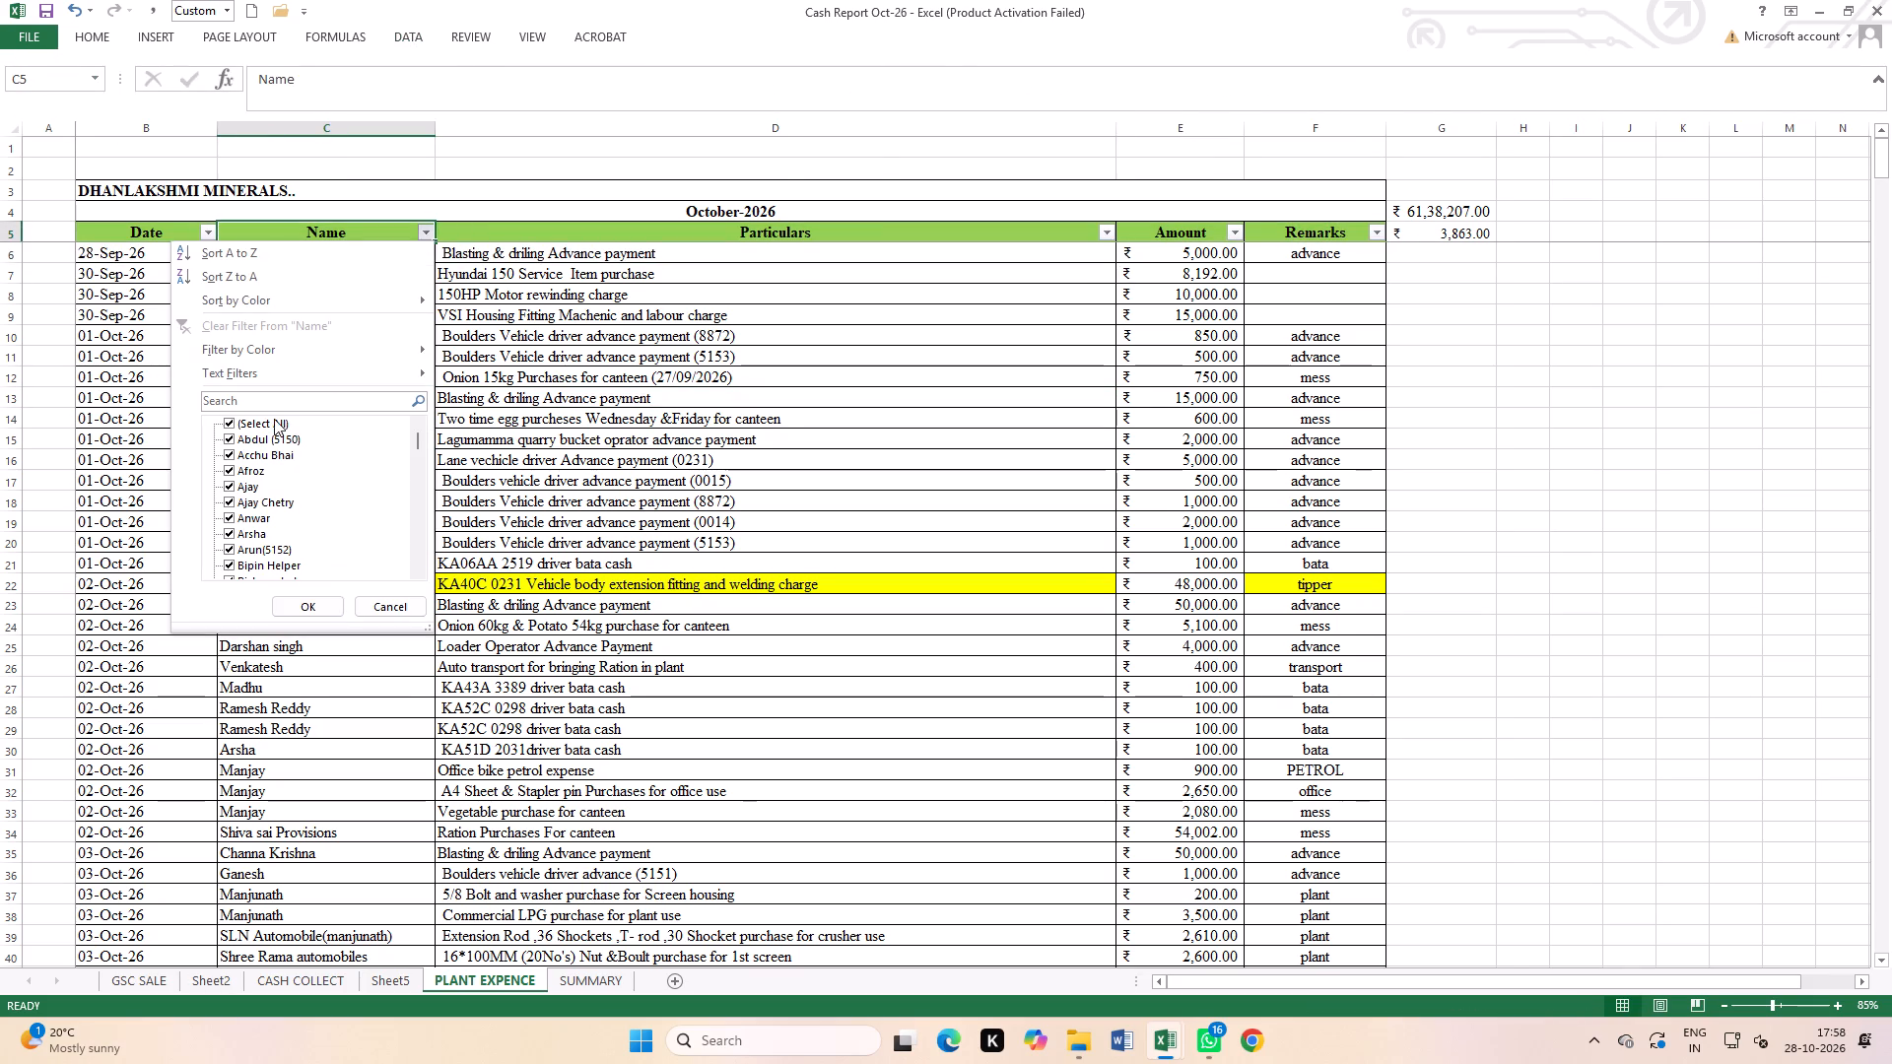
{"action": "left_click", "coordinate": [264, 422]}
{"action": "scroll", "coordinate": [262, 543], "scroll_direction": "down", "scroll_amount": 9}
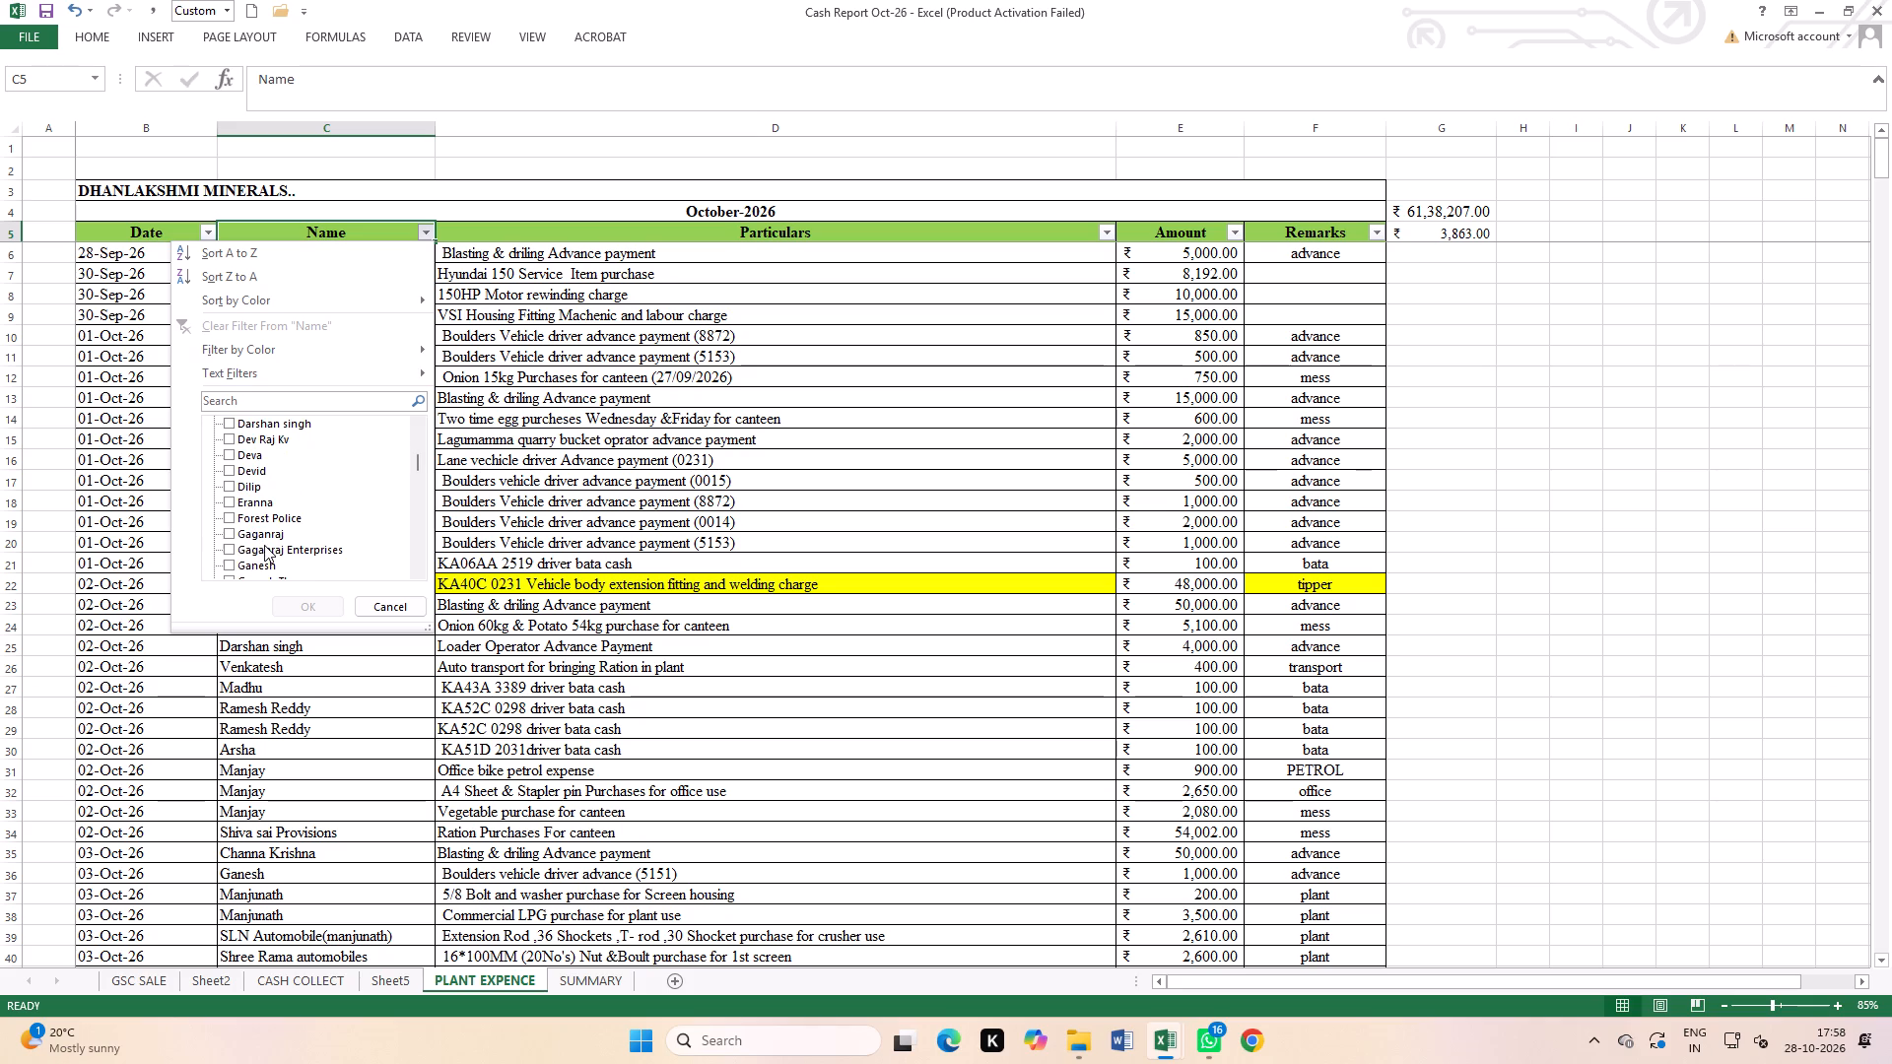
{"action": "scroll", "coordinate": [264, 545], "scroll_direction": "down", "scroll_amount": 6}
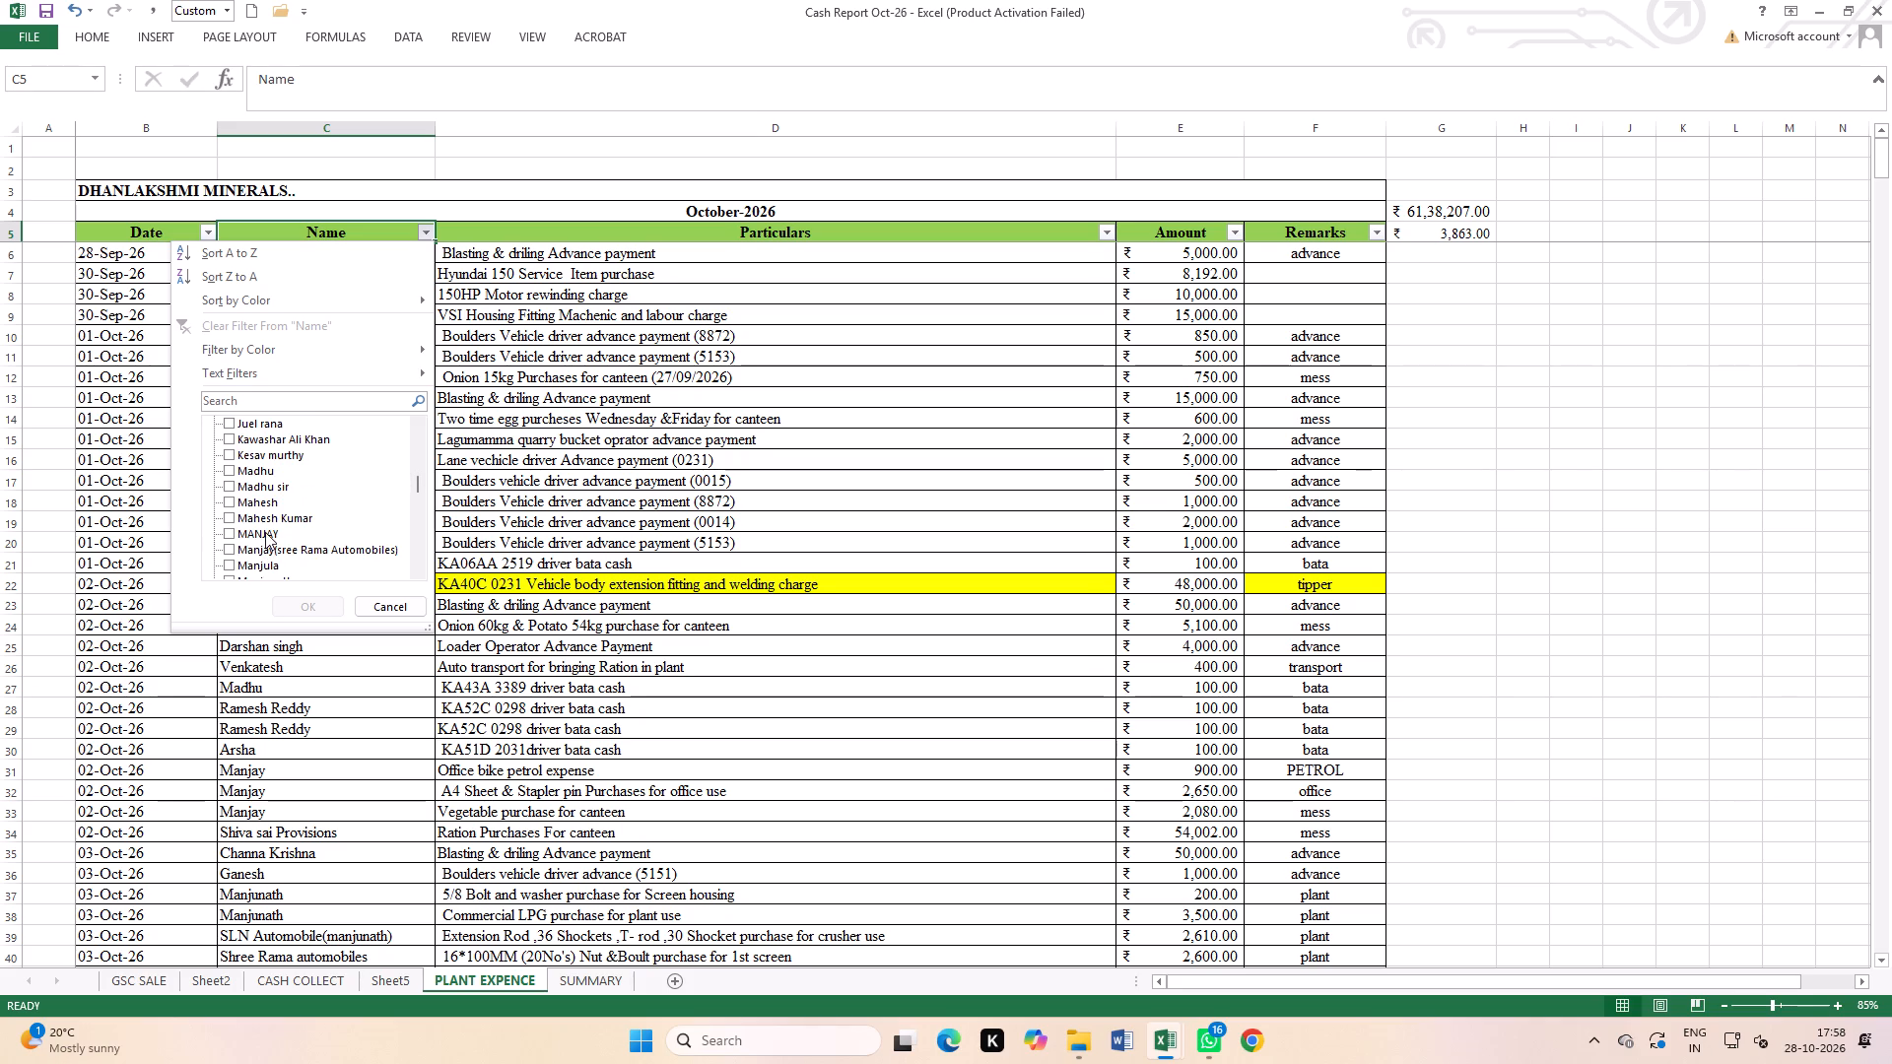
{"action": "scroll", "coordinate": [261, 561], "scroll_direction": "down", "scroll_amount": 1}
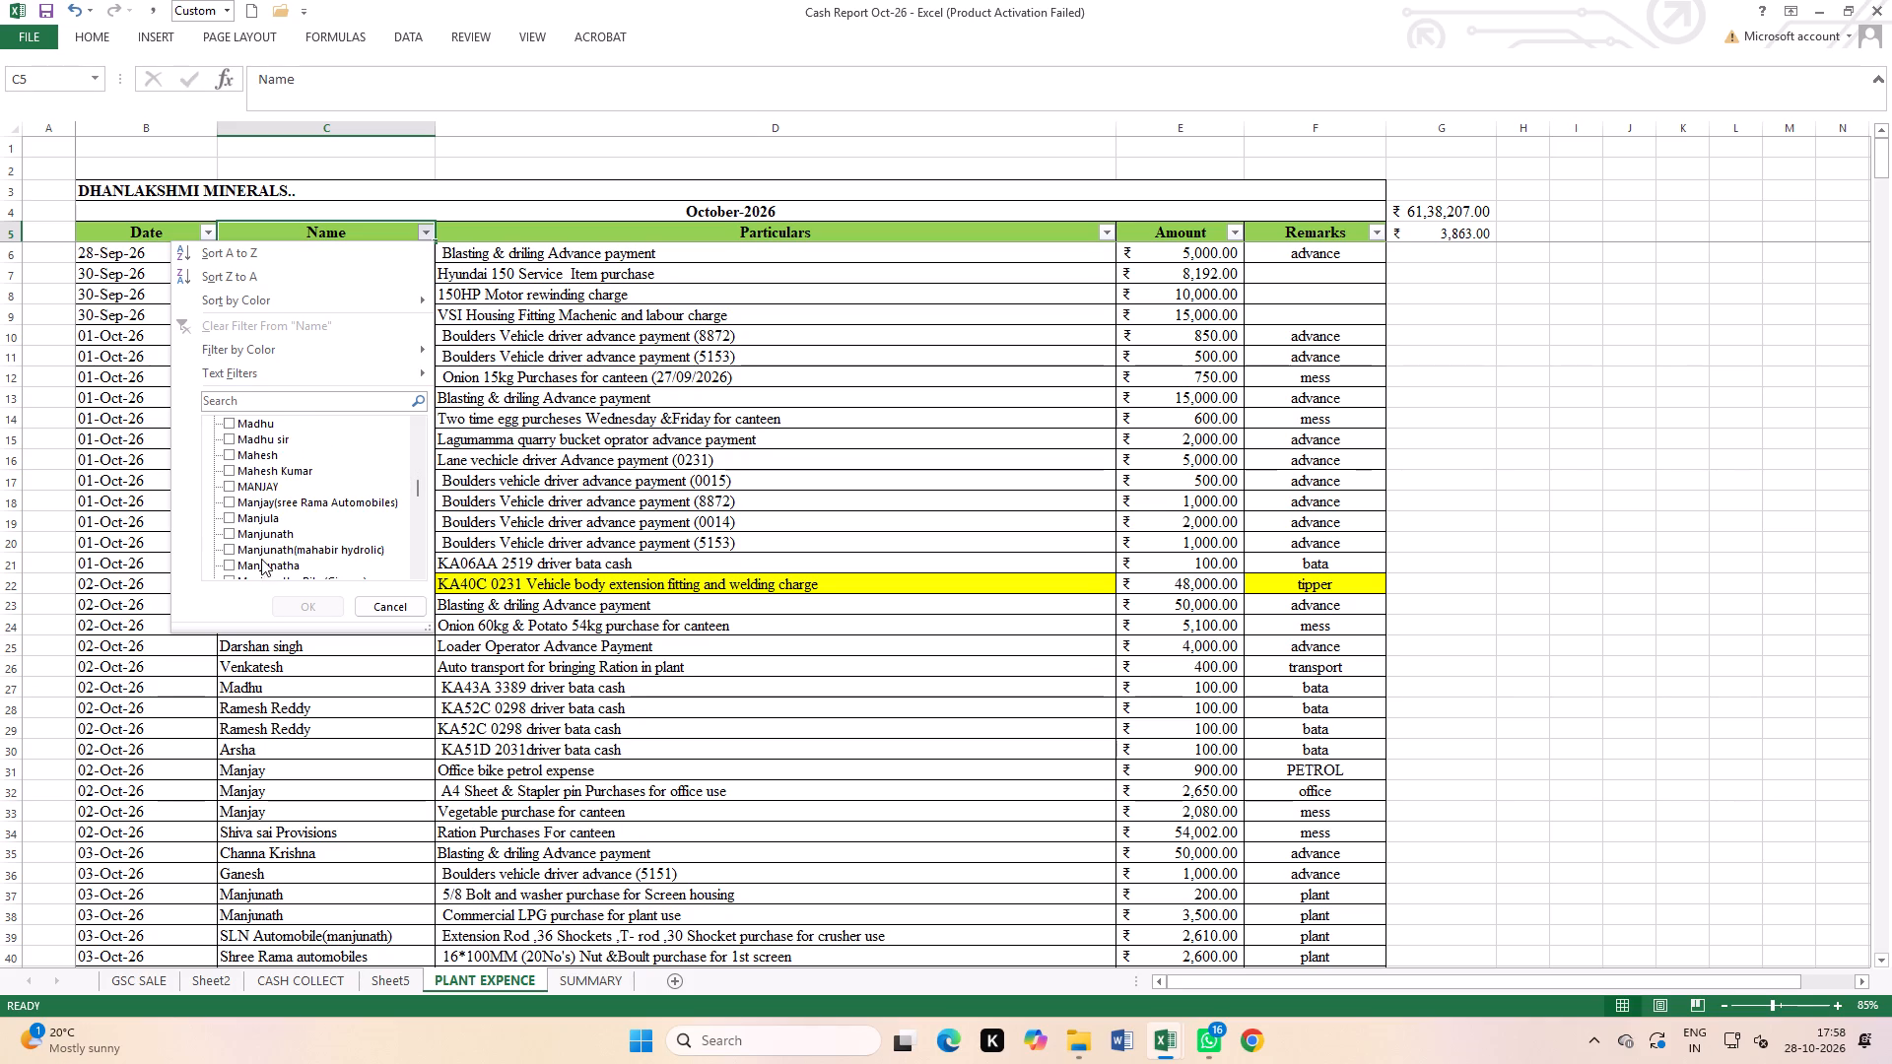
{"action": "left_click", "coordinate": [266, 544]}
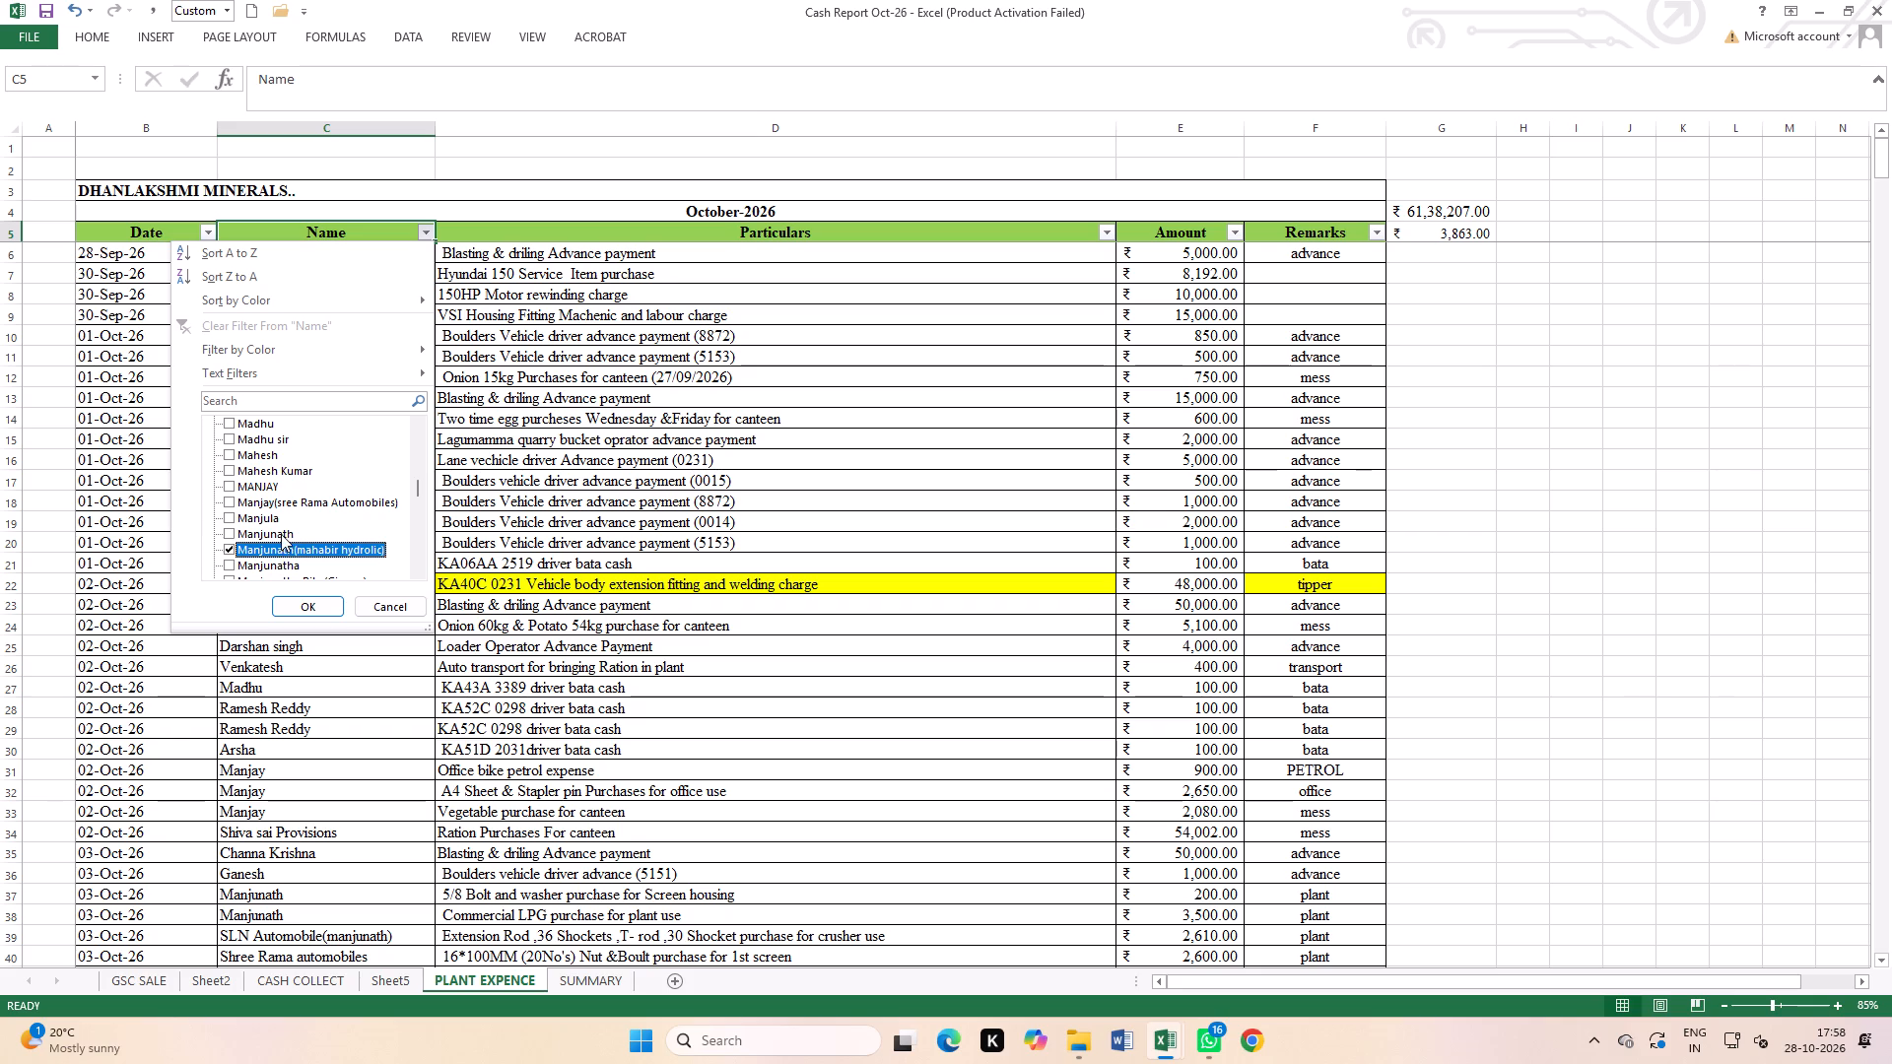
{"action": "left_click", "coordinate": [281, 534]}
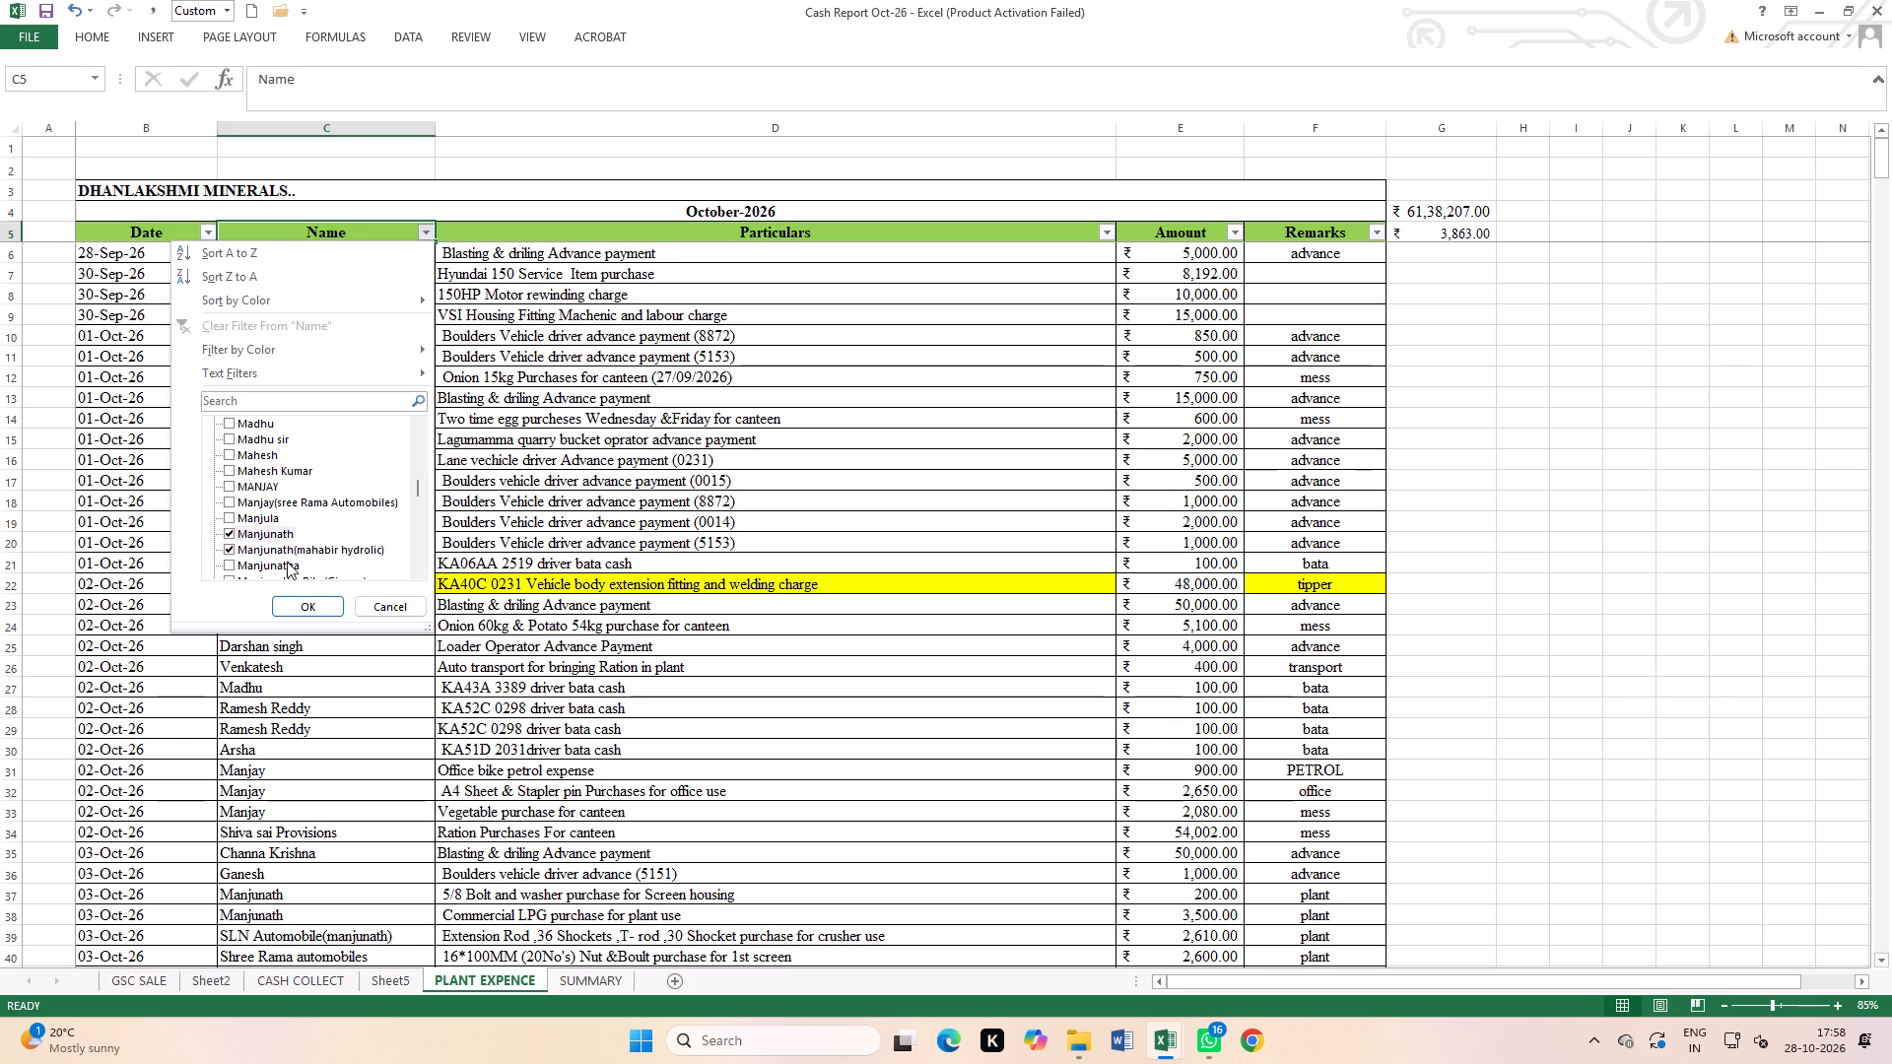
{"action": "left_click", "coordinate": [287, 562]}
{"action": "scroll", "coordinate": [301, 557], "scroll_direction": "down", "scroll_amount": 2}
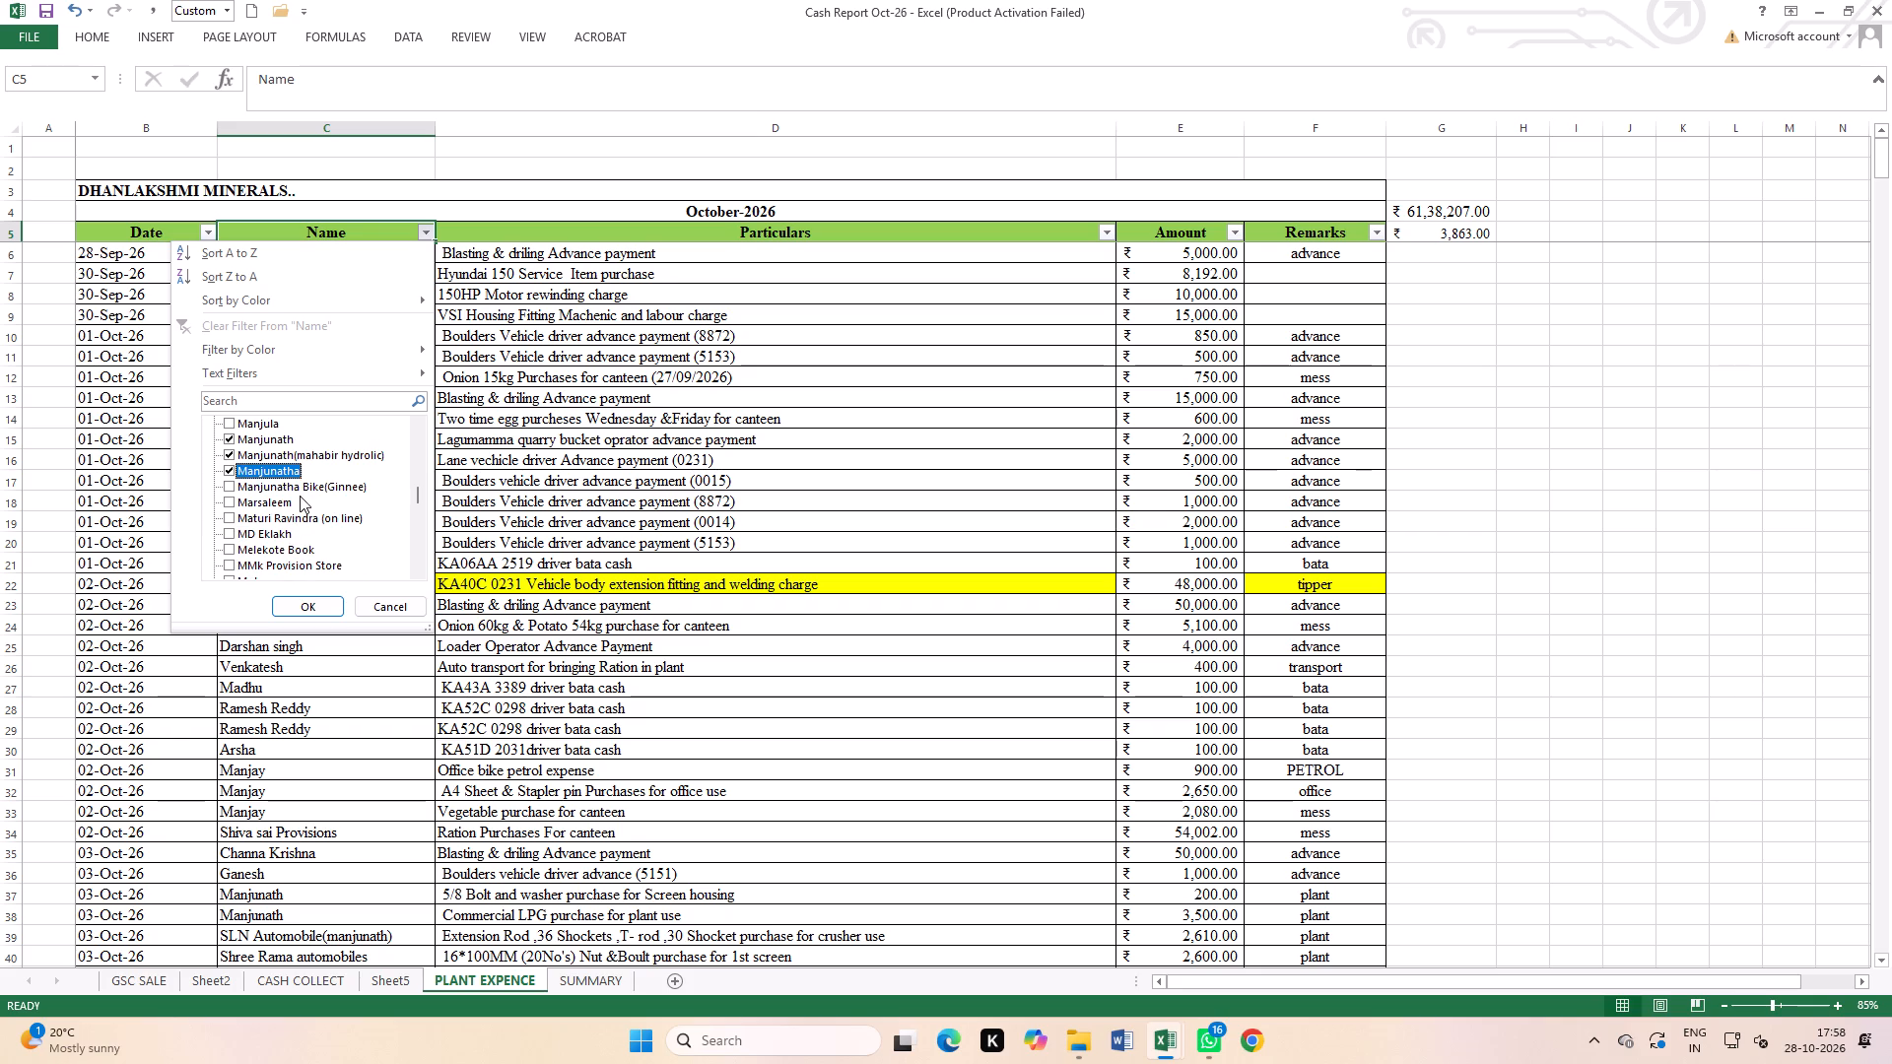
{"action": "left_click", "coordinate": [304, 487]}
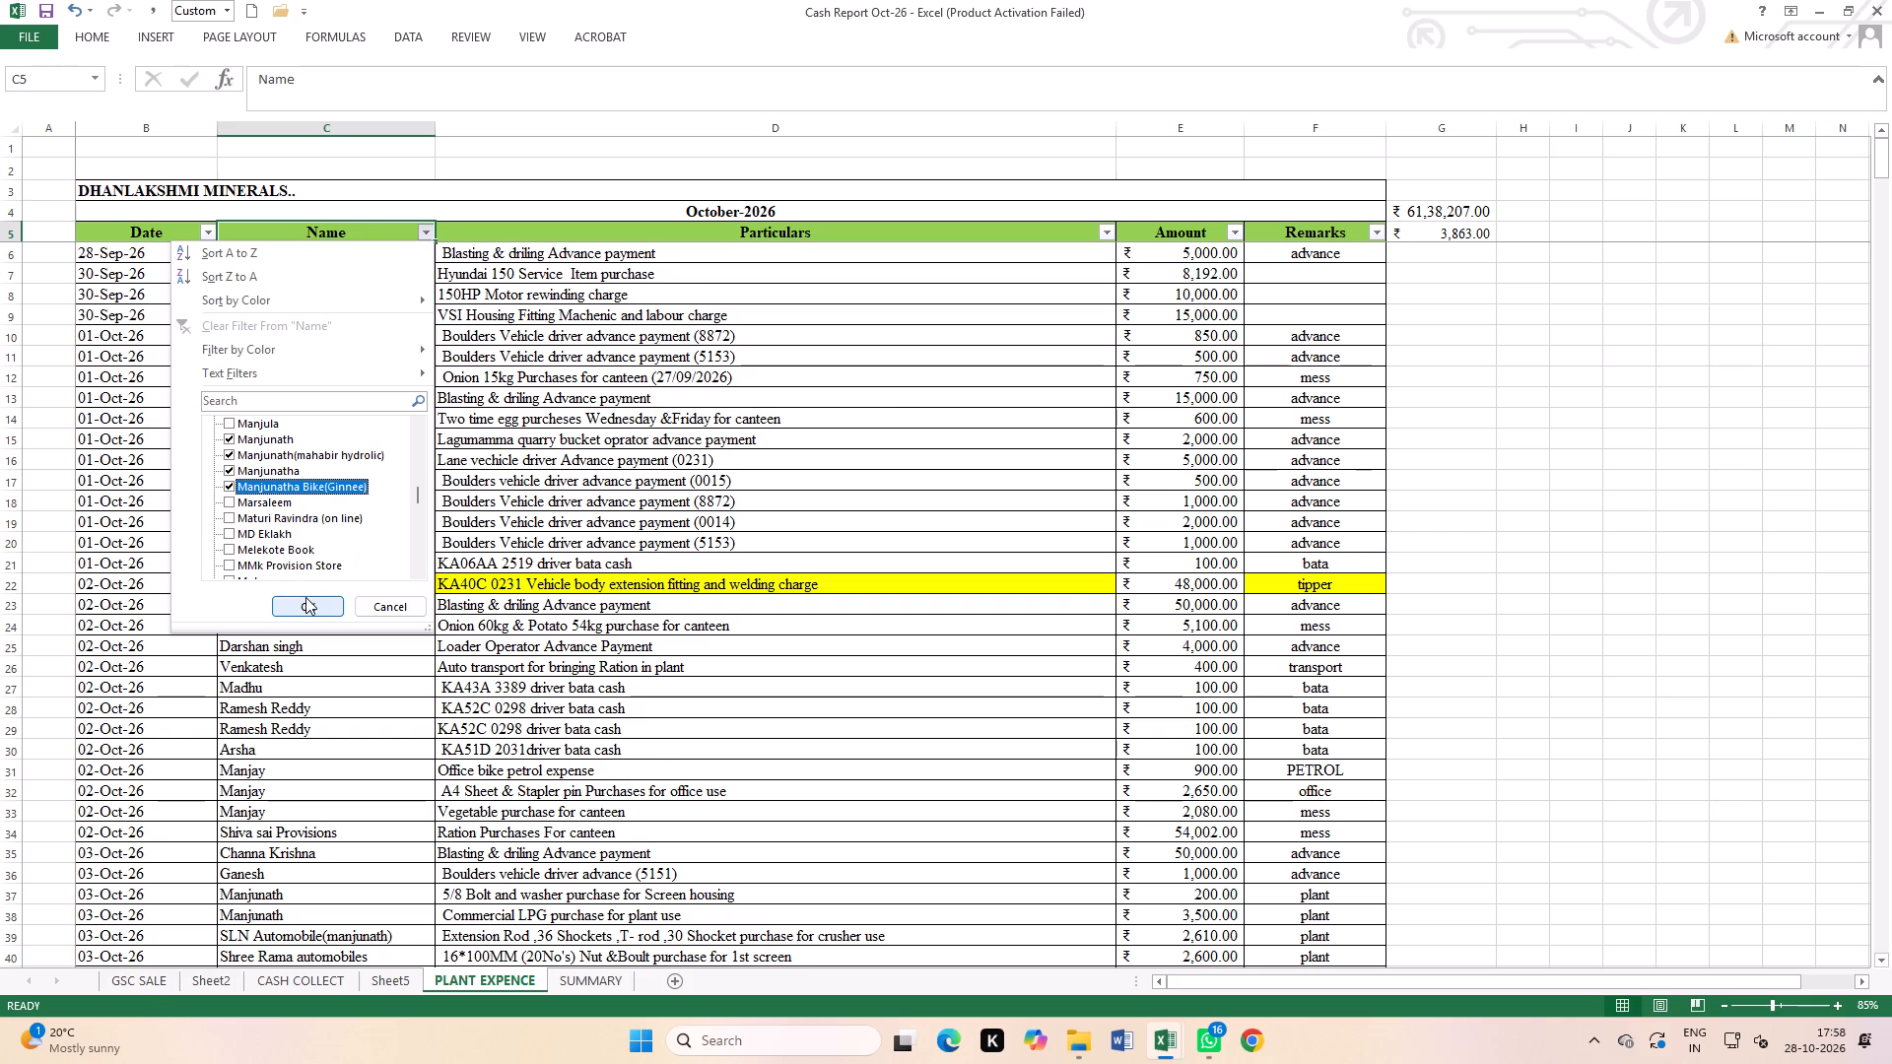
{"action": "left_click", "coordinate": [305, 600]}
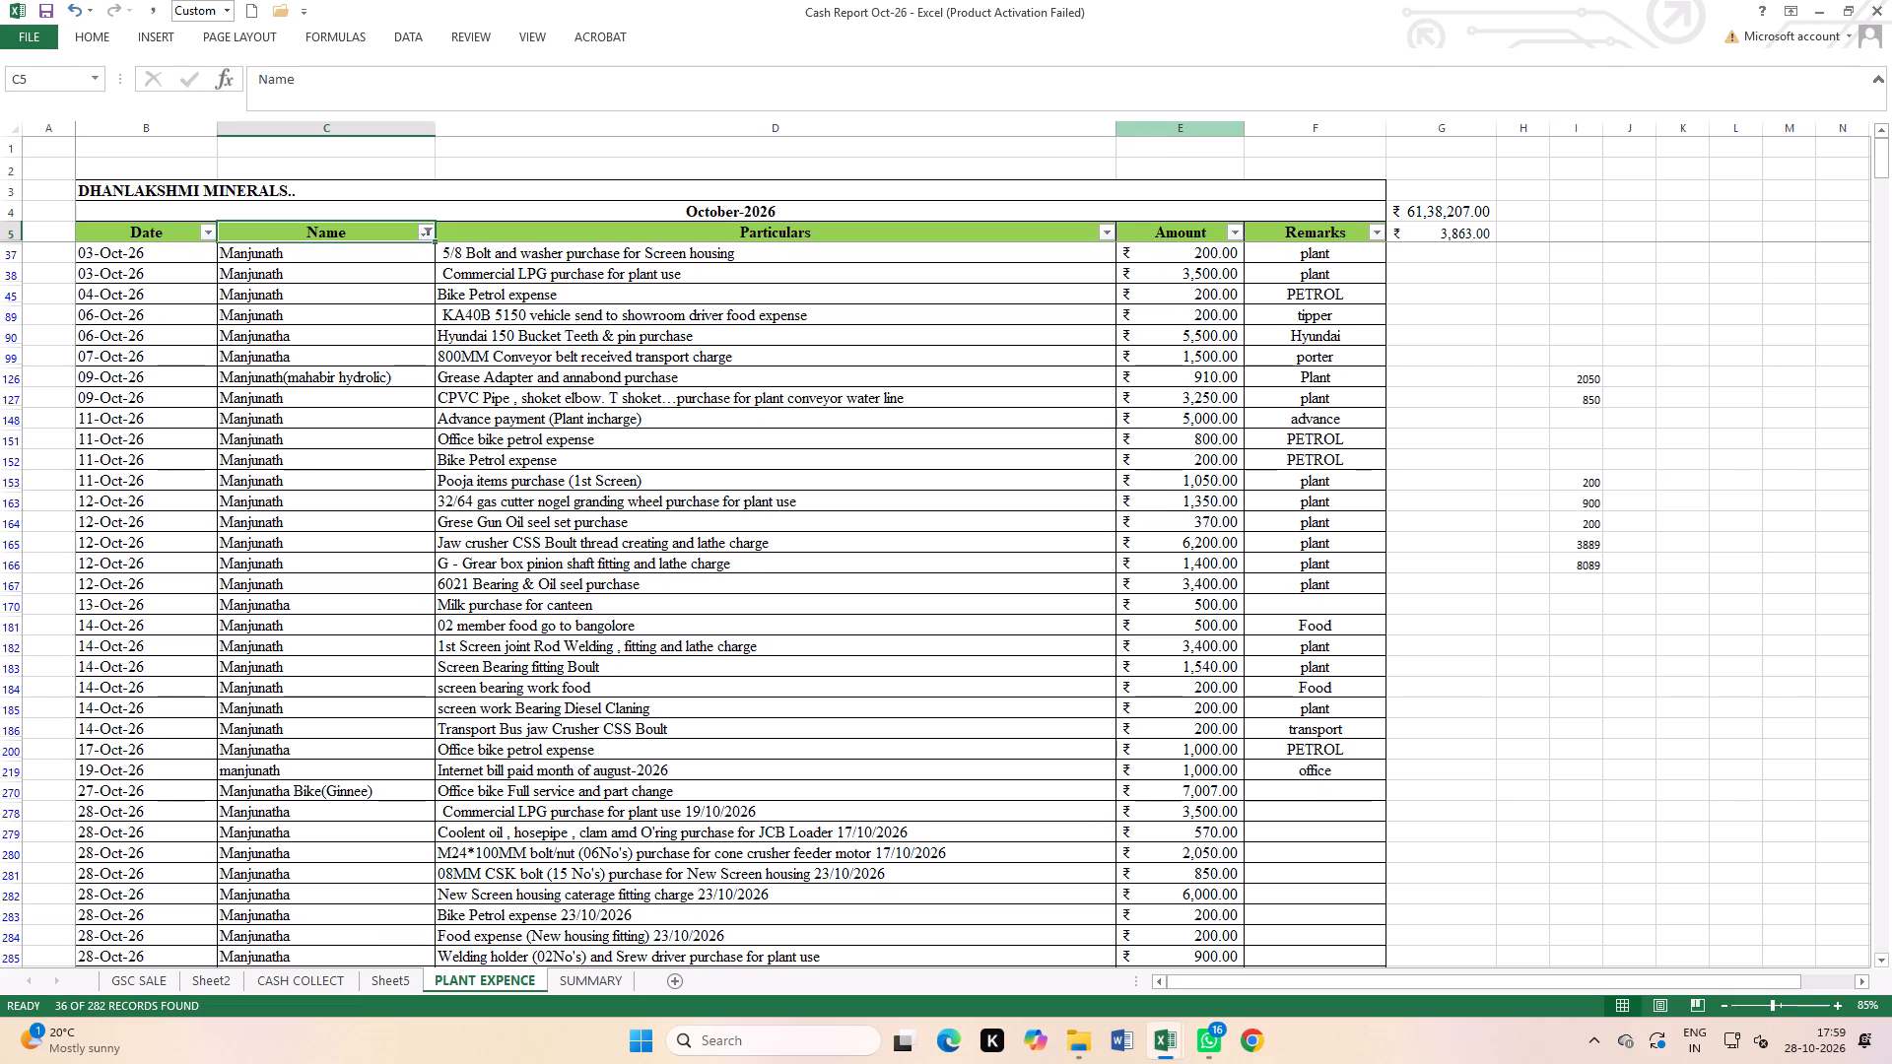
Look through the Remarks filter categories of the filtered expenses, leaving all of them selected.
{"action": "left_click", "coordinate": [1375, 227]}
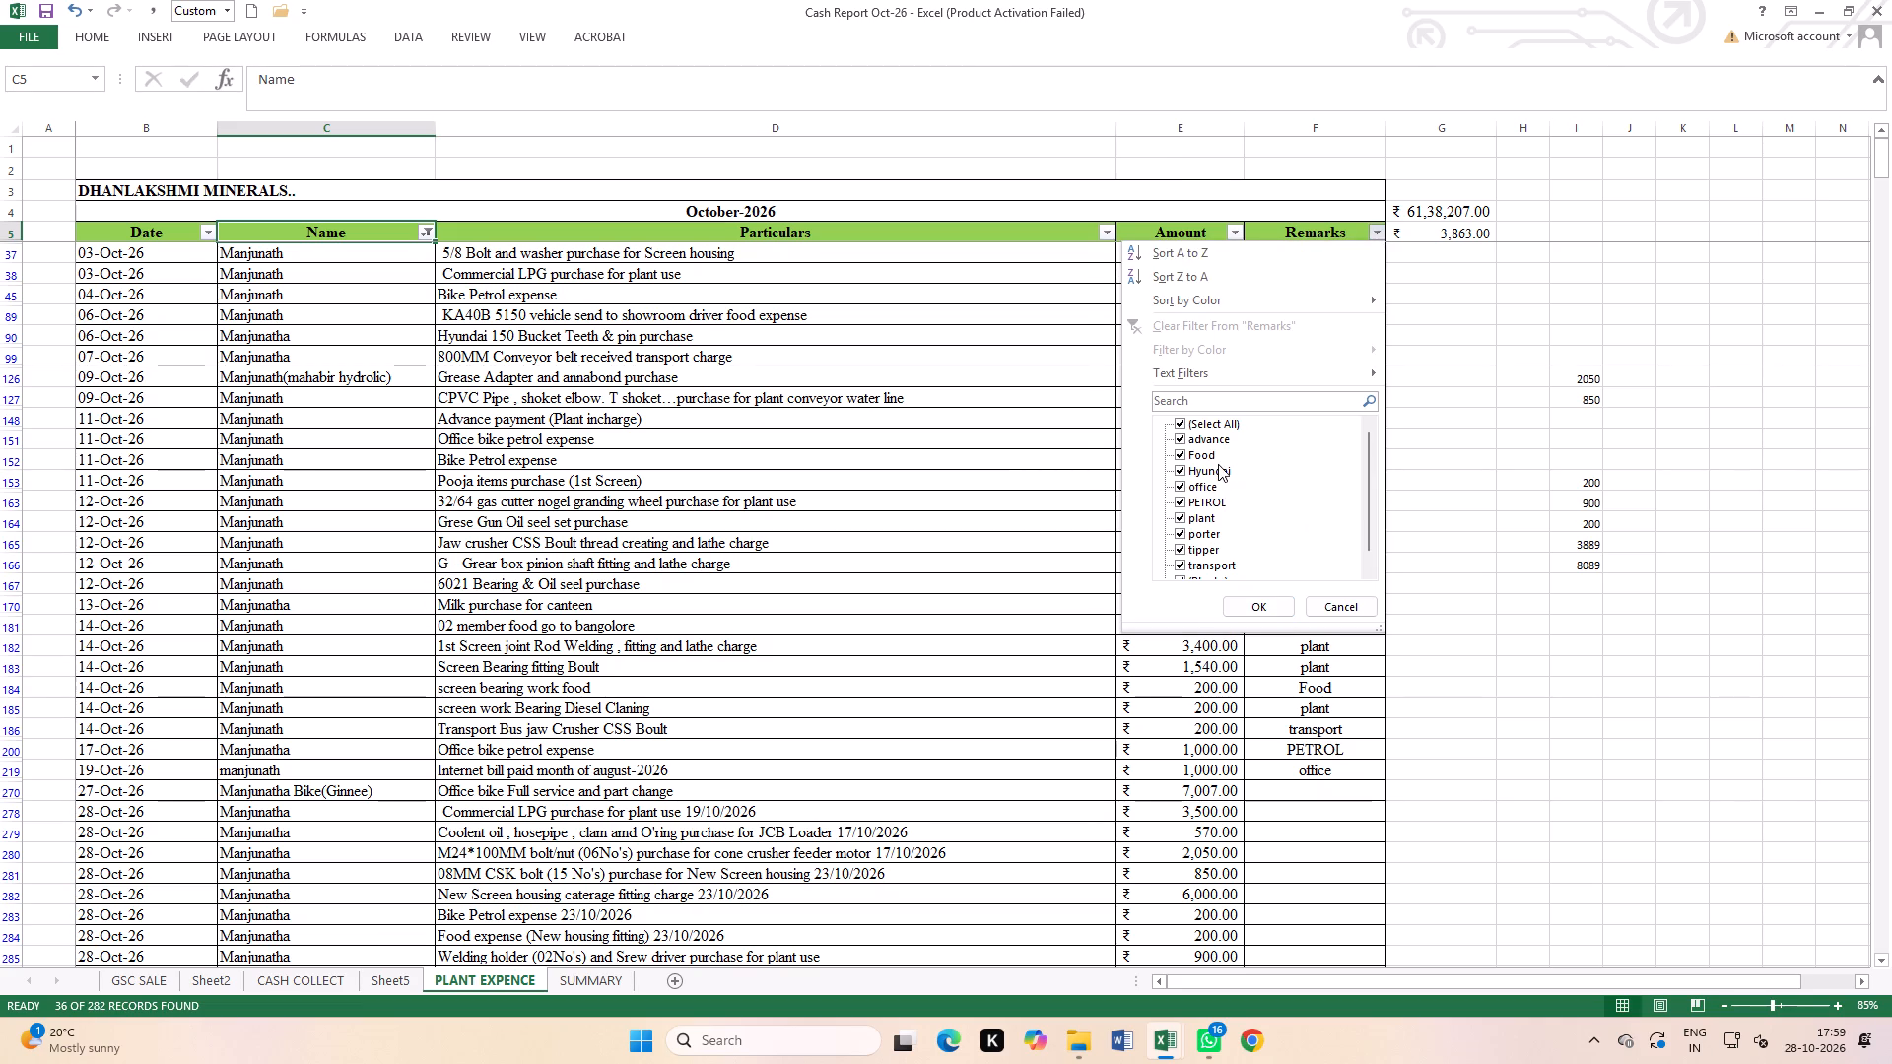
{"action": "scroll", "coordinate": [1213, 490], "scroll_direction": "down", "scroll_amount": 5}
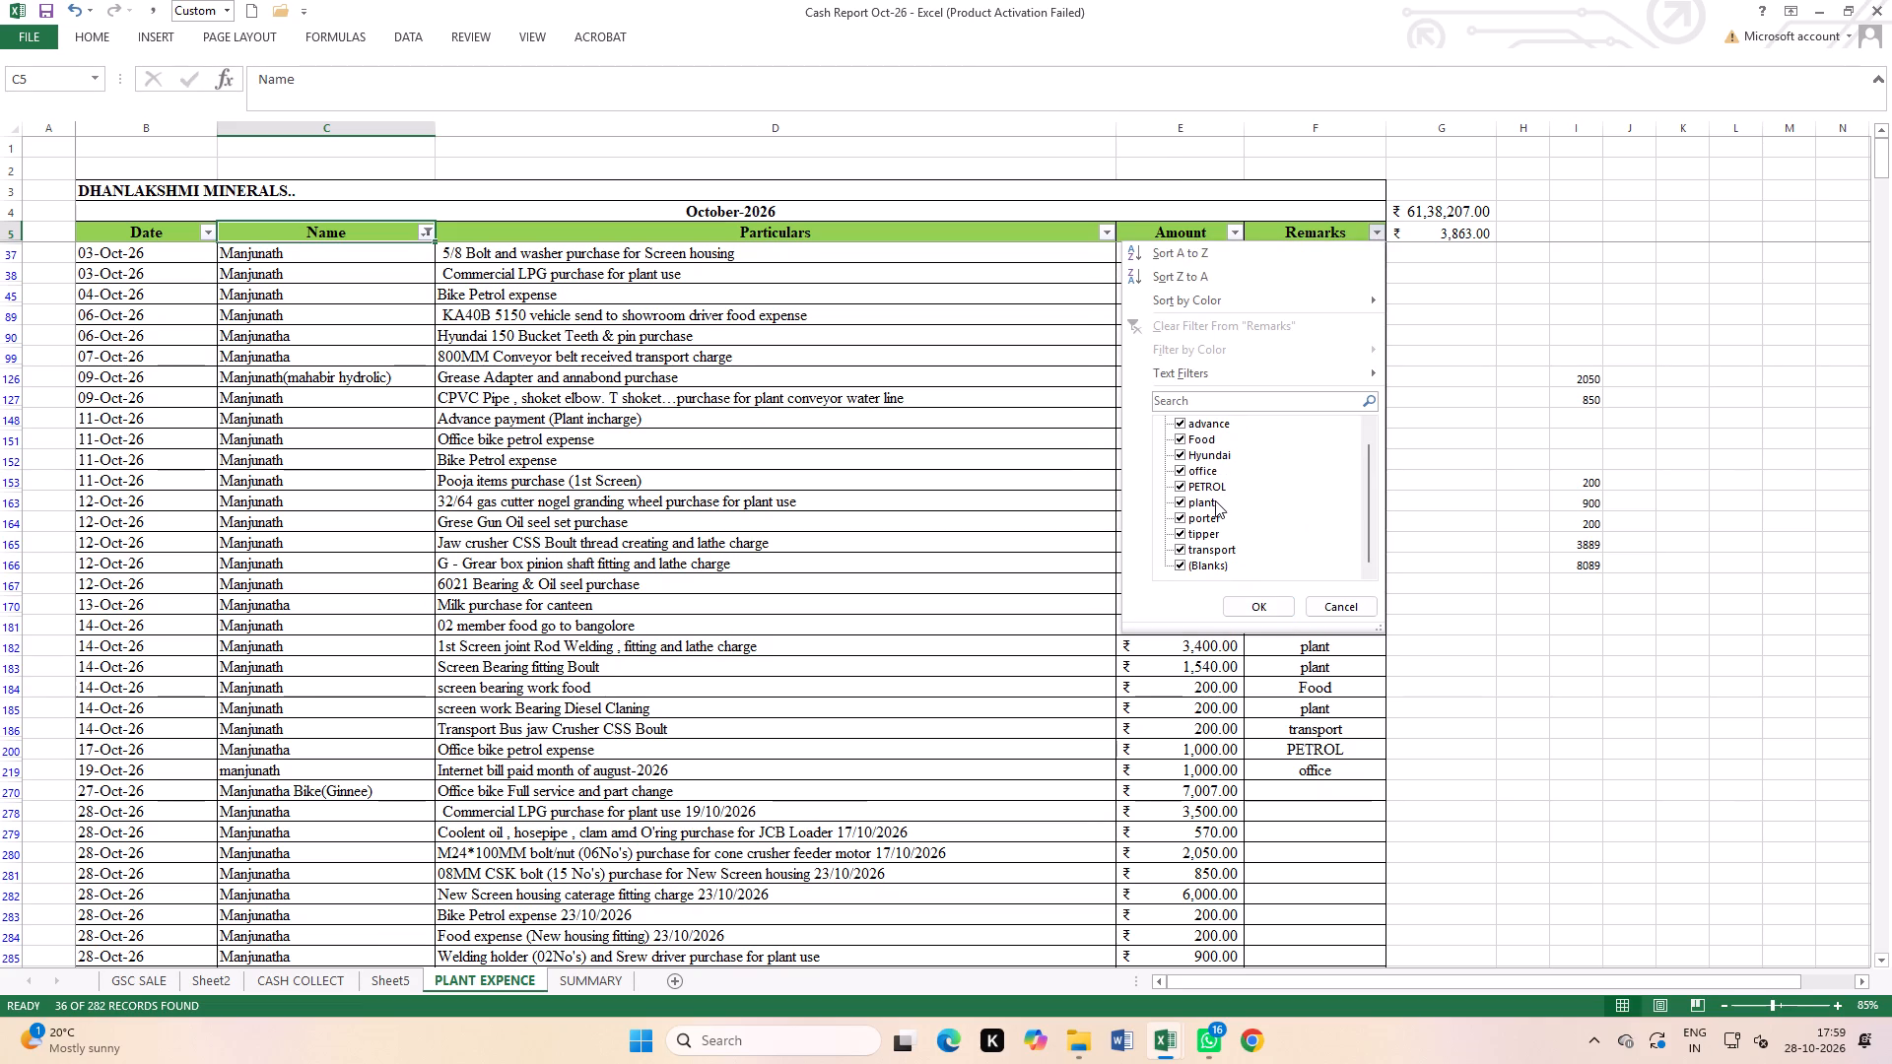
{"action": "scroll", "coordinate": [1215, 500], "scroll_direction": "down", "scroll_amount": 7}
{"action": "scroll", "coordinate": [1211, 518], "scroll_direction": "up", "scroll_amount": 4}
{"action": "left_click", "coordinate": [1250, 600]}
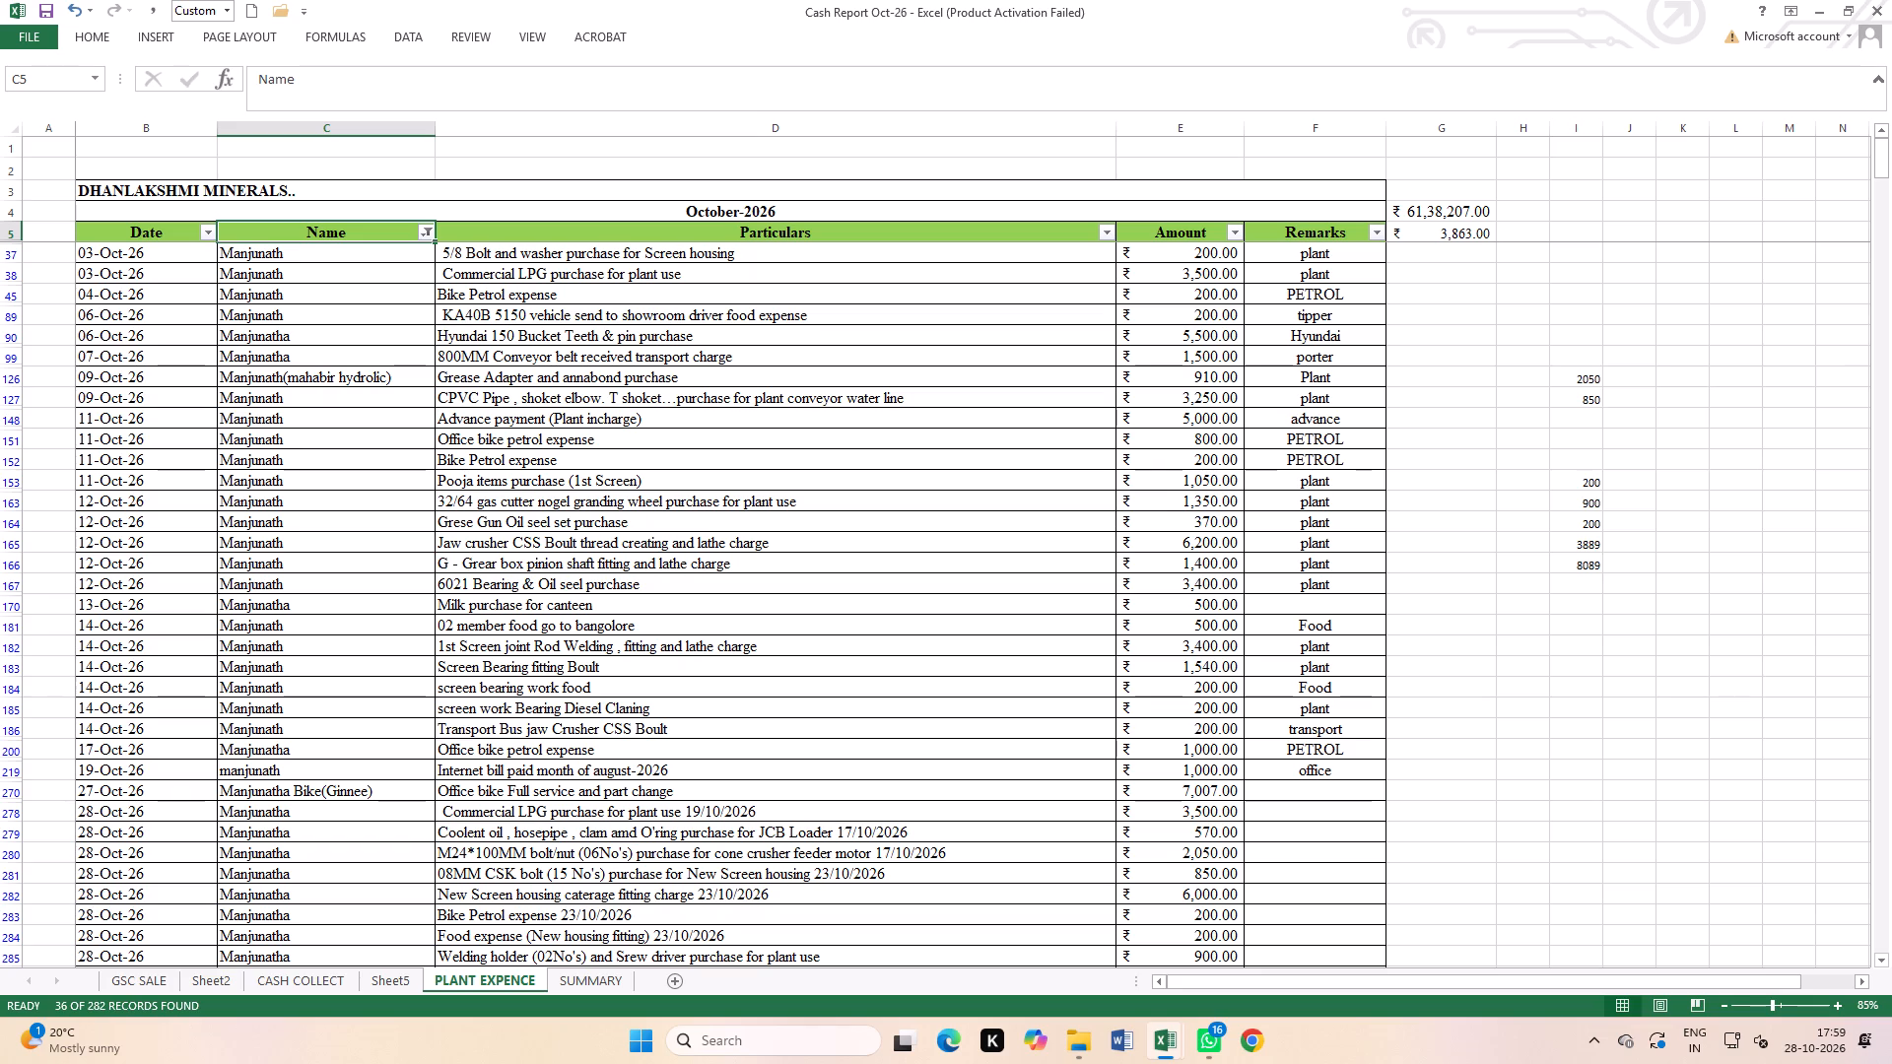
Review the dates, particulars, amounts and remarks of the filtered Manjunath and Manjunatha expense entries.
{"action": "left_click", "coordinate": [10, 548]}
{"action": "left_click", "coordinate": [4, 536]}
{"action": "left_click", "coordinate": [15, 555]}
{"action": "scroll", "coordinate": [918, 781], "scroll_direction": "down", "scroll_amount": 5}
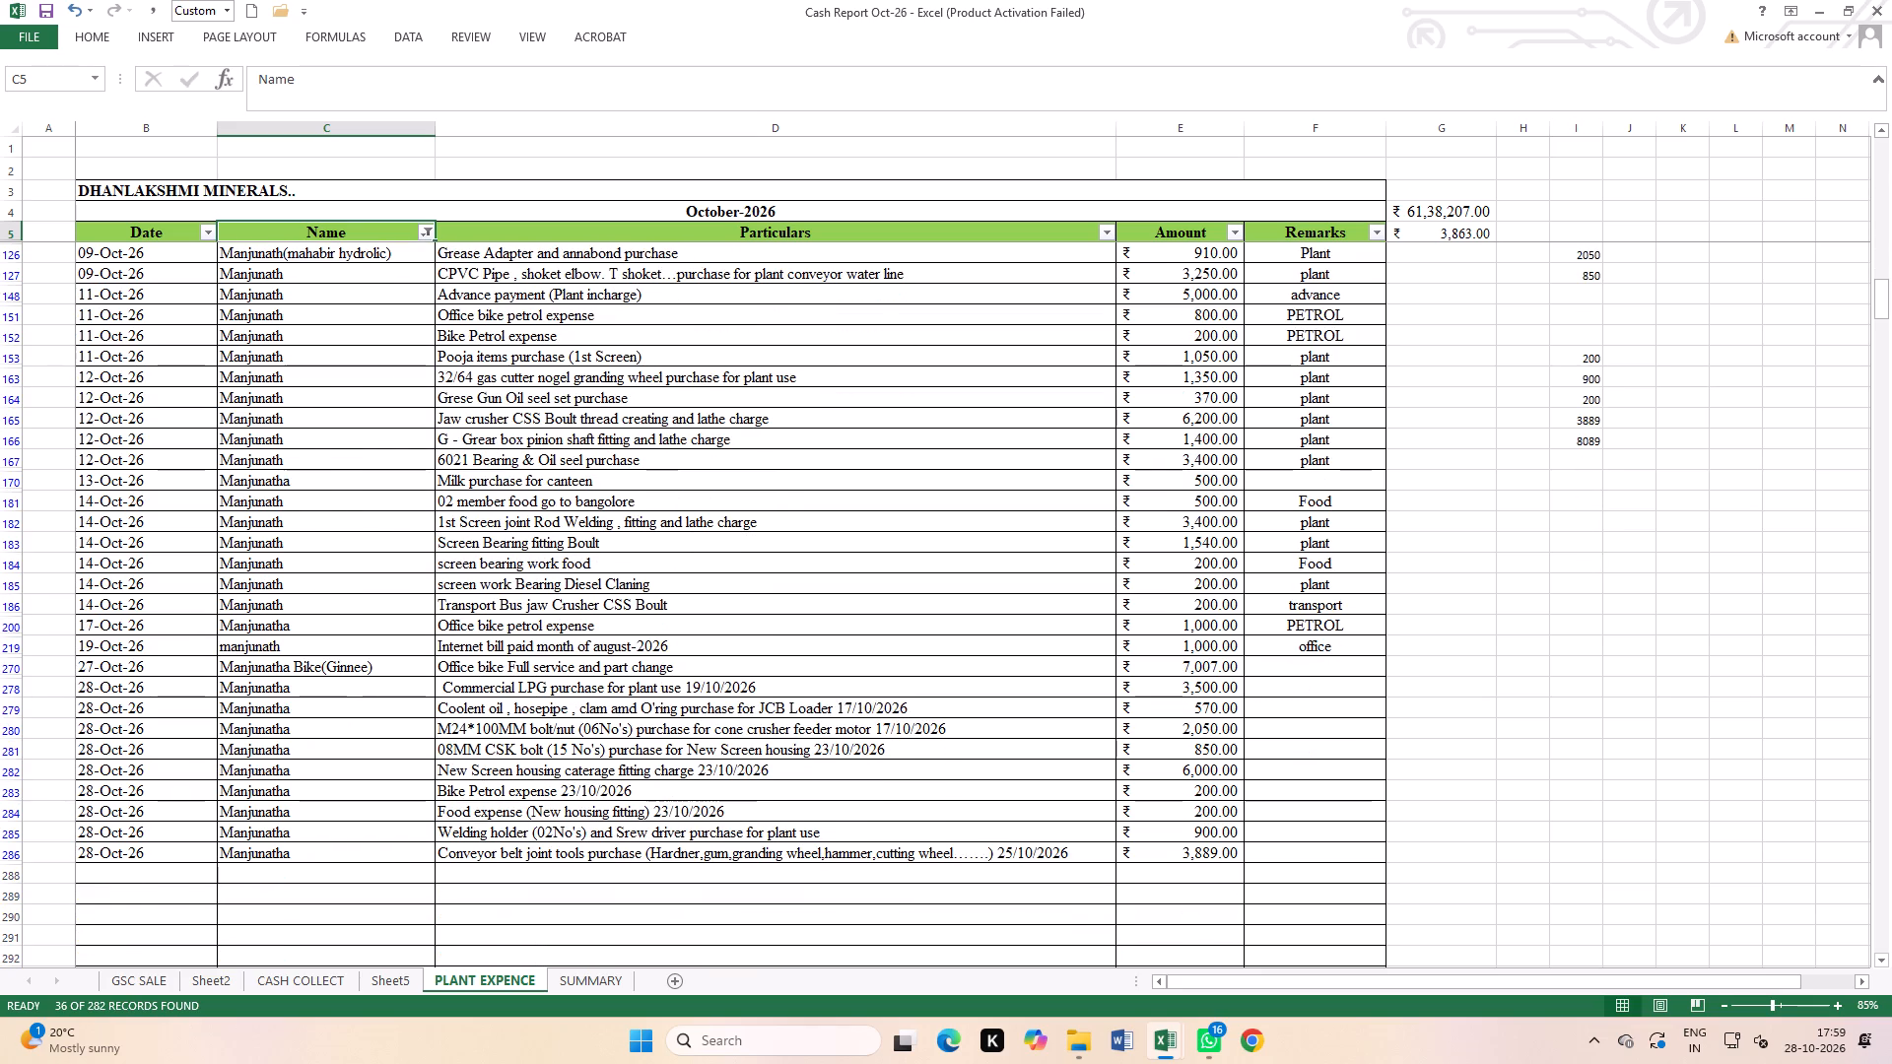
{"action": "scroll", "coordinate": [1043, 815], "scroll_direction": "up", "scroll_amount": 1}
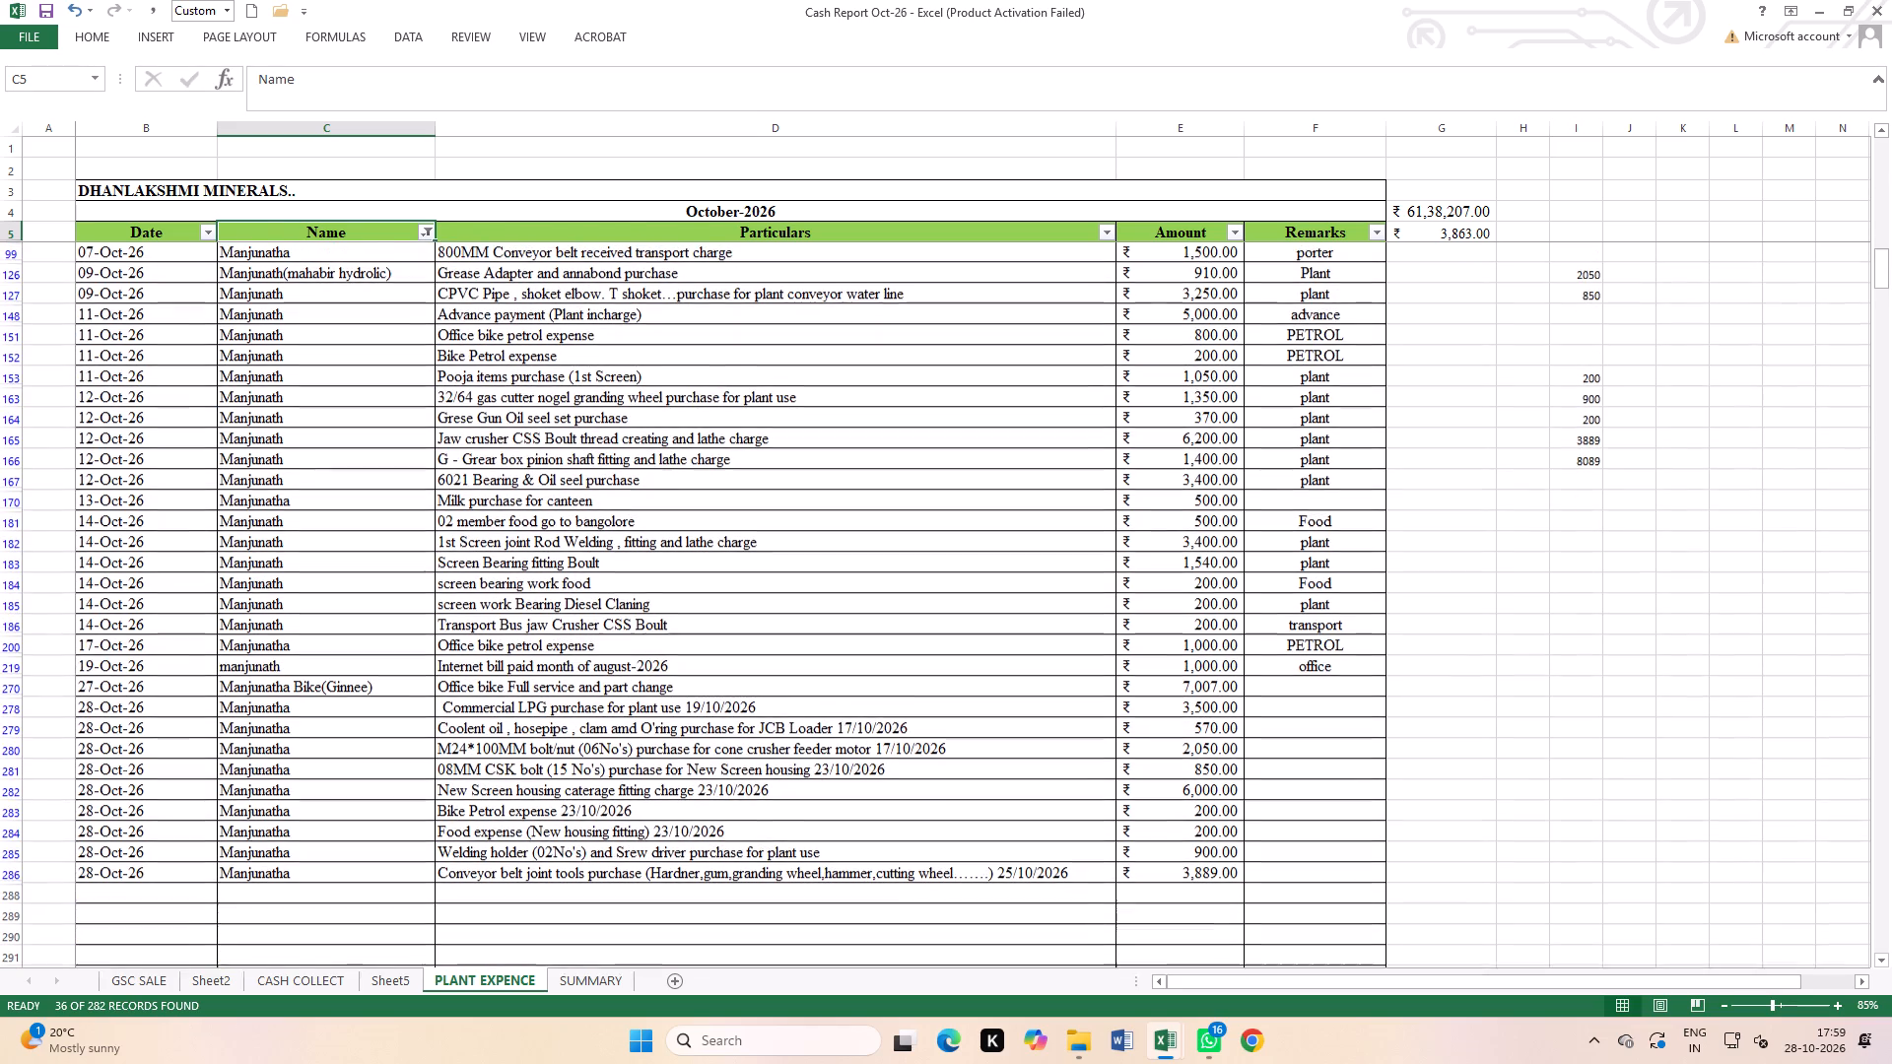
{"action": "scroll", "coordinate": [1192, 777], "scroll_direction": "up", "scroll_amount": 3}
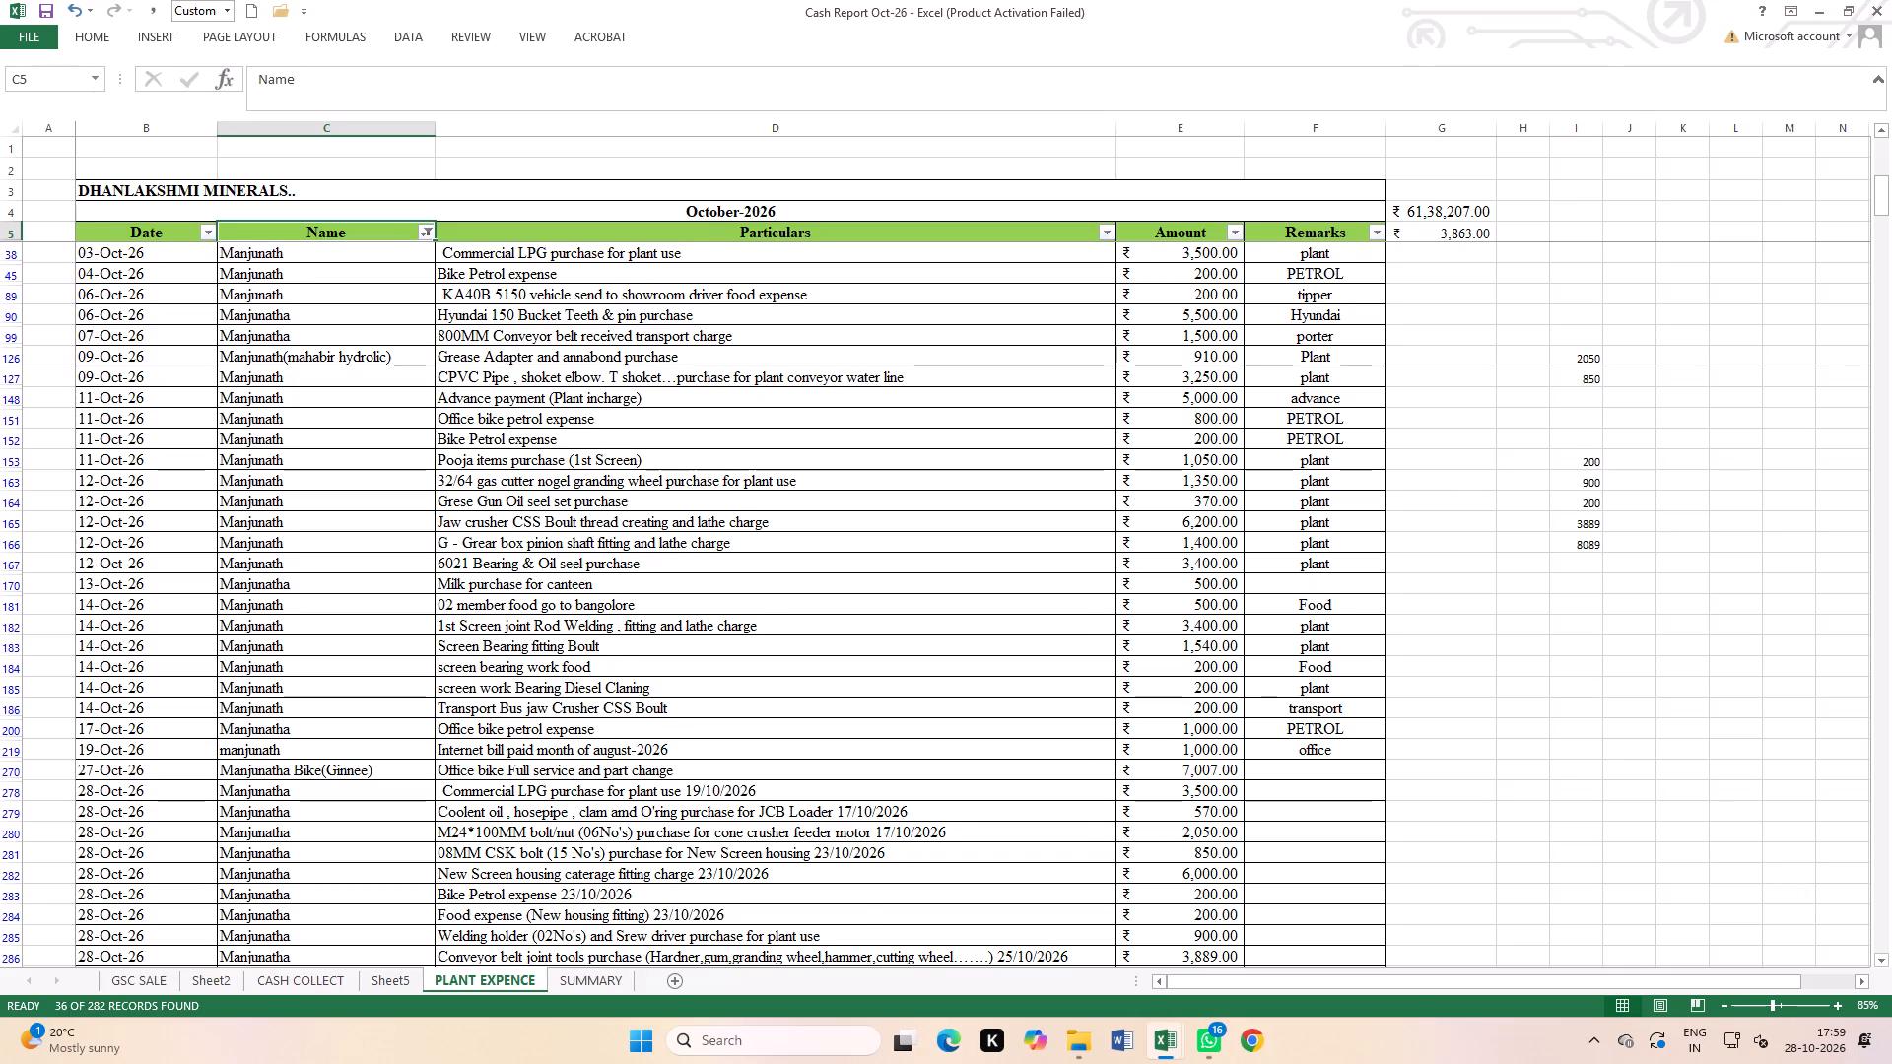
{"action": "scroll", "coordinate": [1319, 664], "scroll_direction": "down", "scroll_amount": 2}
Remove the filters from the PLANT EXPENCE table so every expense entry is listed.
{"action": "left_click", "coordinate": [422, 38]}
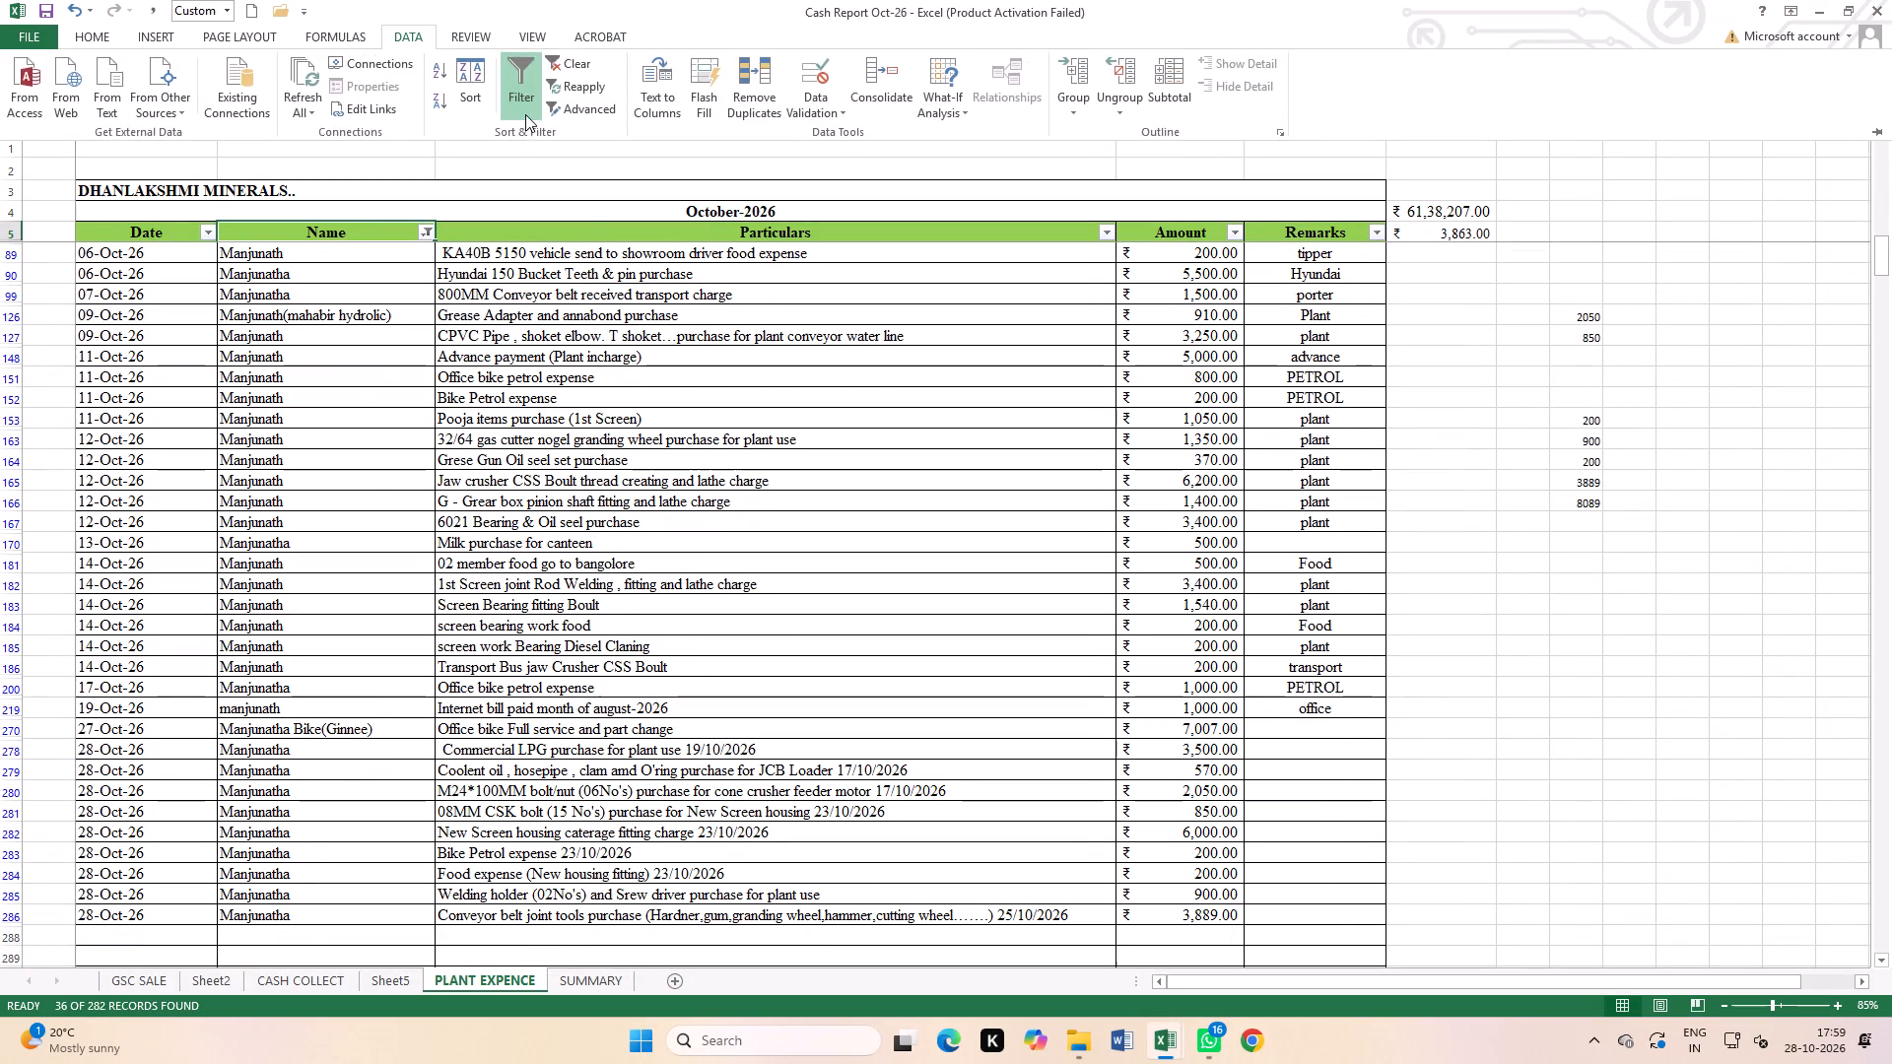
{"action": "left_click", "coordinate": [525, 109]}
Return to the GSC SALE sheet and remove its column filters, including those on Net Weight and Sales Rate.
{"action": "left_click", "coordinate": [128, 981]}
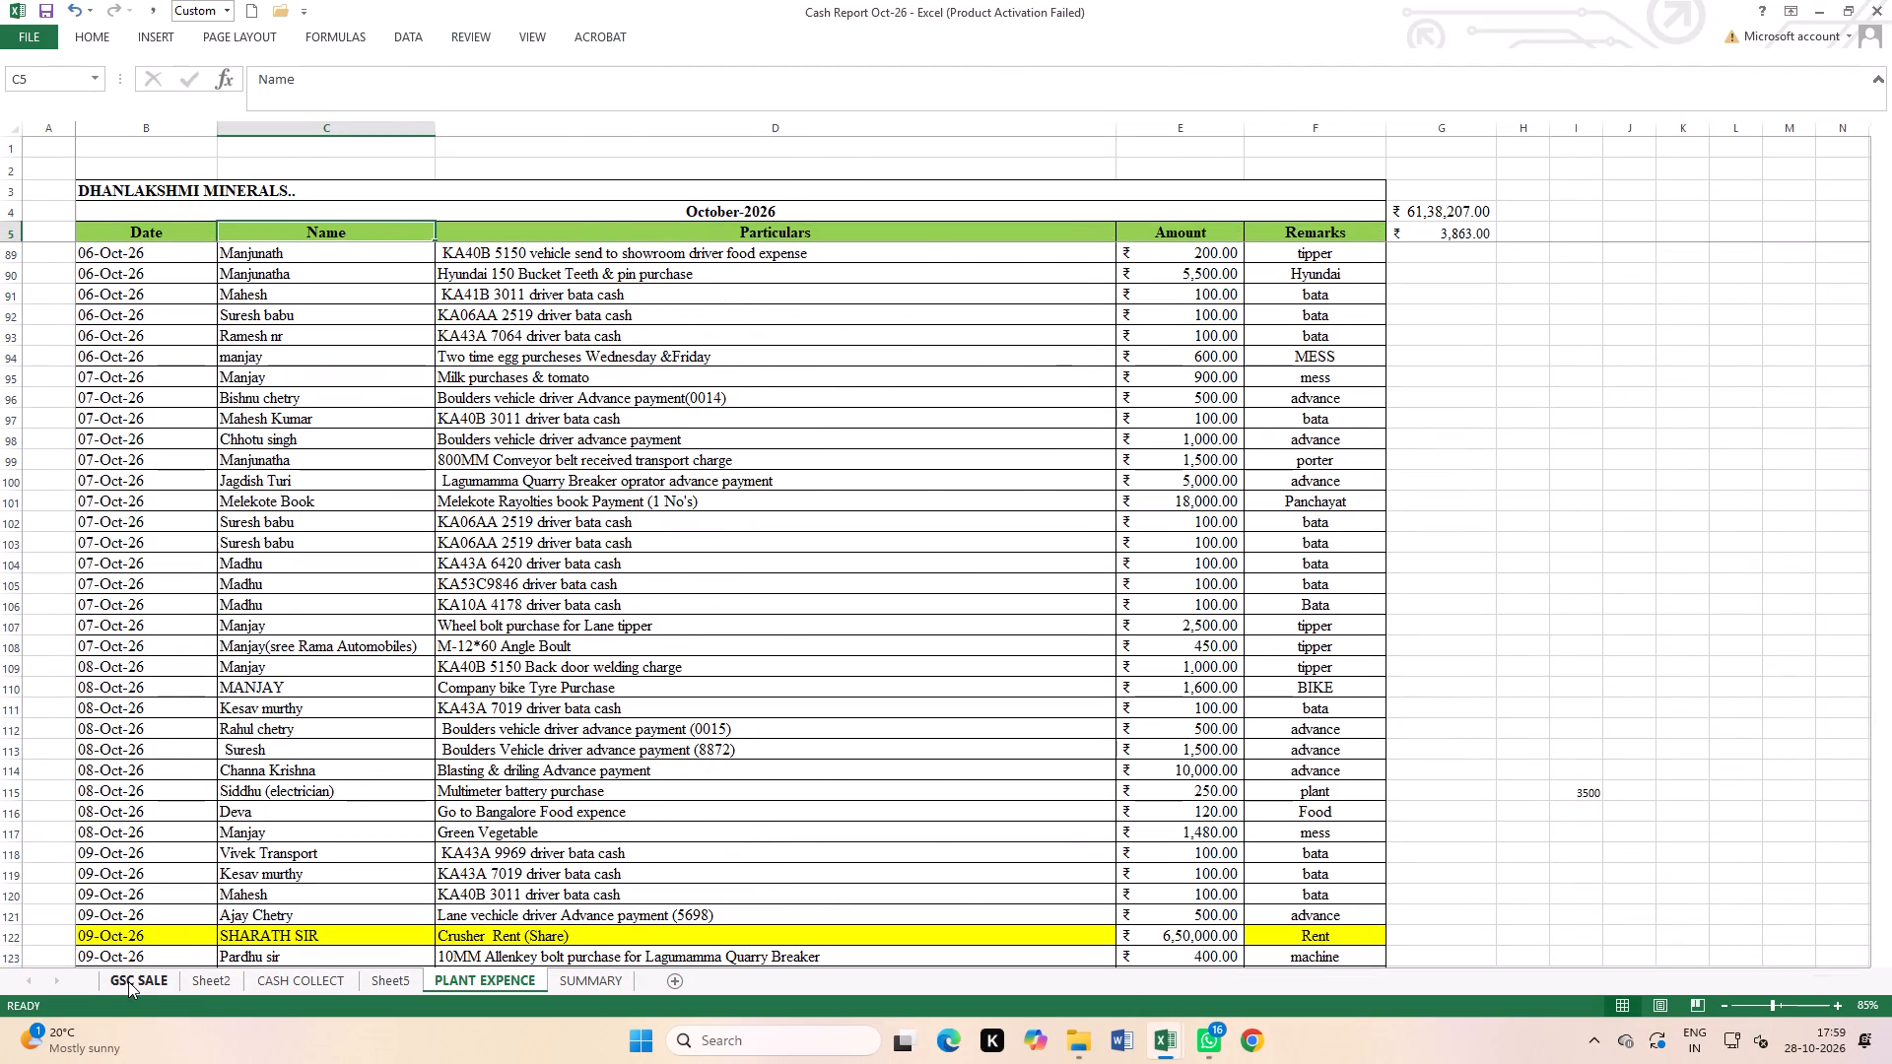
{"action": "scroll", "coordinate": [307, 690], "scroll_direction": "up", "scroll_amount": 4}
{"action": "left_click", "coordinate": [409, 33]}
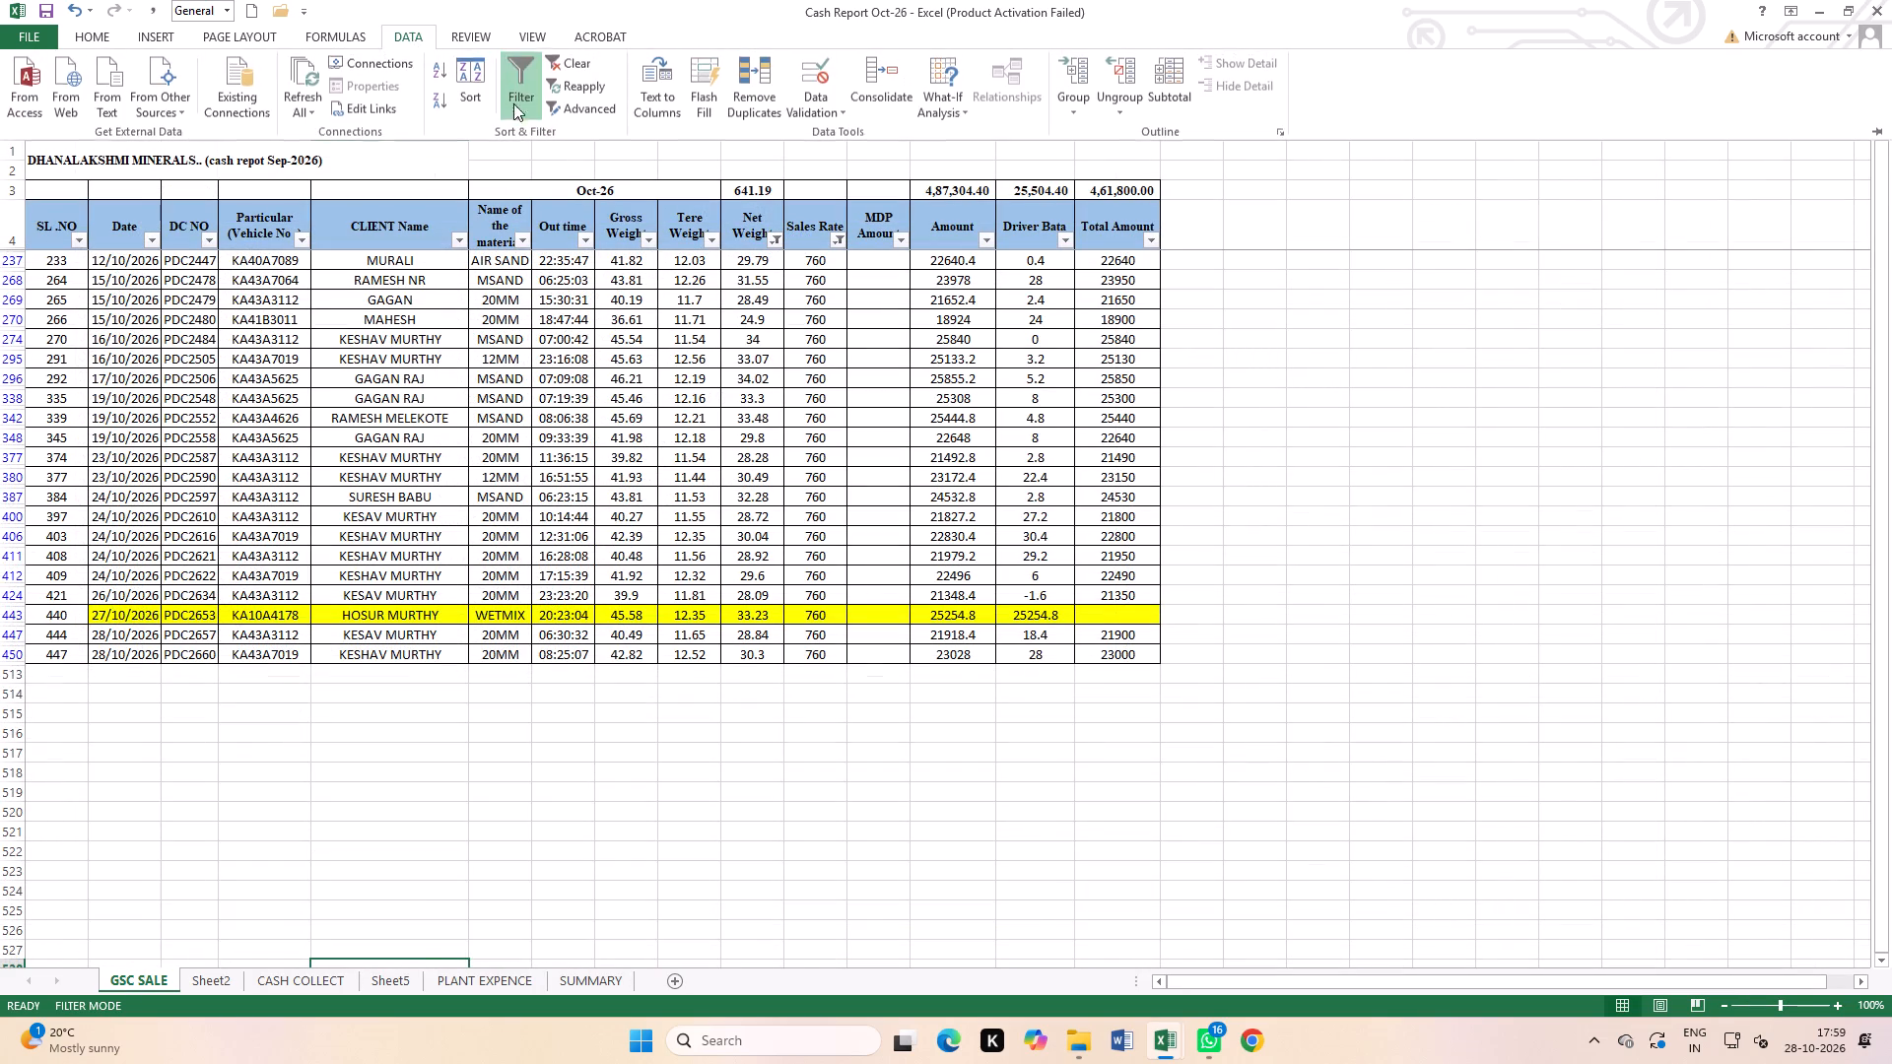
{"action": "left_click", "coordinate": [510, 83]}
{"action": "left_click", "coordinate": [685, 517]}
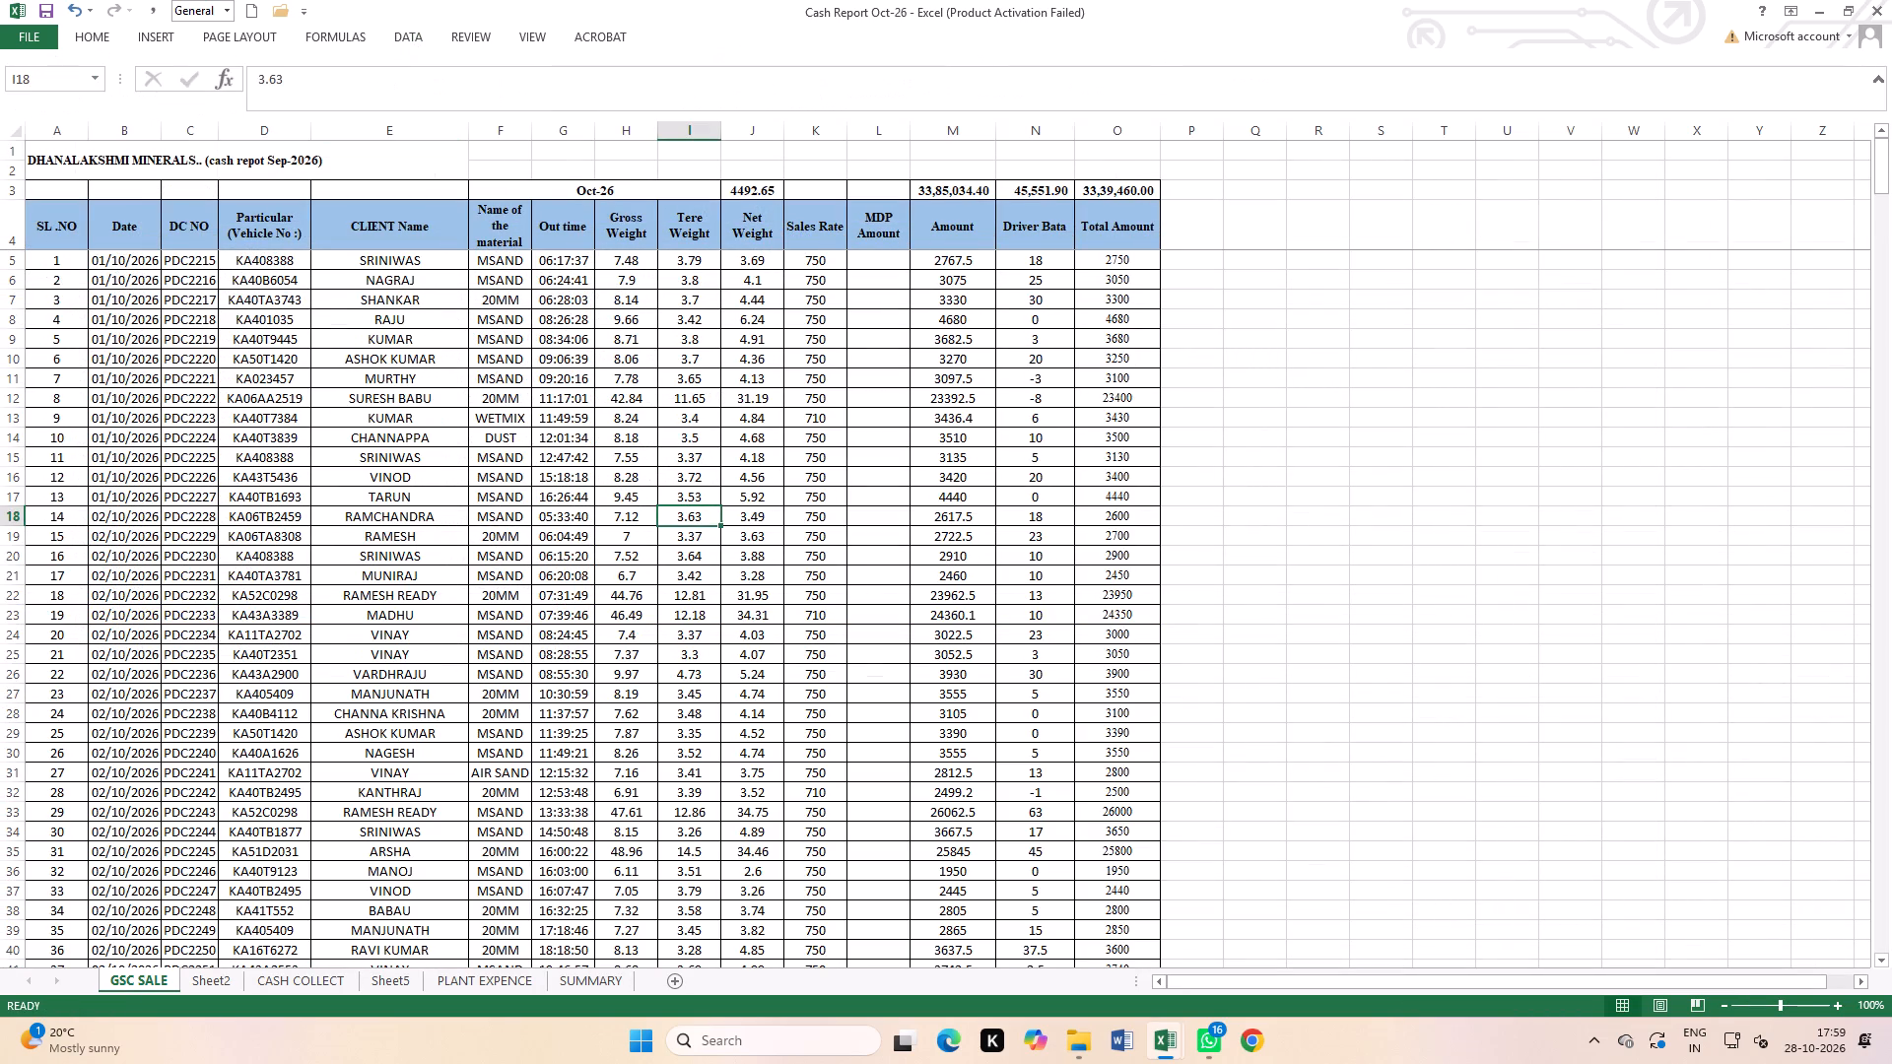
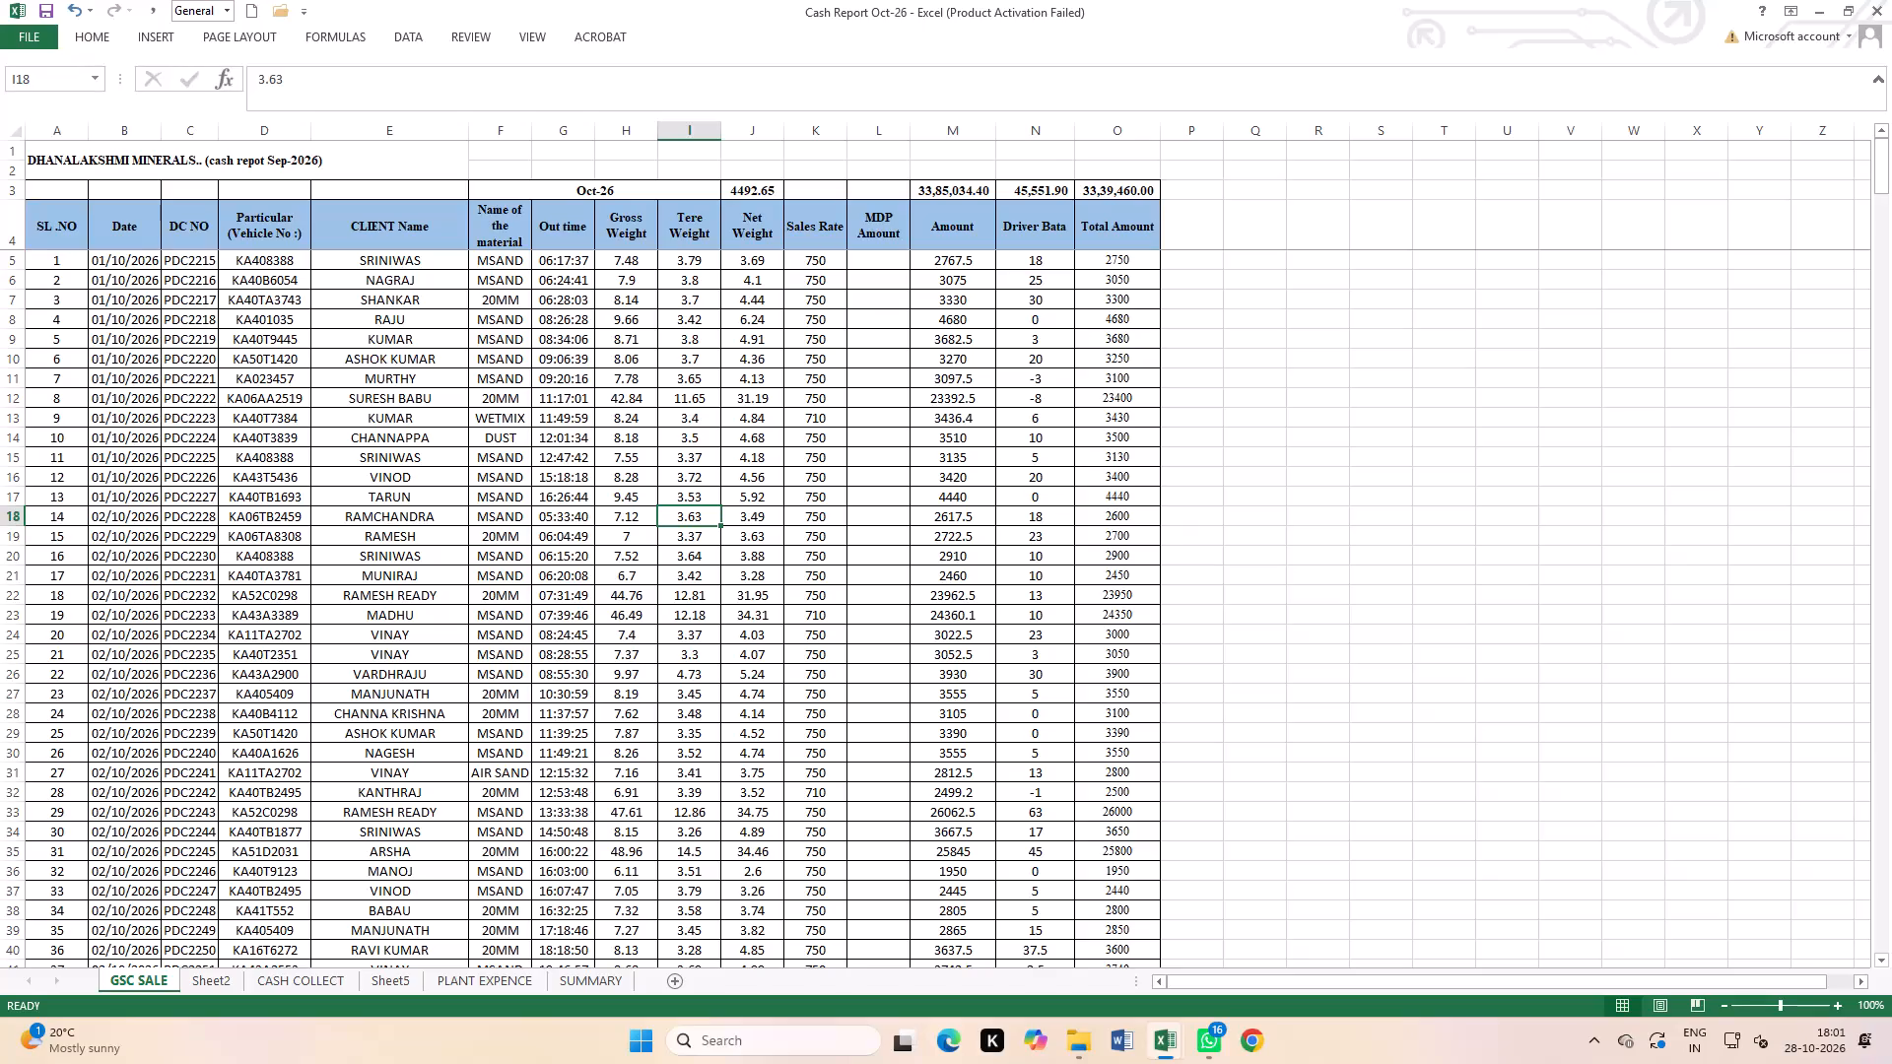
Add column filters to the GSC SALE header row, from SL .NO through Total Amount.
{"action": "left_click_drag", "start_coordinate": [34, 230], "coordinate": [1027, 245]}
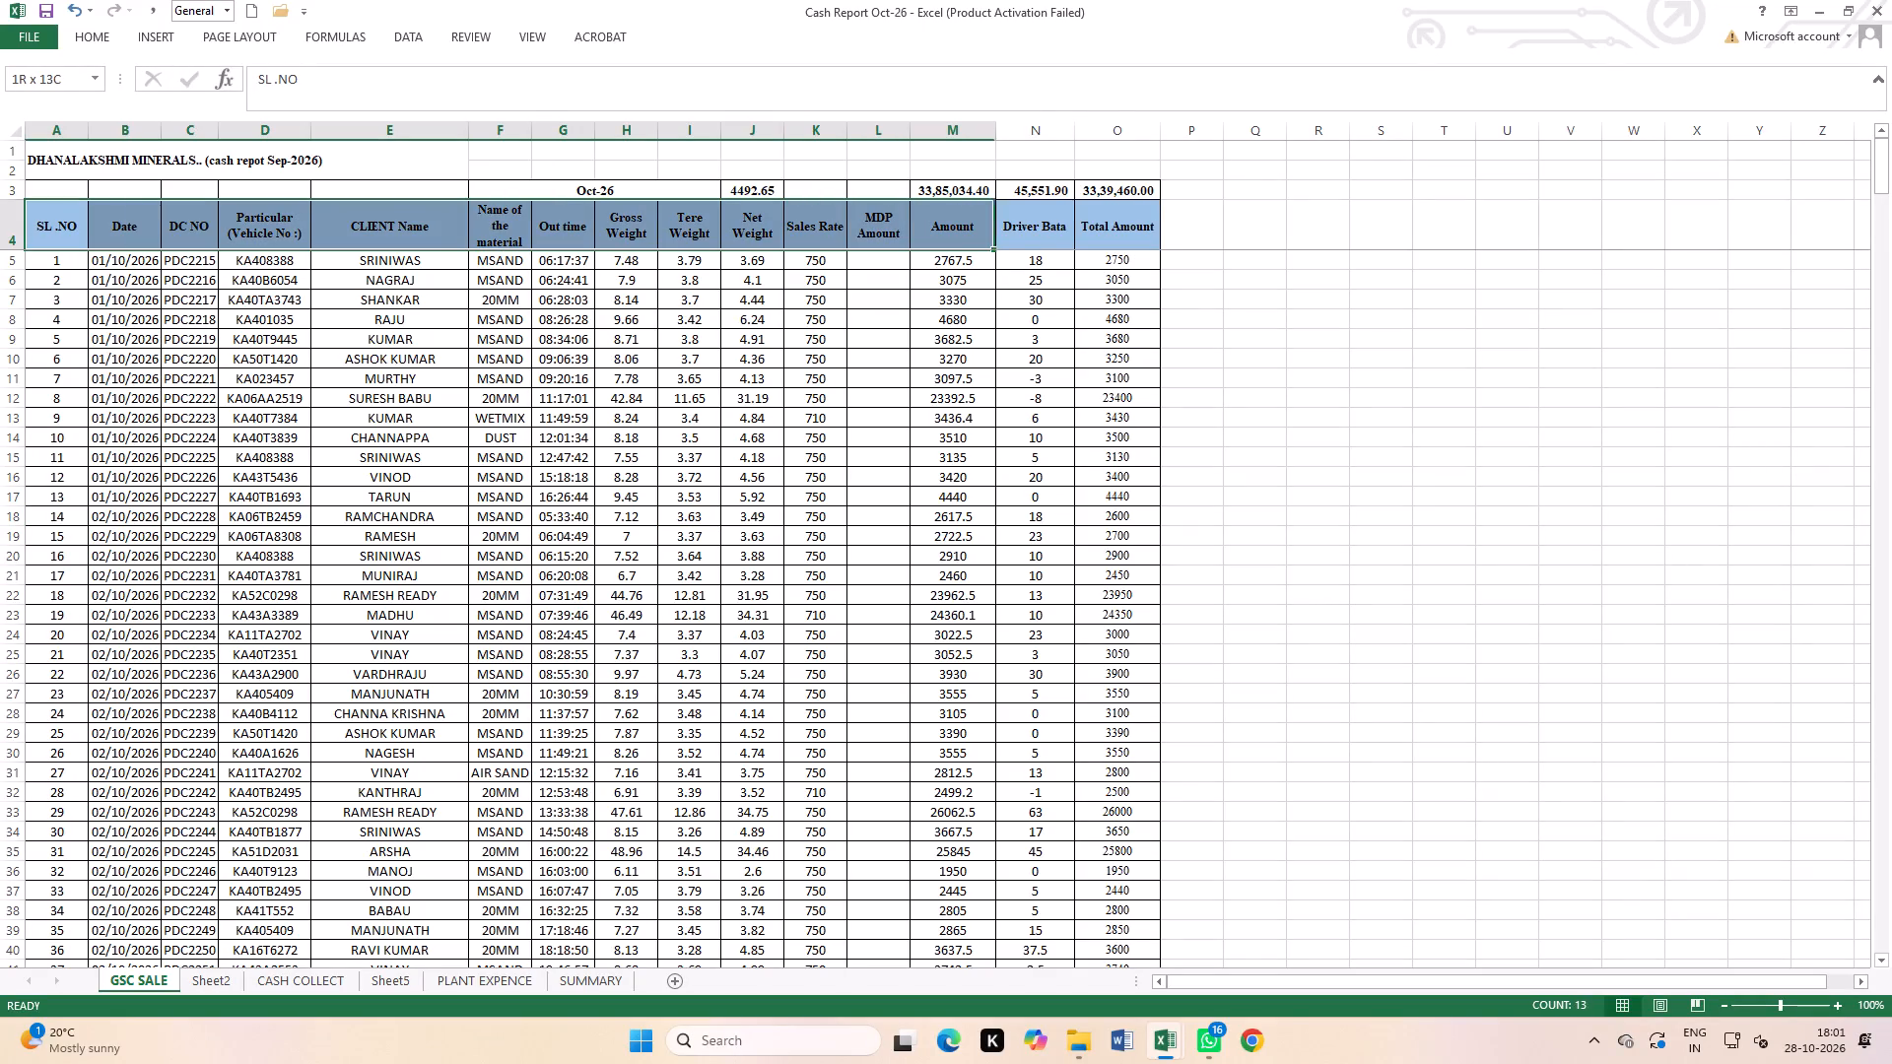
{"action": "left_click_drag", "start_coordinate": [1027, 245], "coordinate": [1093, 245]}
{"action": "left_click", "coordinate": [411, 40]}
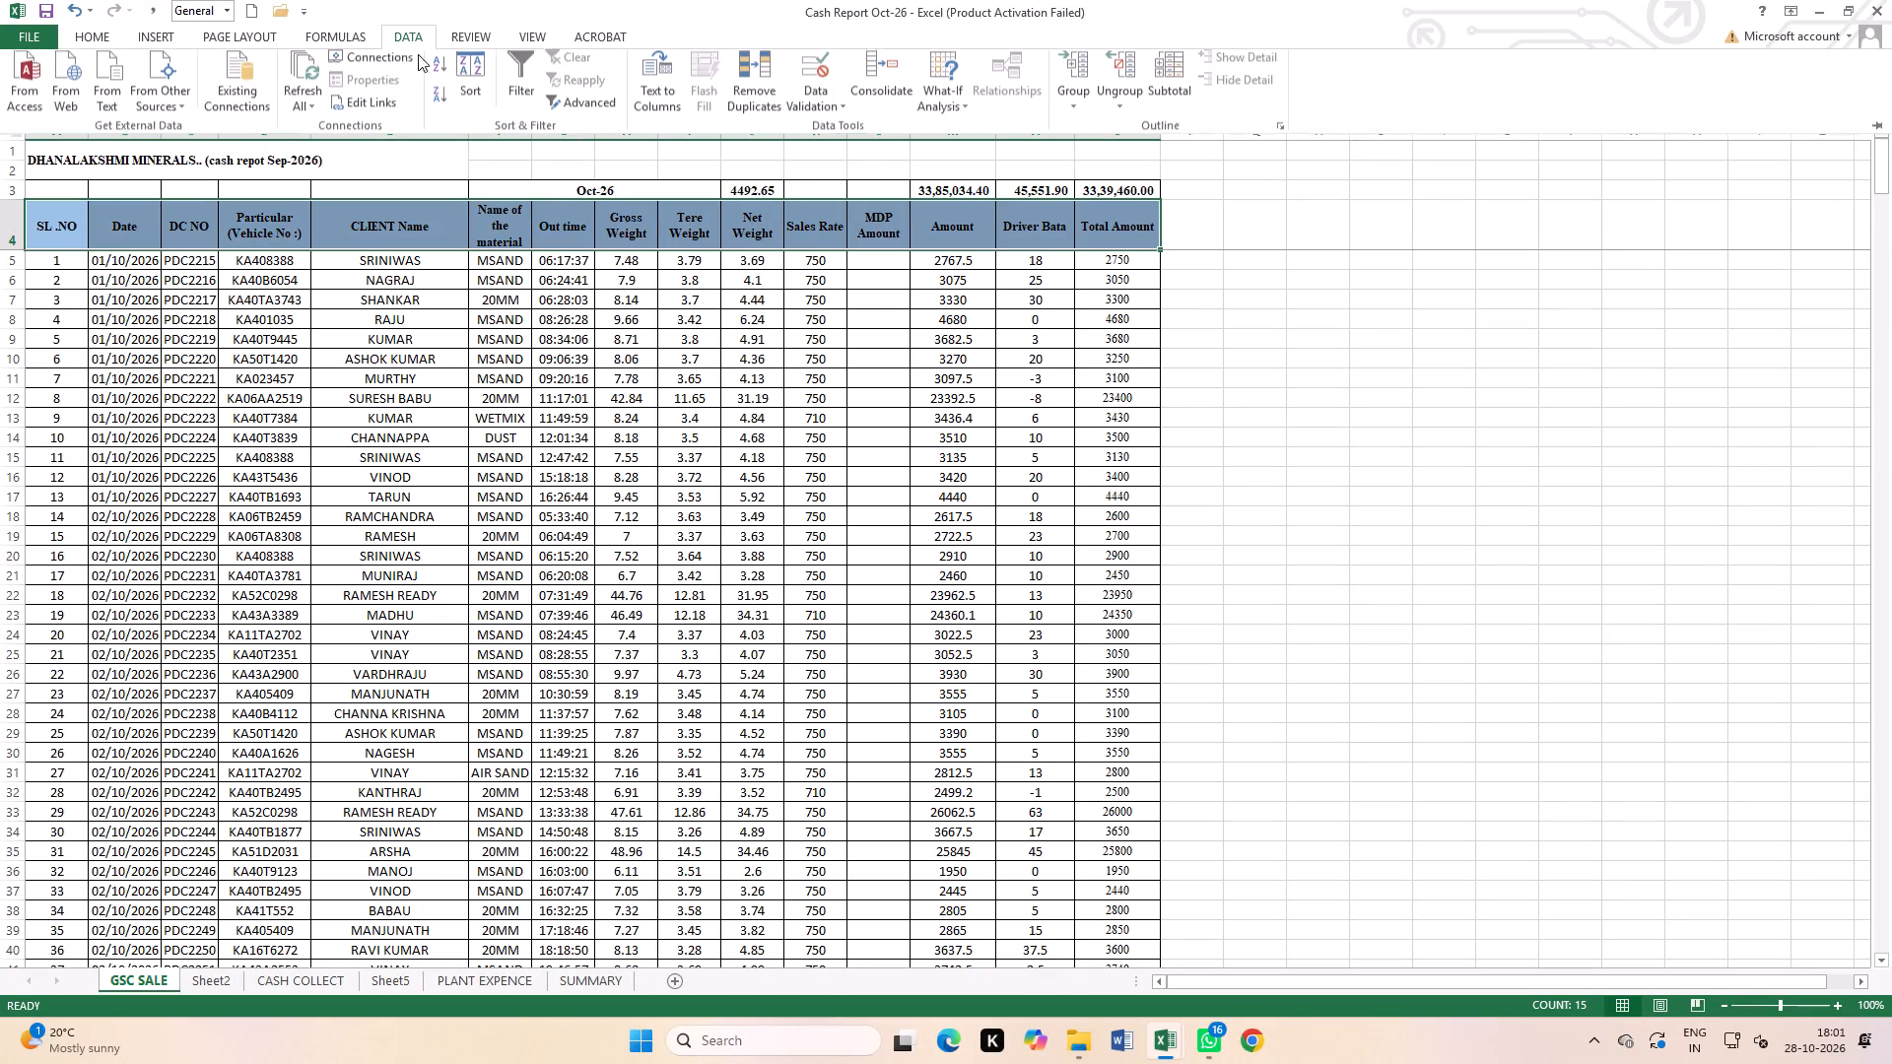
{"action": "left_click", "coordinate": [527, 73]}
{"action": "left_click", "coordinate": [496, 412]}
Filter the CLIENT Name column to show only the two client entries beginning with RAVI, with all other clients excluded.
{"action": "left_click", "coordinate": [465, 249]}
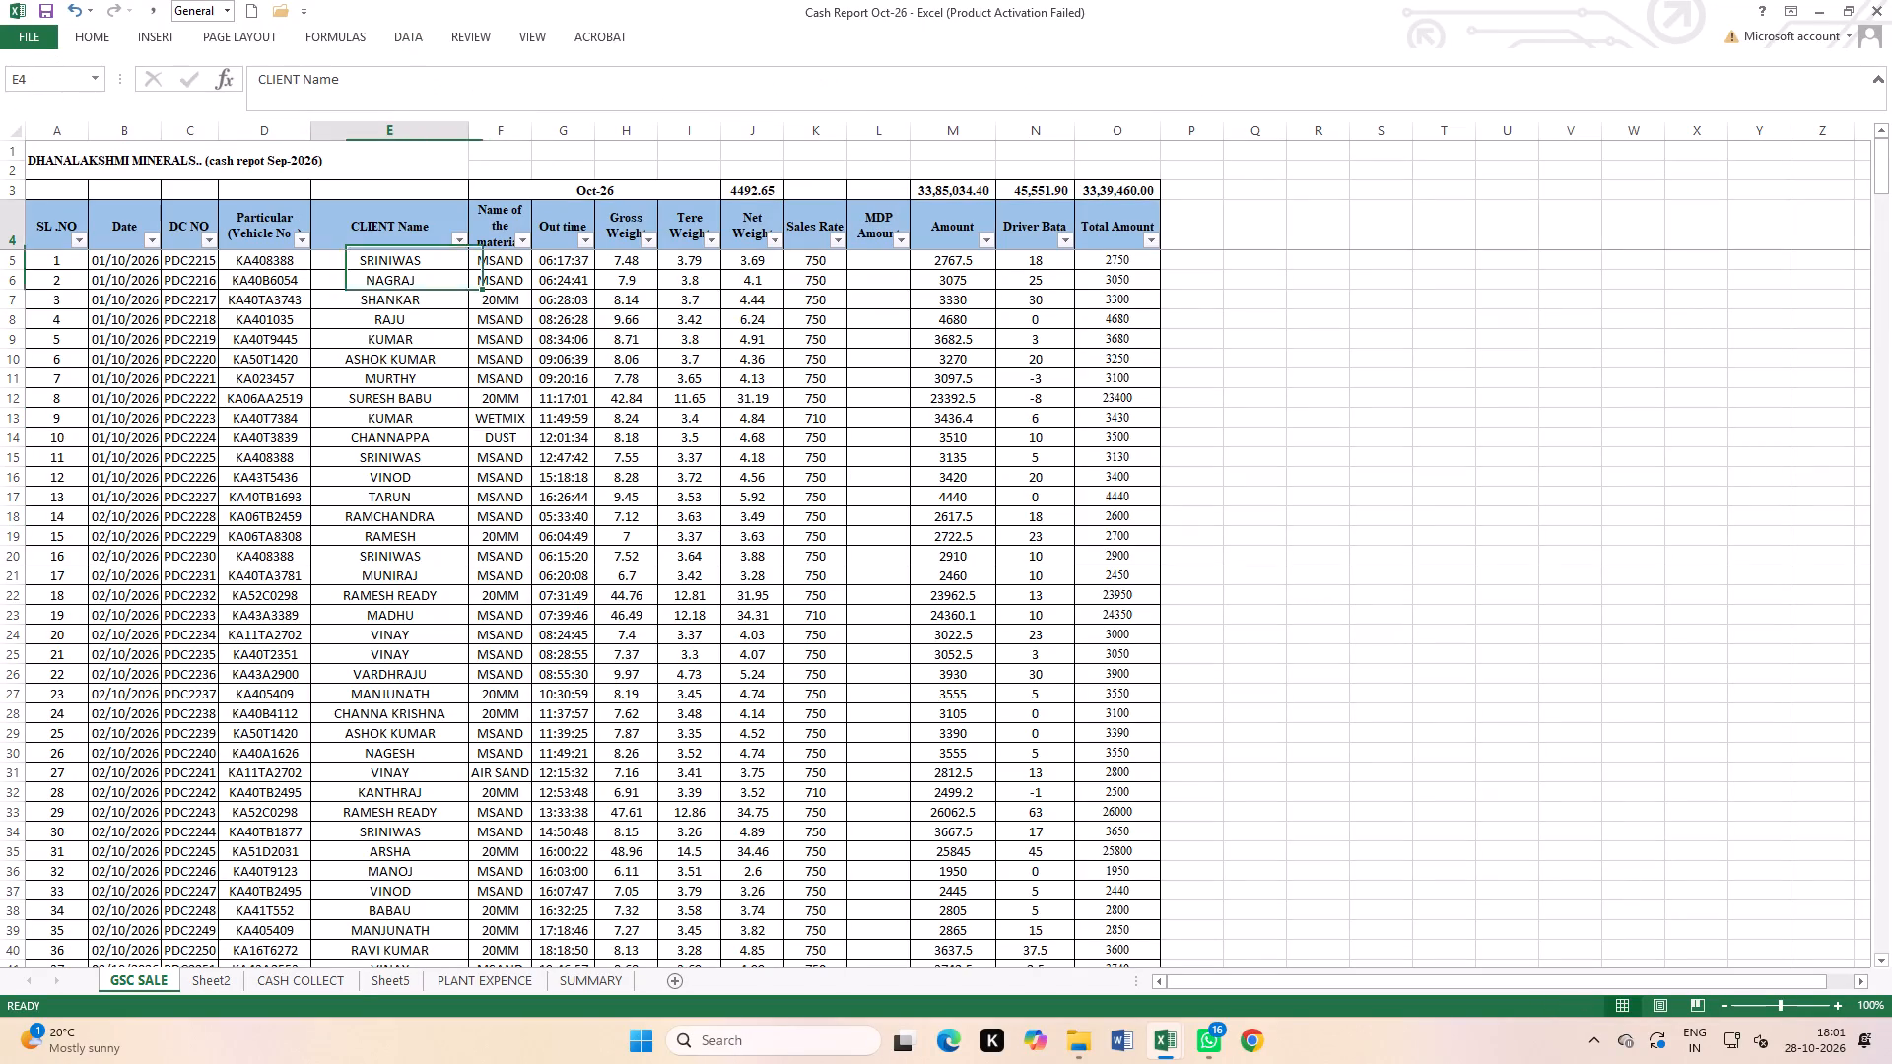
{"action": "left_click", "coordinate": [461, 242]}
{"action": "left_click", "coordinate": [306, 425]}
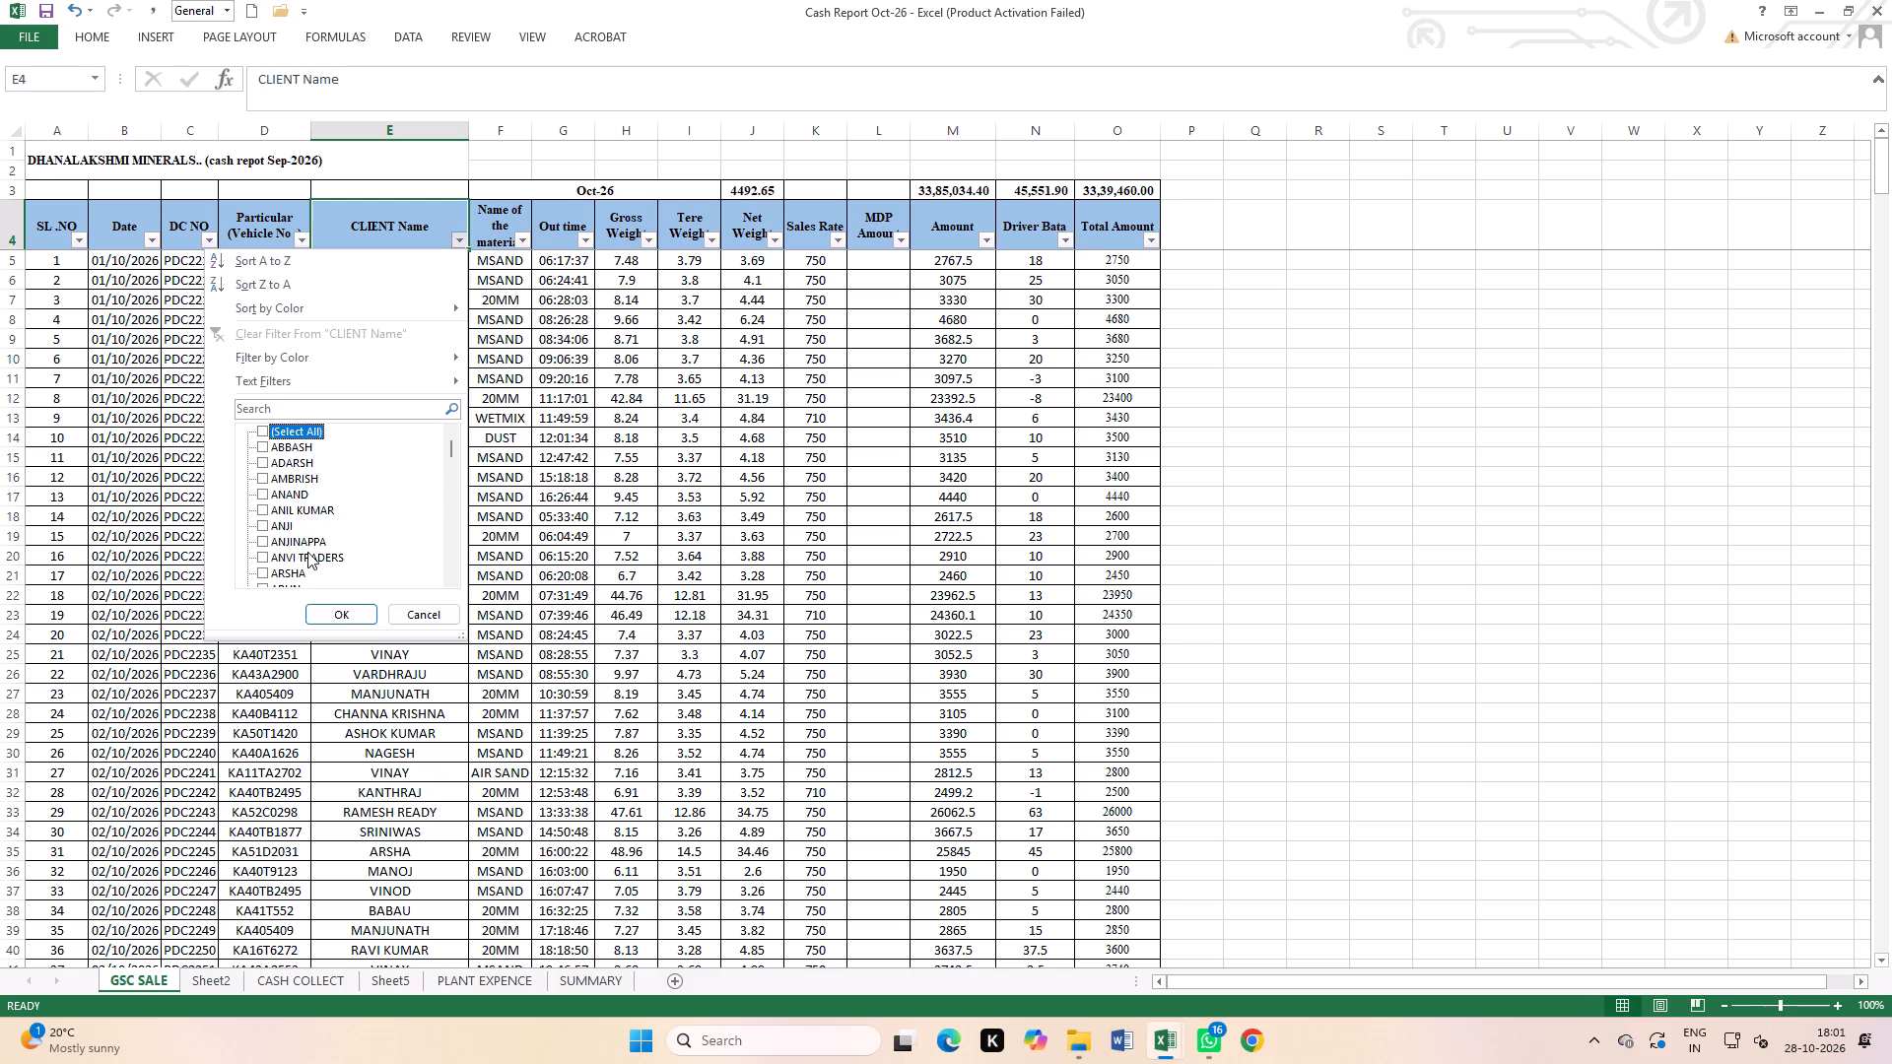
{"action": "scroll", "coordinate": [307, 552], "scroll_direction": "down", "scroll_amount": 11}
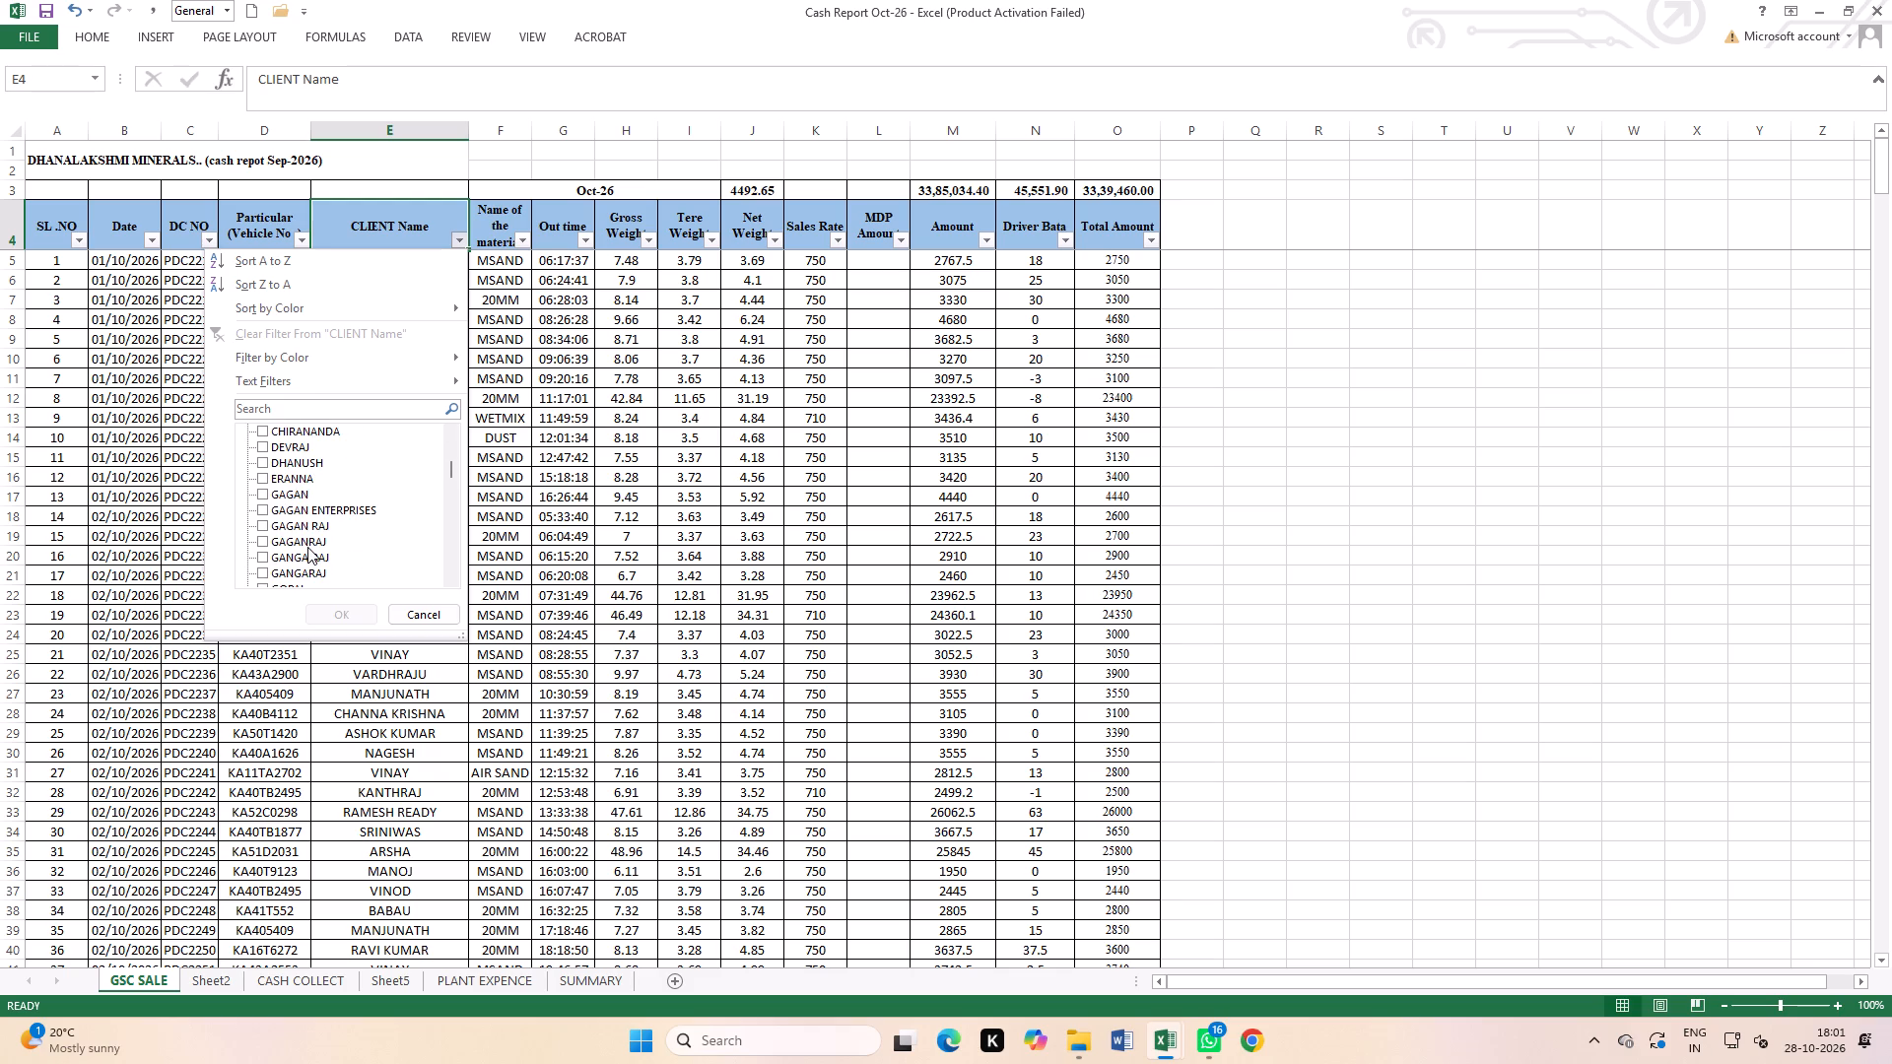
{"action": "scroll", "coordinate": [320, 533], "scroll_direction": "down", "scroll_amount": 6}
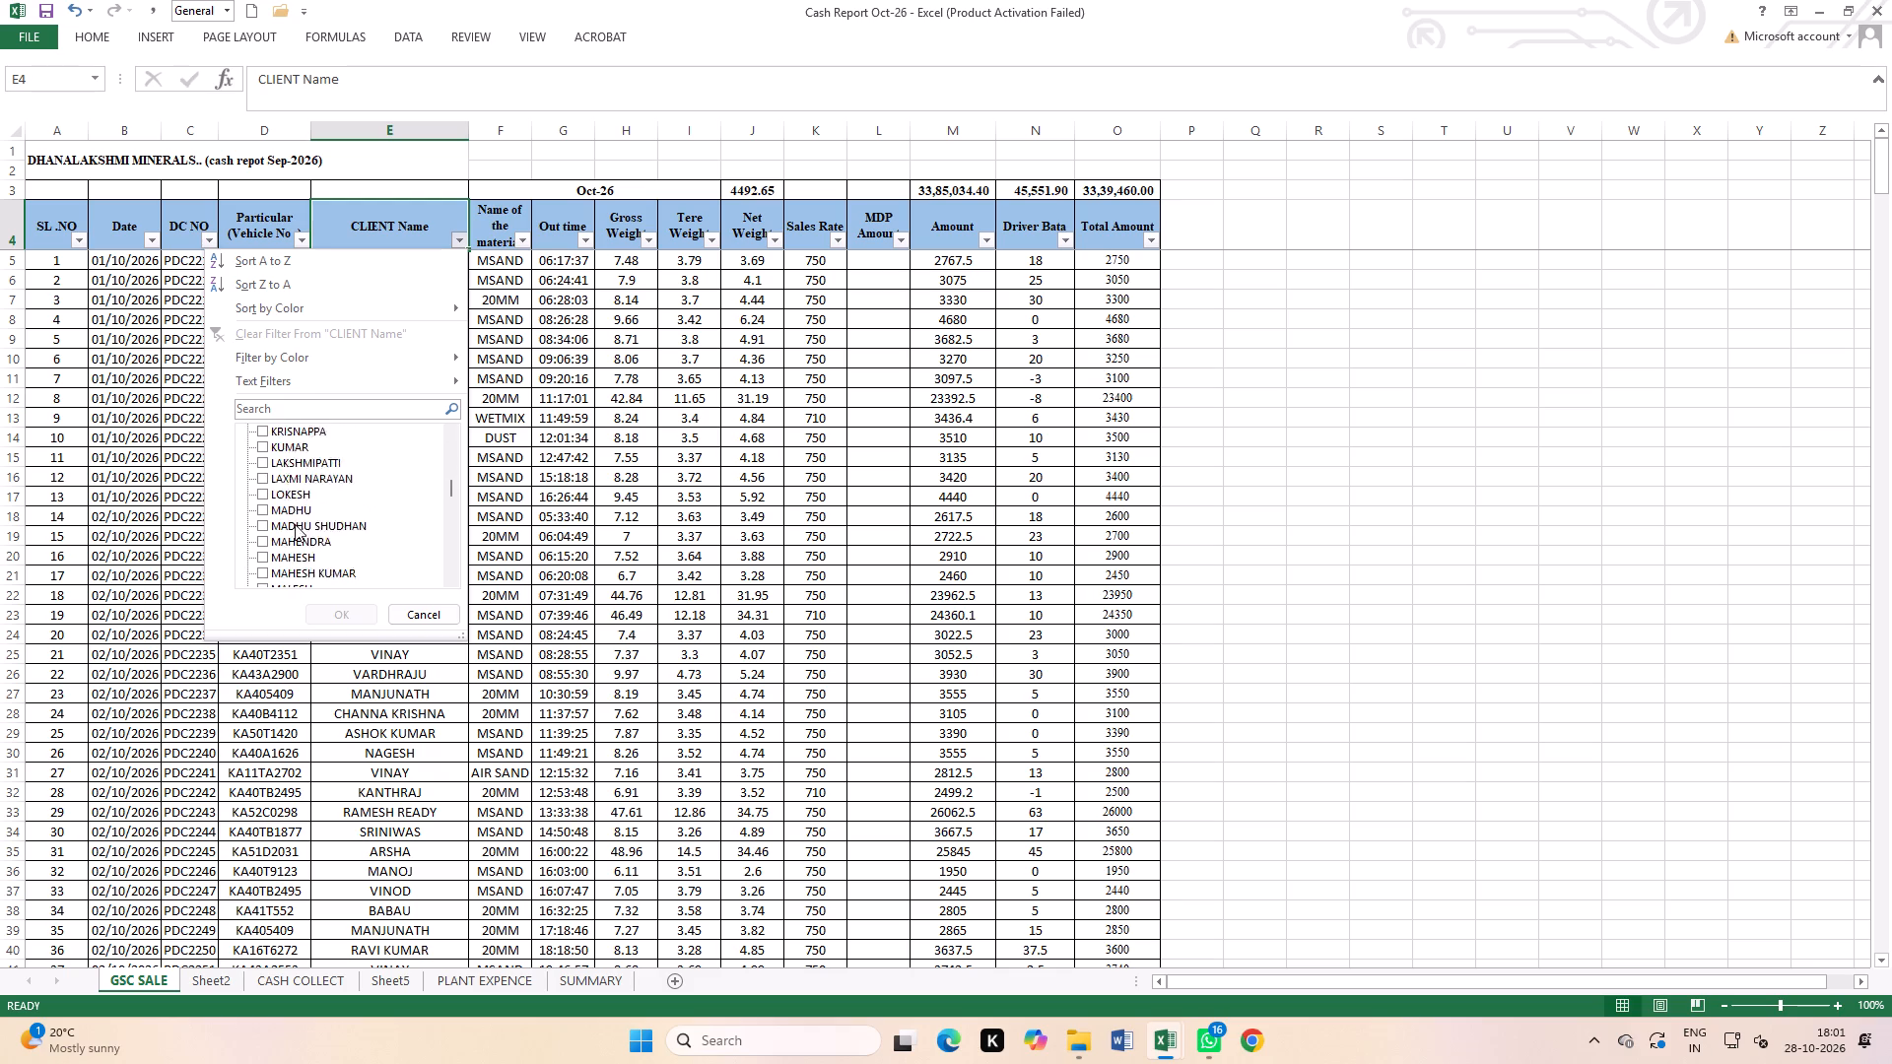
{"action": "scroll", "coordinate": [295, 524], "scroll_direction": "down", "scroll_amount": 13}
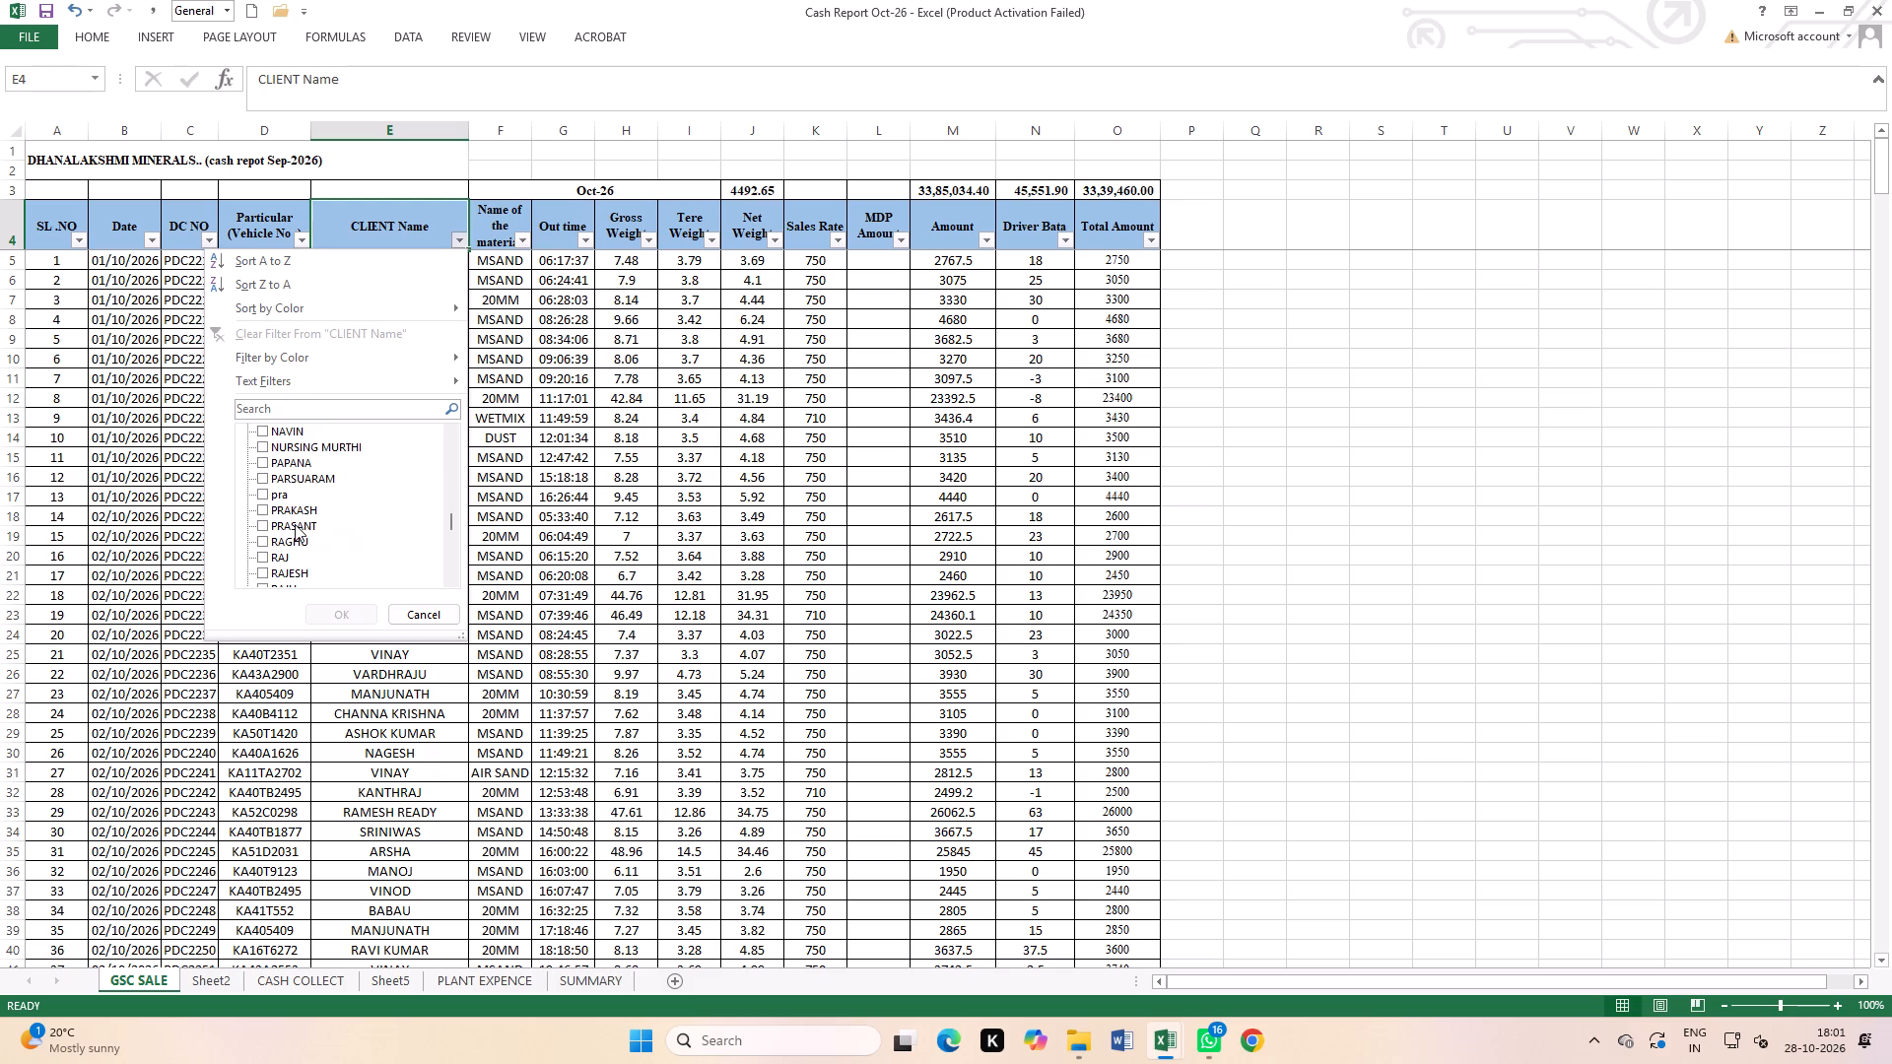
{"action": "scroll", "coordinate": [295, 524], "scroll_direction": "down", "scroll_amount": 6}
{"action": "left_click", "coordinate": [285, 477]}
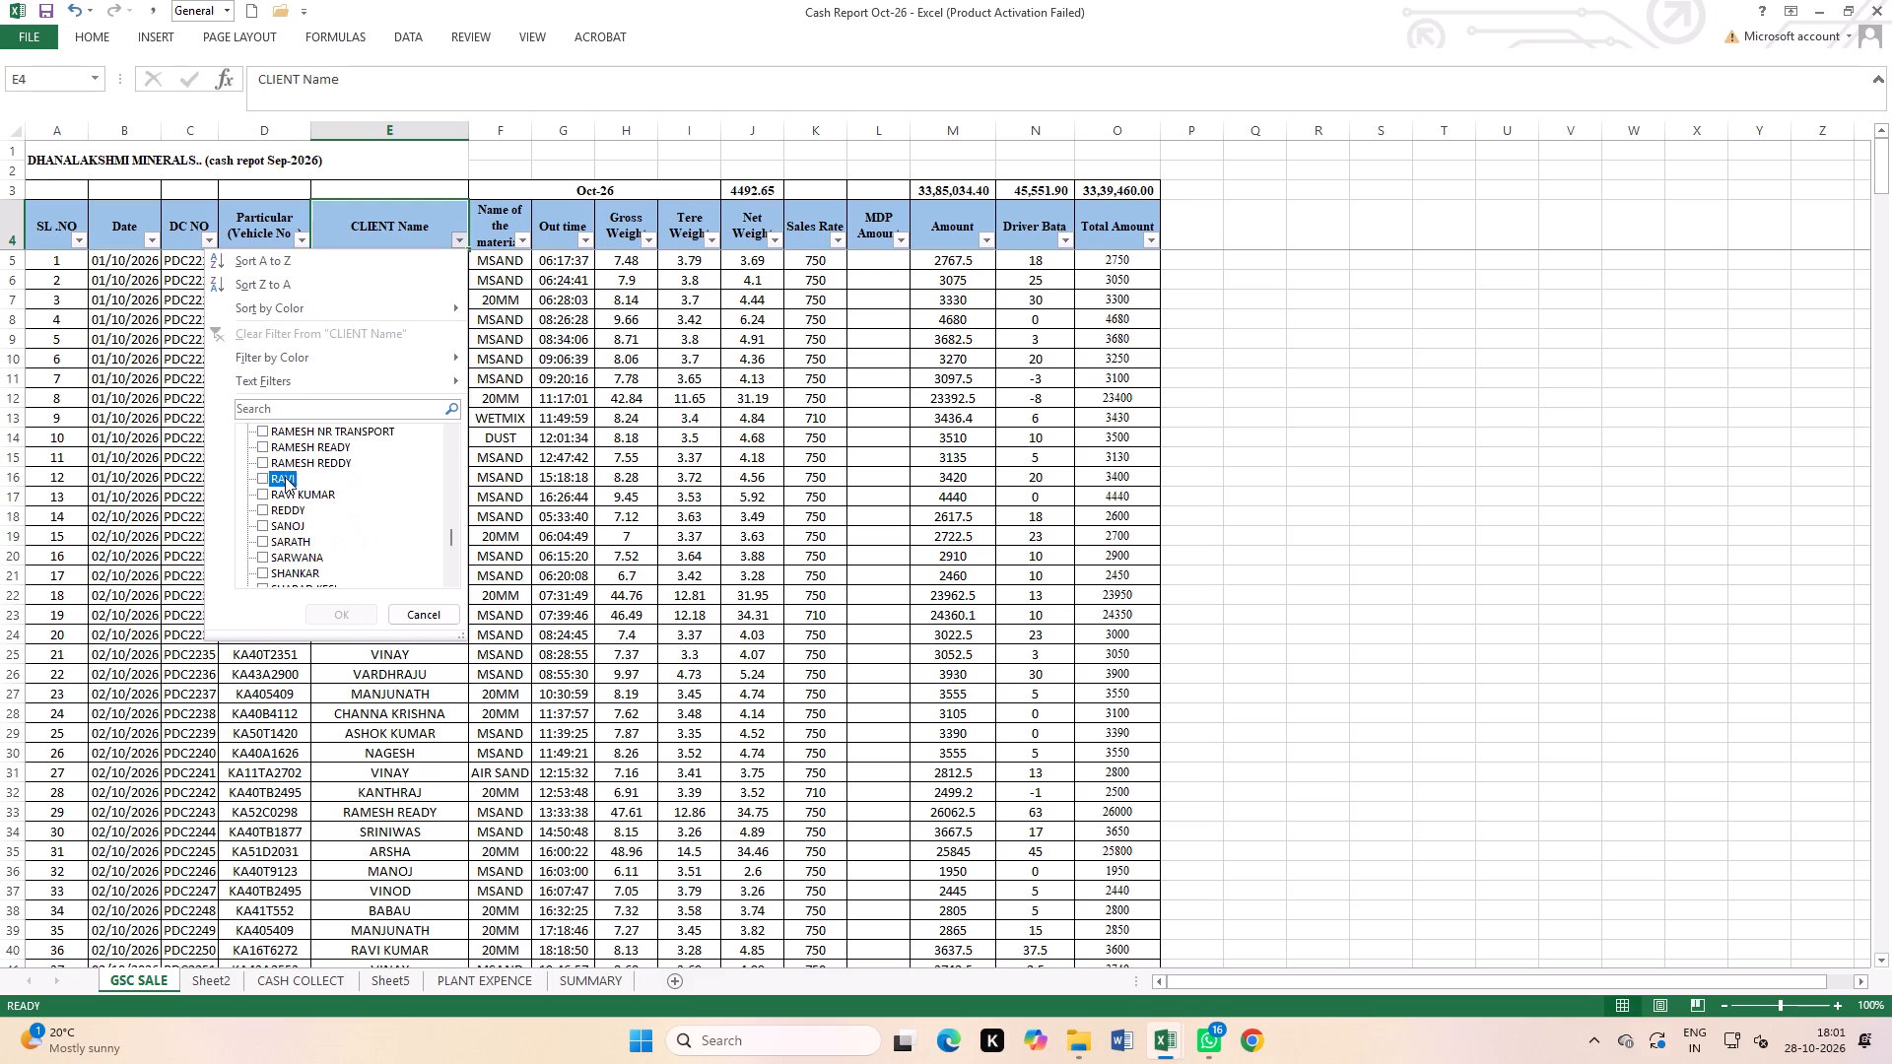
{"action": "left_click", "coordinate": [295, 493]}
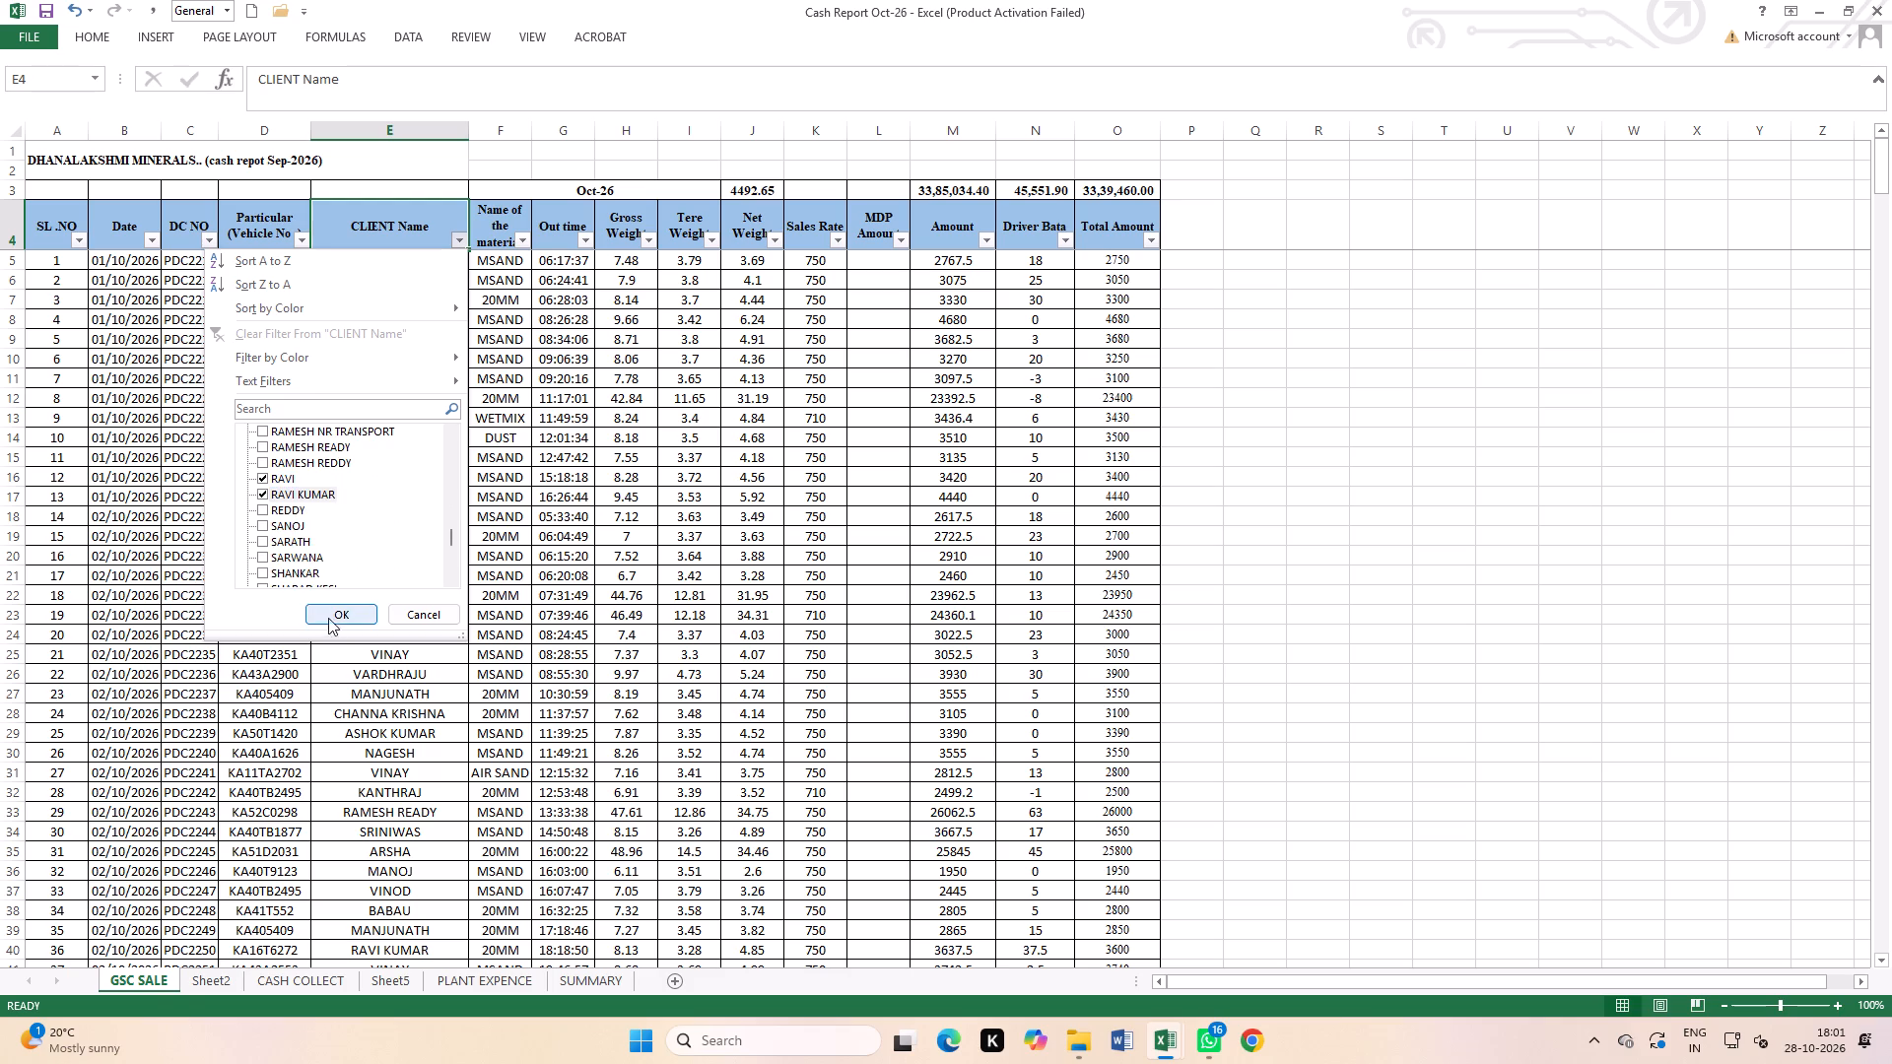
{"action": "left_click", "coordinate": [331, 610]}
{"action": "scroll", "coordinate": [429, 577], "scroll_direction": "up", "scroll_amount": 3}
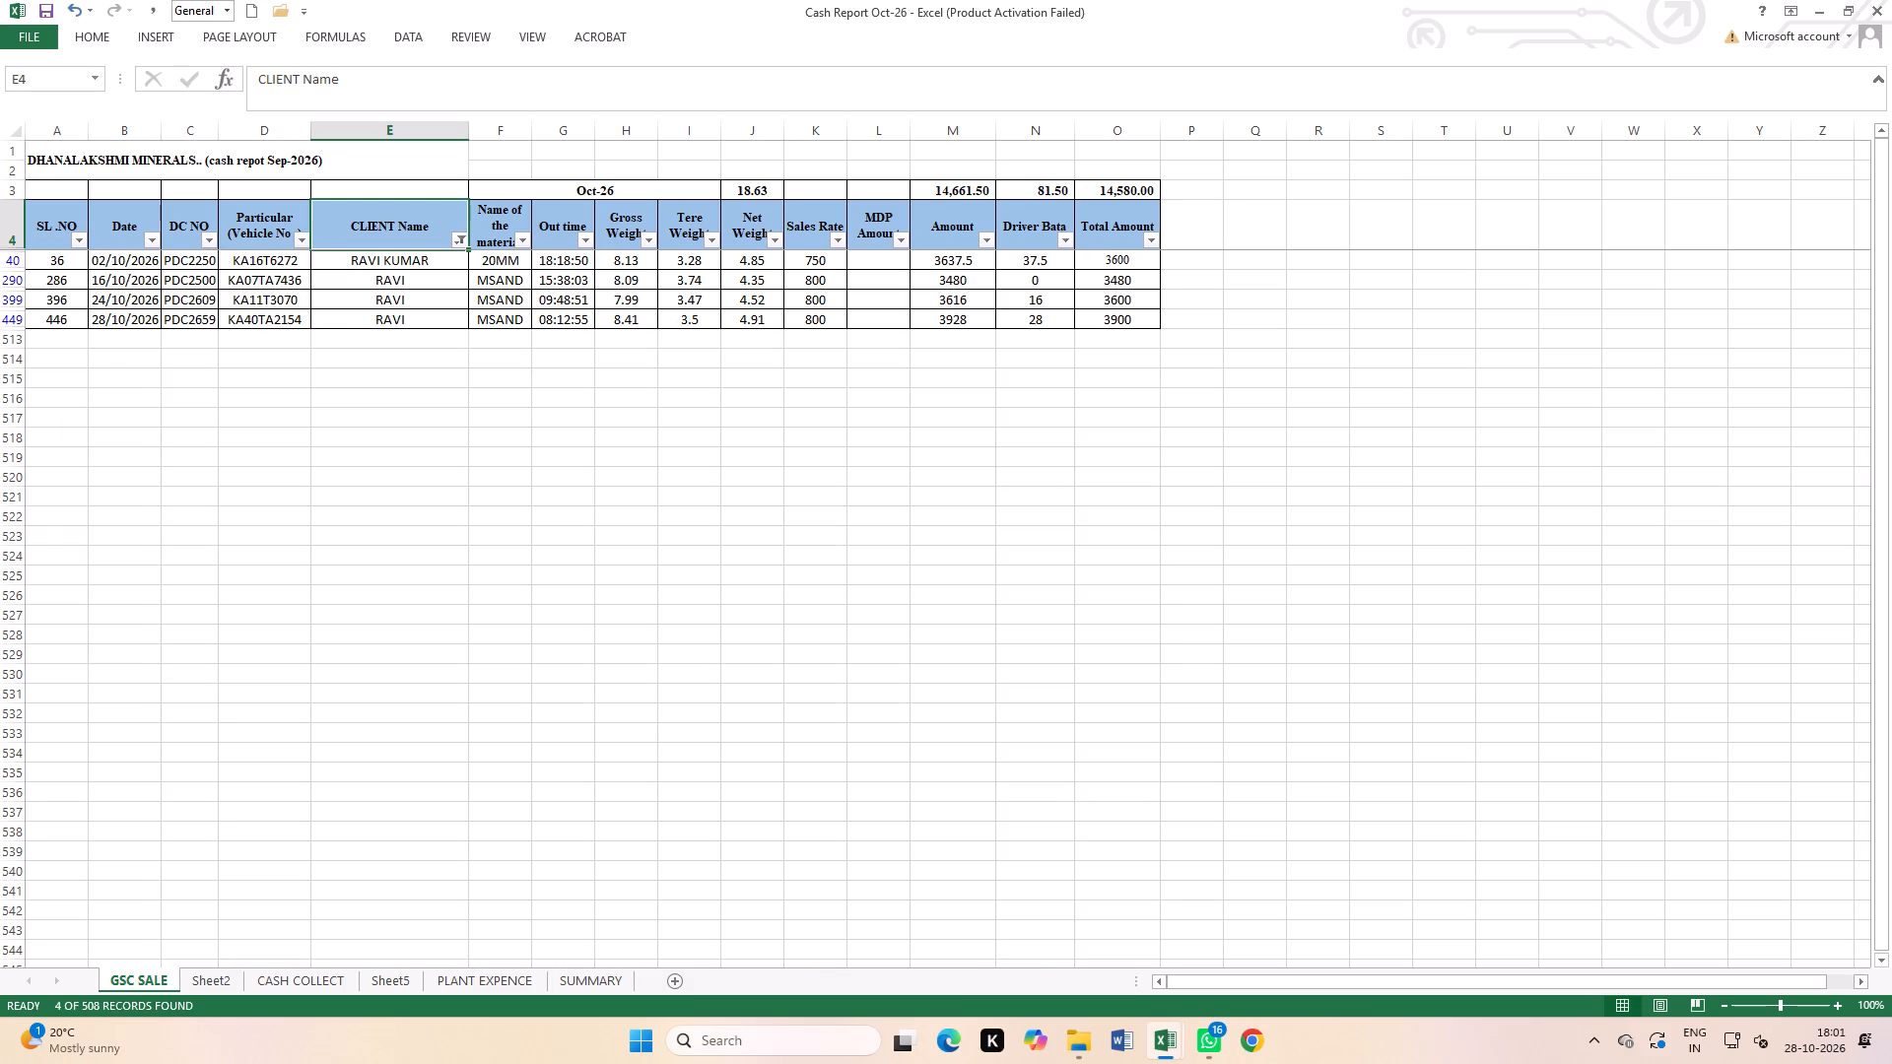
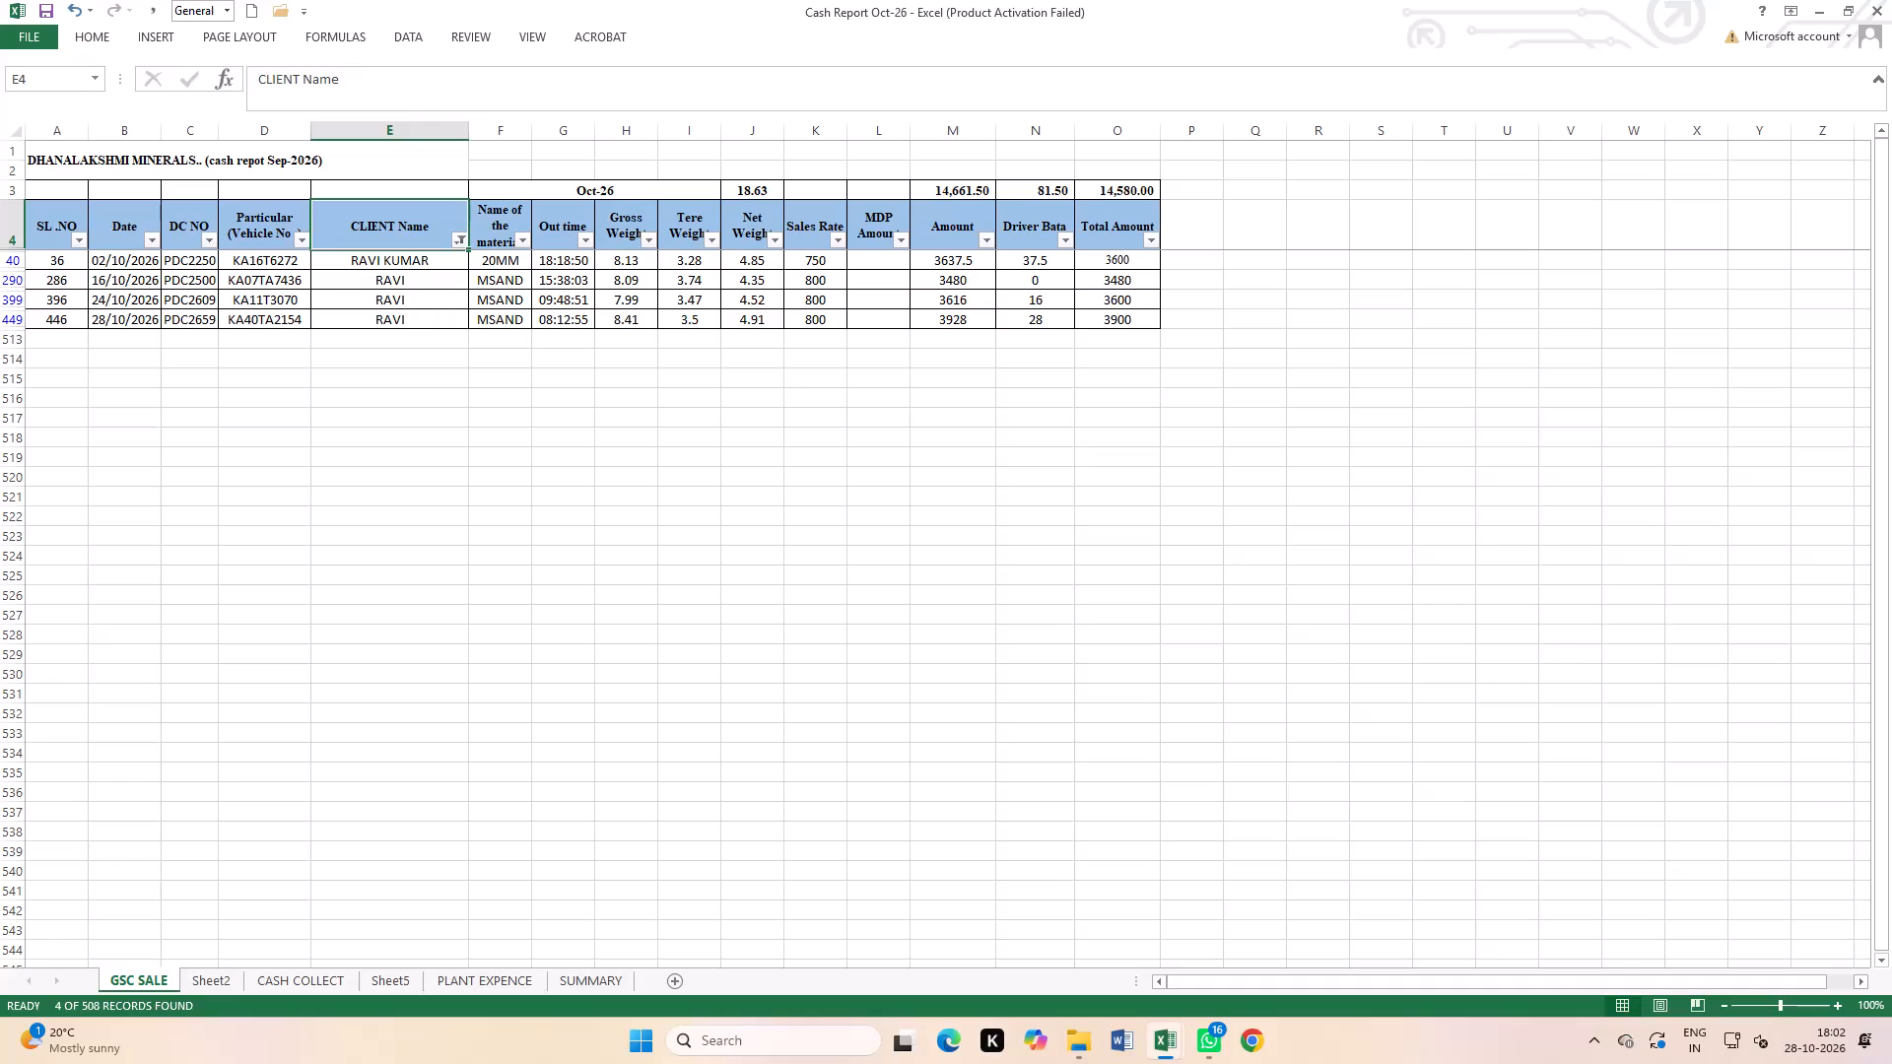
Change the CLIENT Name filter to show only the two client entries beginning with MADHU, deselecting both RAVI entries.
{"action": "left_click", "coordinate": [461, 235]}
{"action": "scroll", "coordinate": [330, 508], "scroll_direction": "down", "scroll_amount": 11}
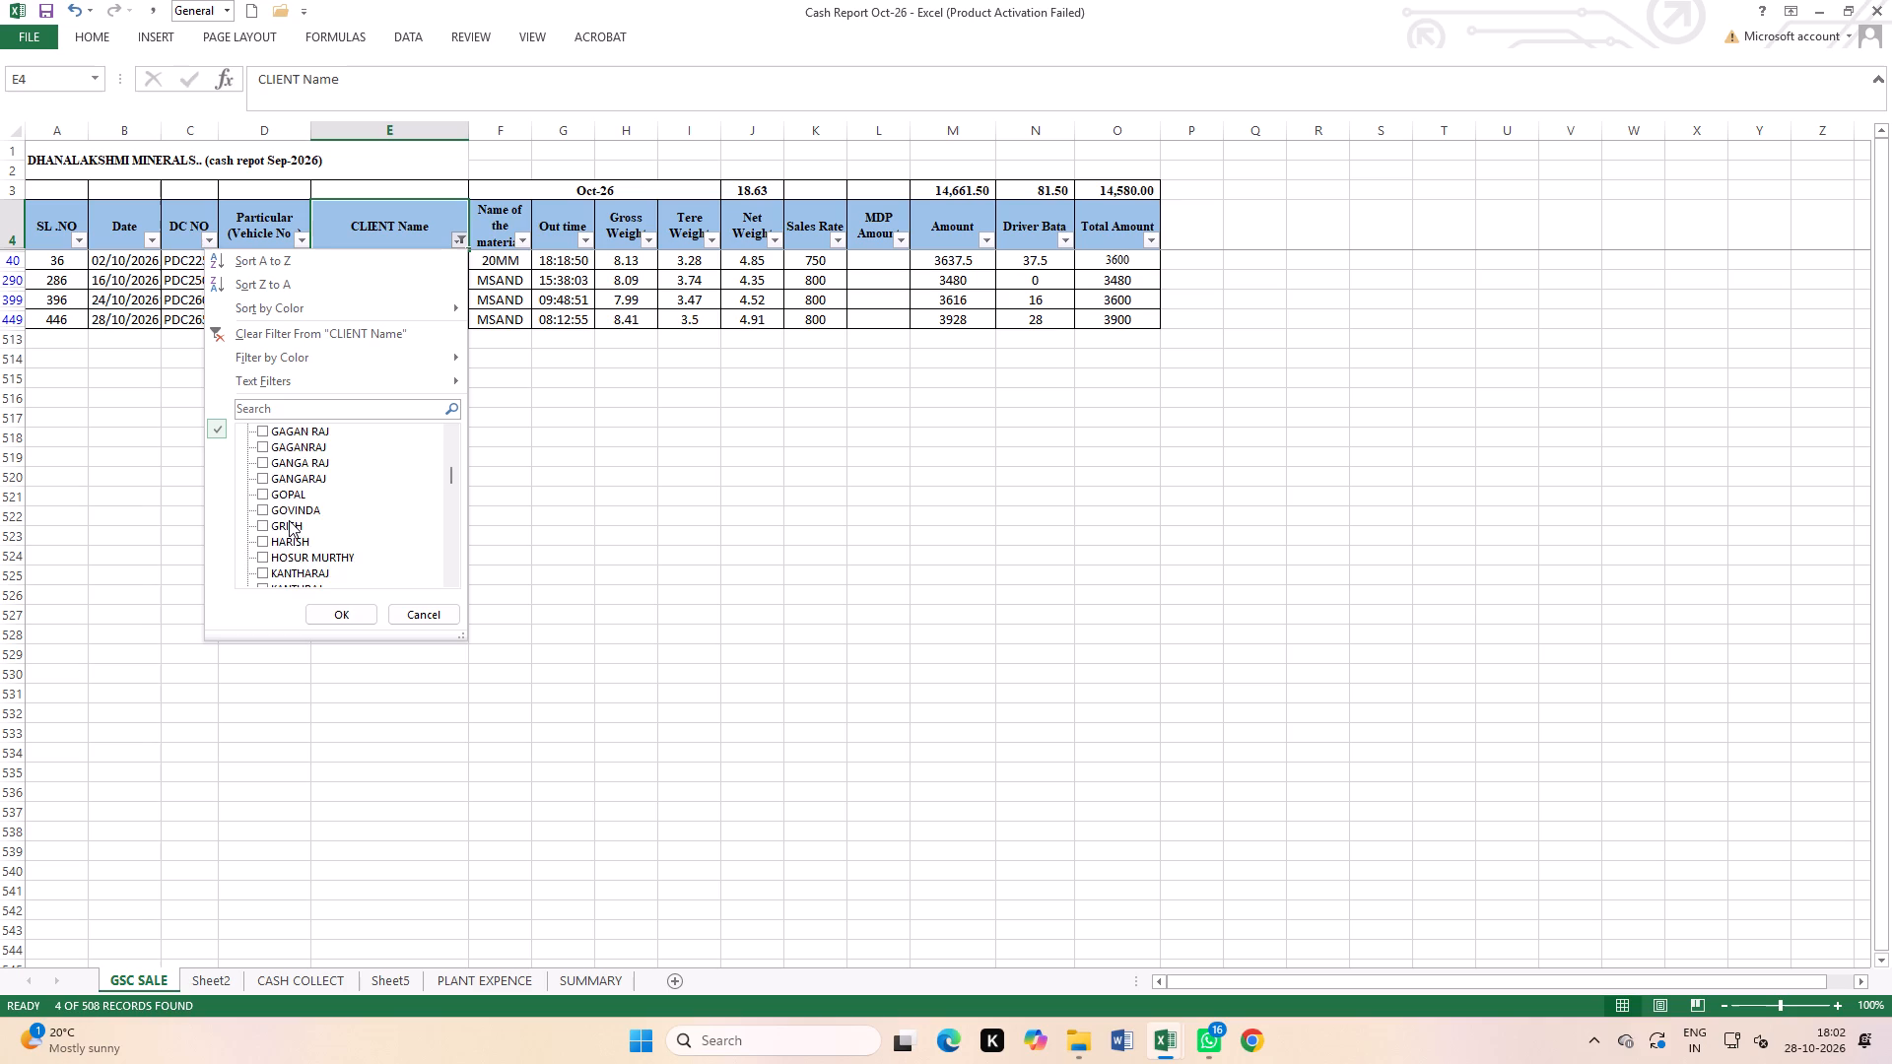
{"action": "scroll", "coordinate": [286, 522], "scroll_direction": "down", "scroll_amount": 19}
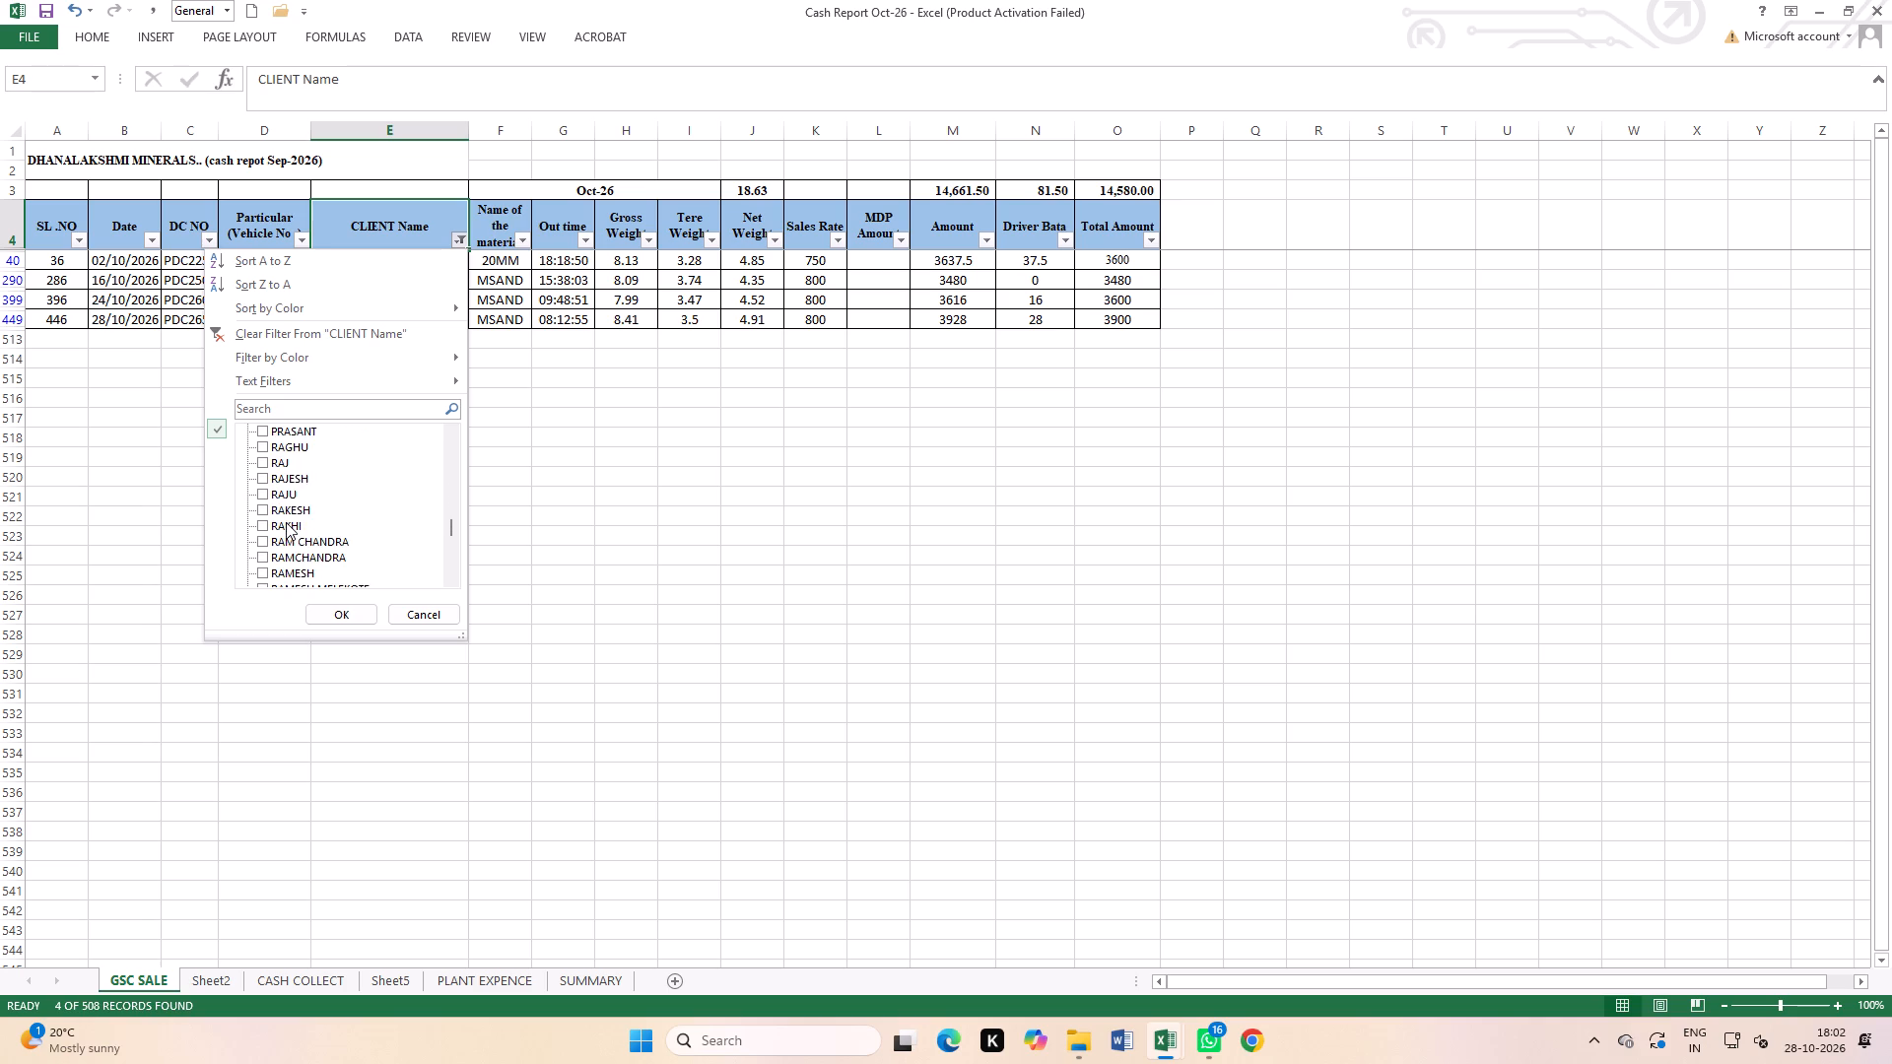
{"action": "scroll", "coordinate": [286, 522], "scroll_direction": "down", "scroll_amount": 4}
{"action": "left_click", "coordinate": [278, 471]}
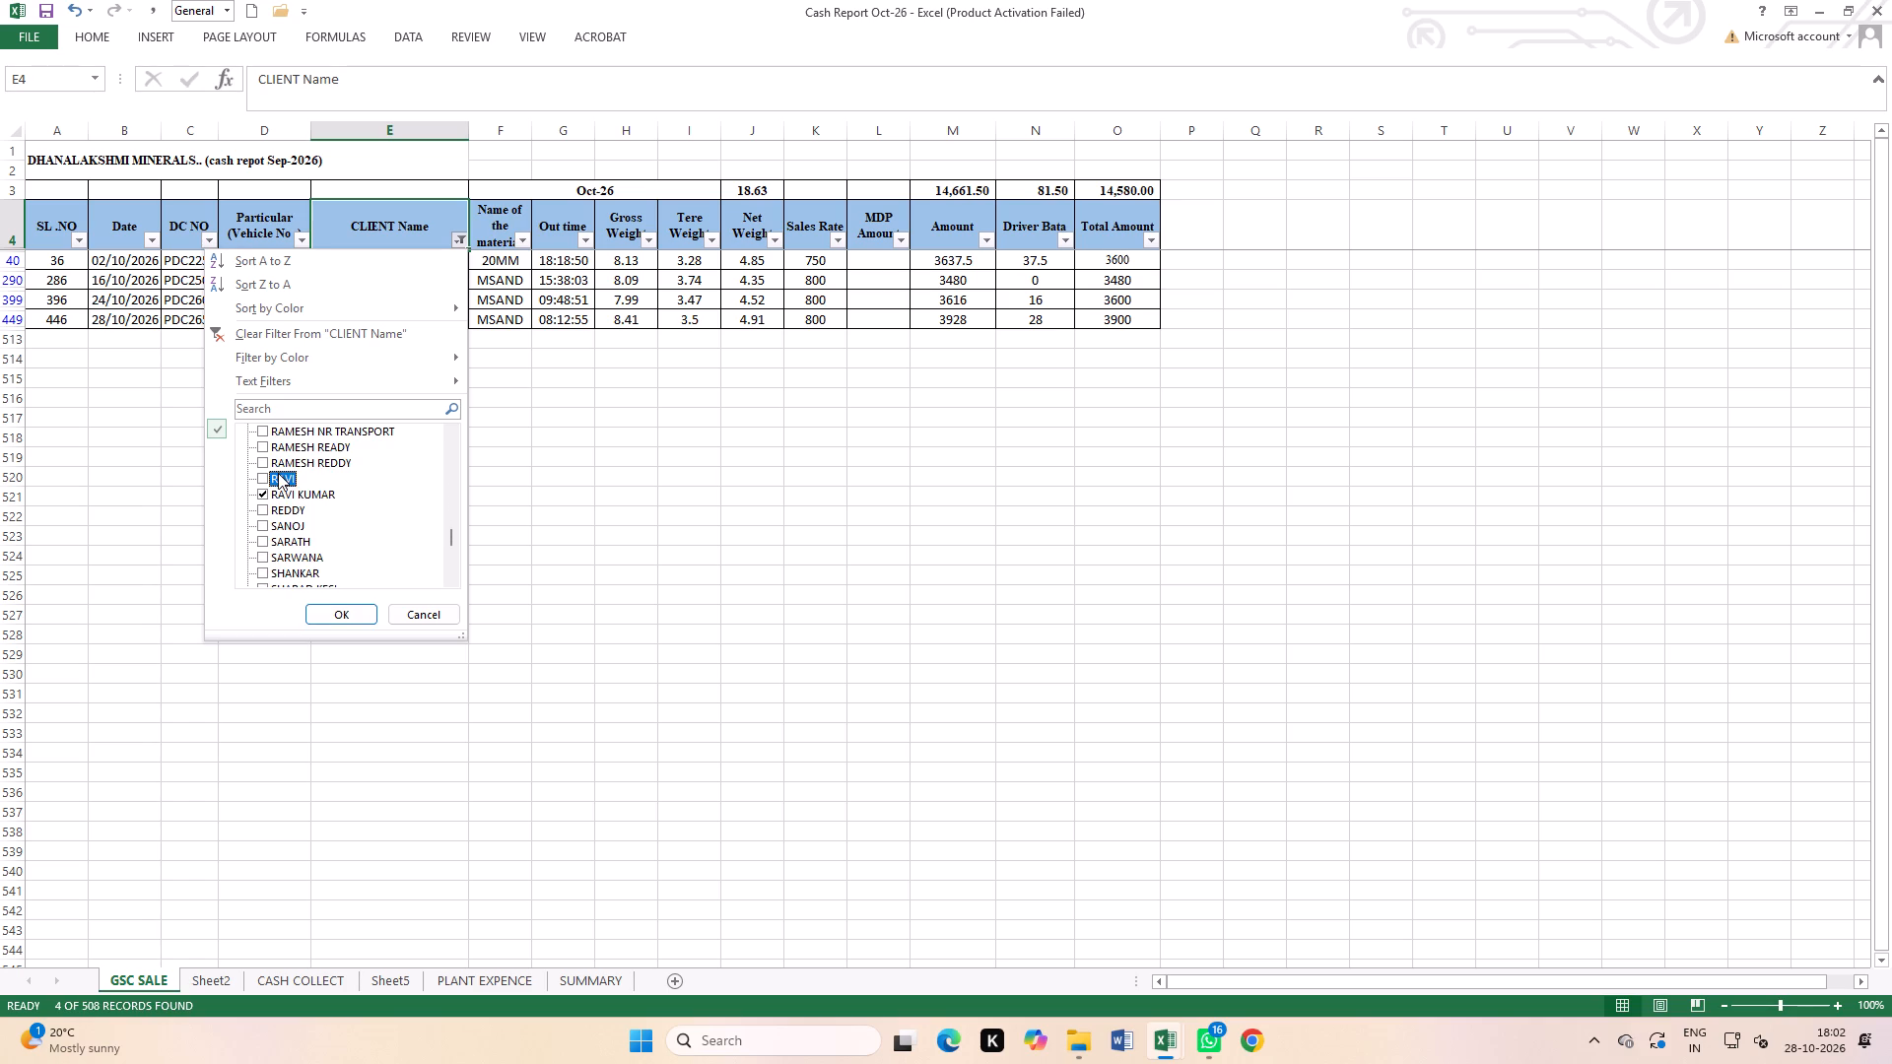
{"action": "left_click", "coordinate": [298, 495]}
{"action": "scroll", "coordinate": [313, 491], "scroll_direction": "up", "scroll_amount": 2}
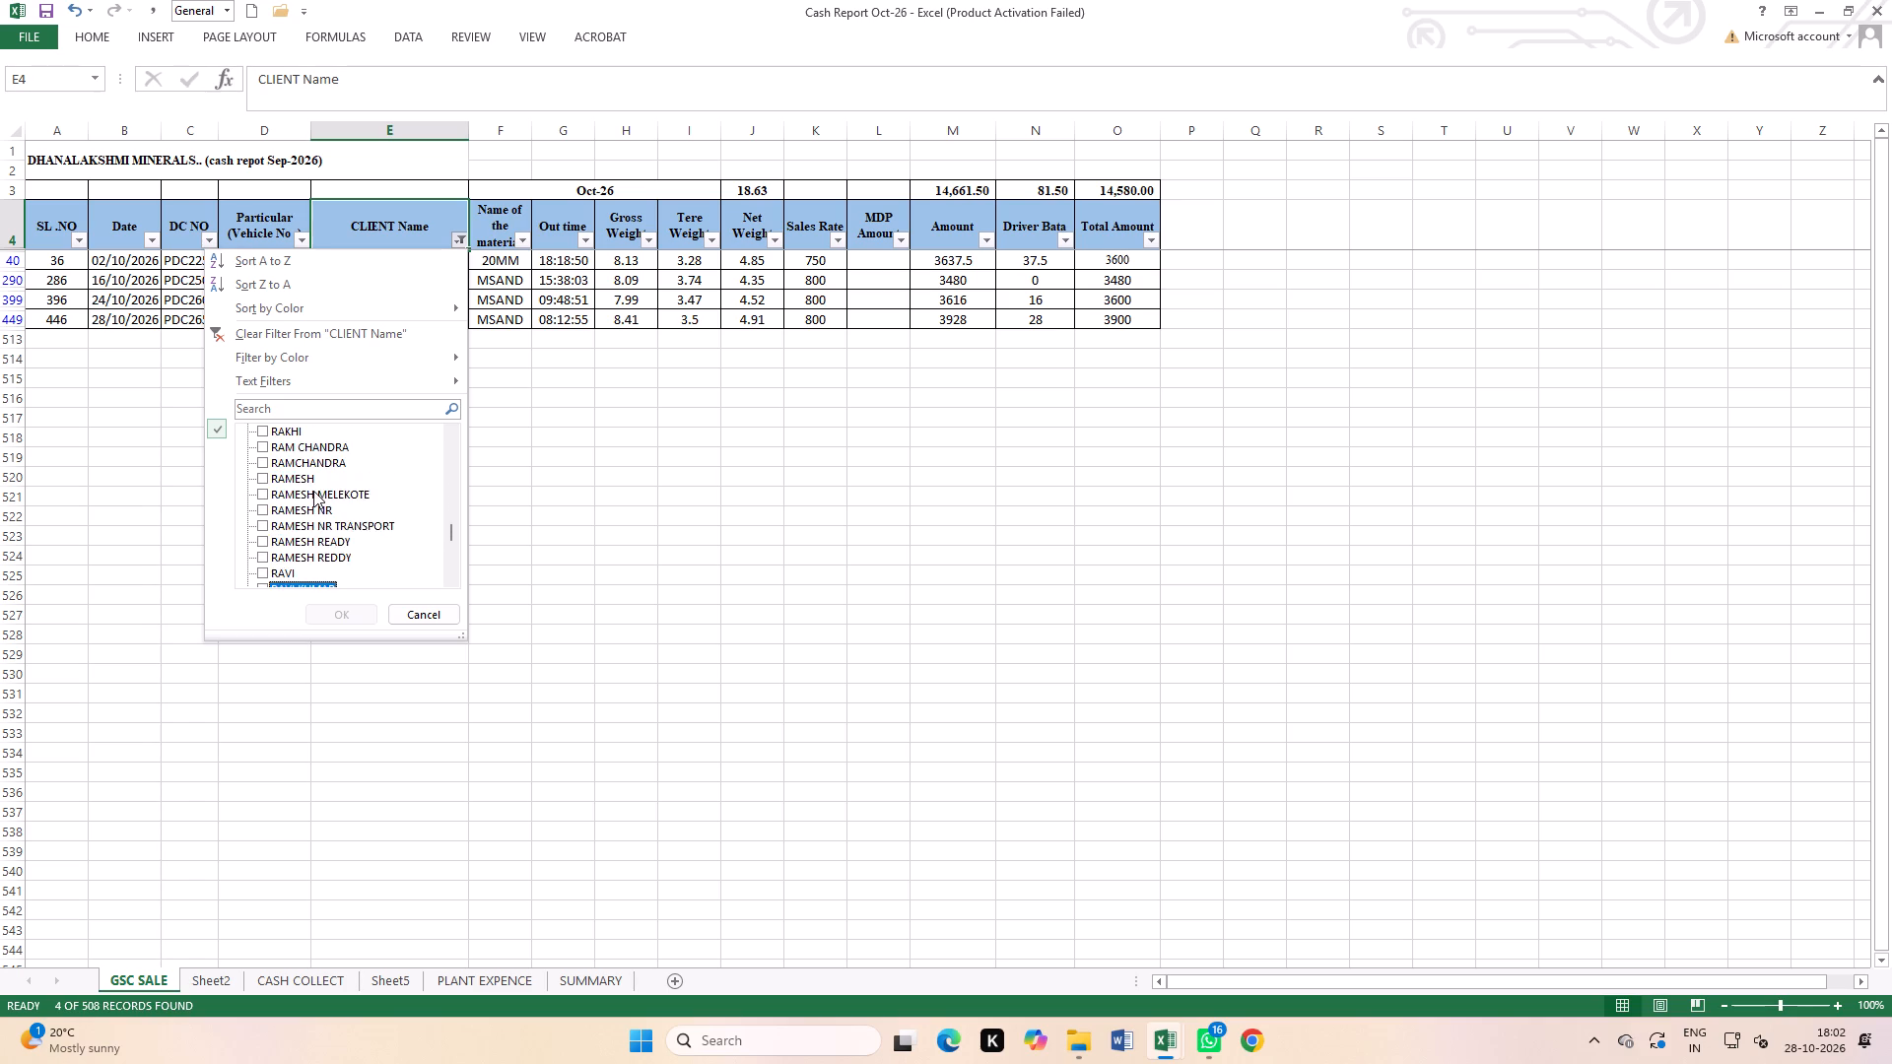
{"action": "scroll", "coordinate": [313, 491], "scroll_direction": "up", "scroll_amount": 6}
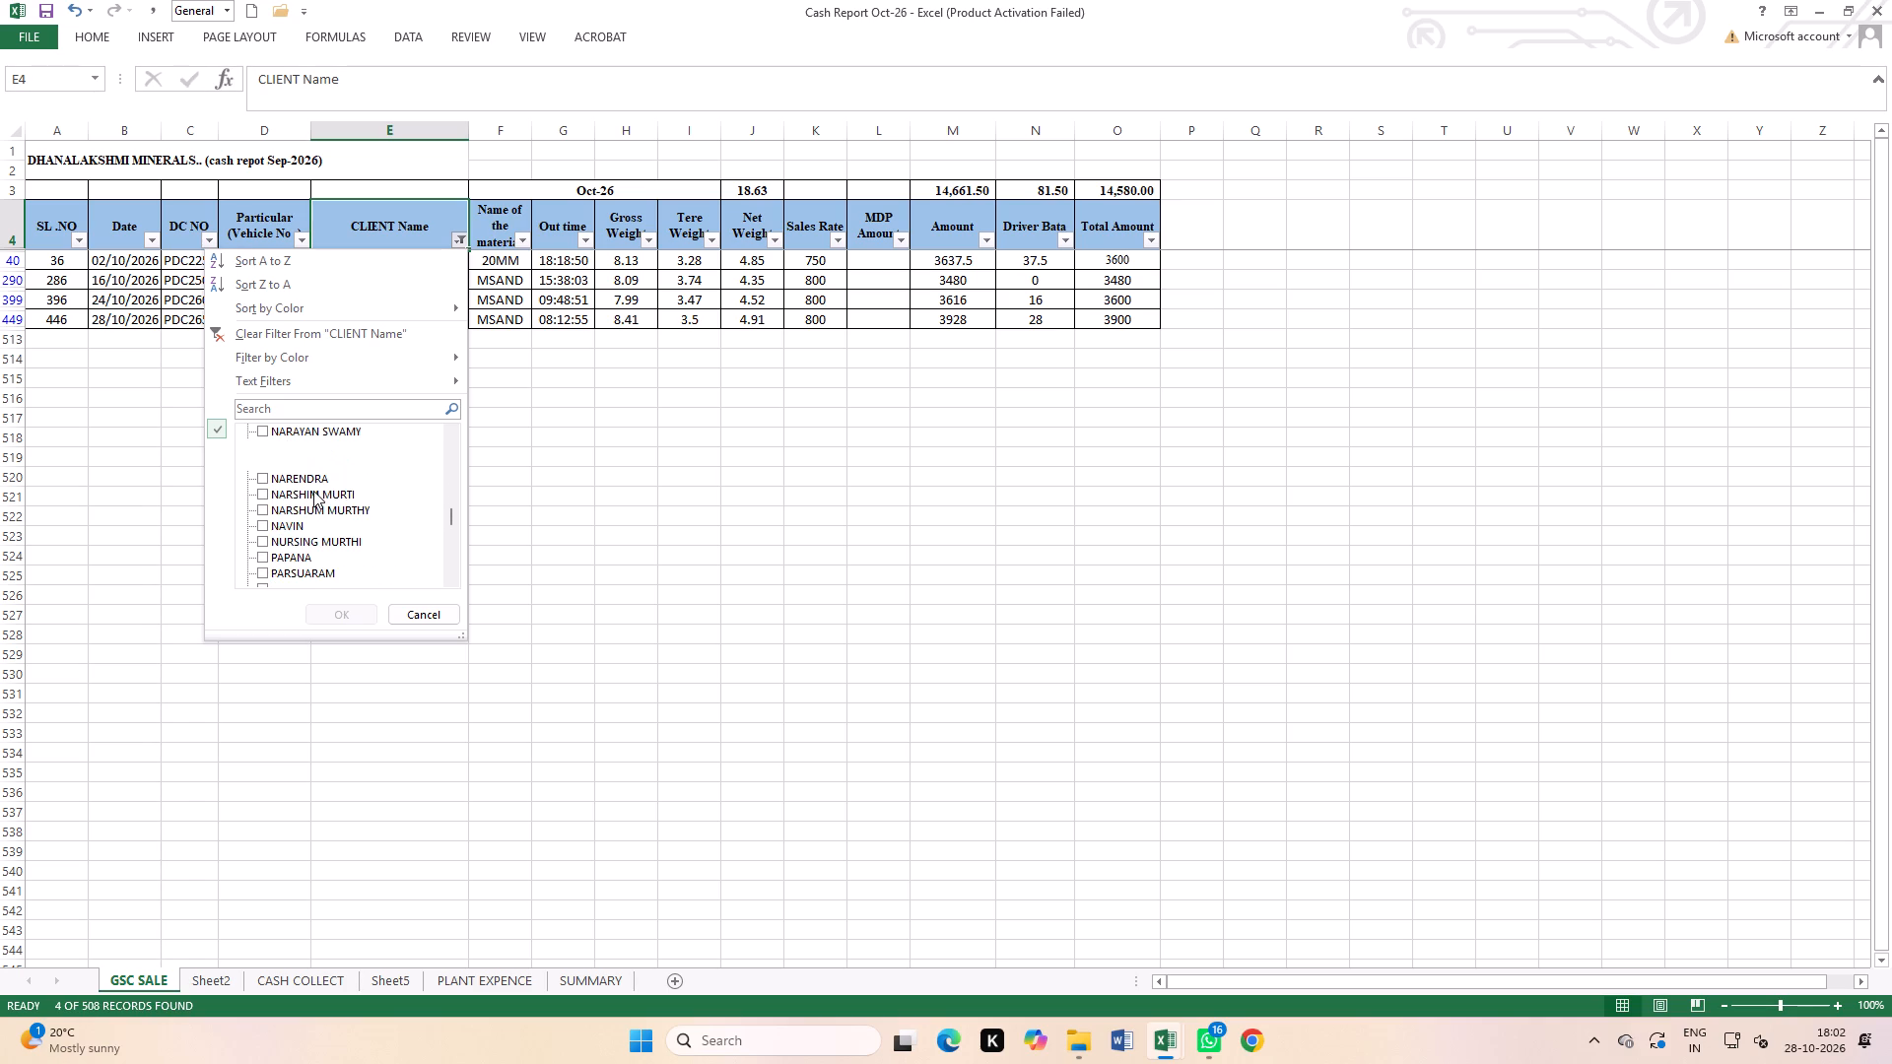
{"action": "scroll", "coordinate": [299, 536], "scroll_direction": "up", "scroll_amount": 3}
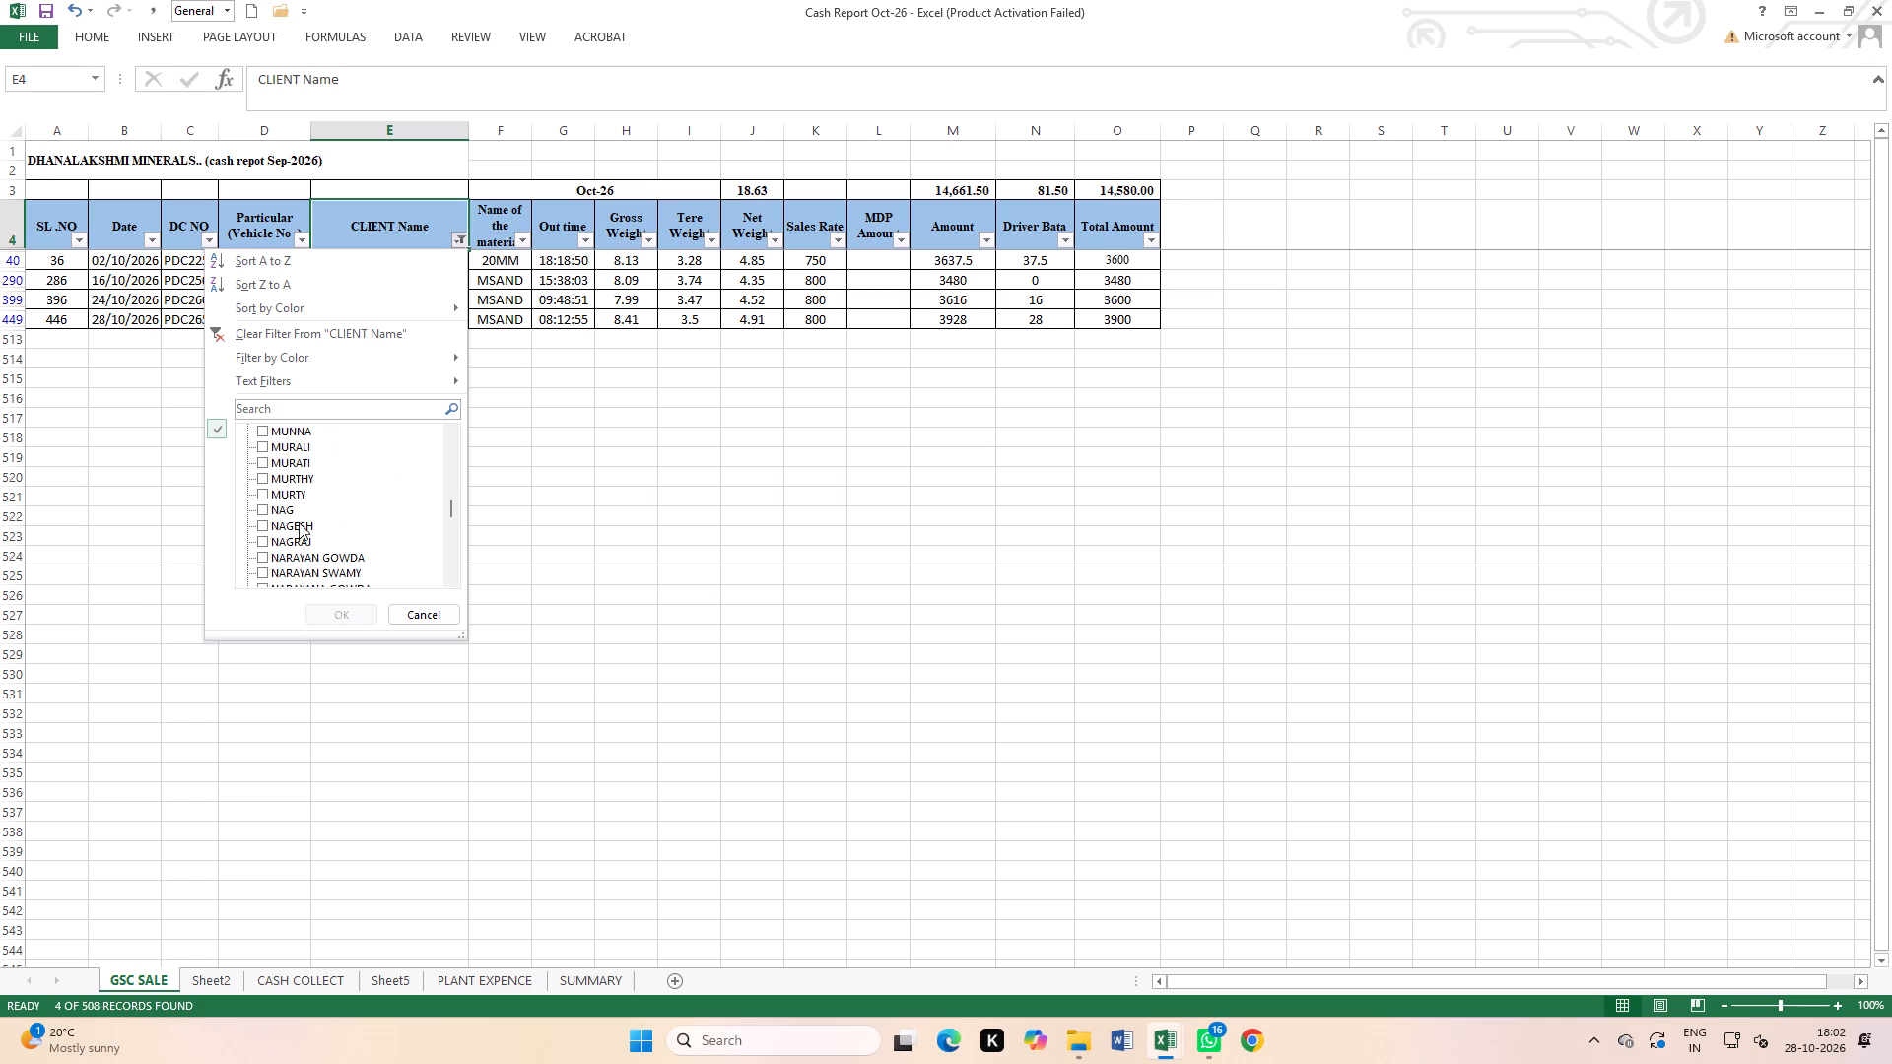
{"action": "scroll", "coordinate": [299, 509], "scroll_direction": "up", "scroll_amount": 5}
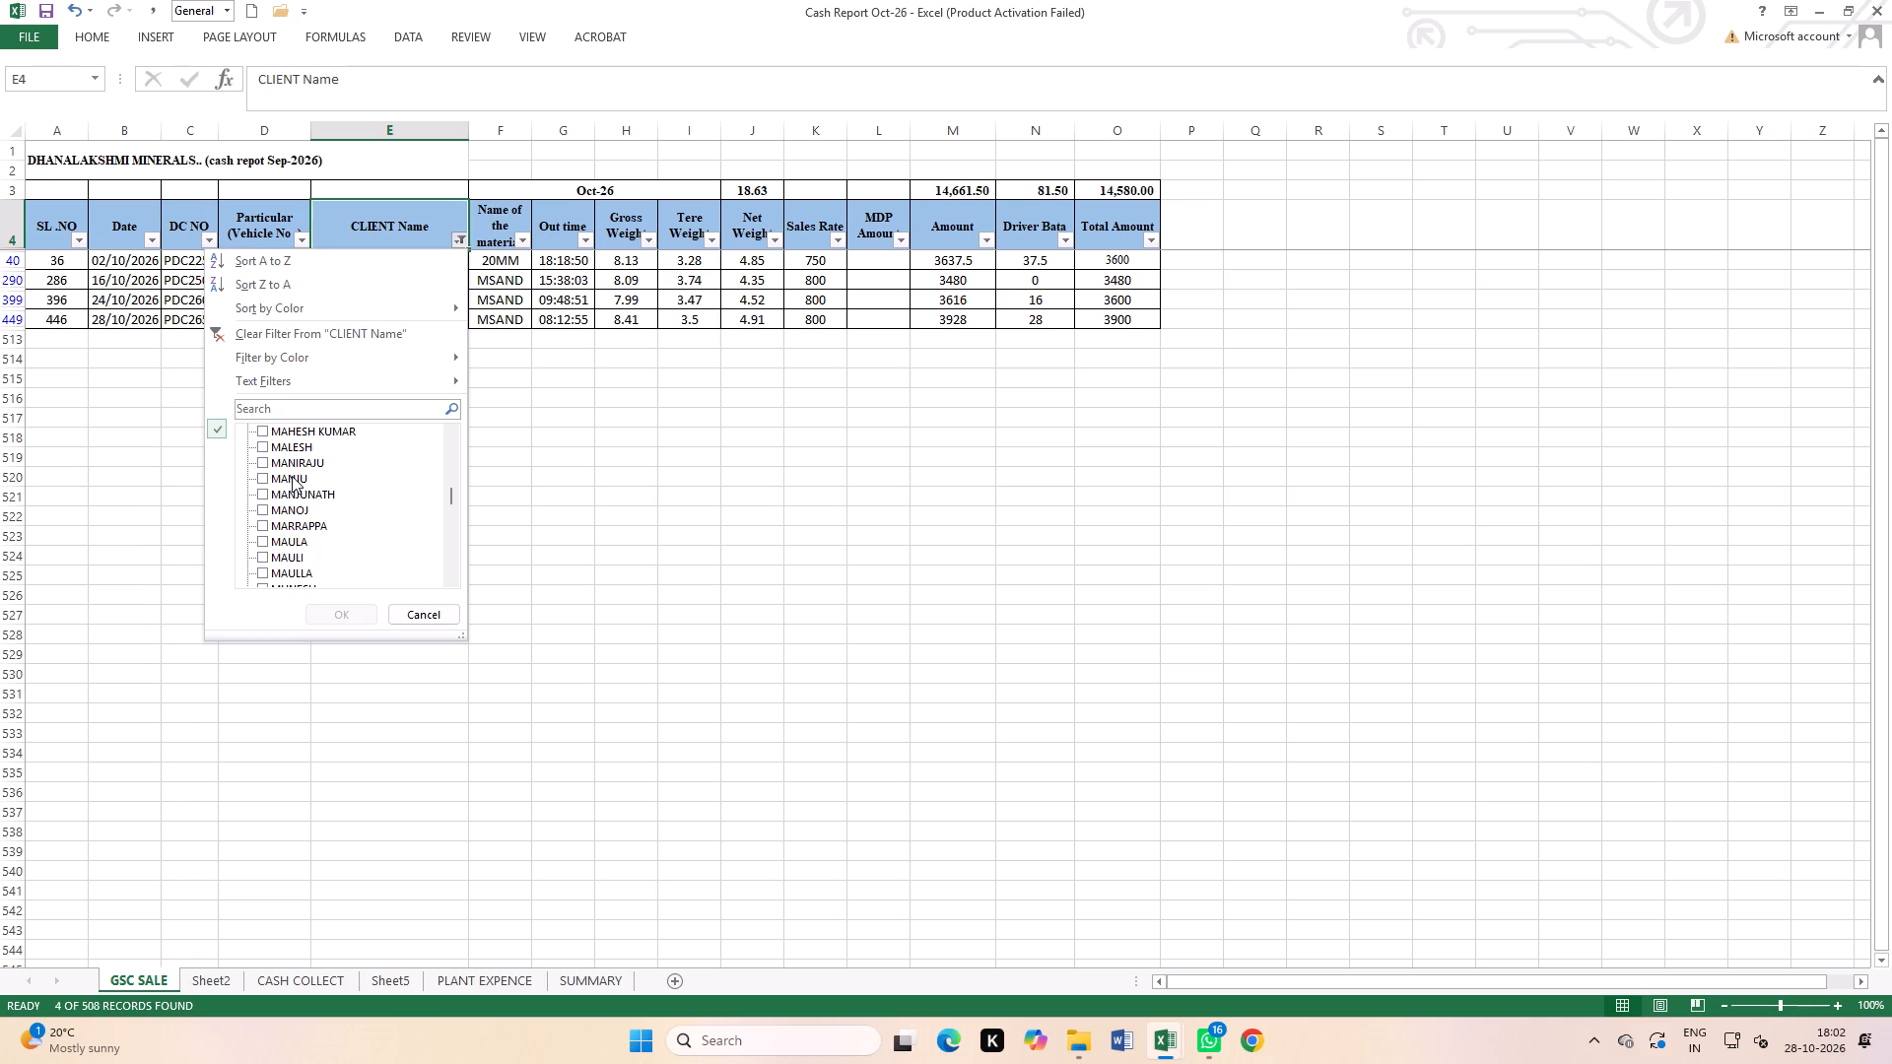
{"action": "scroll", "coordinate": [292, 476], "scroll_direction": "up", "scroll_amount": 3}
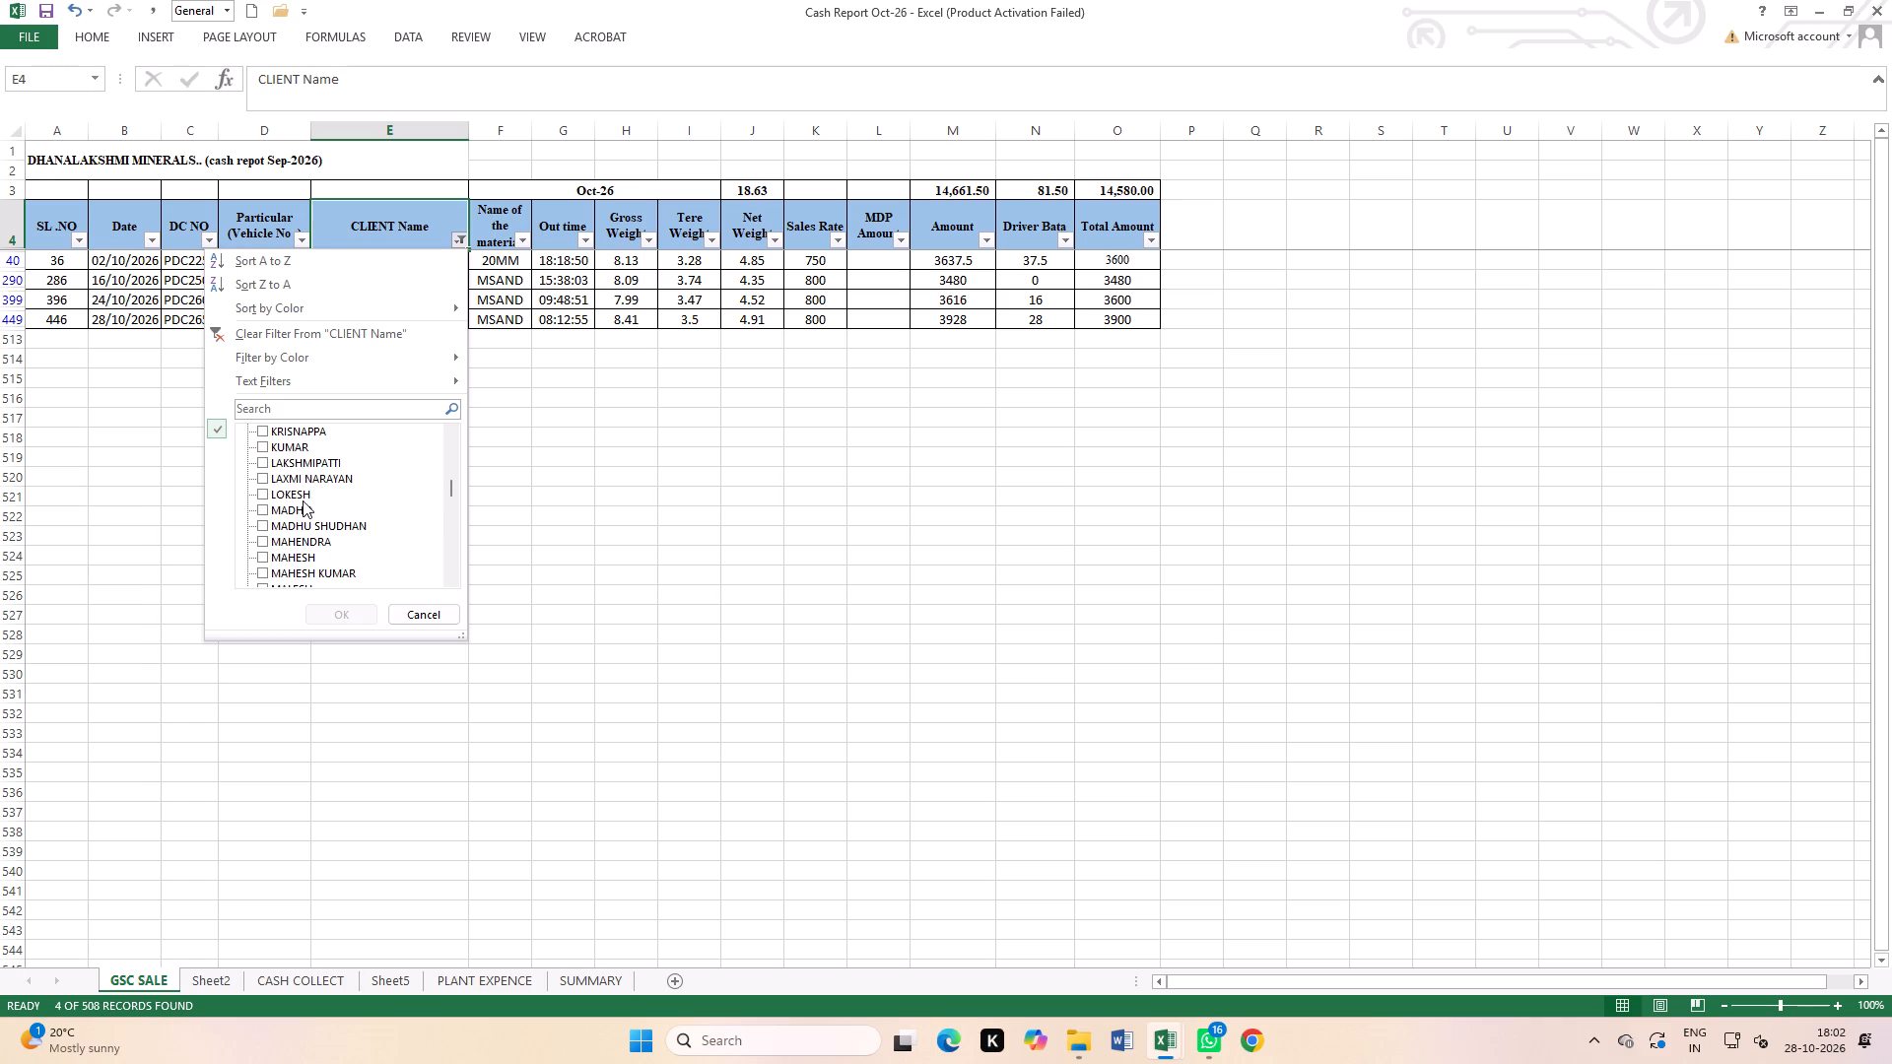
{"action": "left_click", "coordinate": [304, 511]}
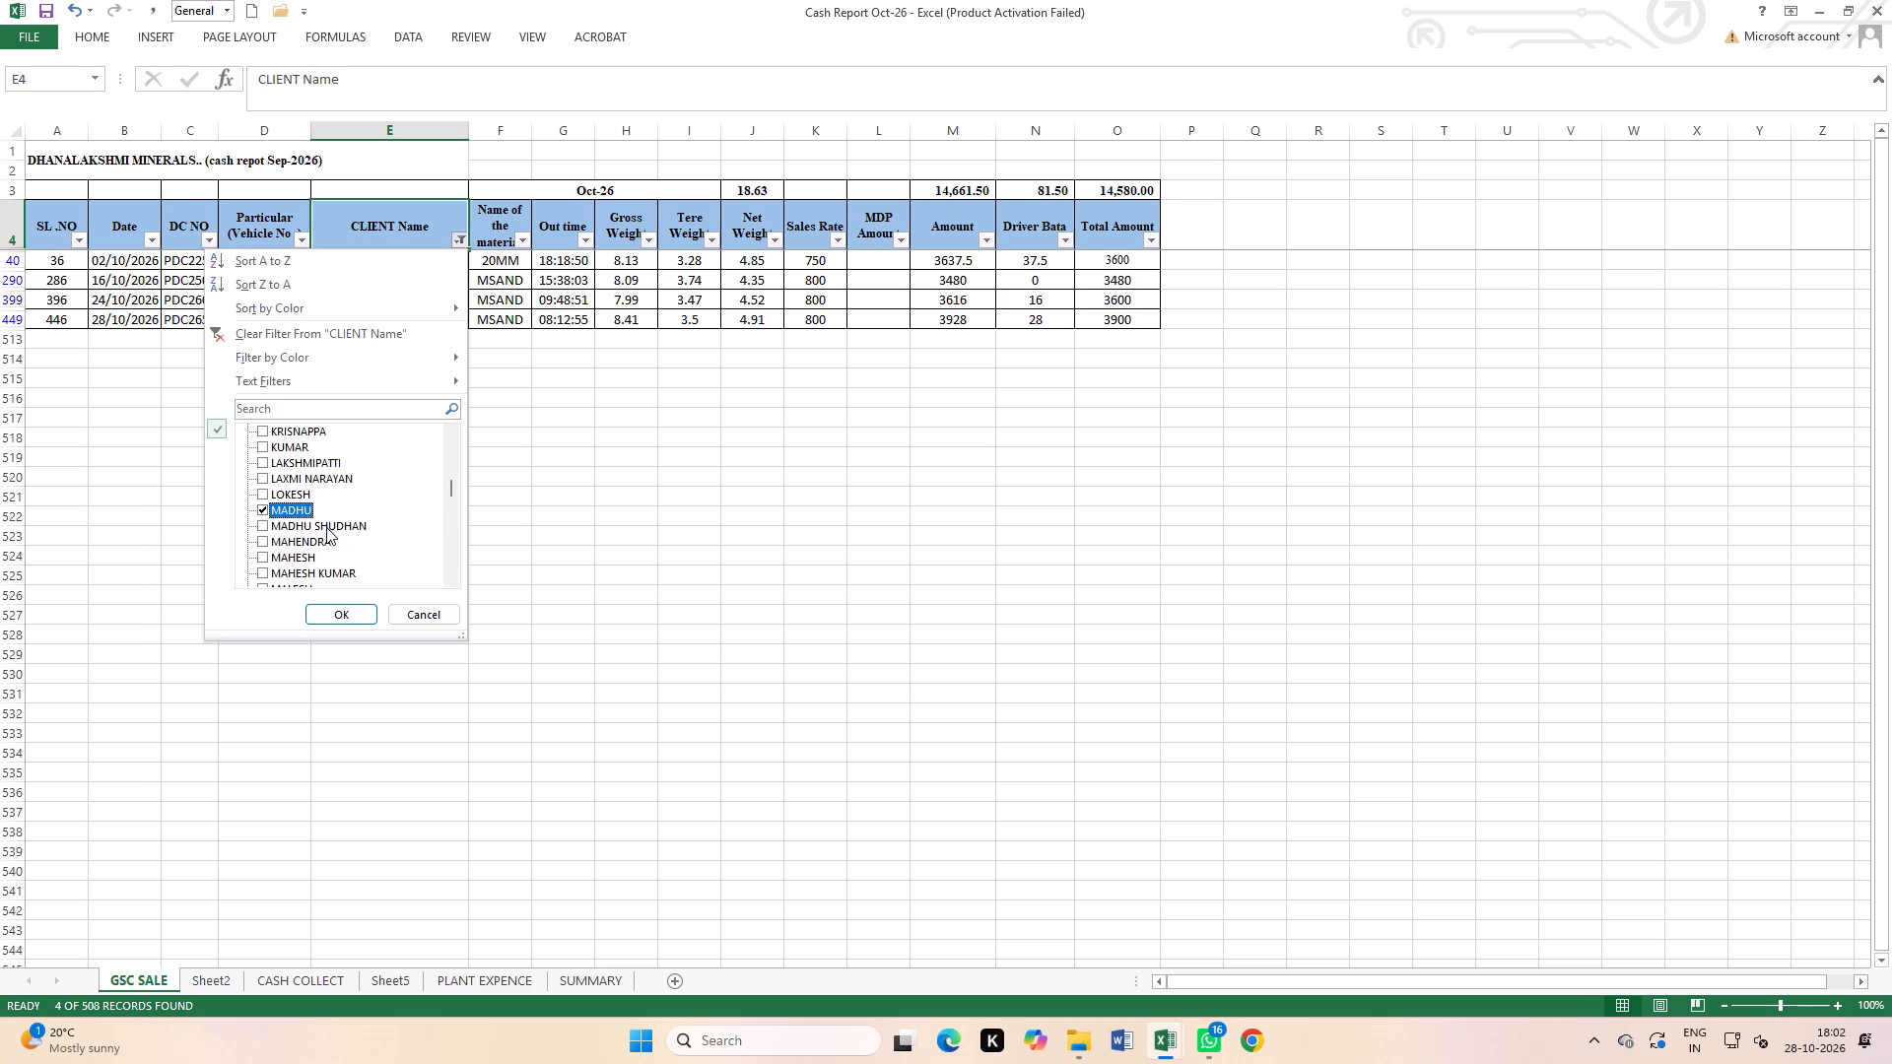
{"action": "left_click", "coordinate": [326, 524]}
{"action": "left_click", "coordinate": [326, 614]}
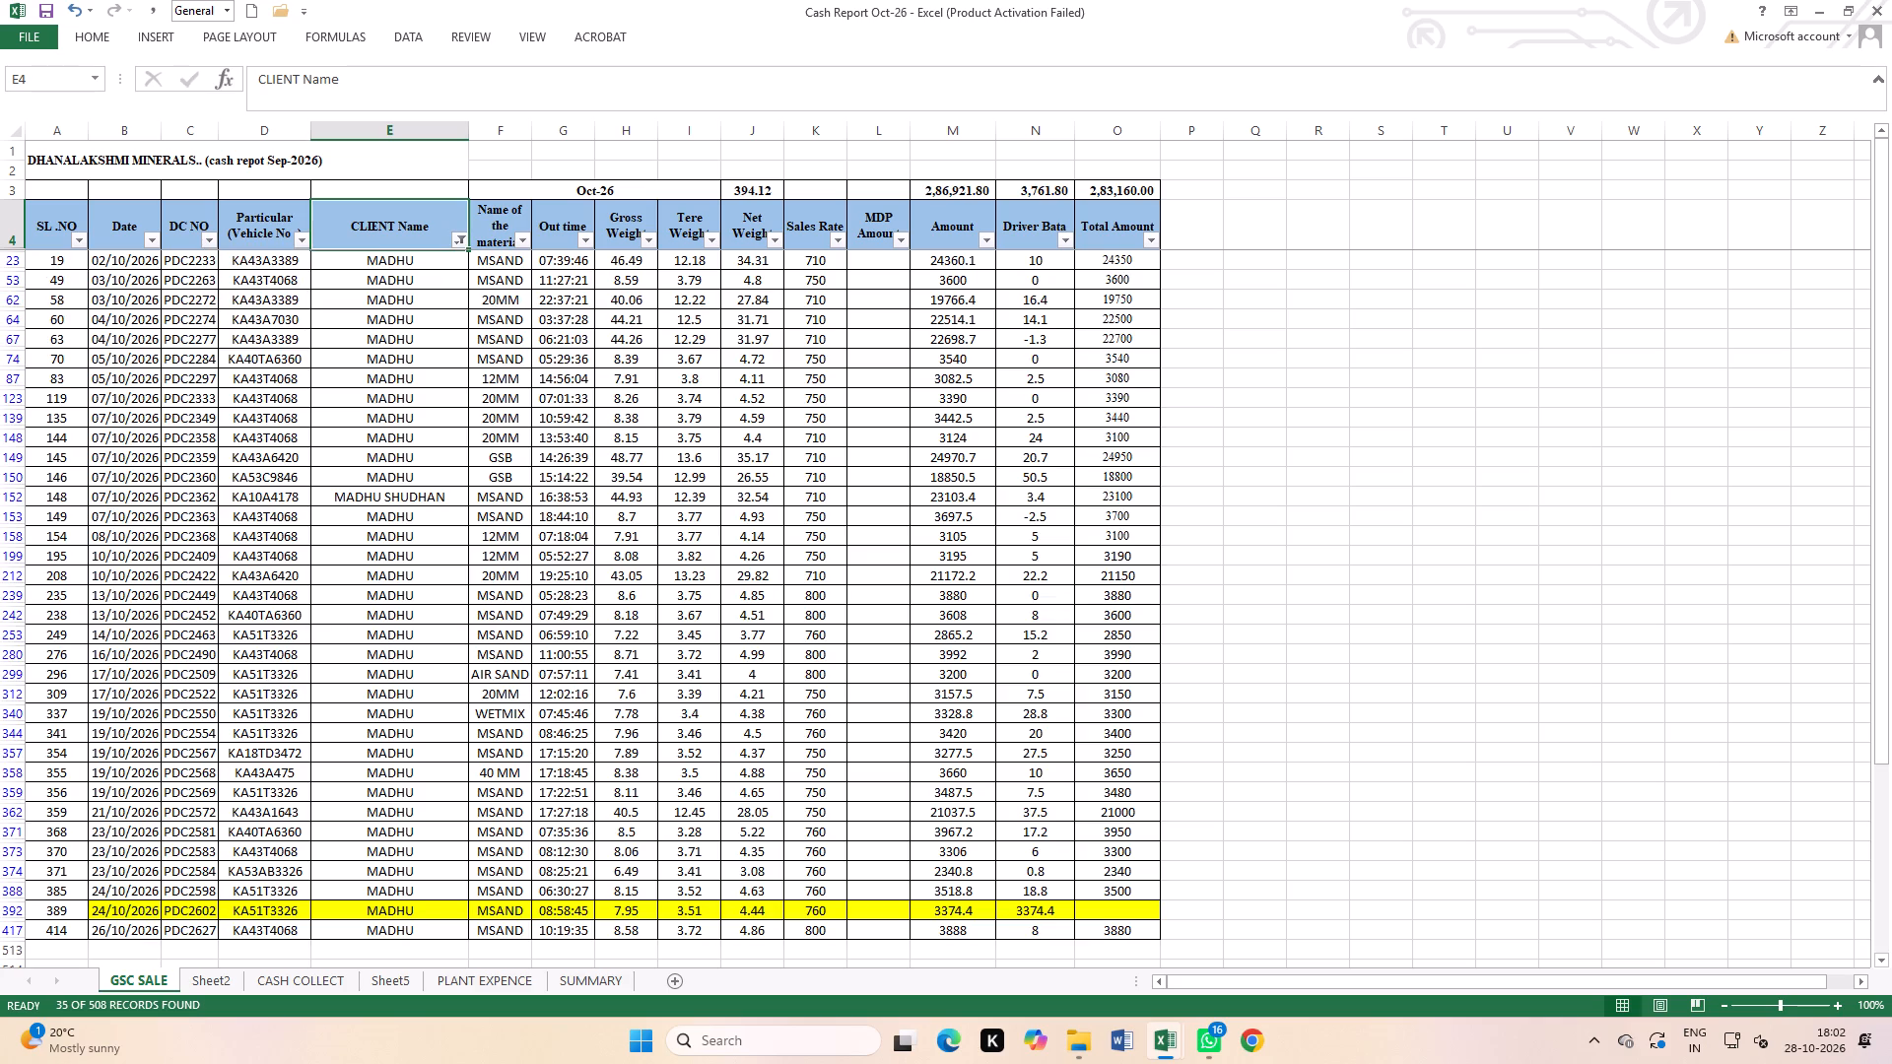
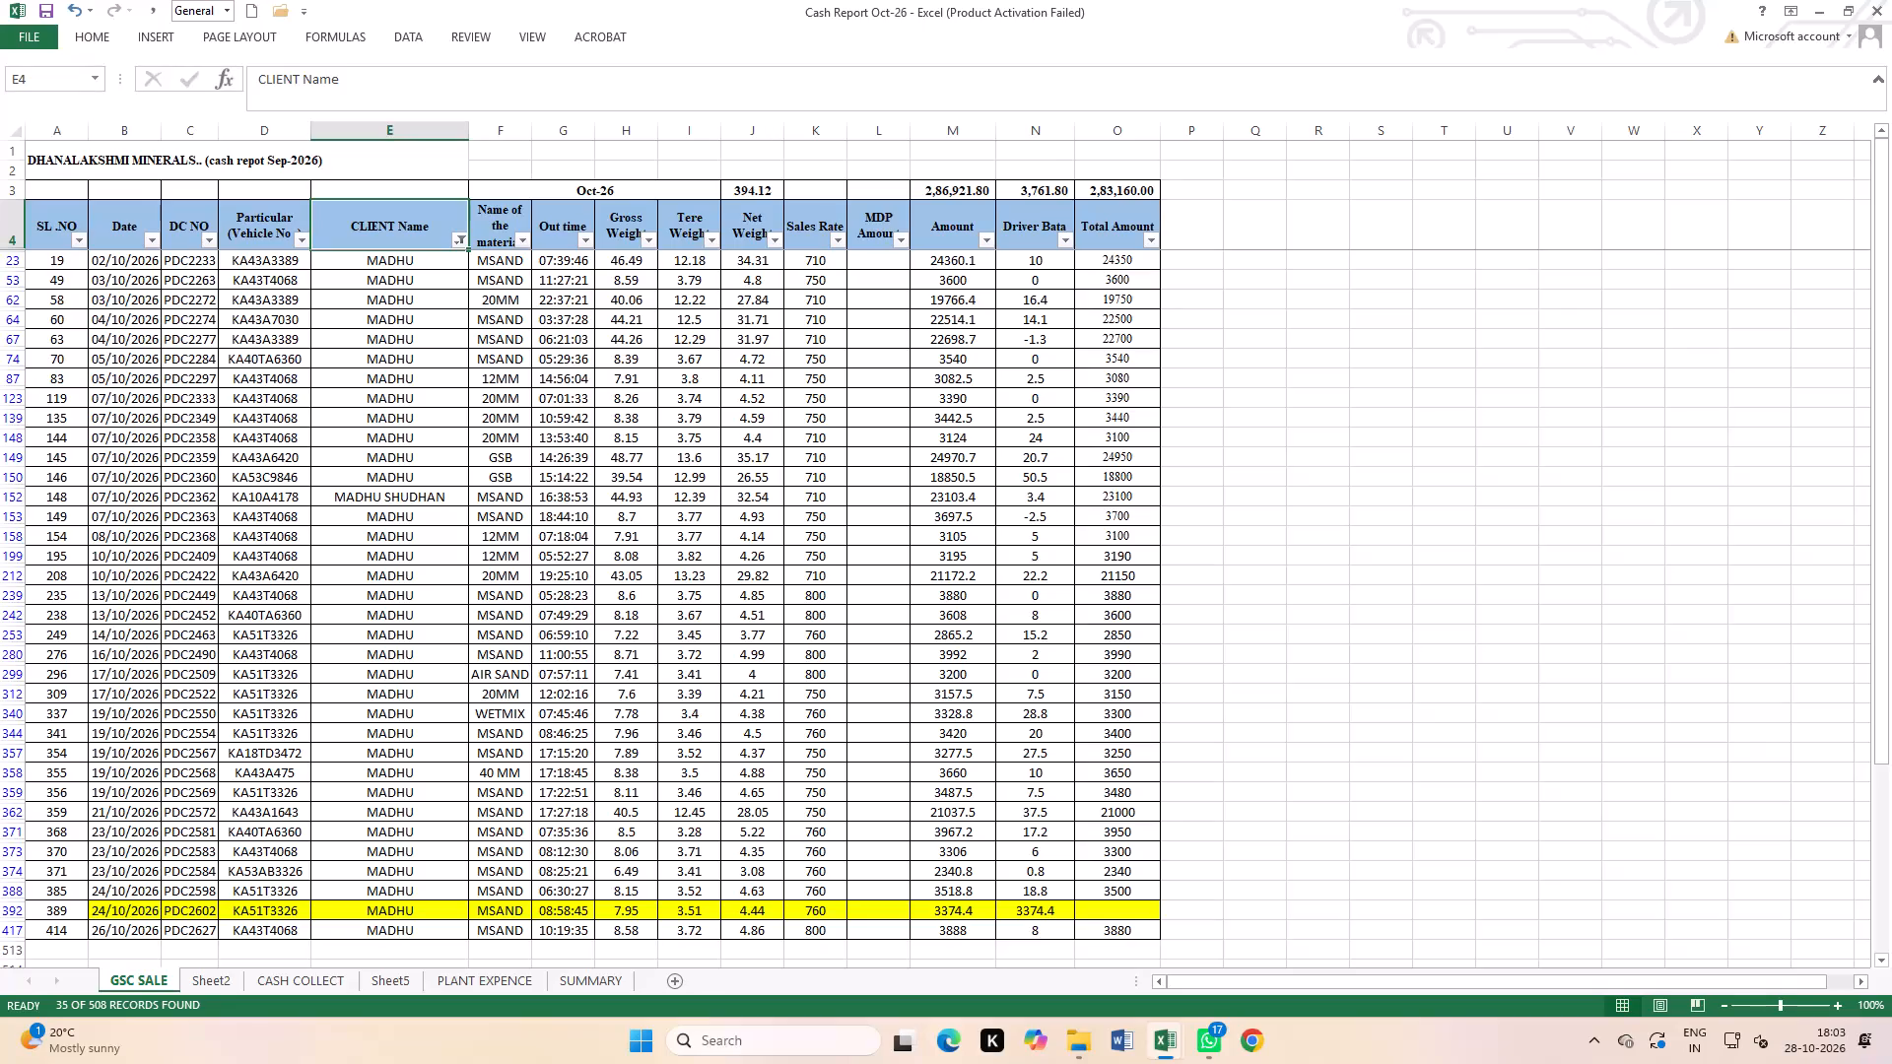
Filter the vehicle number column of the GSC SALE sheet to the vehicles matching 3326.
{"action": "left_click", "coordinate": [302, 245]}
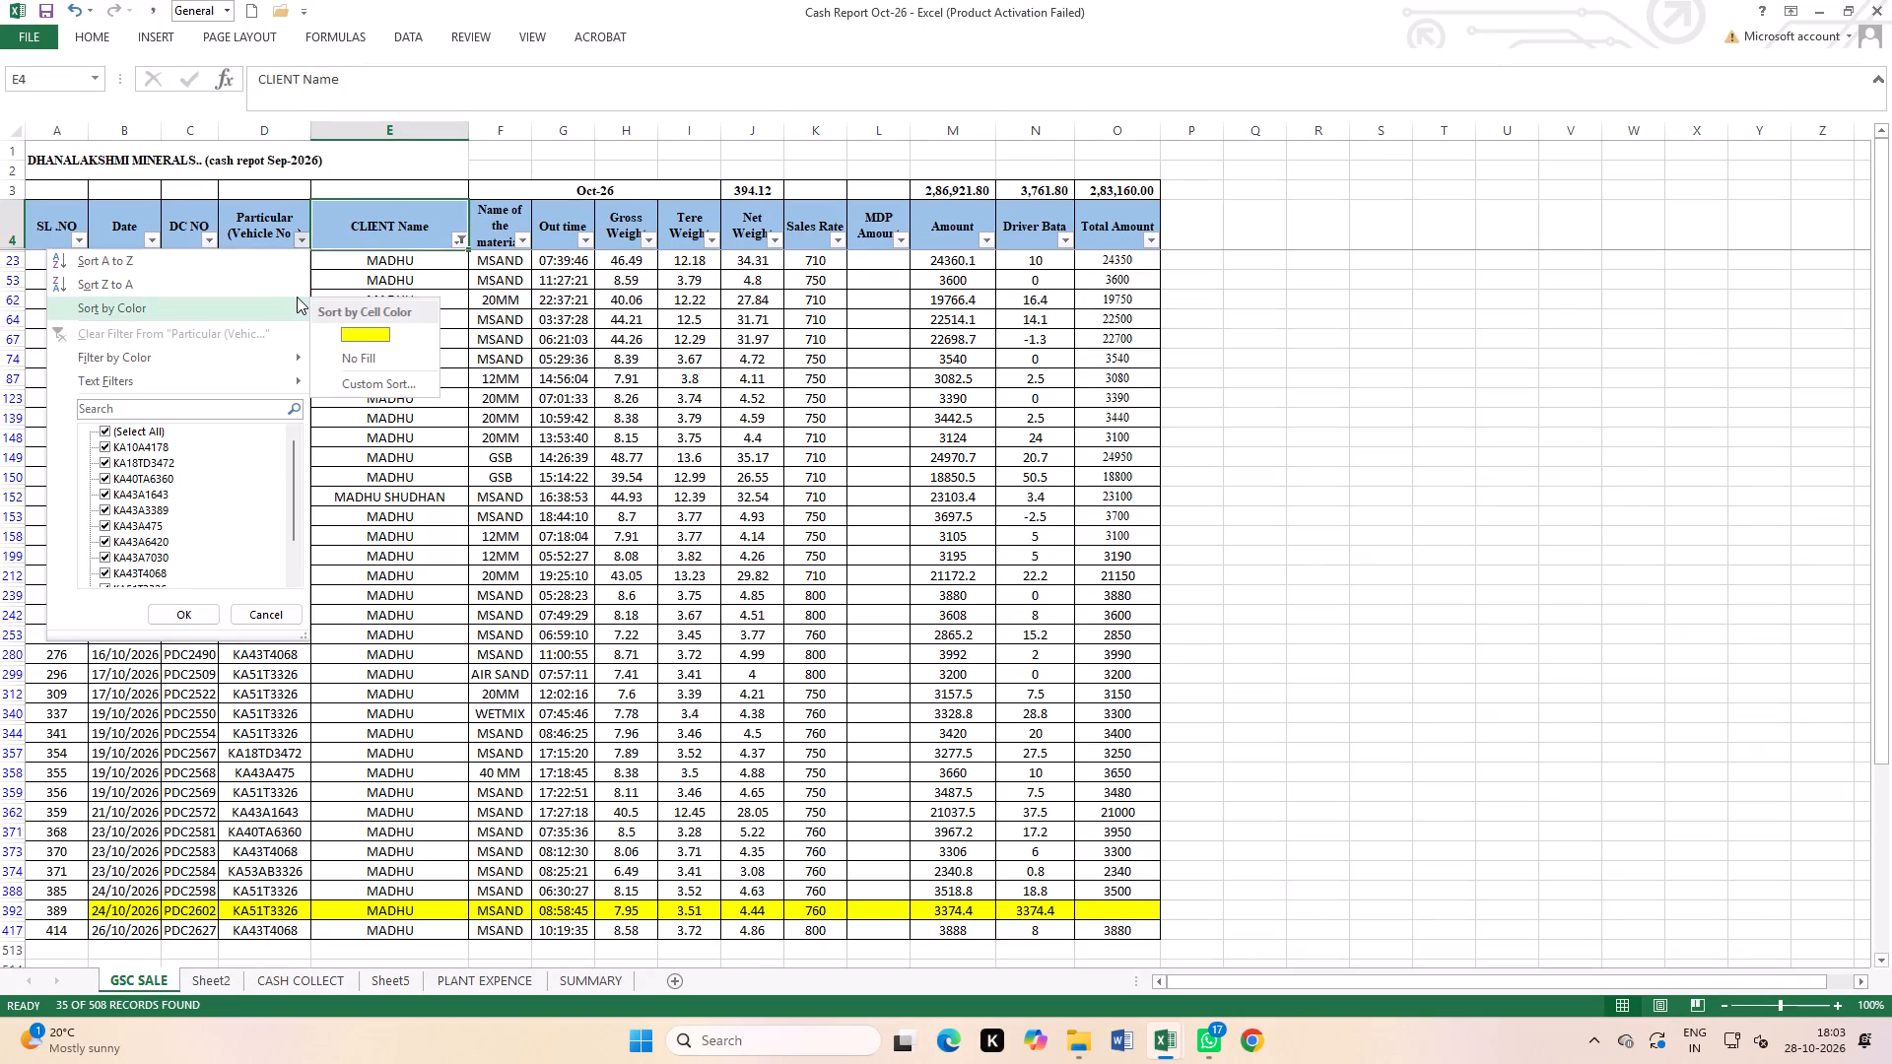
{"action": "left_click", "coordinate": [174, 395]}
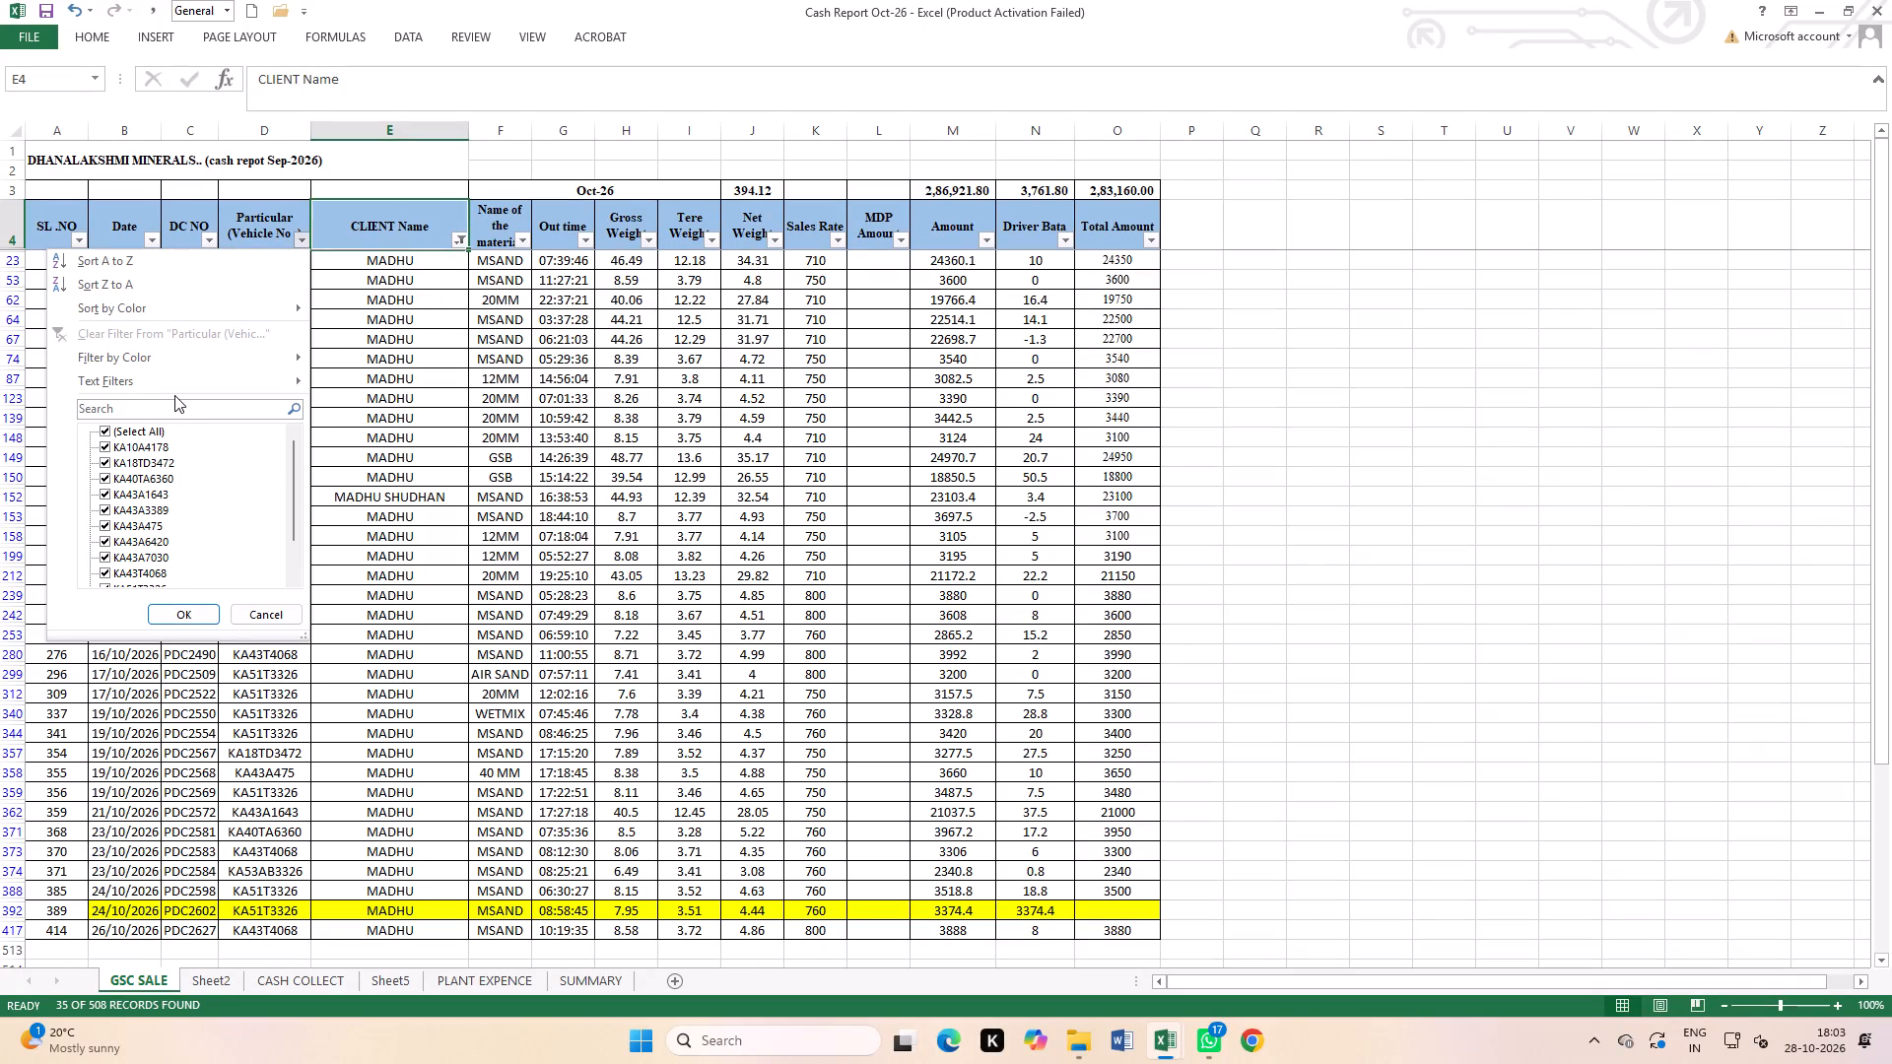
{"action": "left_click", "coordinate": [213, 402]}
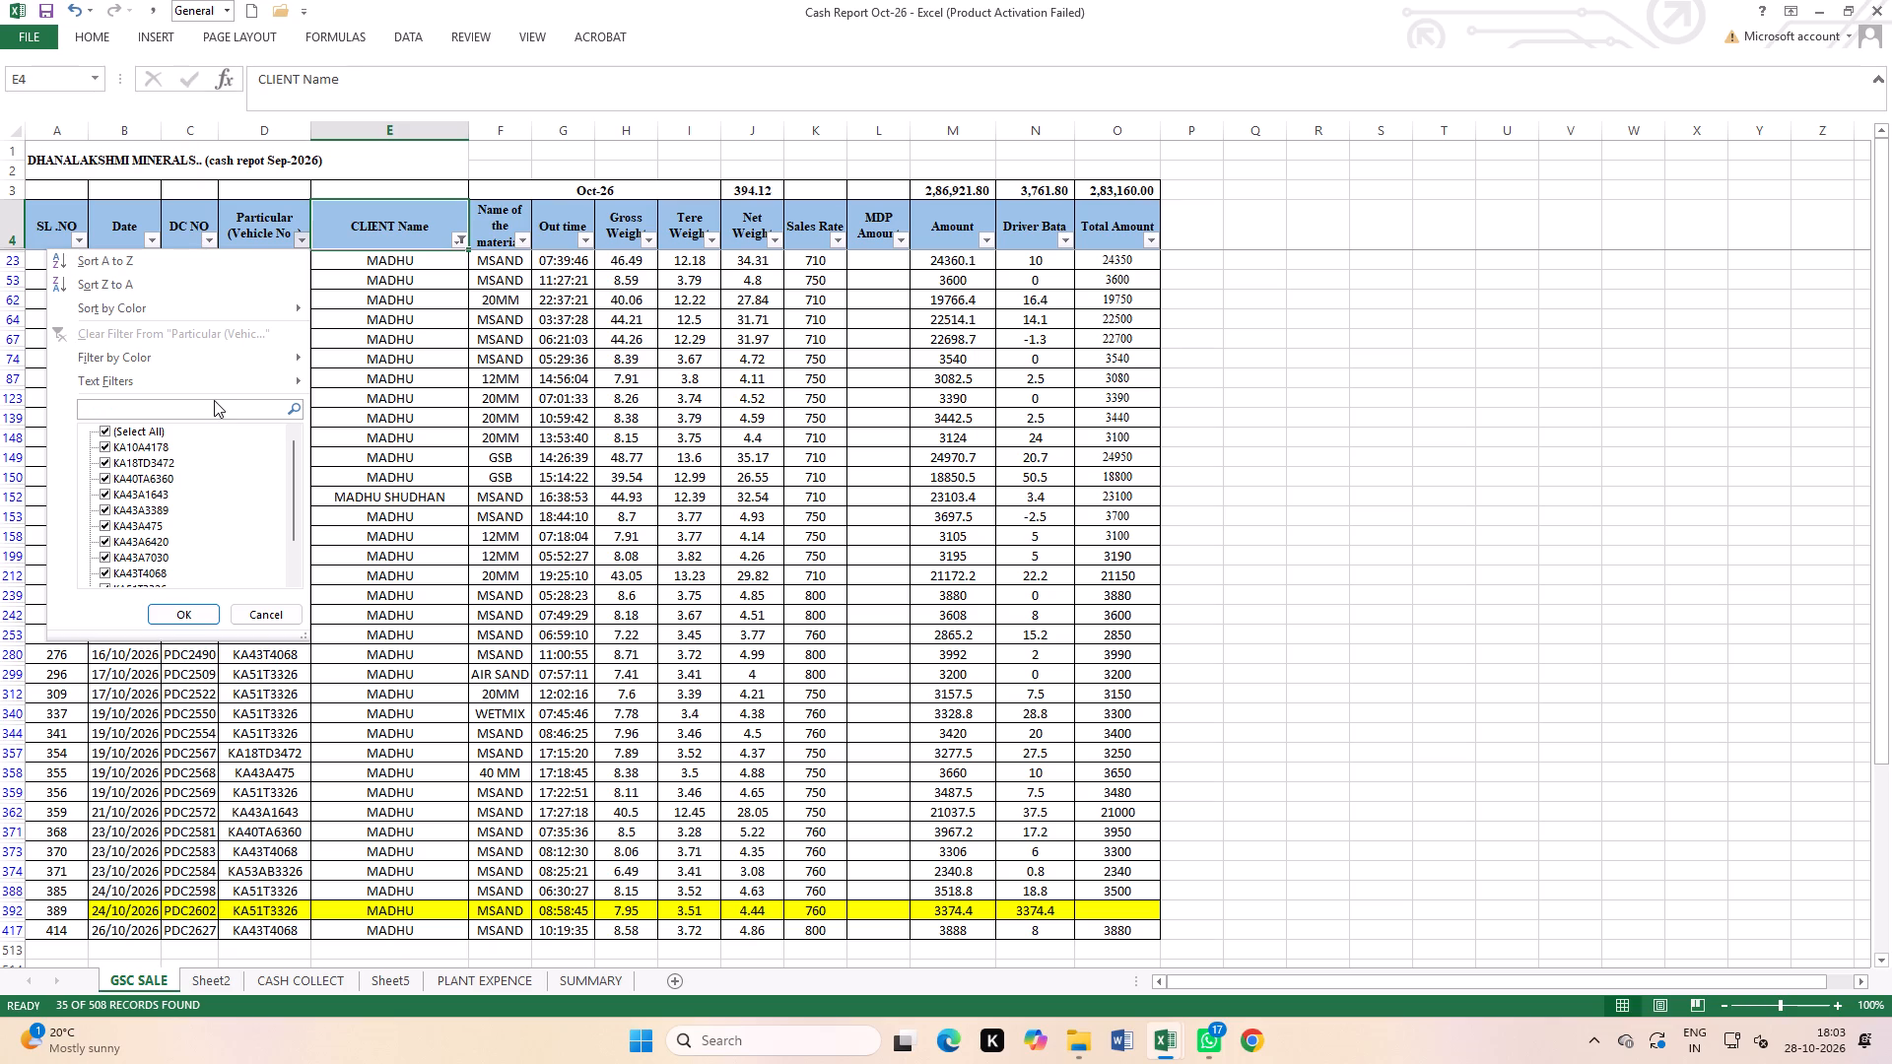
{"action": "type", "text": "3226"}
{"action": "key", "text": "BackSpace"}
{"action": "key", "text": "BackSpace"}
{"action": "key", "text": "BackSpace"}
{"action": "key", "text": "BackSpace"}
{"action": "key", "text": "BackSpace"}
{"action": "key", "text": "BackSpace"}
{"action": "key", "text": "BackSpace"}
{"action": "key", "text": "BackSpace"}
{"action": "key", "text": "BackSpace"}
{"action": "key", "text": "BackSpace"}
{"action": "key", "text": "BackSpace"}
{"action": "key", "text": "BackSpace"}
{"action": "type", "text": "3326"}
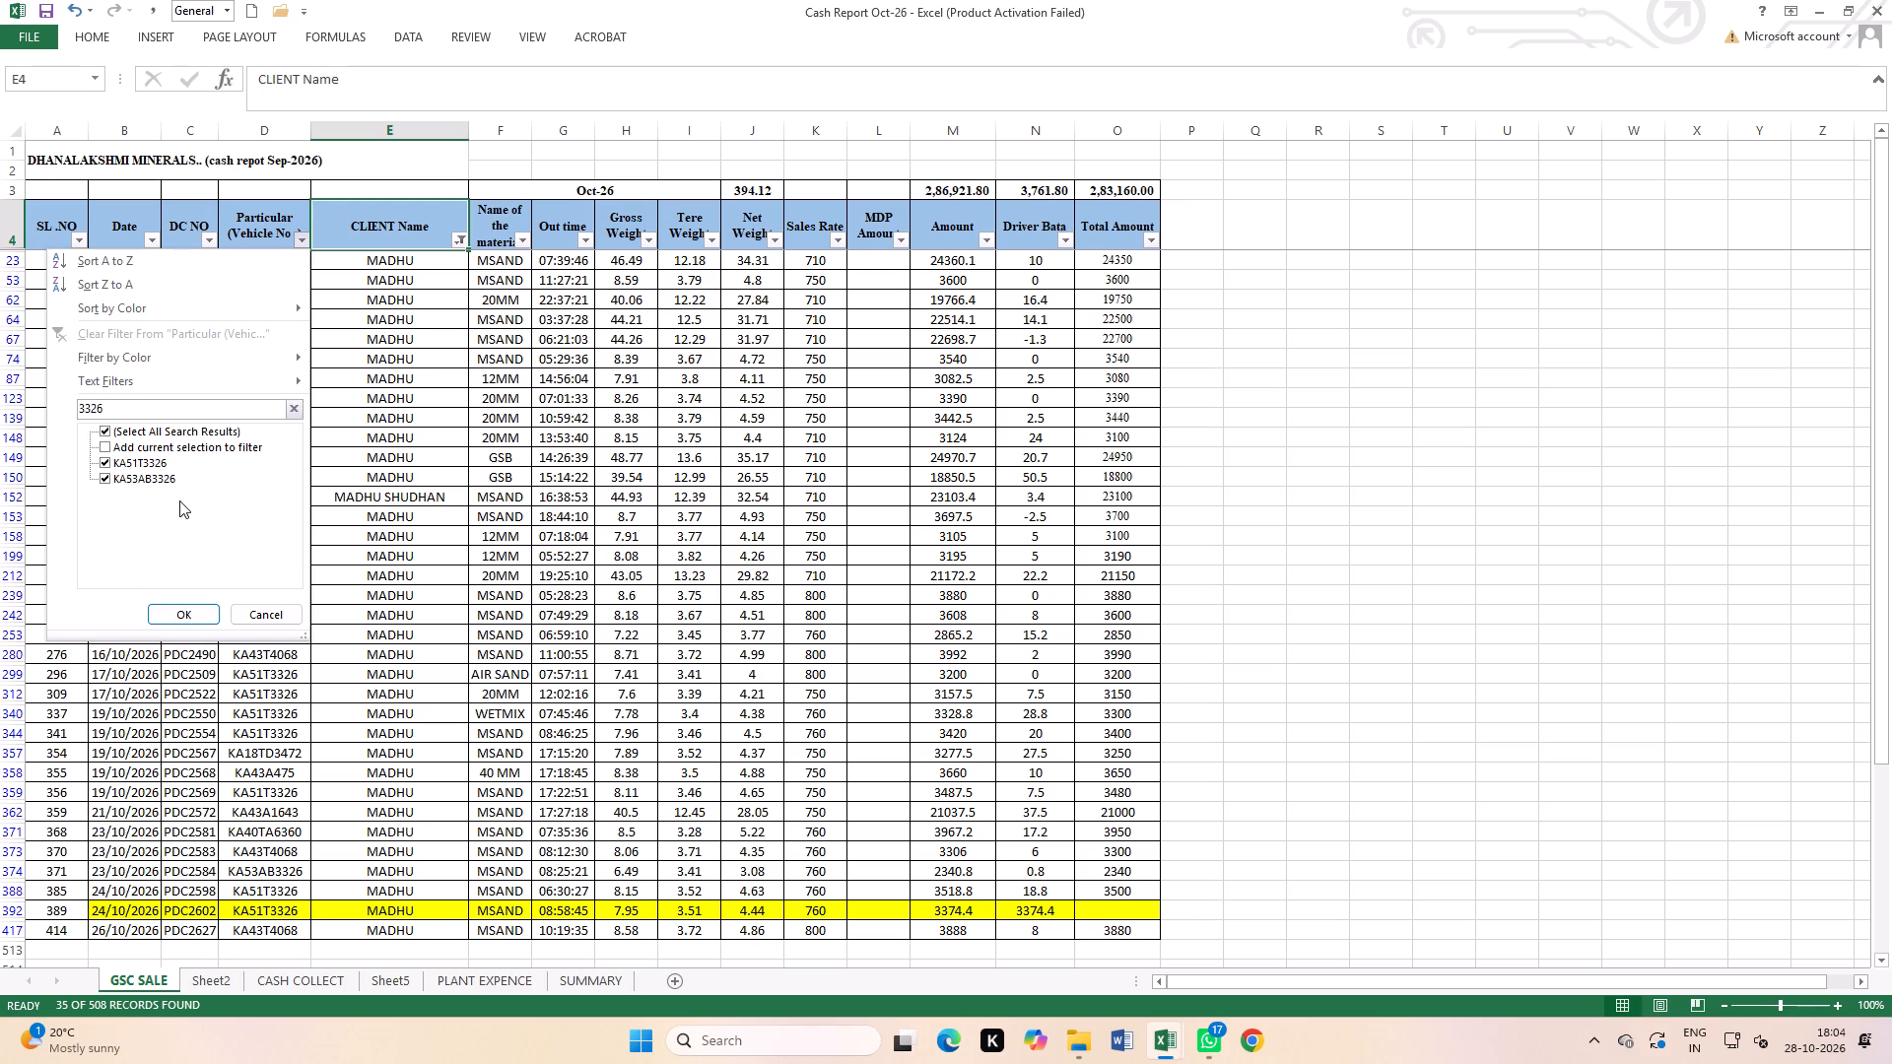
{"action": "left_click", "coordinate": [186, 610]}
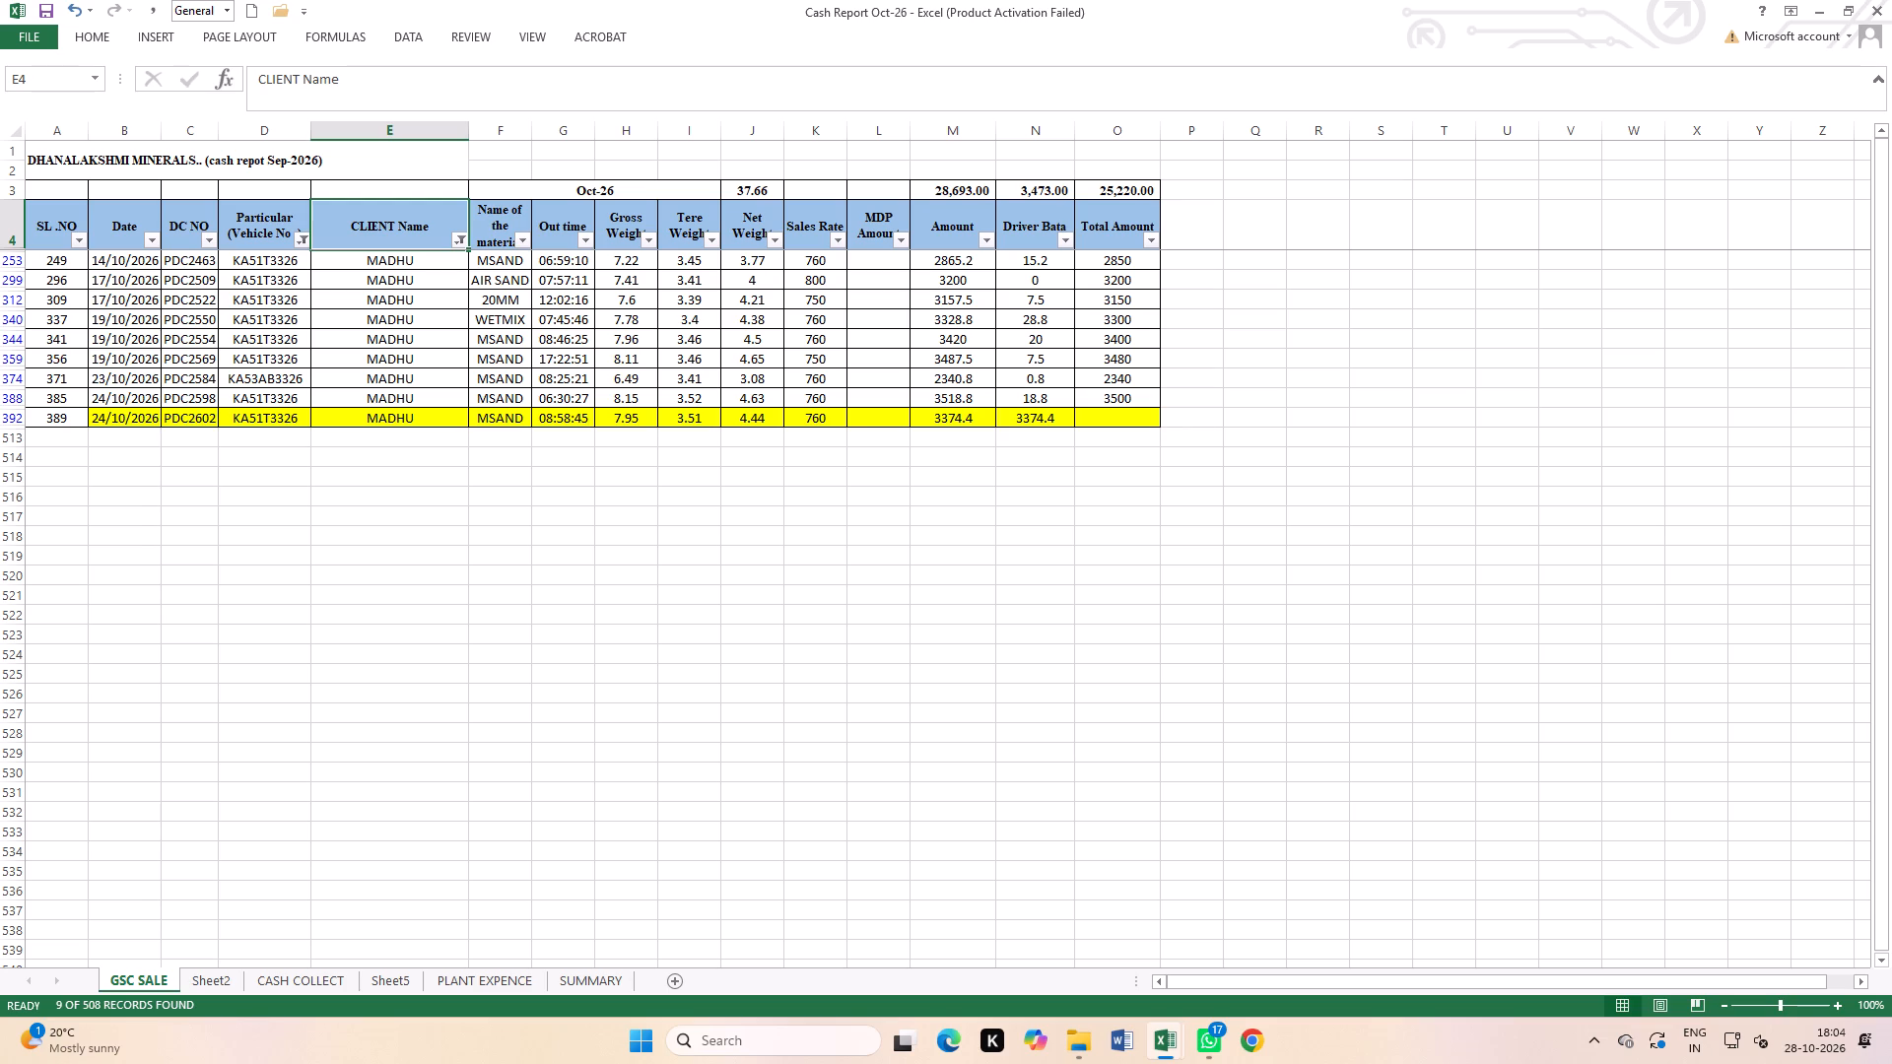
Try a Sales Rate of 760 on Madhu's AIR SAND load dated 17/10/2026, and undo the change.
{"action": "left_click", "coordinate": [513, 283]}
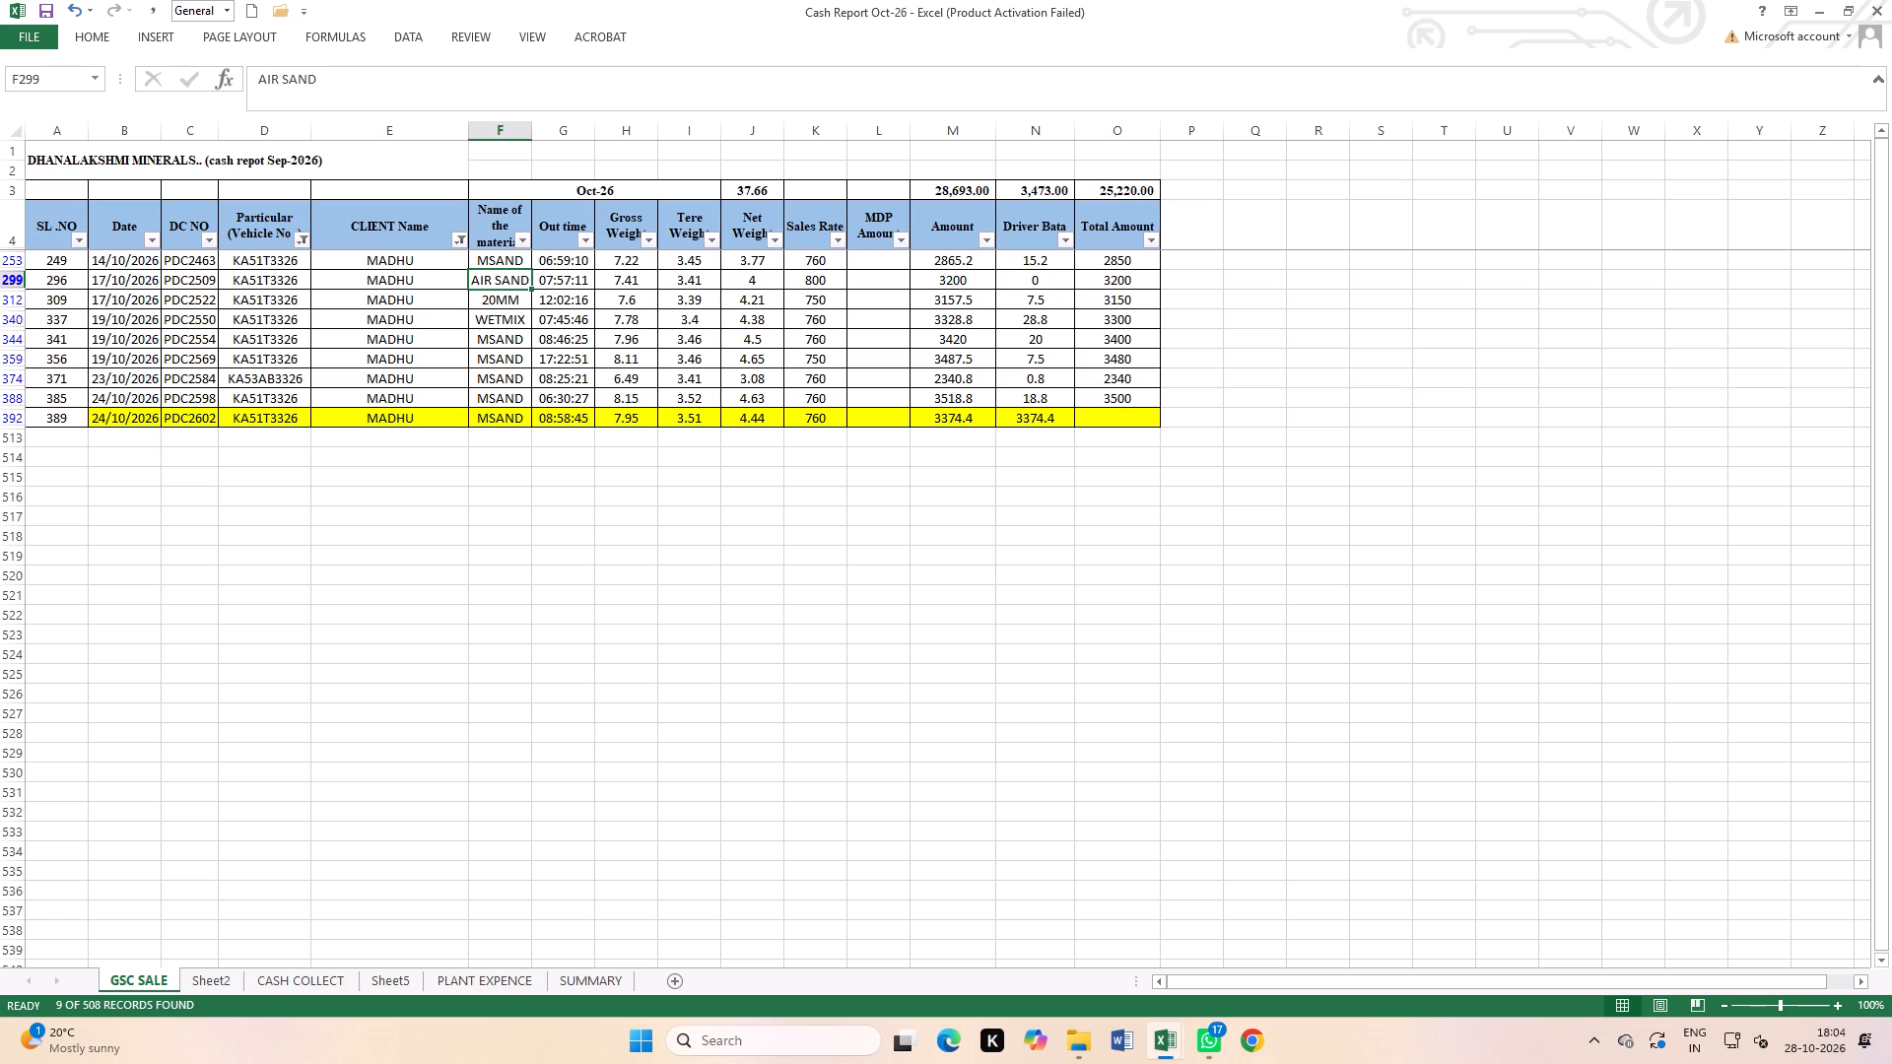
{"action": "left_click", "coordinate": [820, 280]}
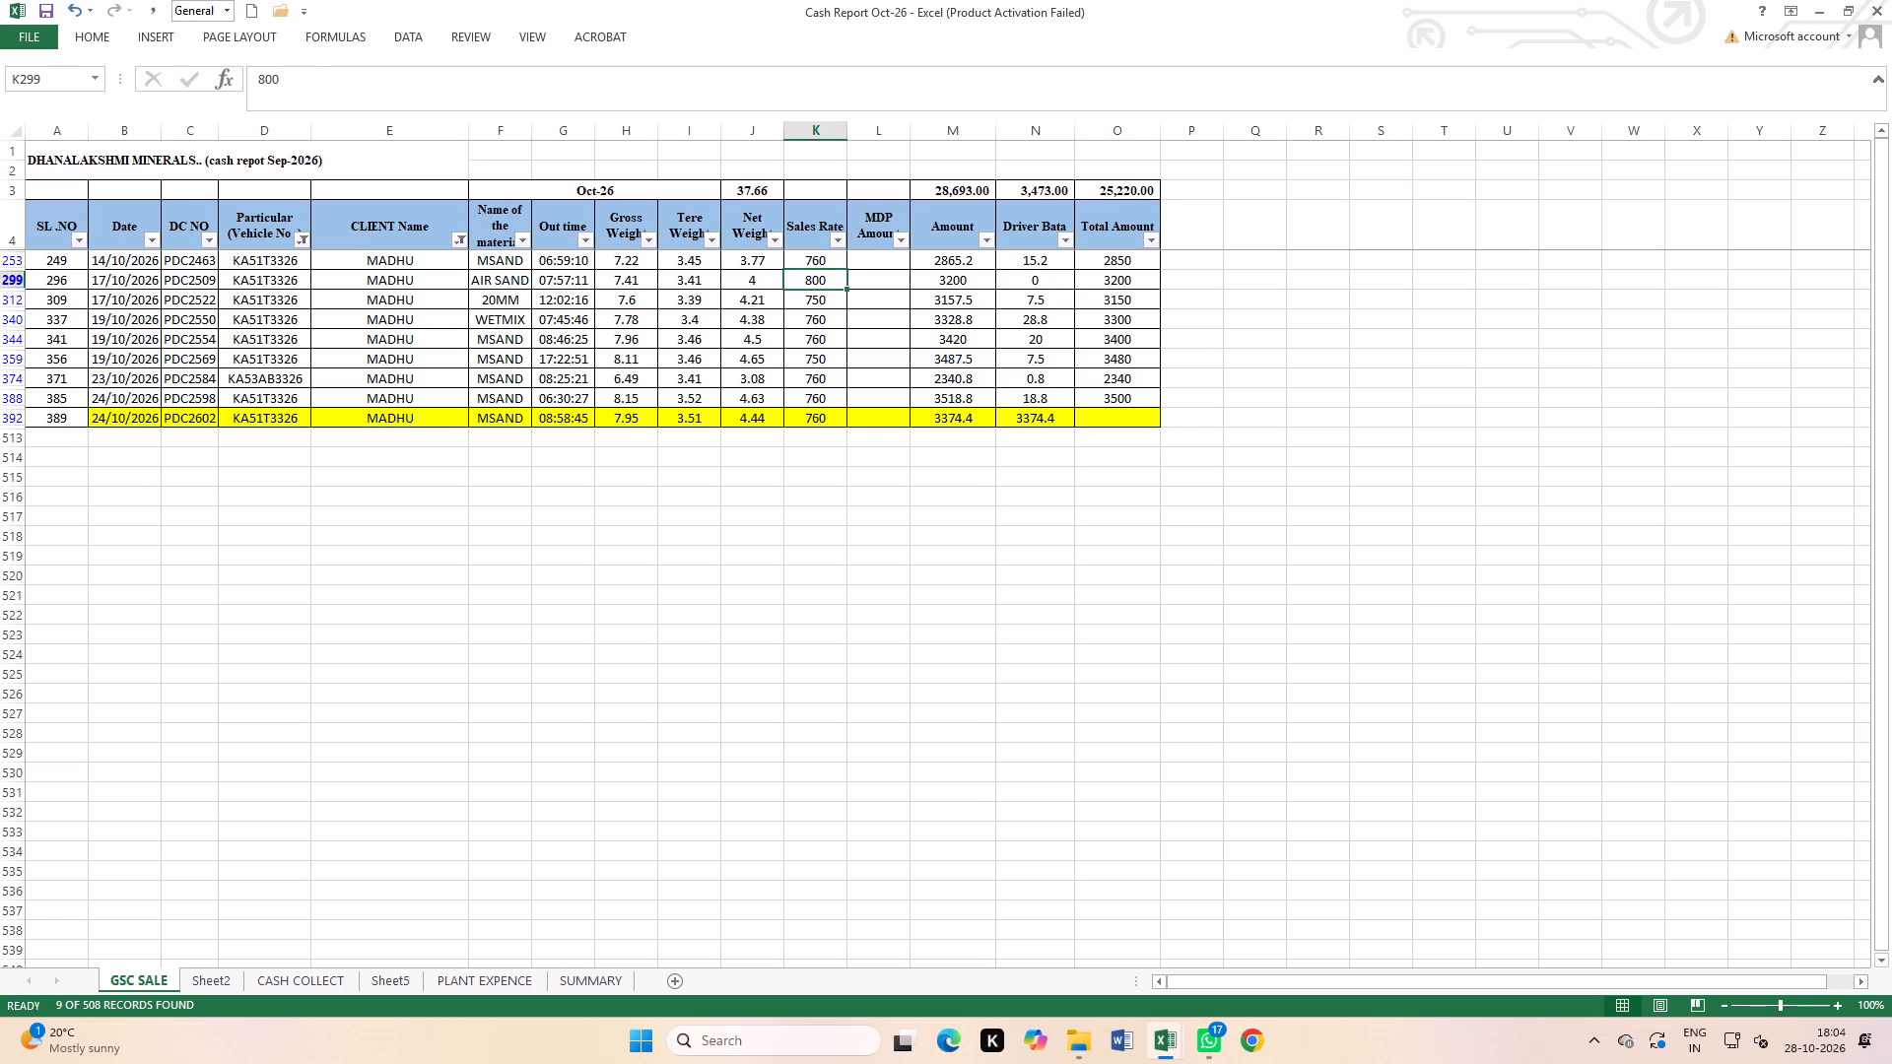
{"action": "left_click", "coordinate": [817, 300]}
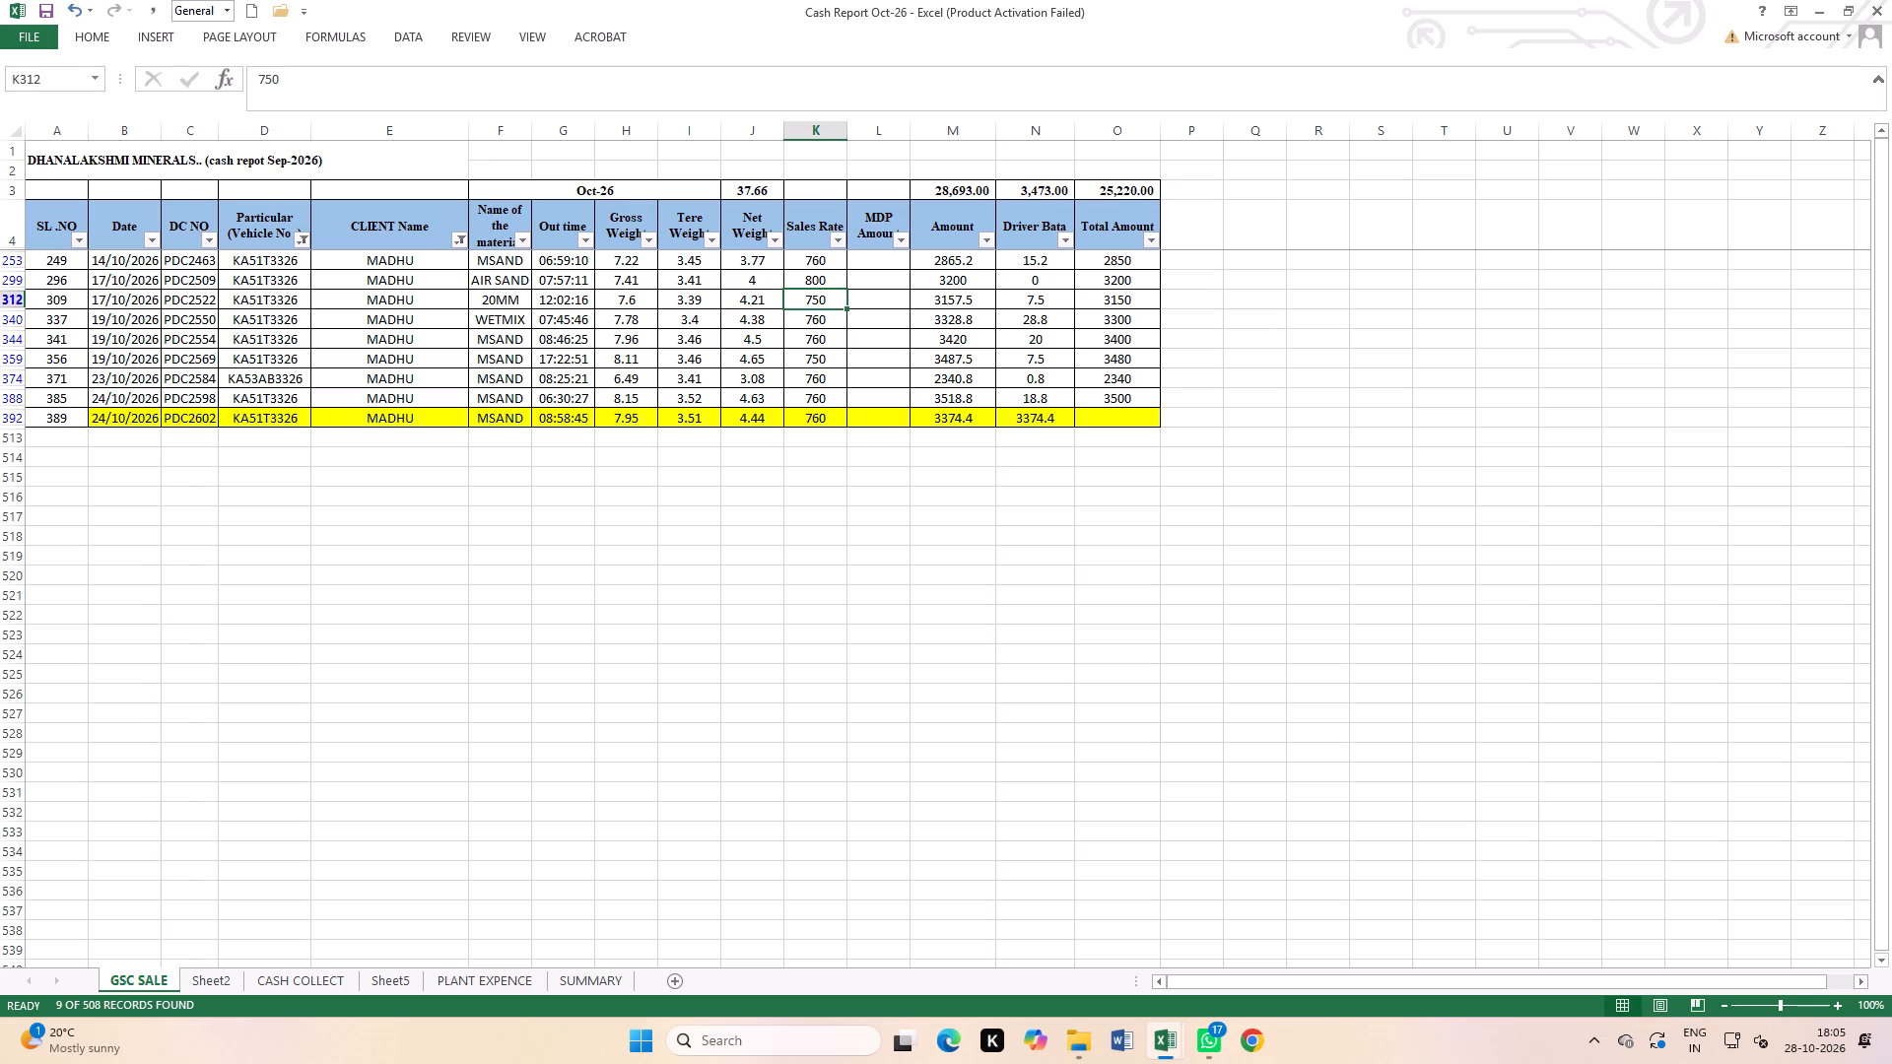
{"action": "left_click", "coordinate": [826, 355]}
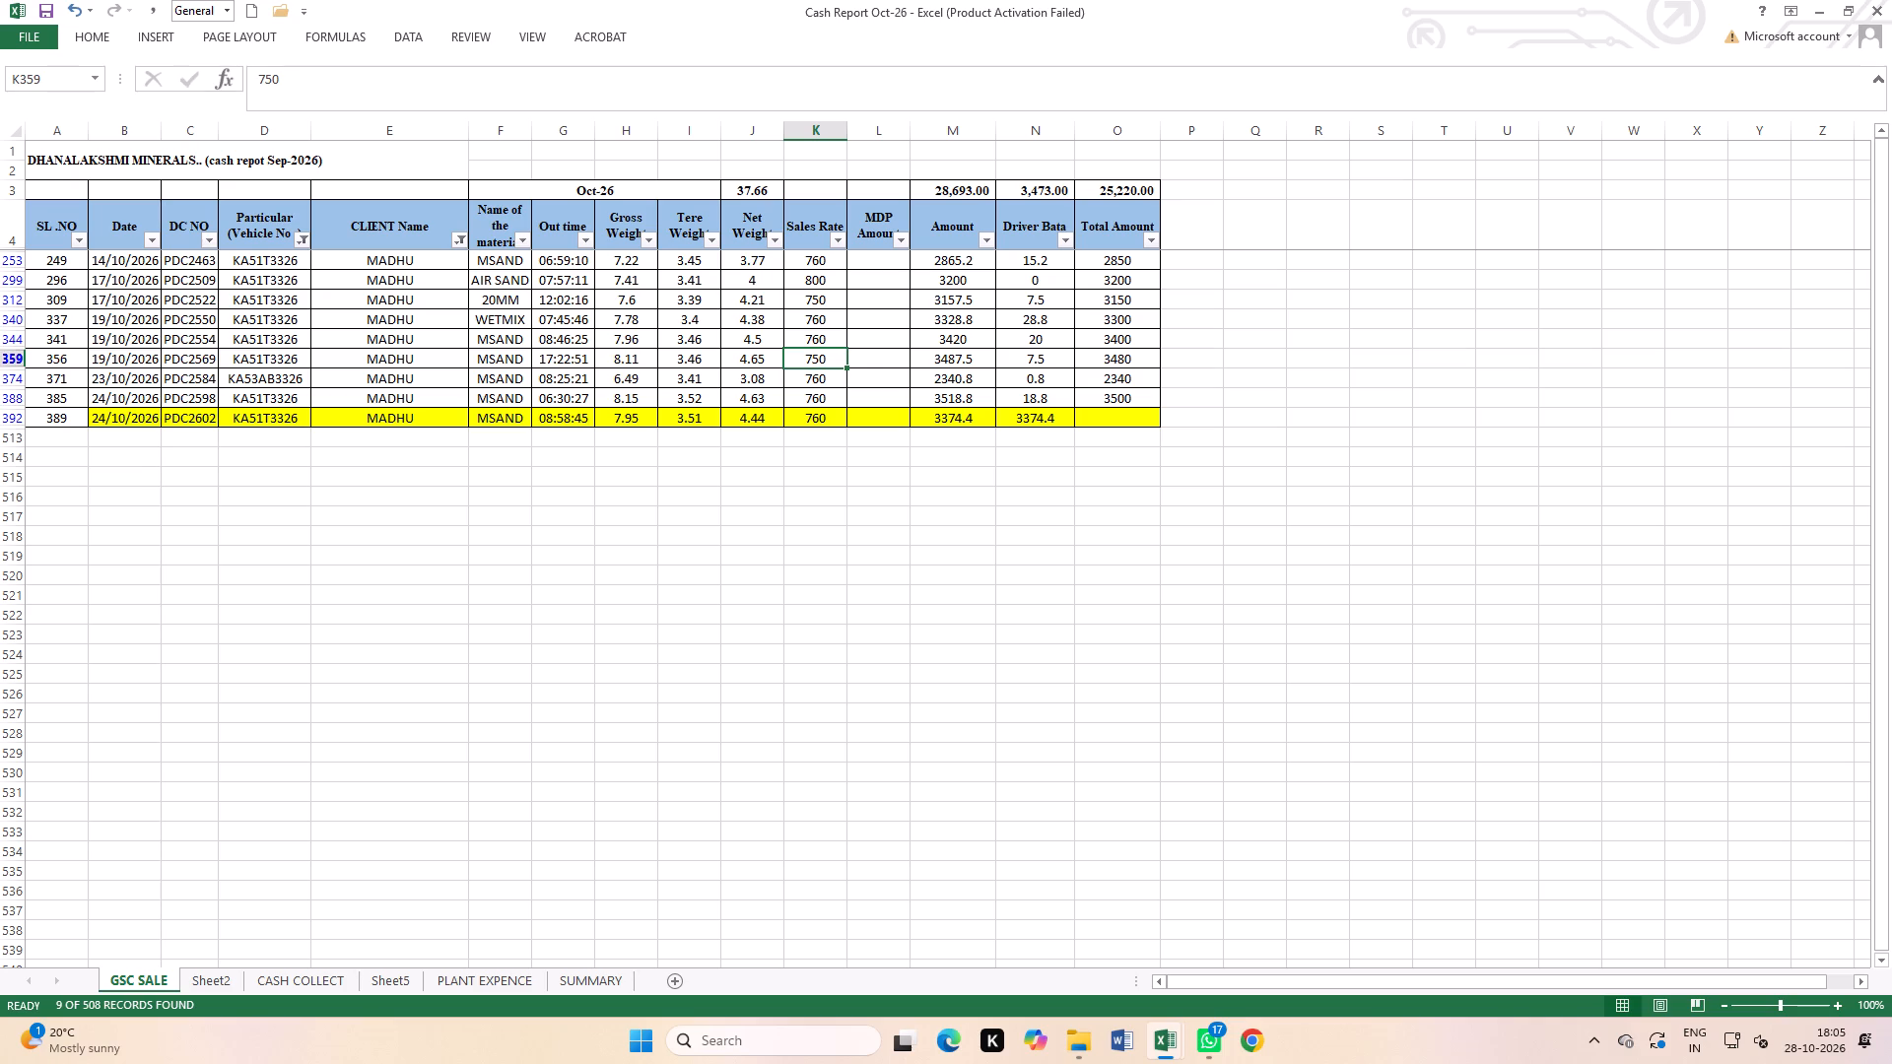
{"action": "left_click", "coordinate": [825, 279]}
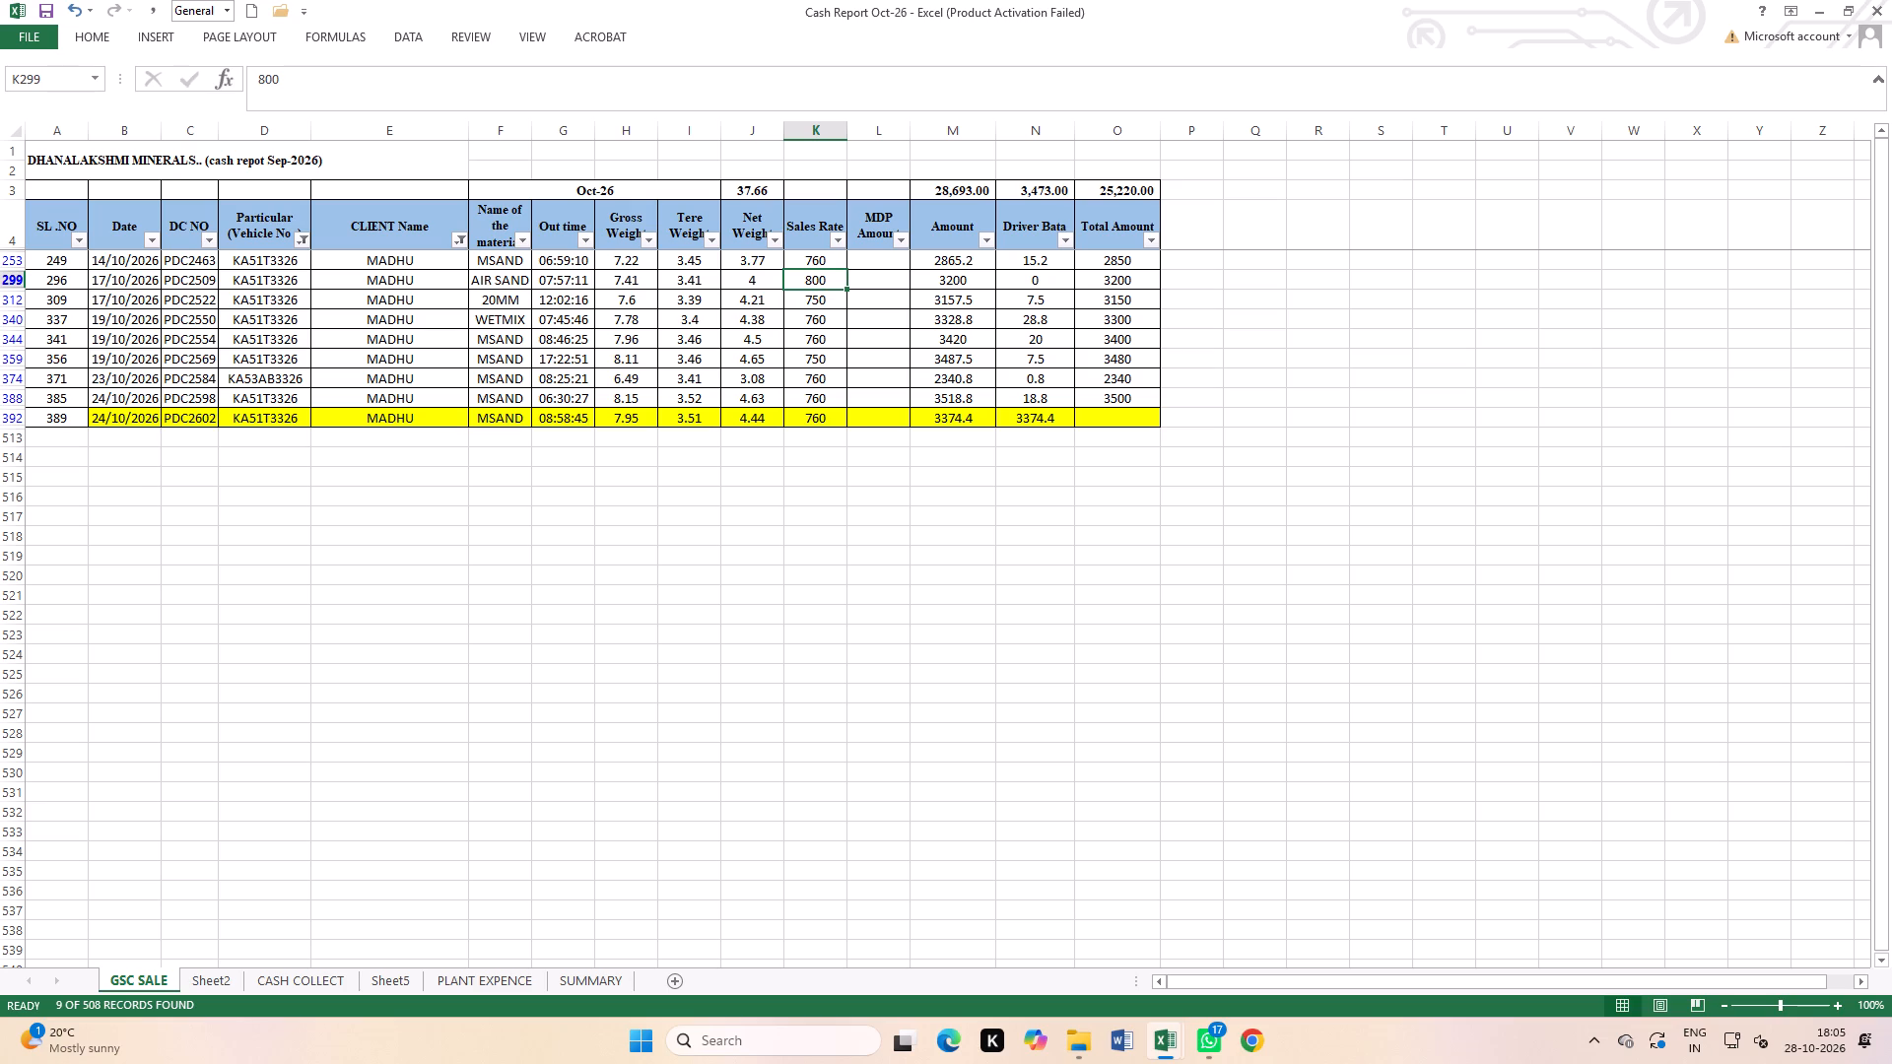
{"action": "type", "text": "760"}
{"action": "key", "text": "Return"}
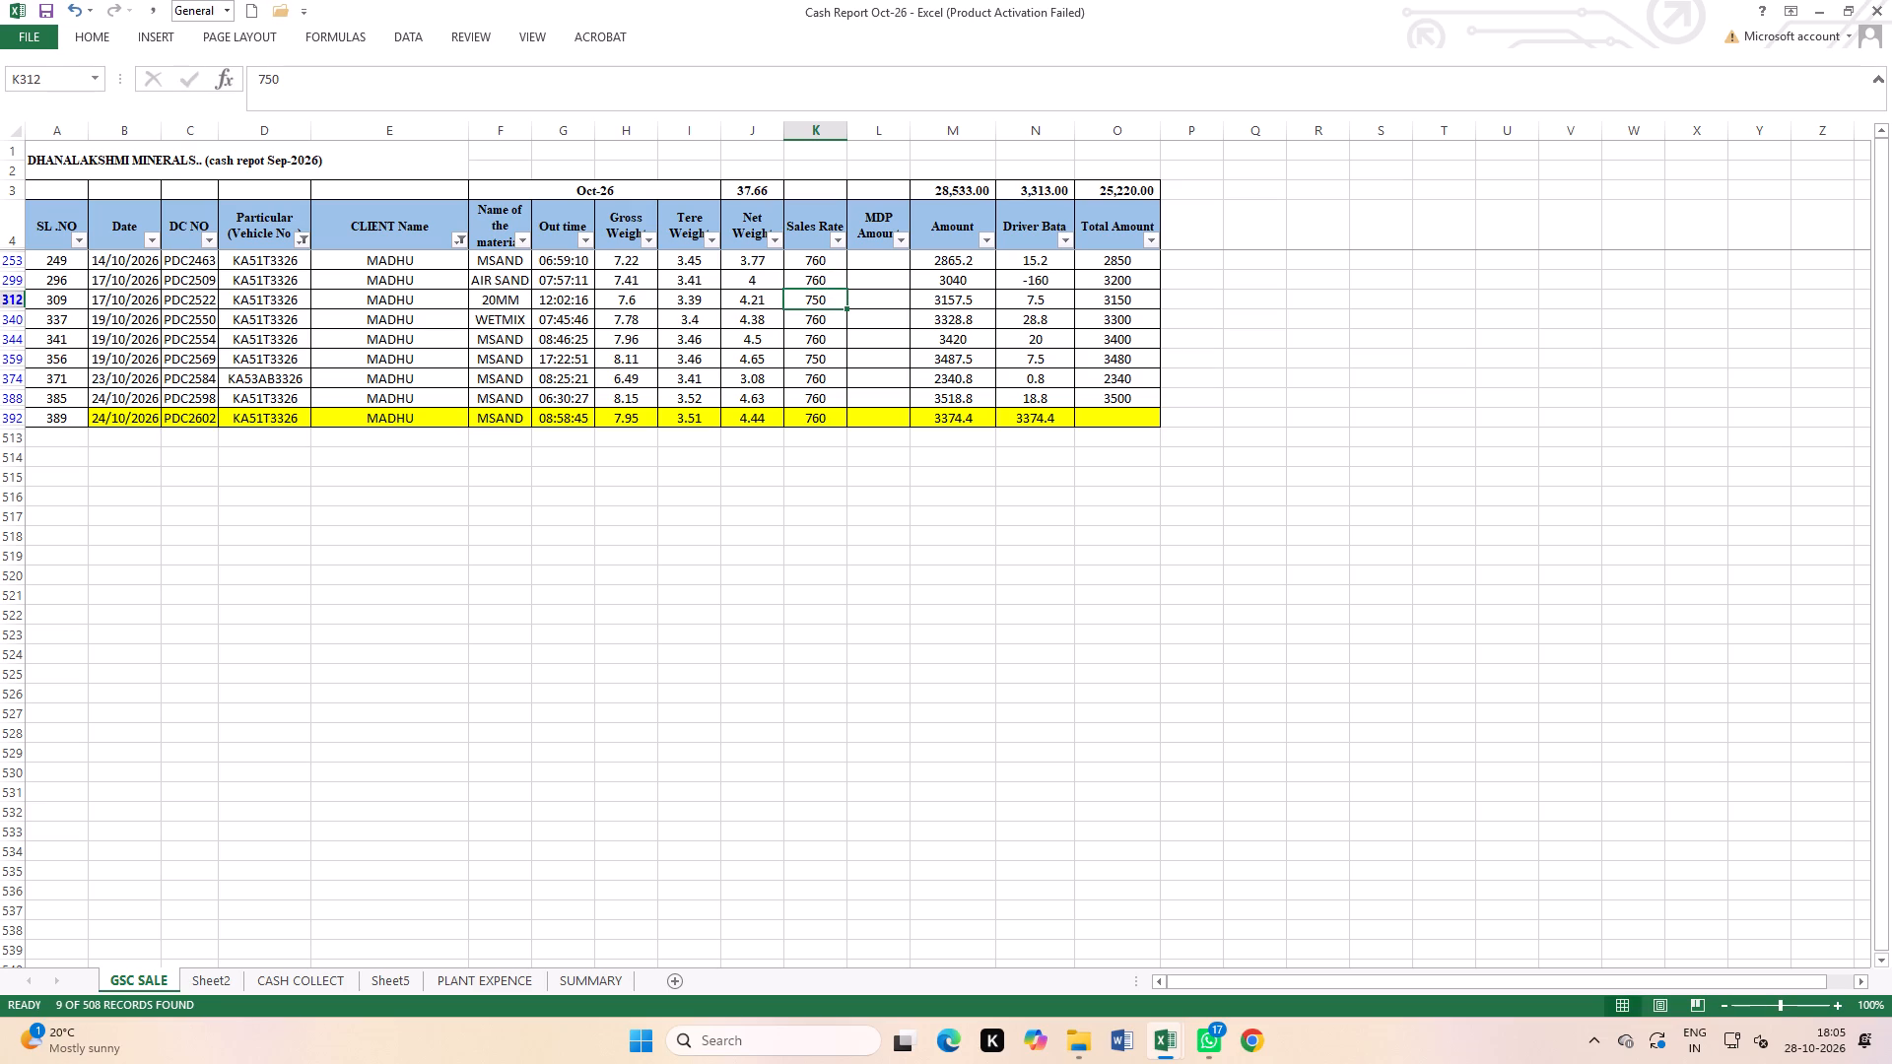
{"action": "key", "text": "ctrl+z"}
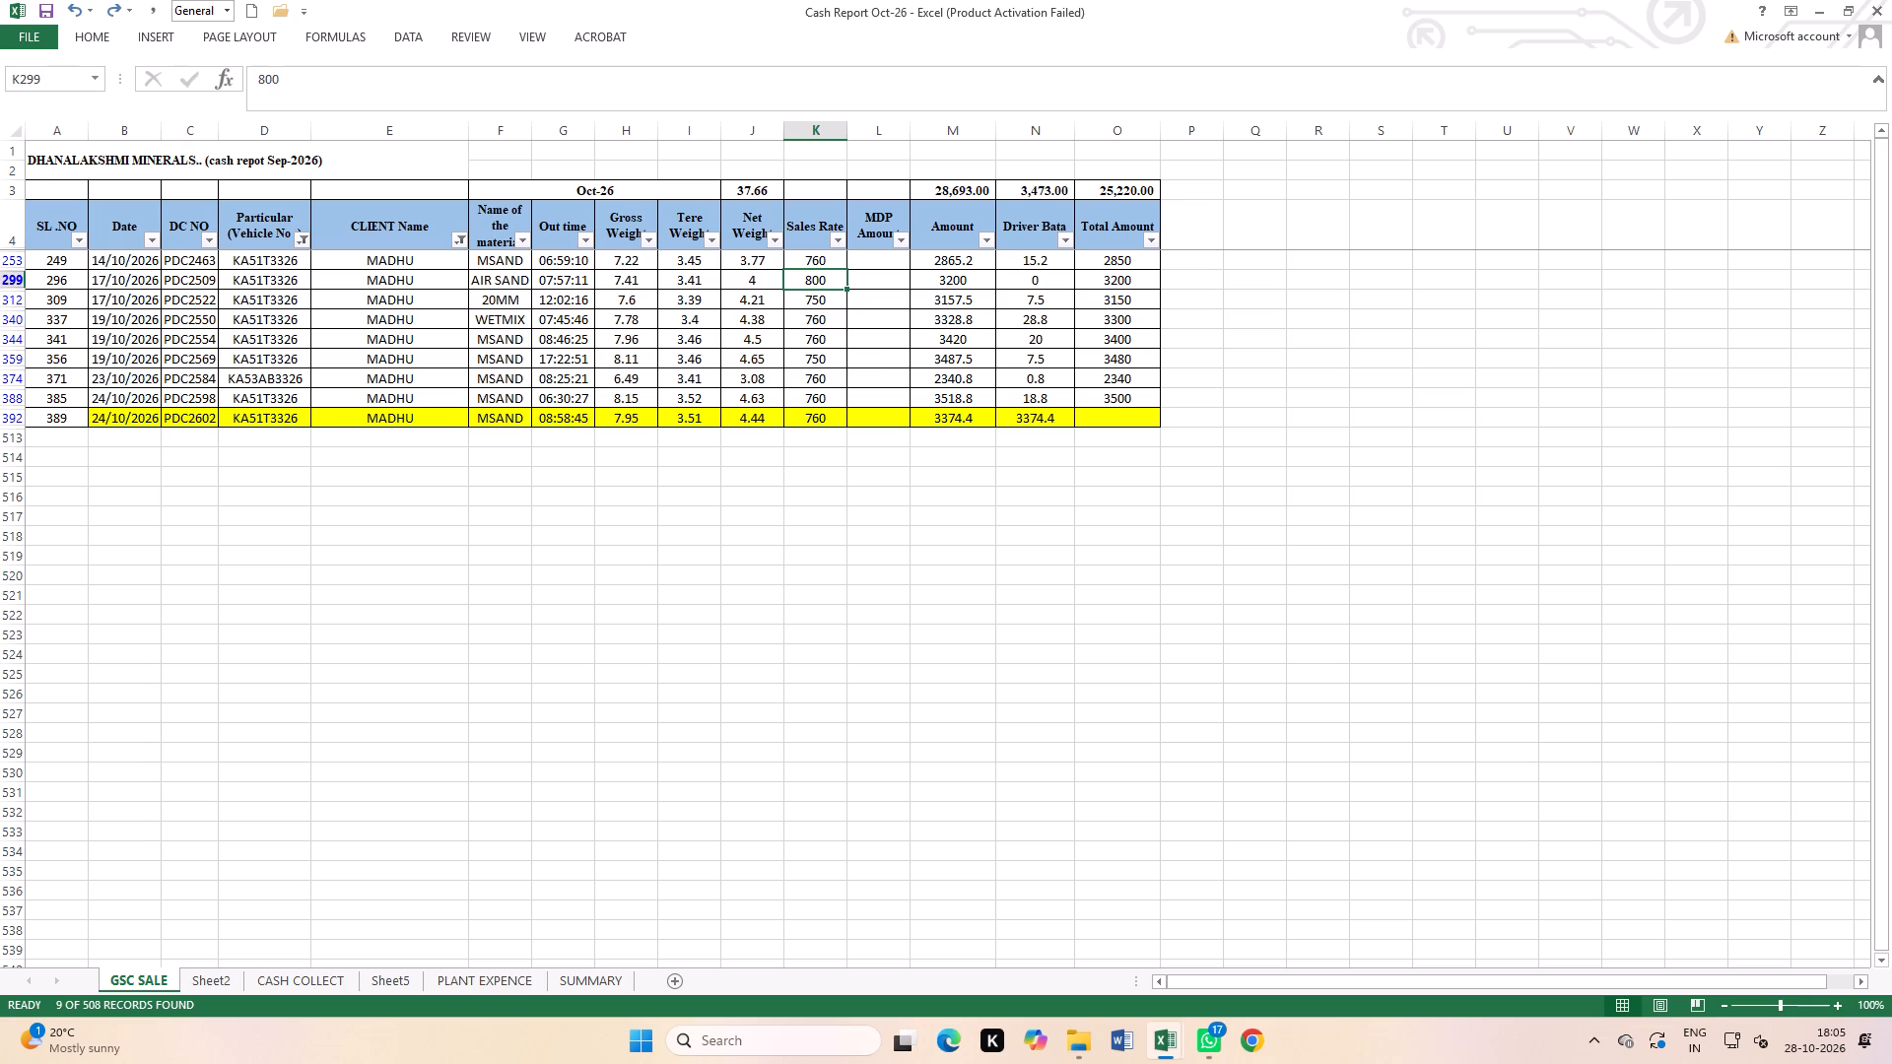
Remove the filters from the GSC SALE table so that all loads are listed.
{"action": "left_click", "coordinate": [947, 621]}
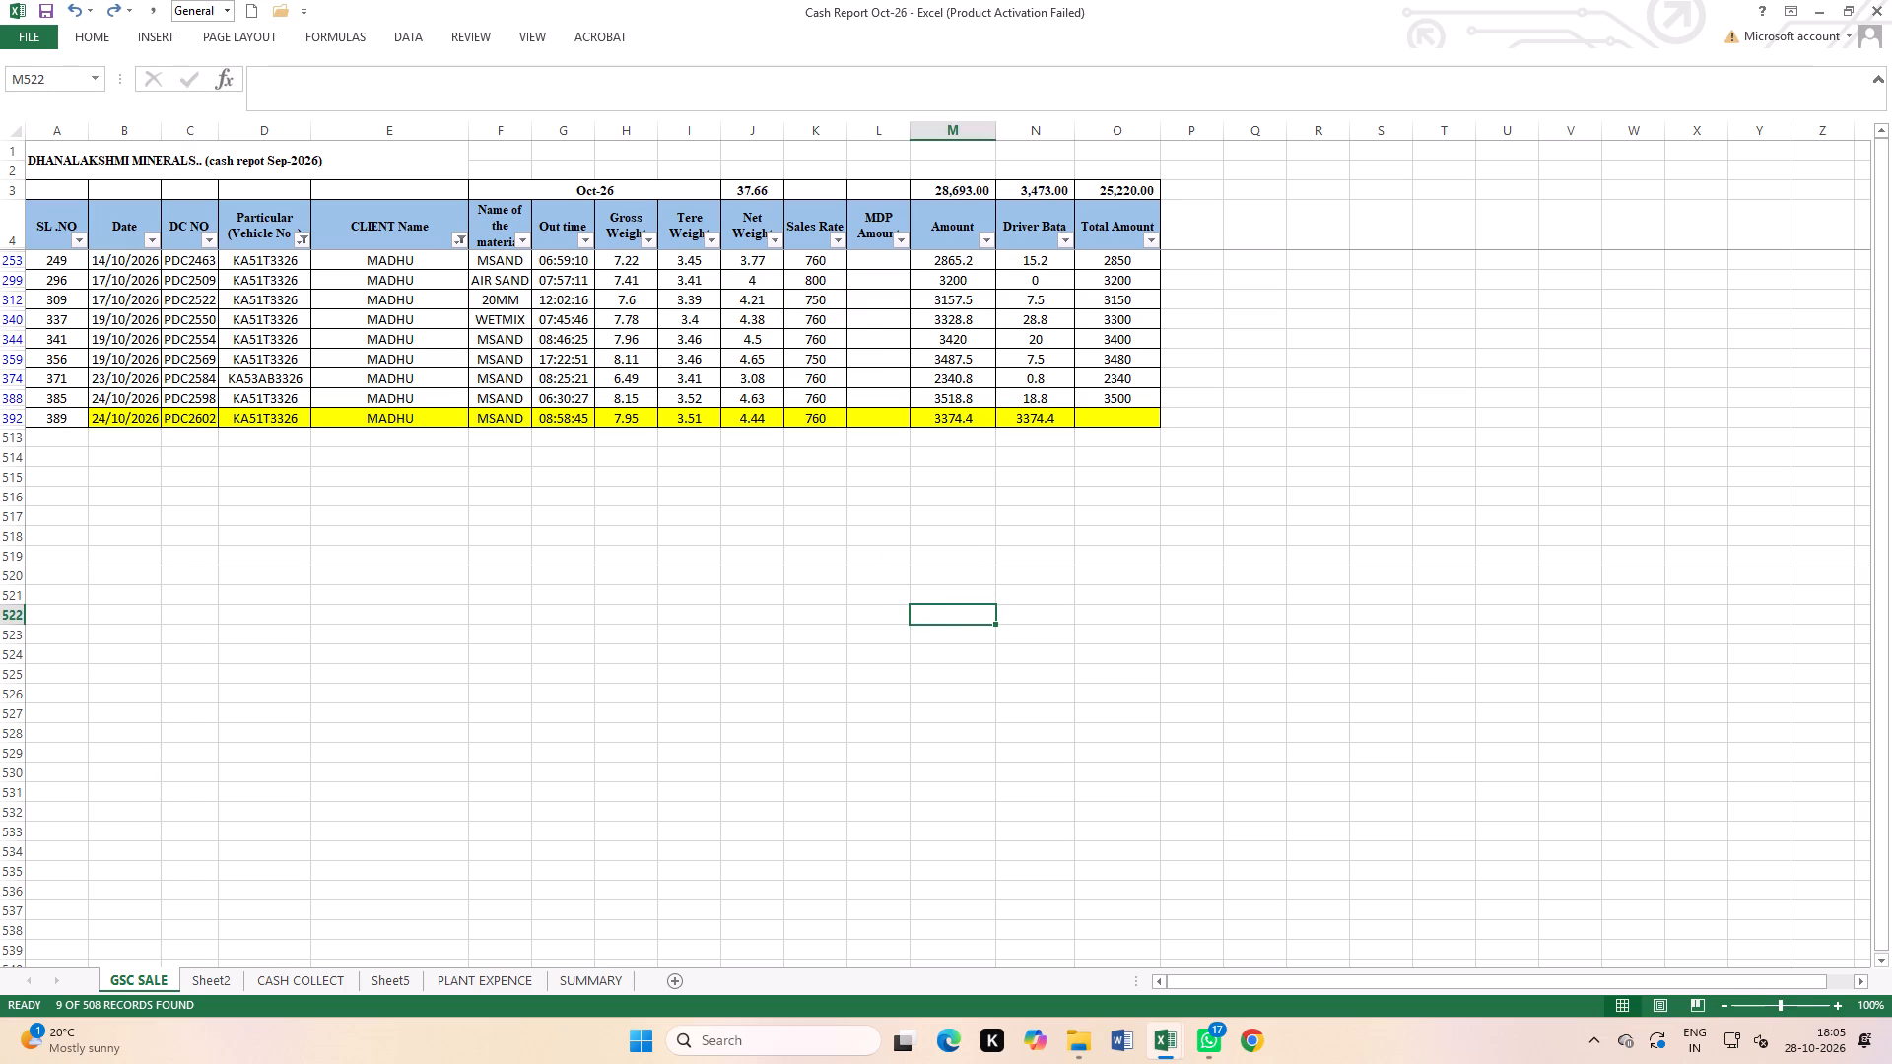
{"action": "left_click", "coordinate": [416, 42]}
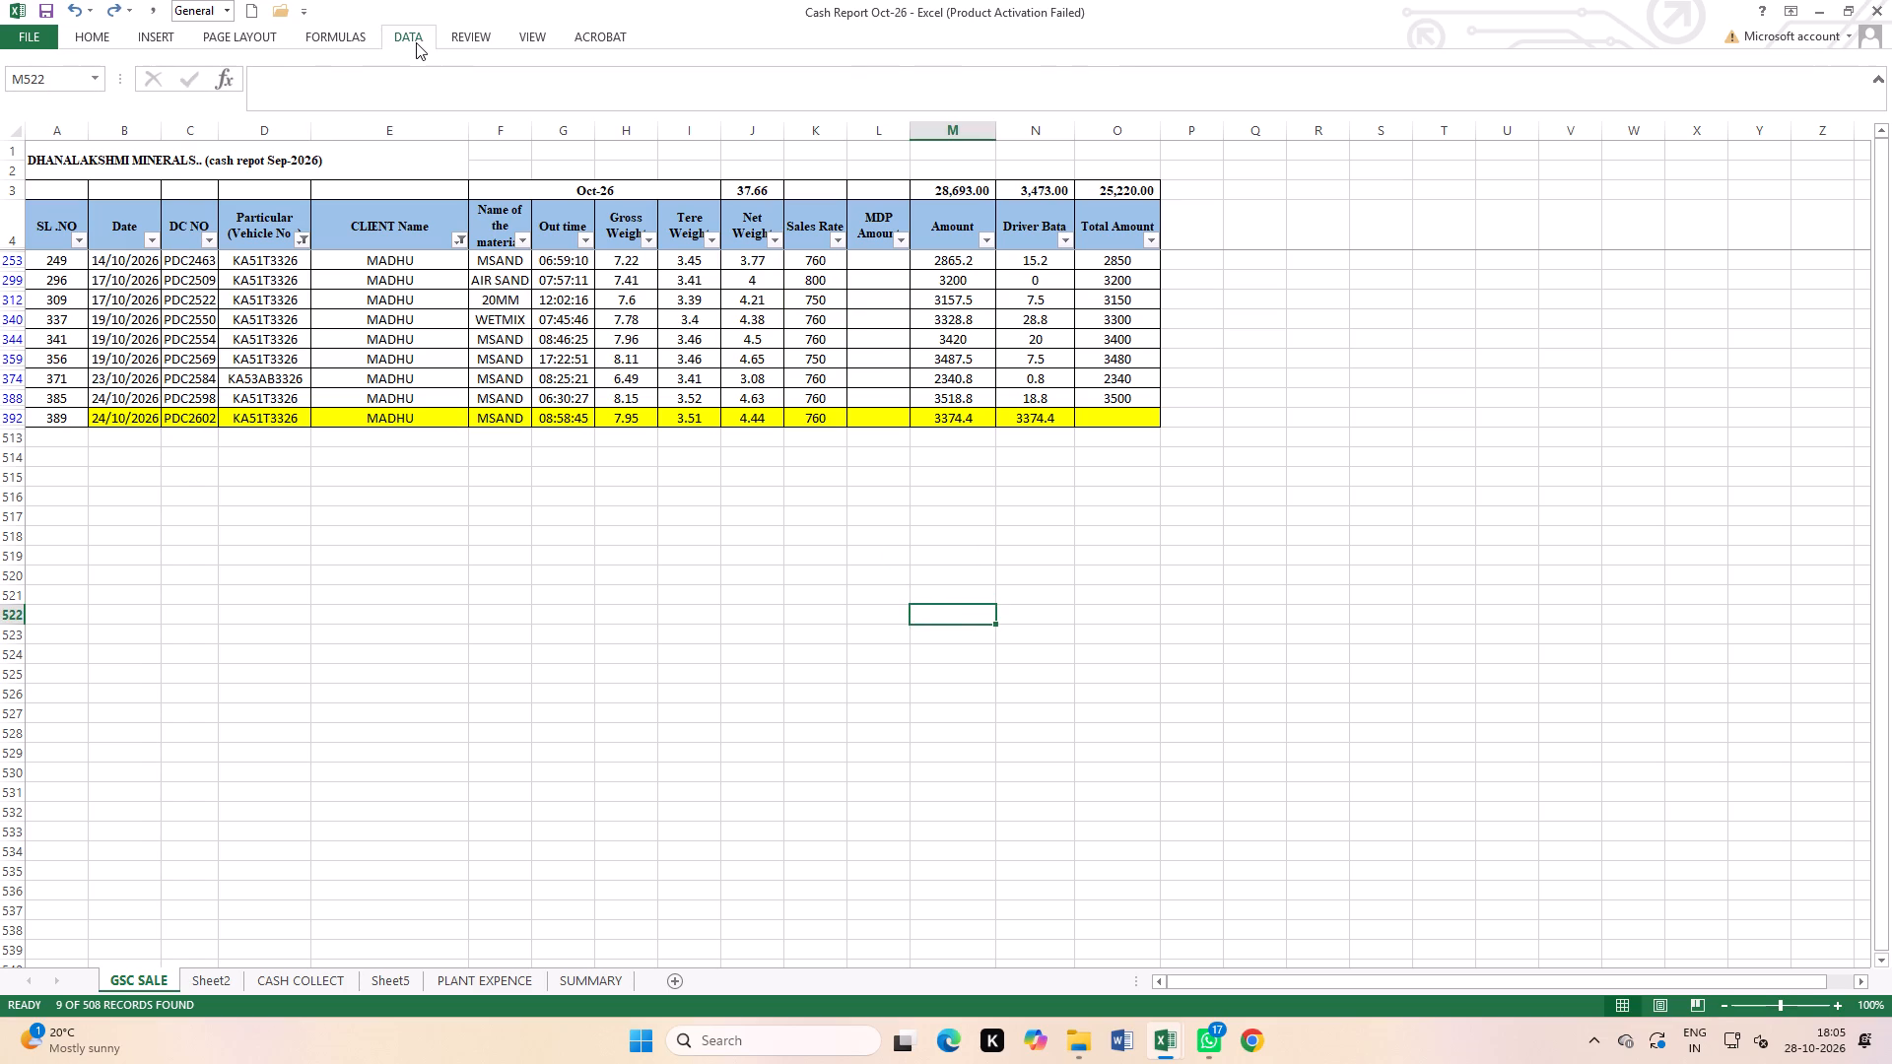
{"action": "left_click", "coordinate": [525, 104]}
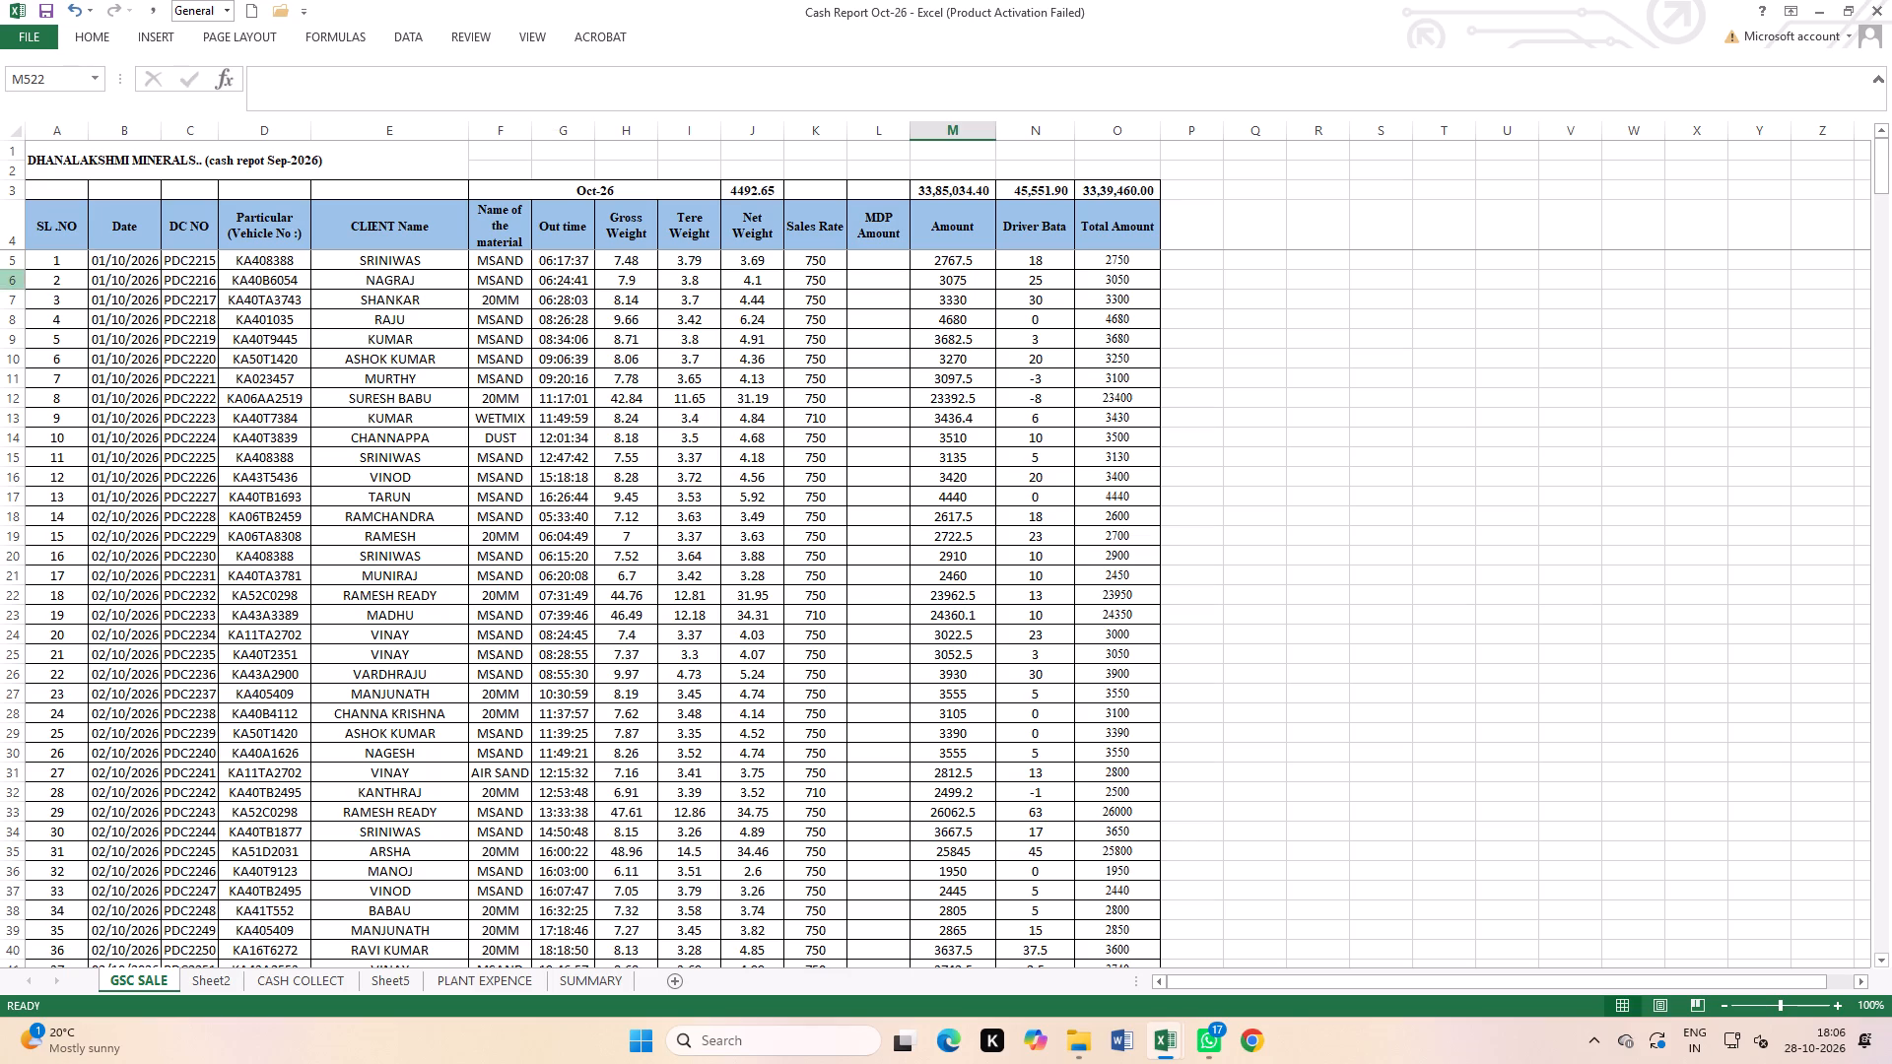
Review the payments collected on Sheet2 and the October-2026 entries on the PLANT EXPENCE sheet down to the end of the list.
{"action": "left_click", "coordinate": [191, 980]}
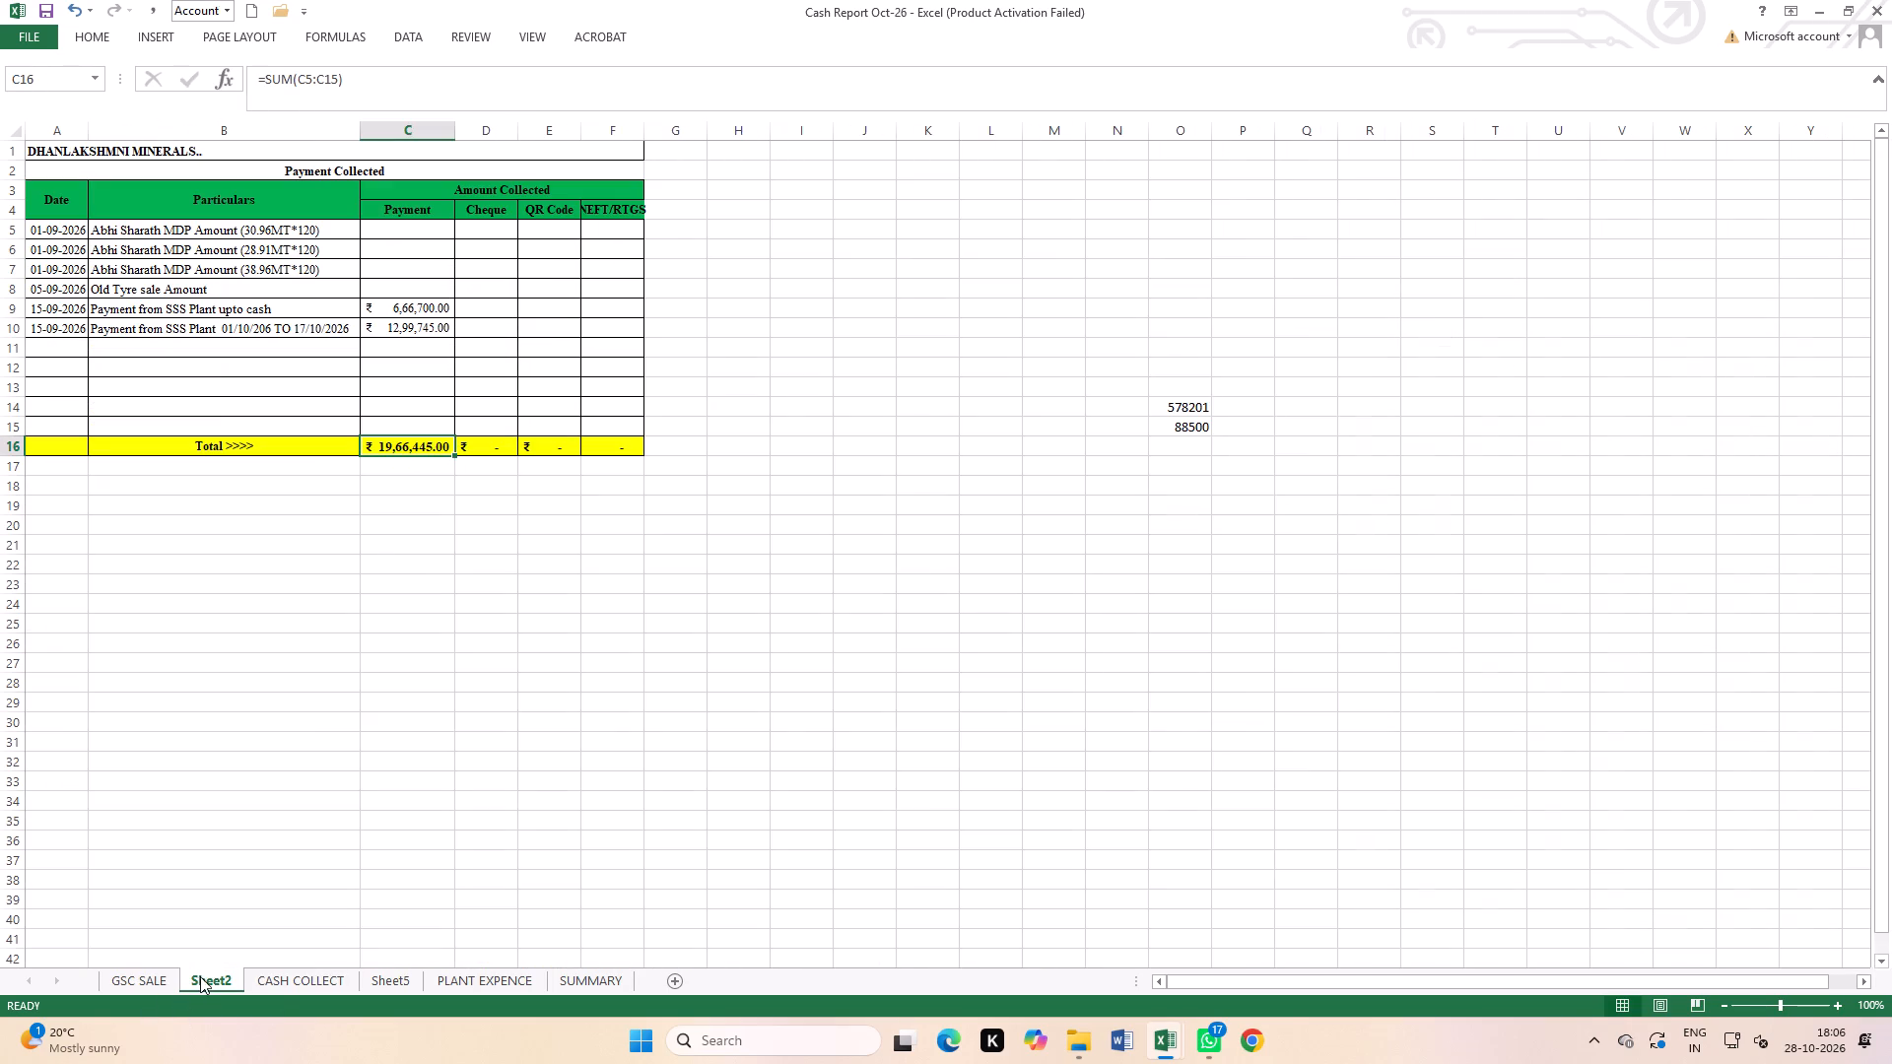
{"action": "scroll", "coordinate": [349, 713], "scroll_direction": "up", "scroll_amount": 4}
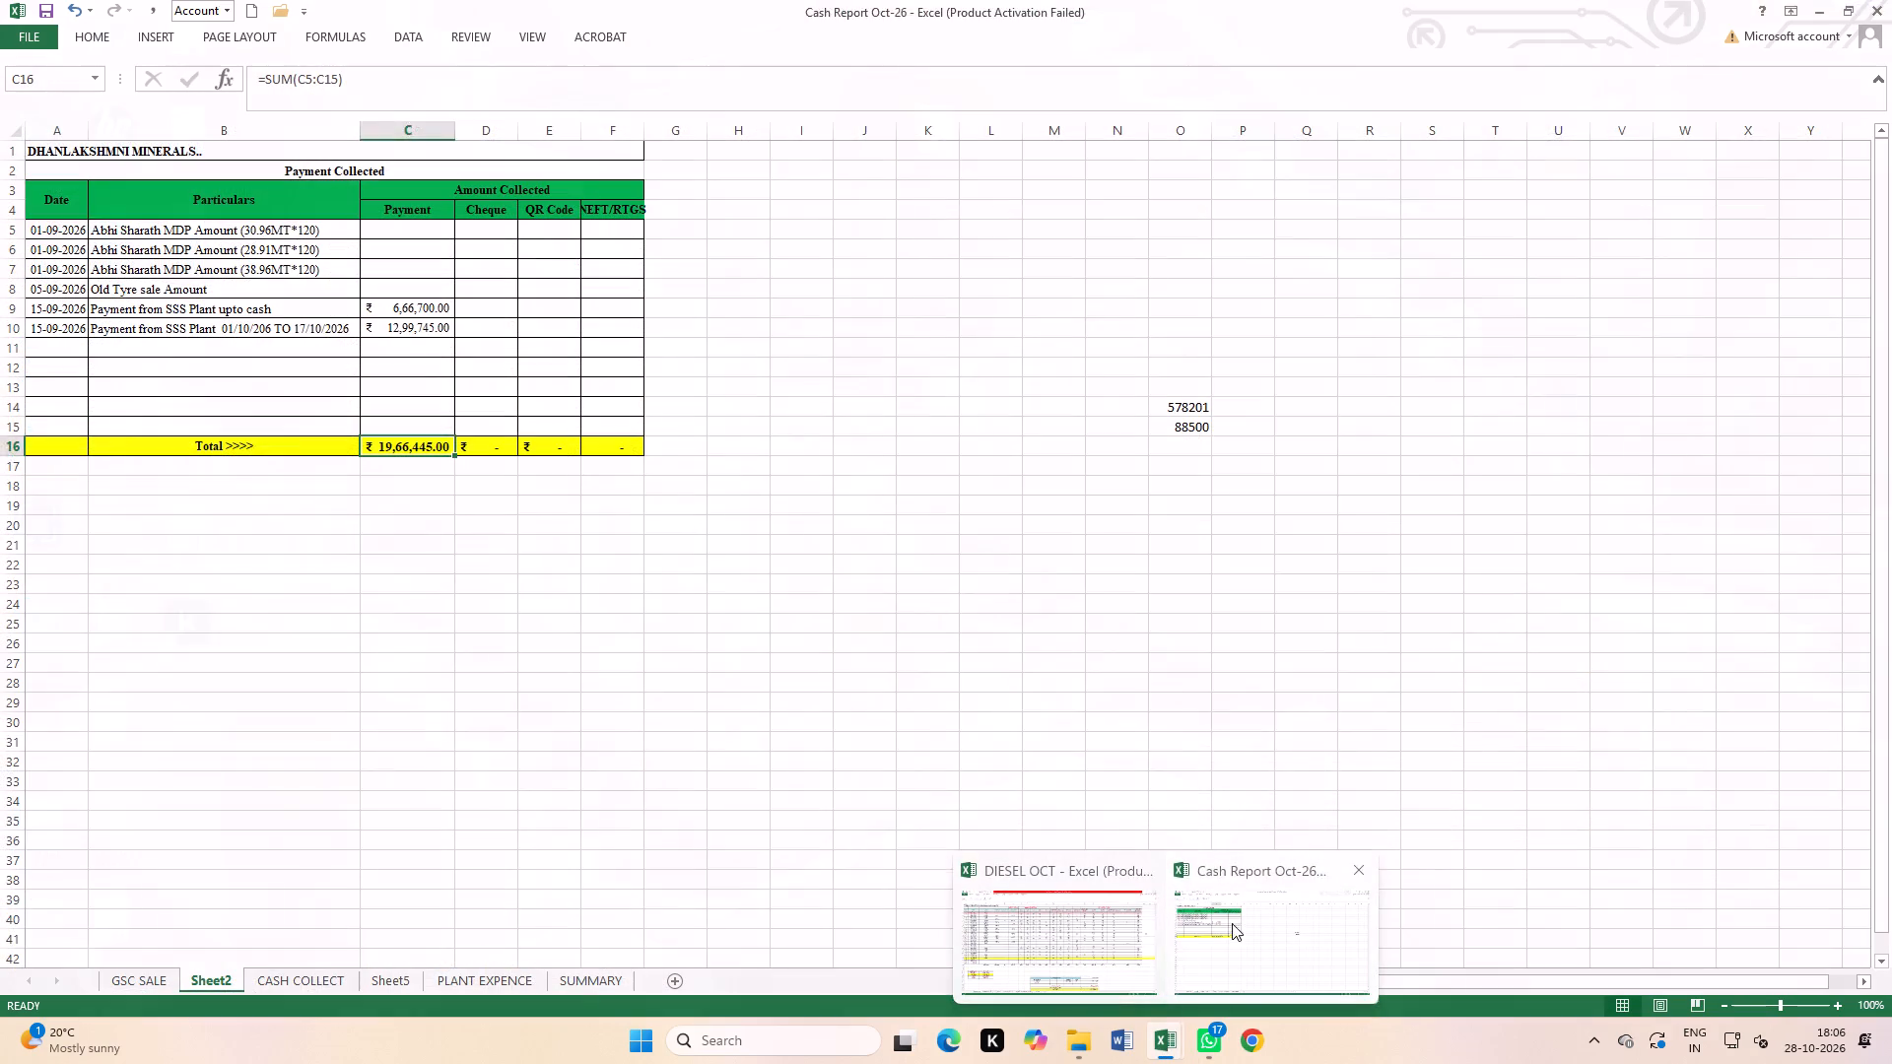
{"action": "left_click", "coordinate": [1232, 923]}
{"action": "left_click", "coordinate": [475, 986]}
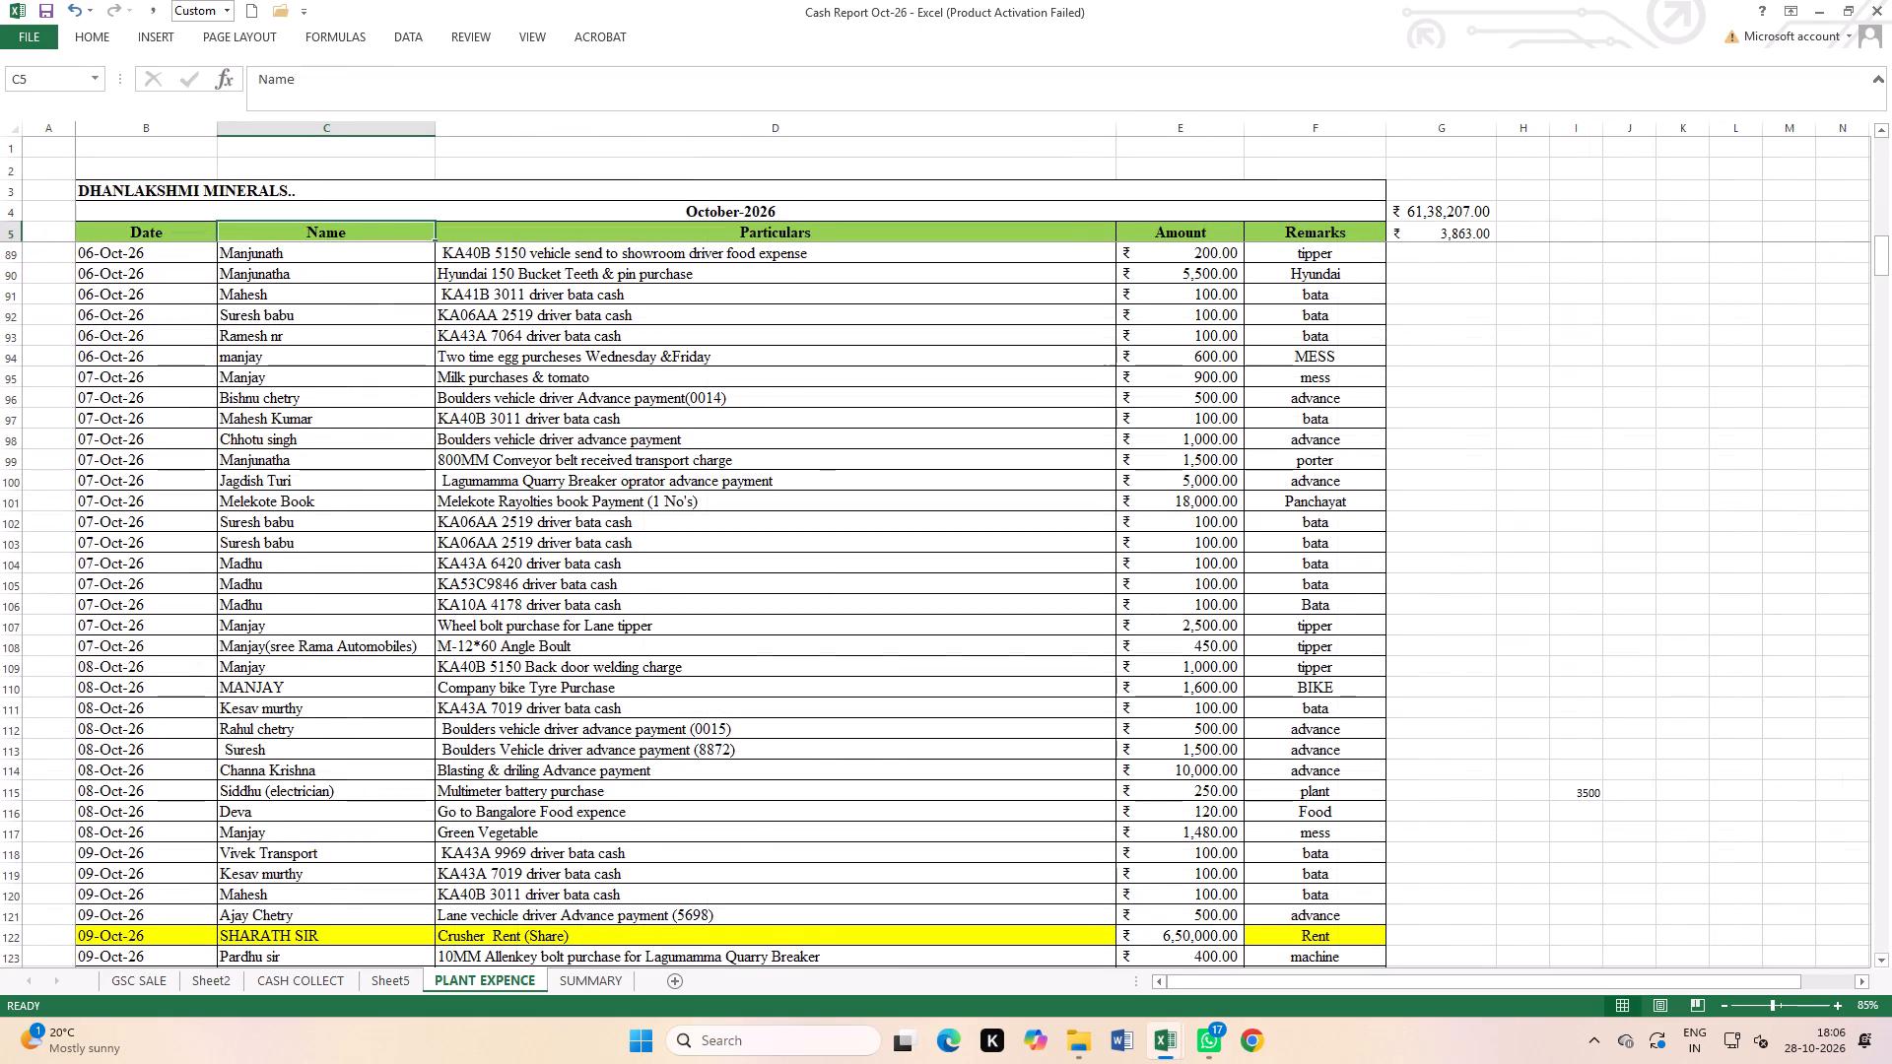
{"action": "scroll", "coordinate": [623, 554], "scroll_direction": "down", "scroll_amount": 20}
{"action": "scroll", "coordinate": [623, 554], "scroll_direction": "down", "scroll_amount": 3}
{"action": "scroll", "coordinate": [847, 707], "scroll_direction": "down", "scroll_amount": 6}
{"action": "scroll", "coordinate": [976, 424], "scroll_direction": "up", "scroll_amount": 3}
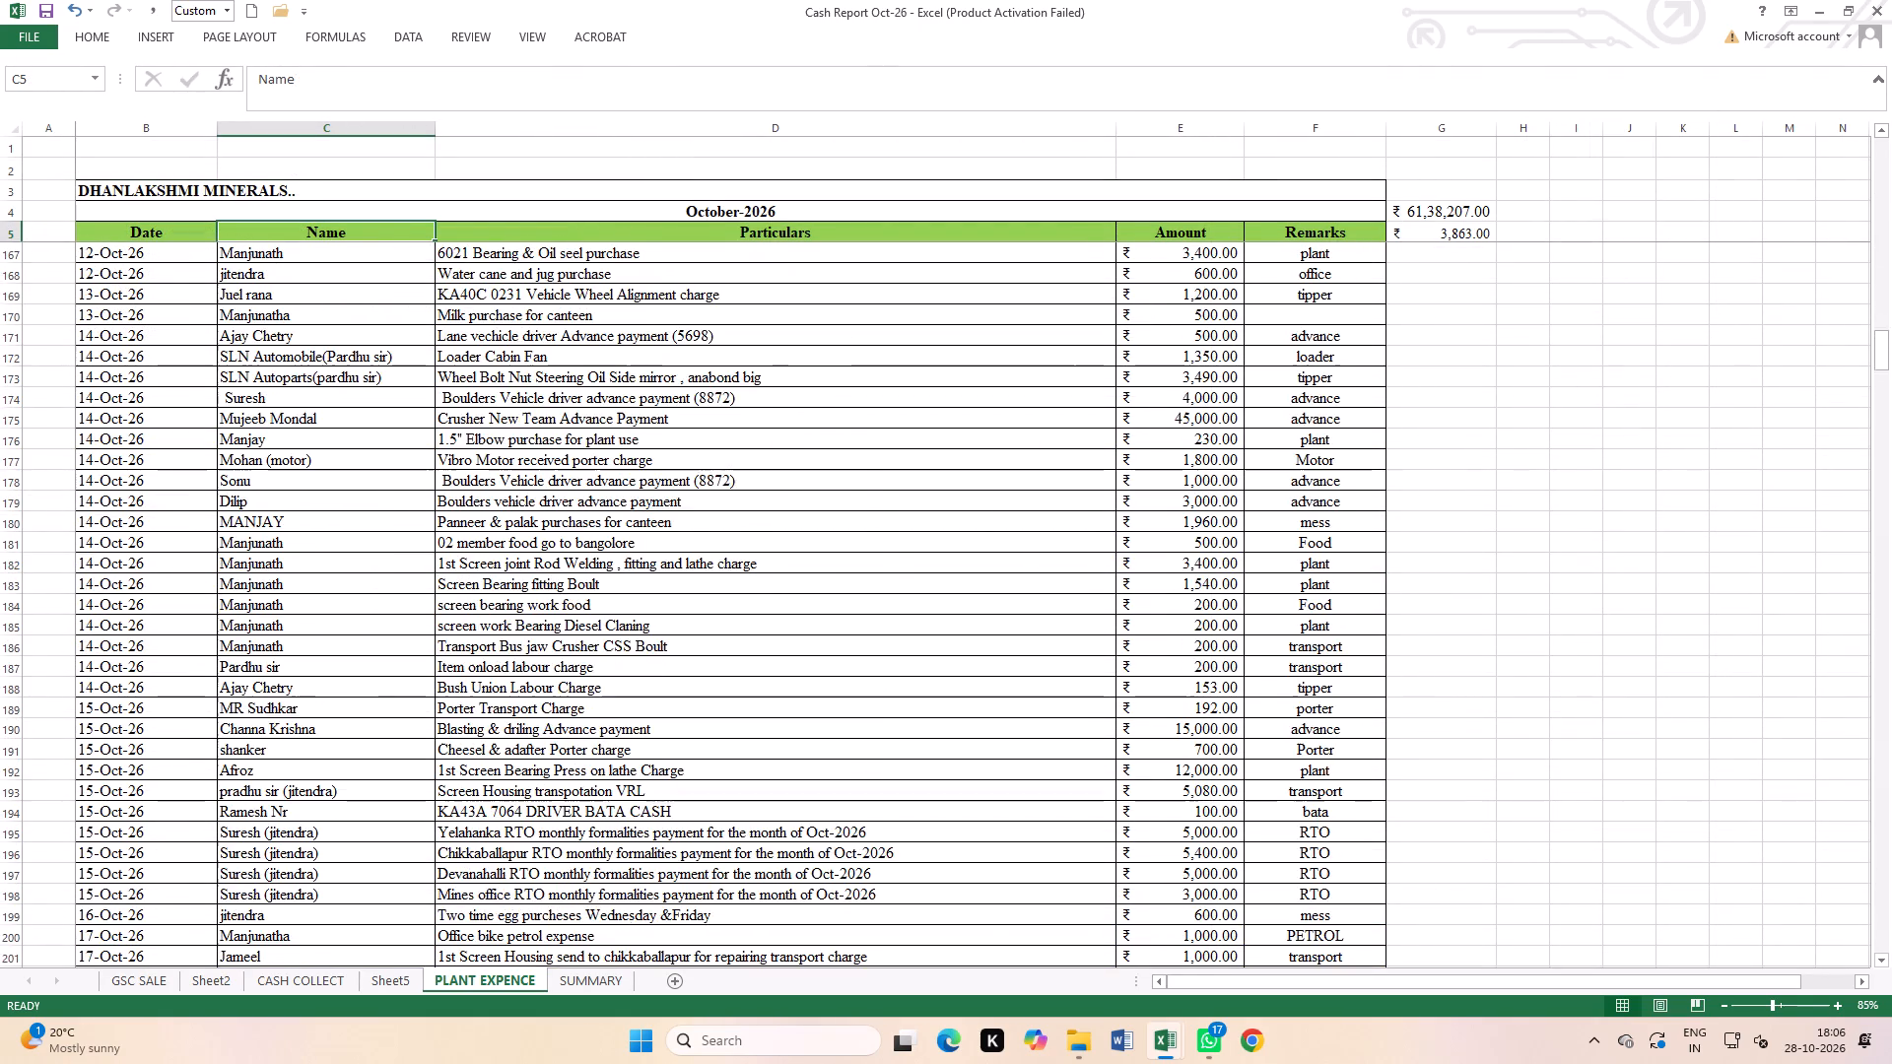
{"action": "scroll", "coordinate": [1018, 637], "scroll_direction": "up", "scroll_amount": 20}
{"action": "scroll", "coordinate": [970, 695], "scroll_direction": "down", "scroll_amount": 20}
{"action": "scroll", "coordinate": [970, 695], "scroll_direction": "down", "scroll_amount": 20}
{"action": "scroll", "coordinate": [970, 695], "scroll_direction": "down", "scroll_amount": 9}
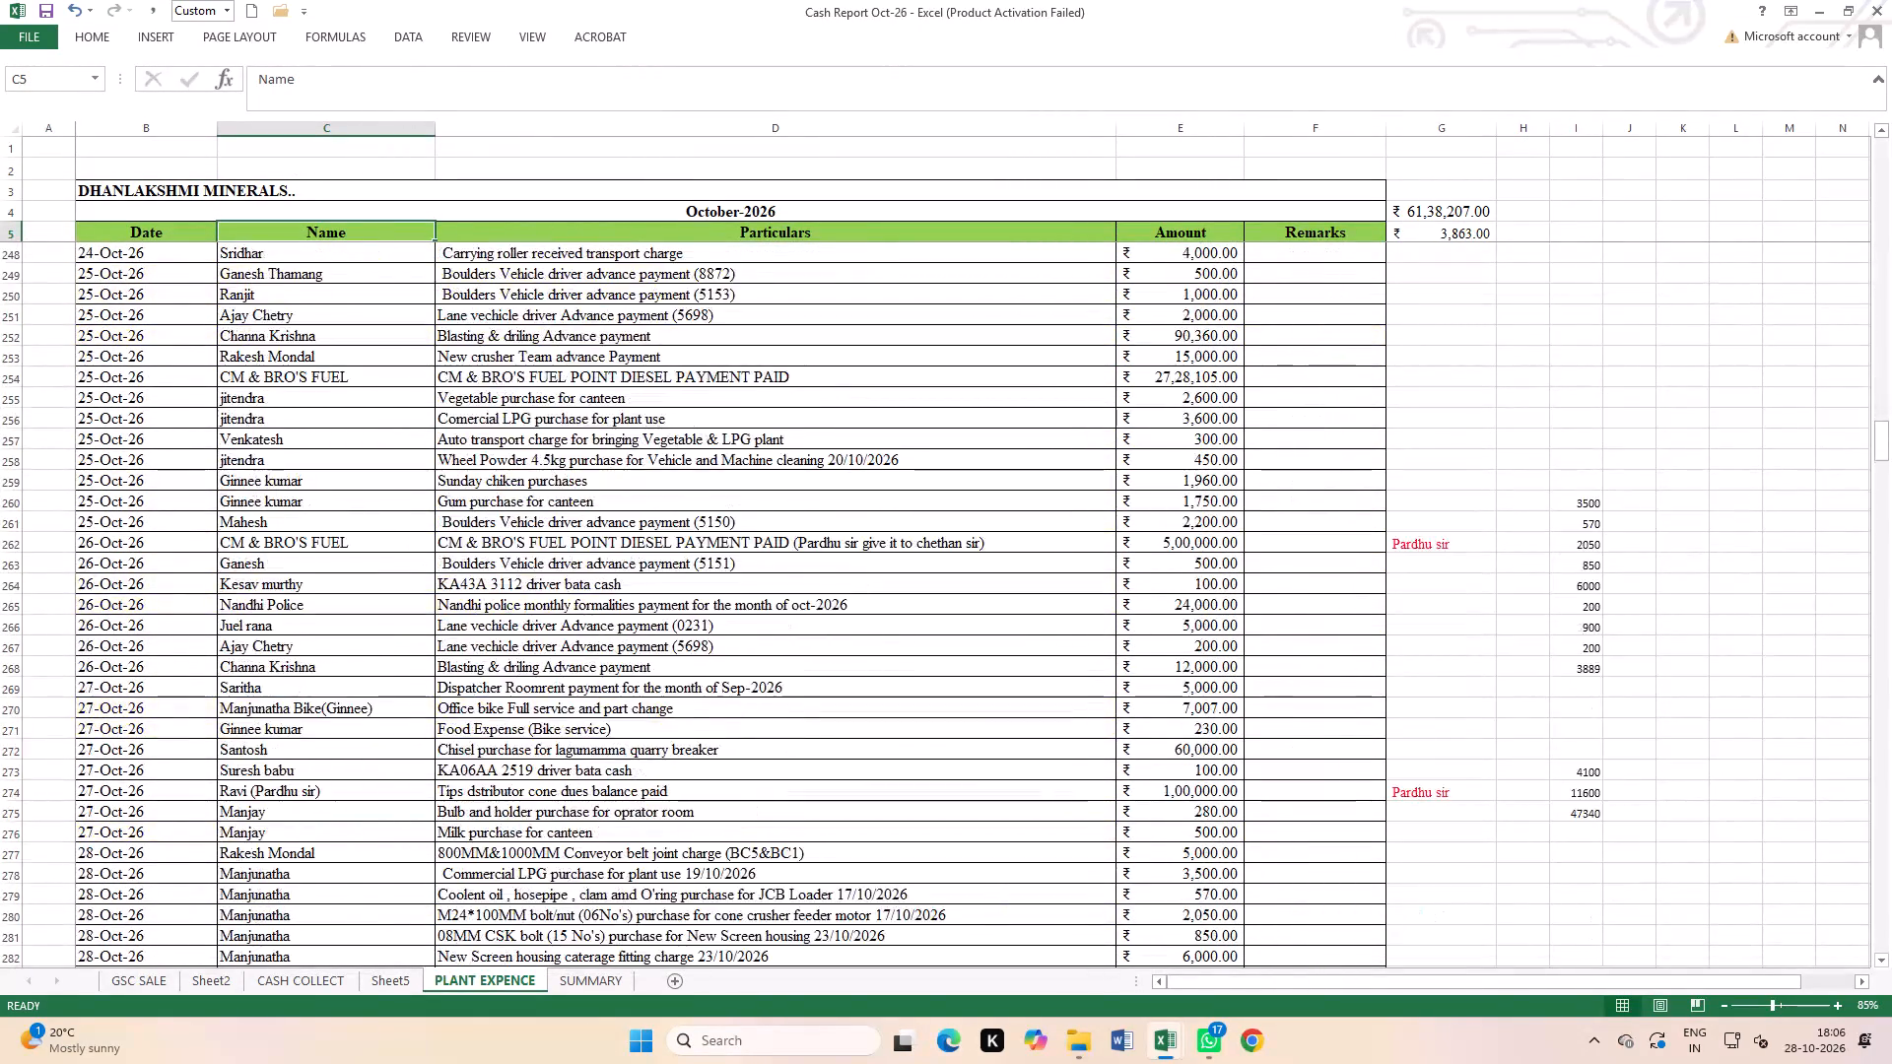
{"action": "scroll", "coordinate": [710, 605], "scroll_direction": "down", "scroll_amount": 12}
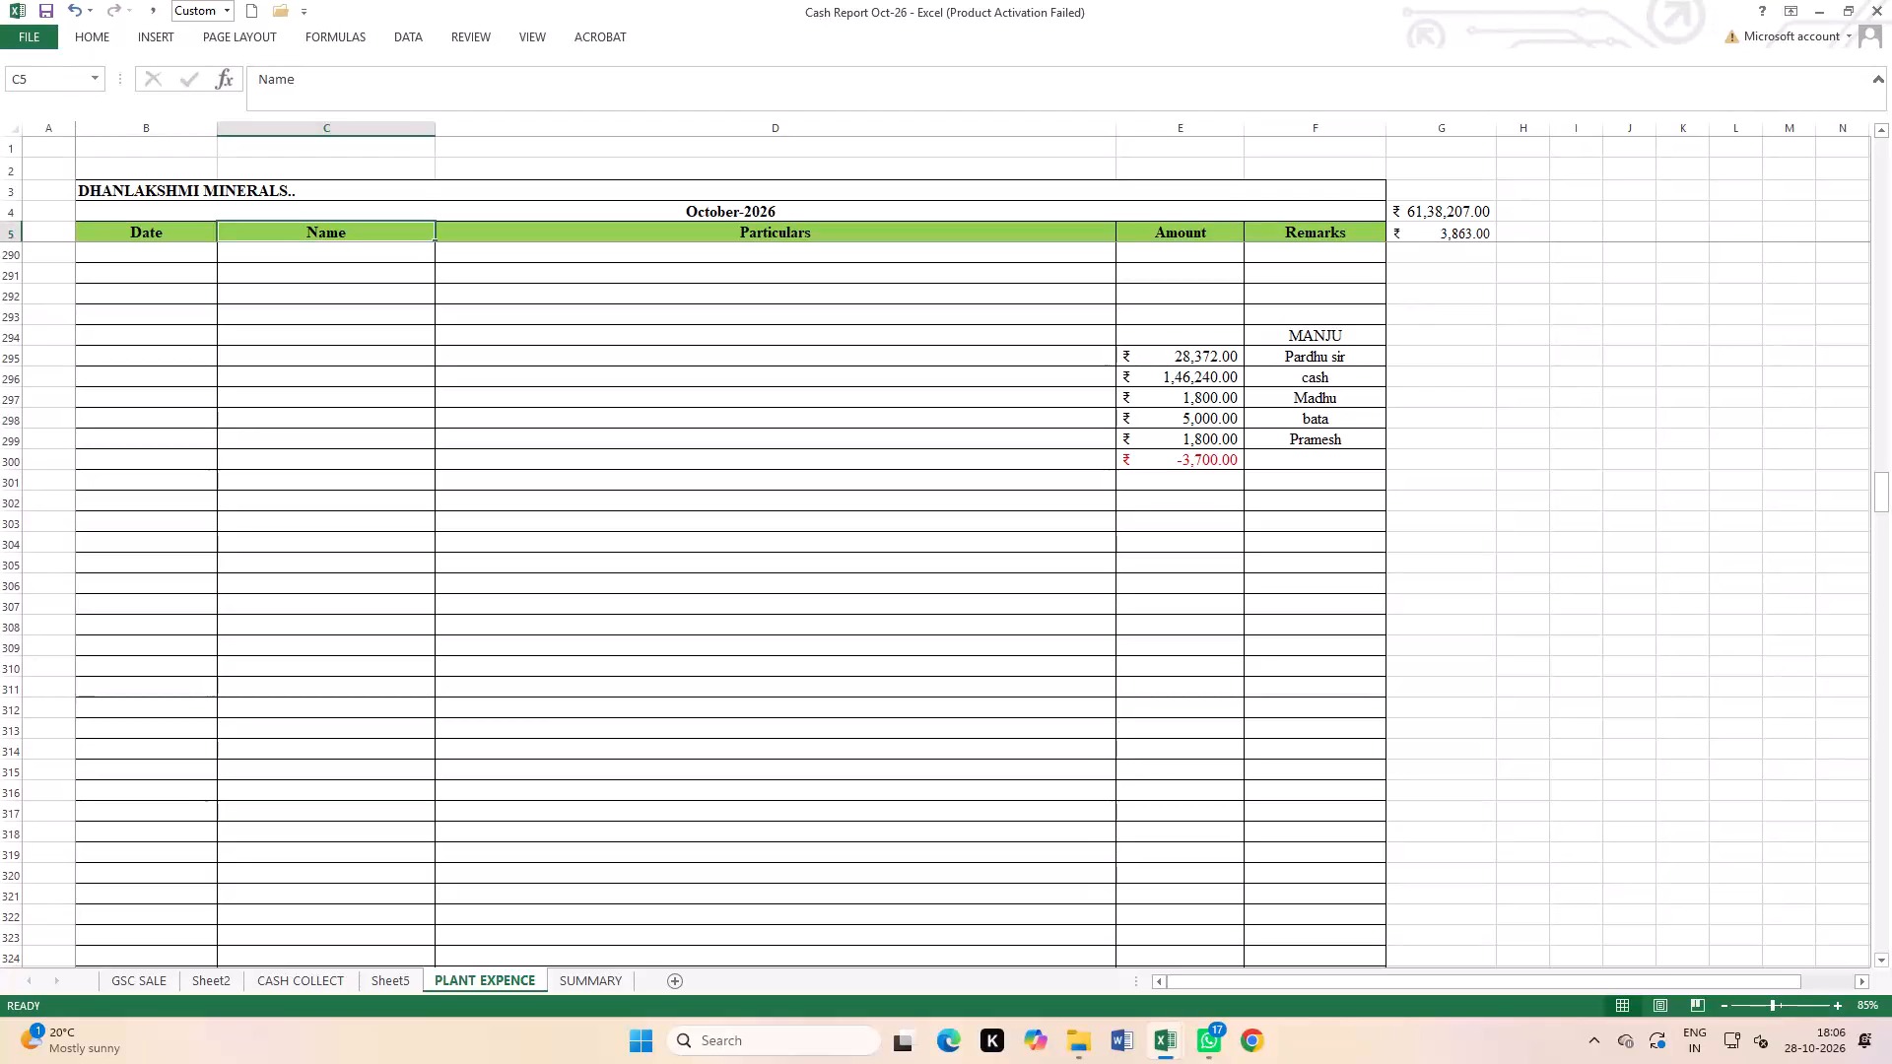
Inspect the two SSS Plant payment amounts on Sheet2, leaving them as entered.
{"action": "left_click", "coordinate": [315, 991]}
{"action": "left_click", "coordinate": [233, 976]}
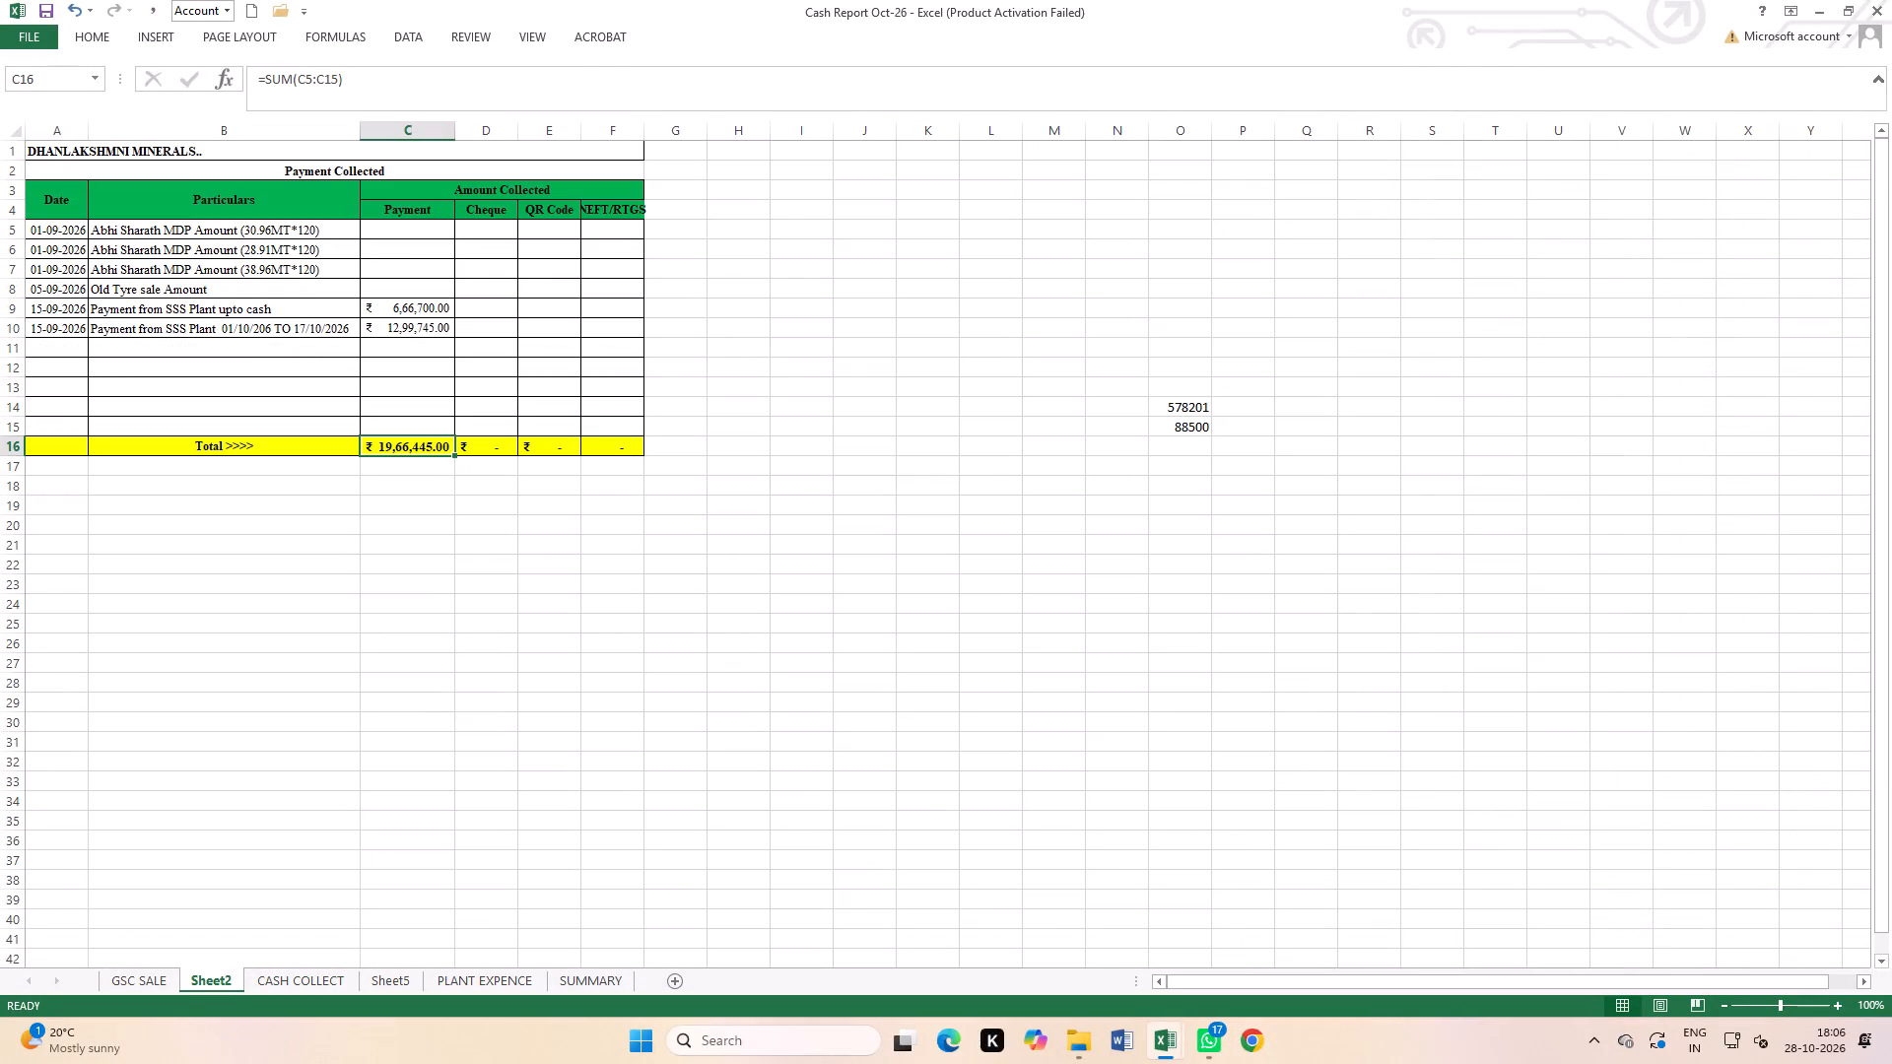
{"action": "scroll", "coordinate": [510, 608], "scroll_direction": "up", "scroll_amount": 4}
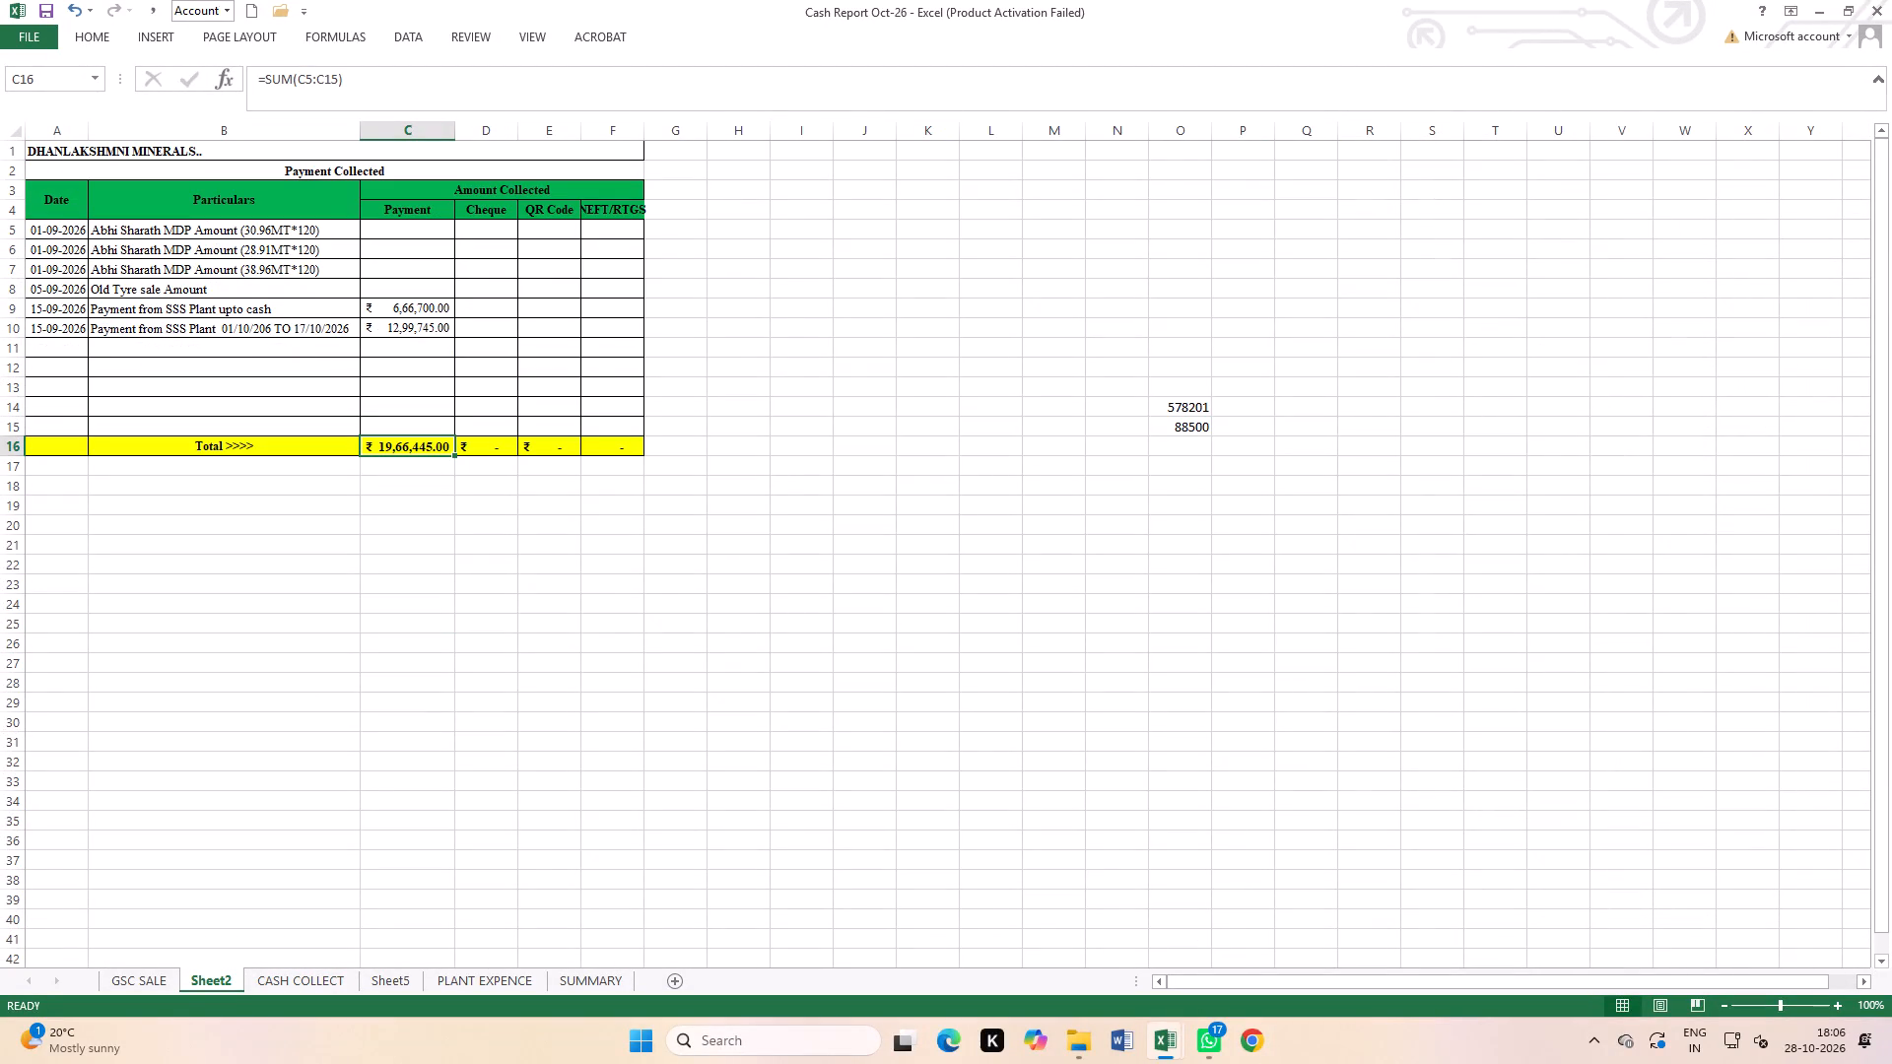
{"action": "double_click", "coordinate": [421, 309]}
{"action": "left_click", "coordinate": [518, 420]}
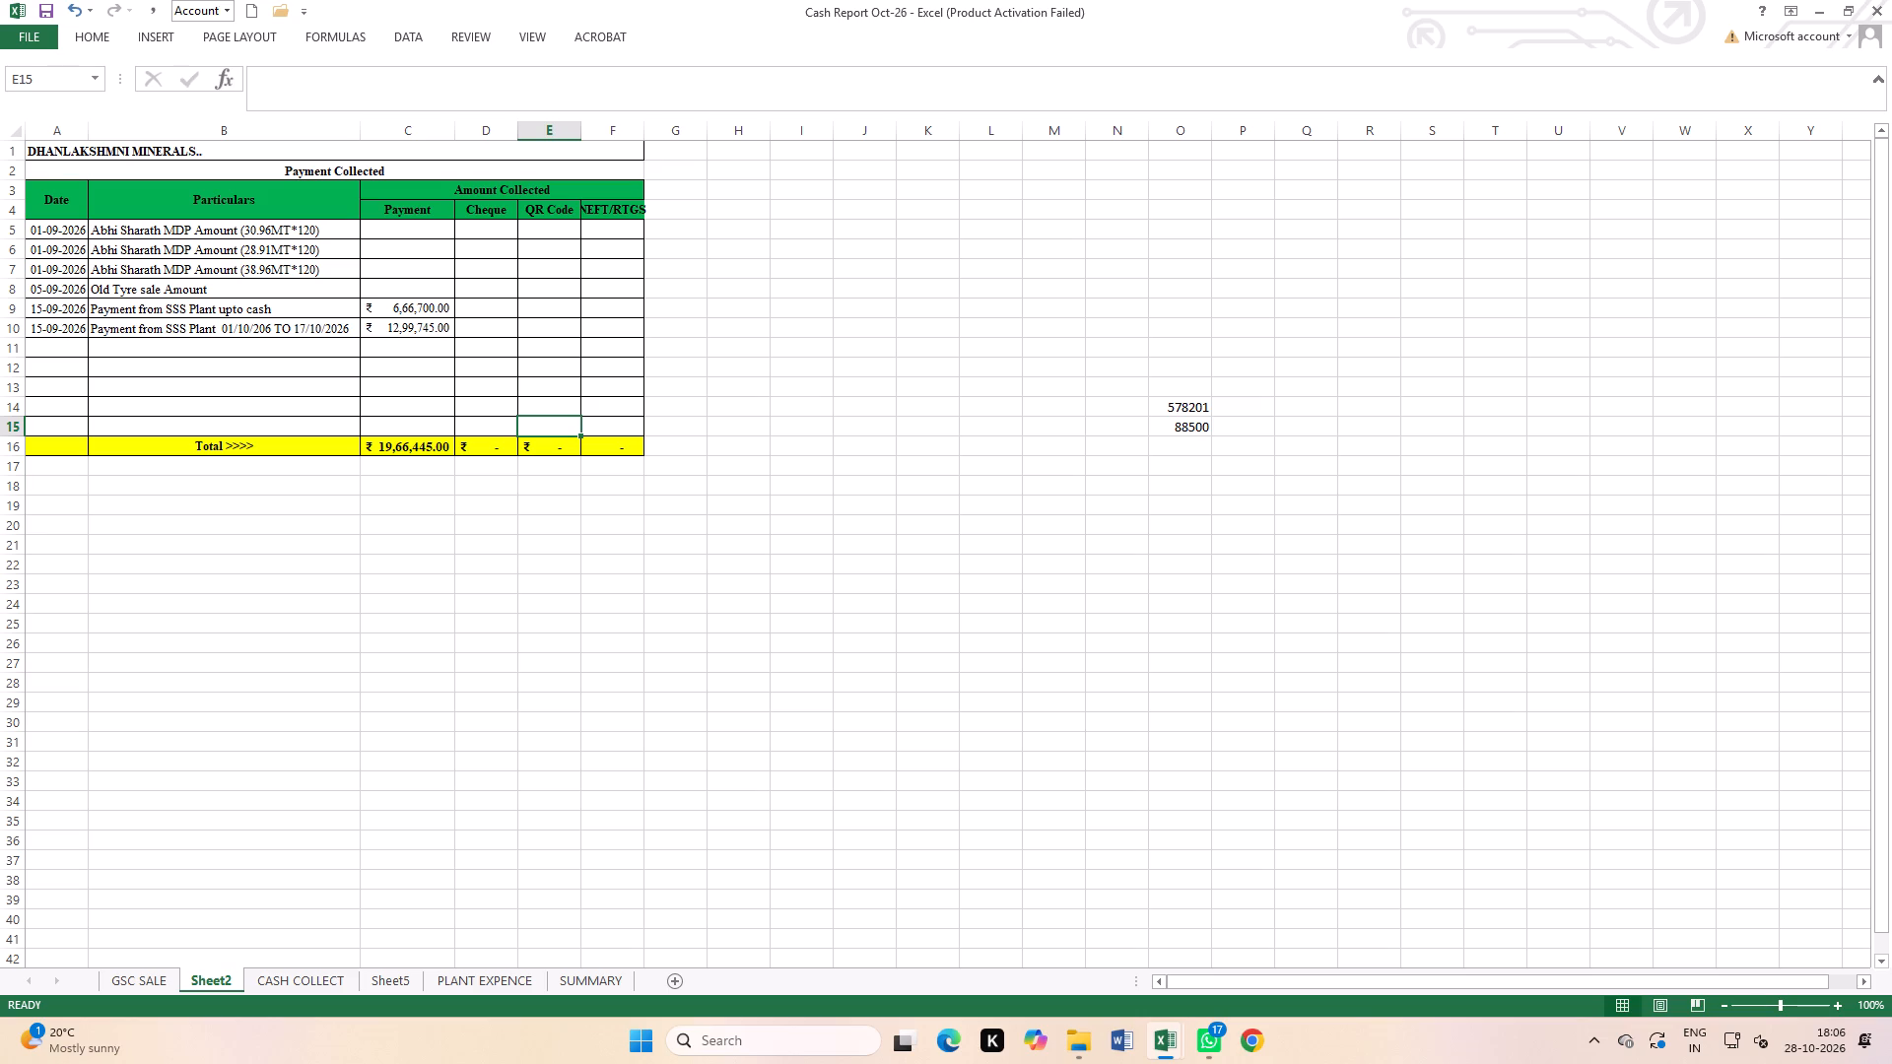
{"action": "double_click", "coordinate": [421, 326]}
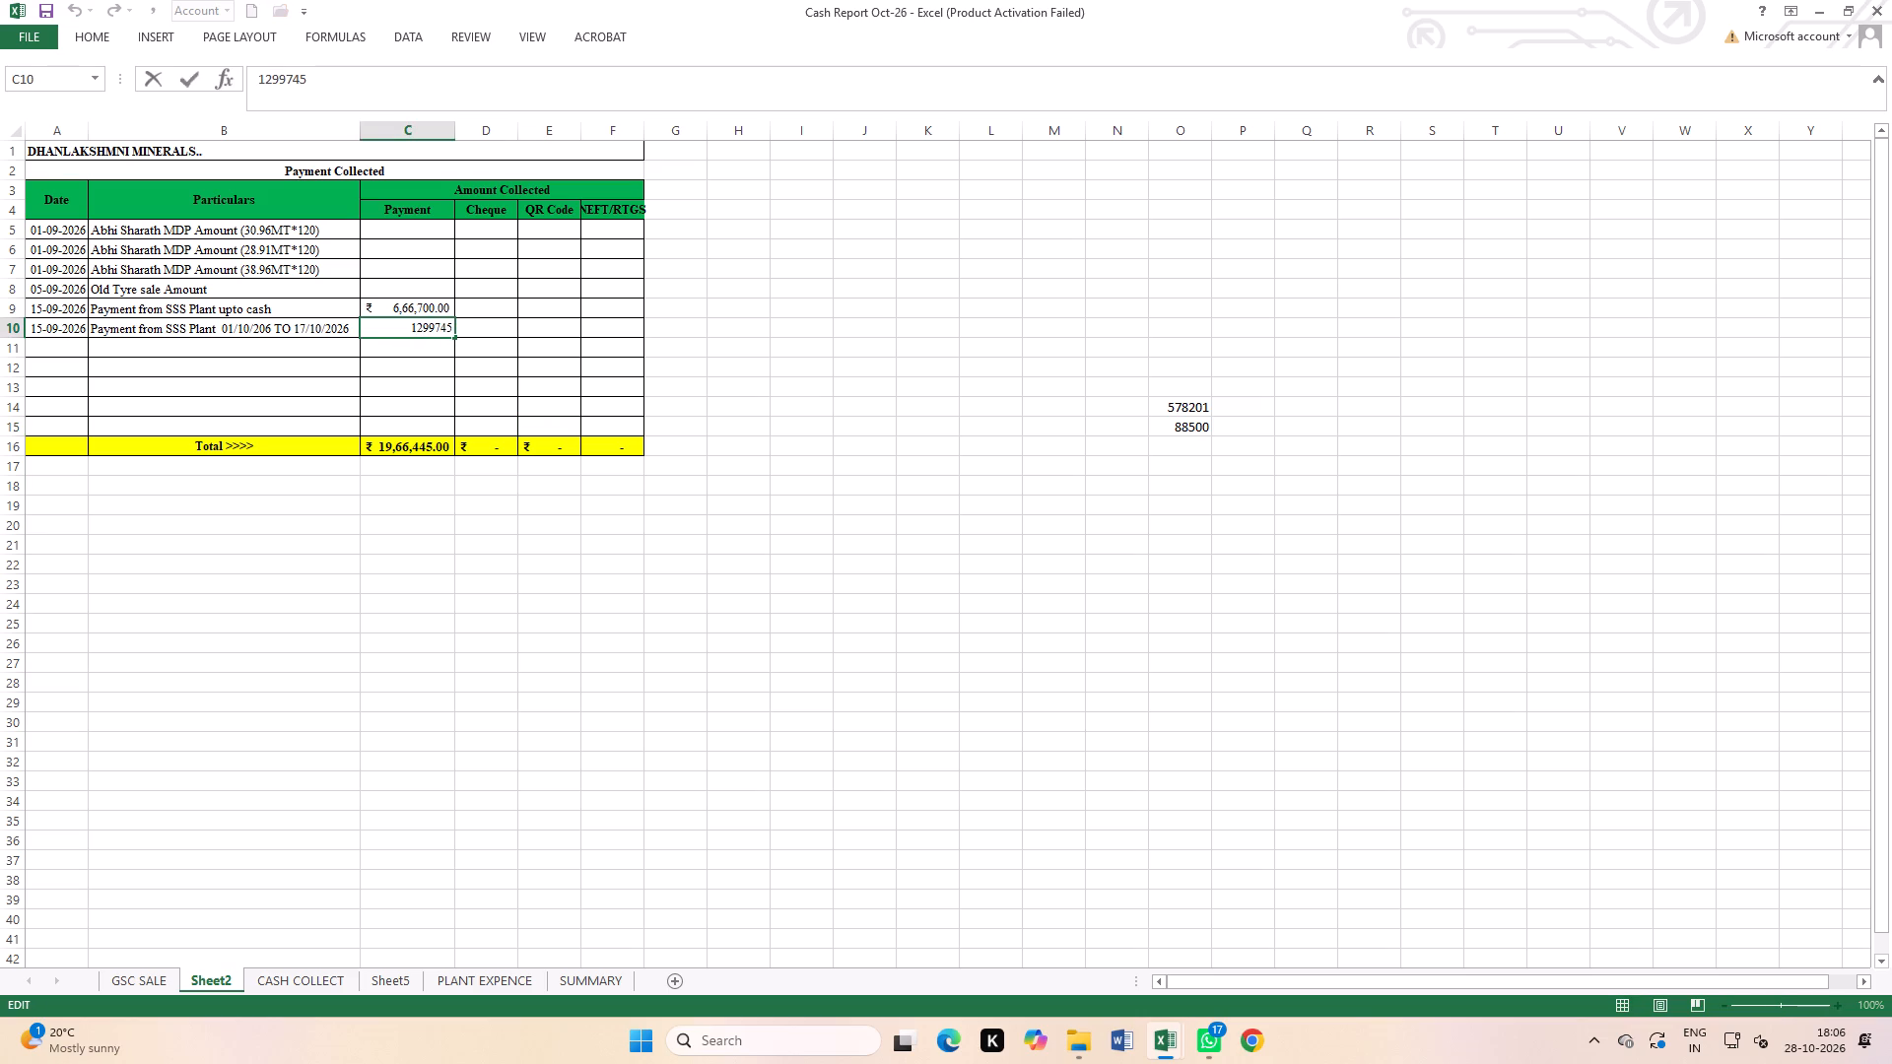
{"action": "left_click", "coordinate": [529, 405]}
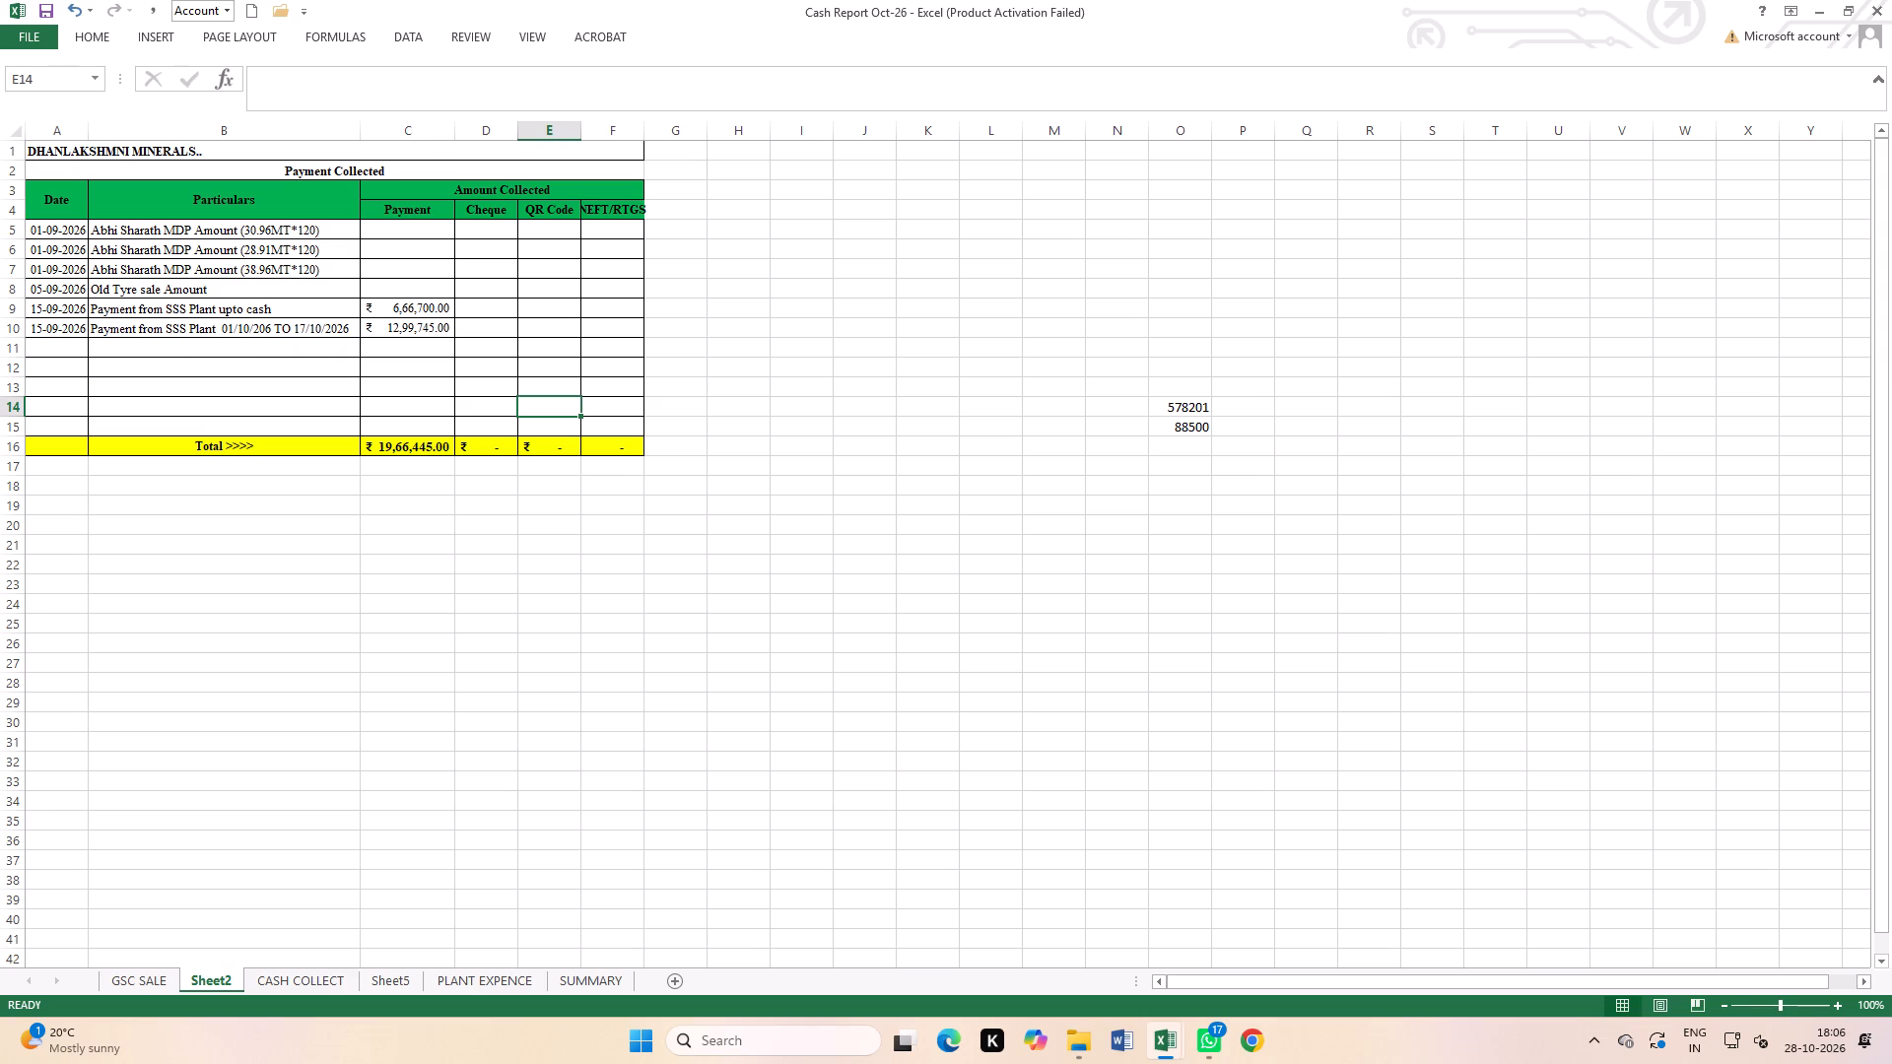
Open the SSS Plant Details workbook from the SSS Plant folder inside Minerals on the USB drive.
{"action": "left_click", "coordinate": [1086, 1044]}
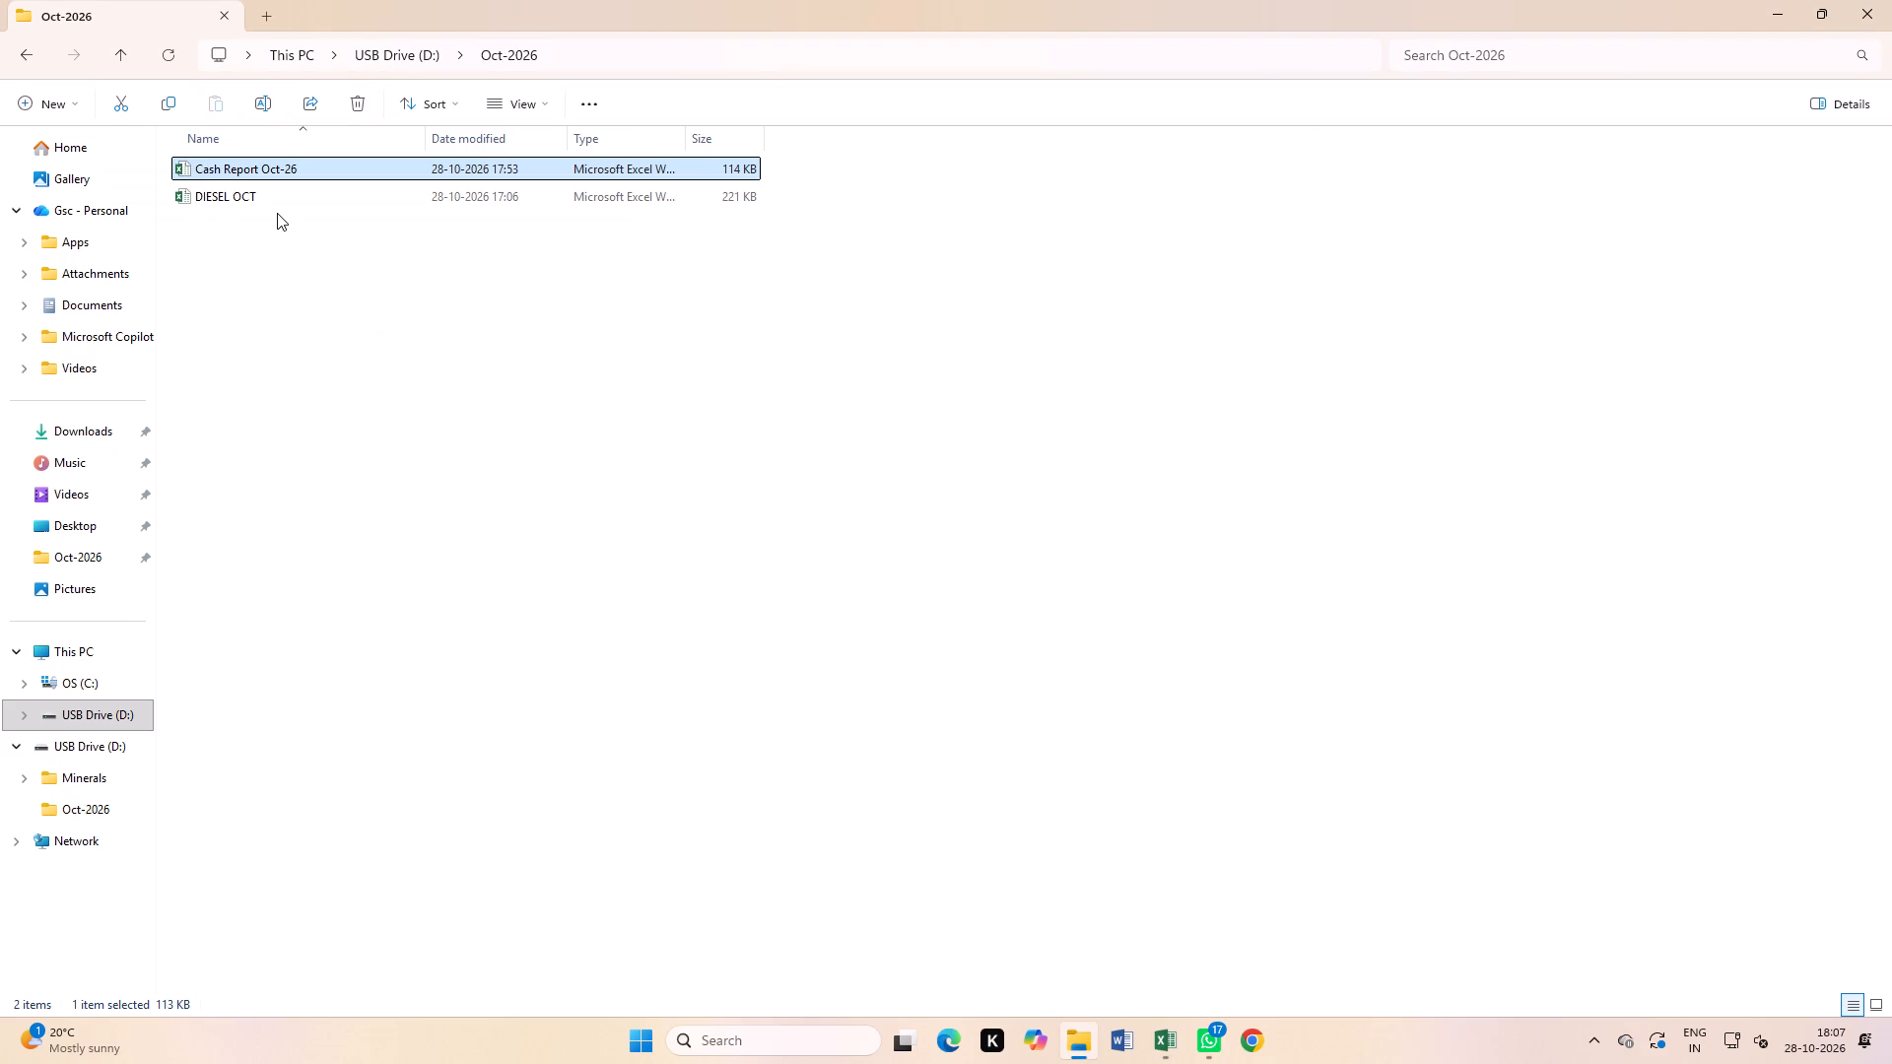
{"action": "left_click", "coordinate": [70, 773]}
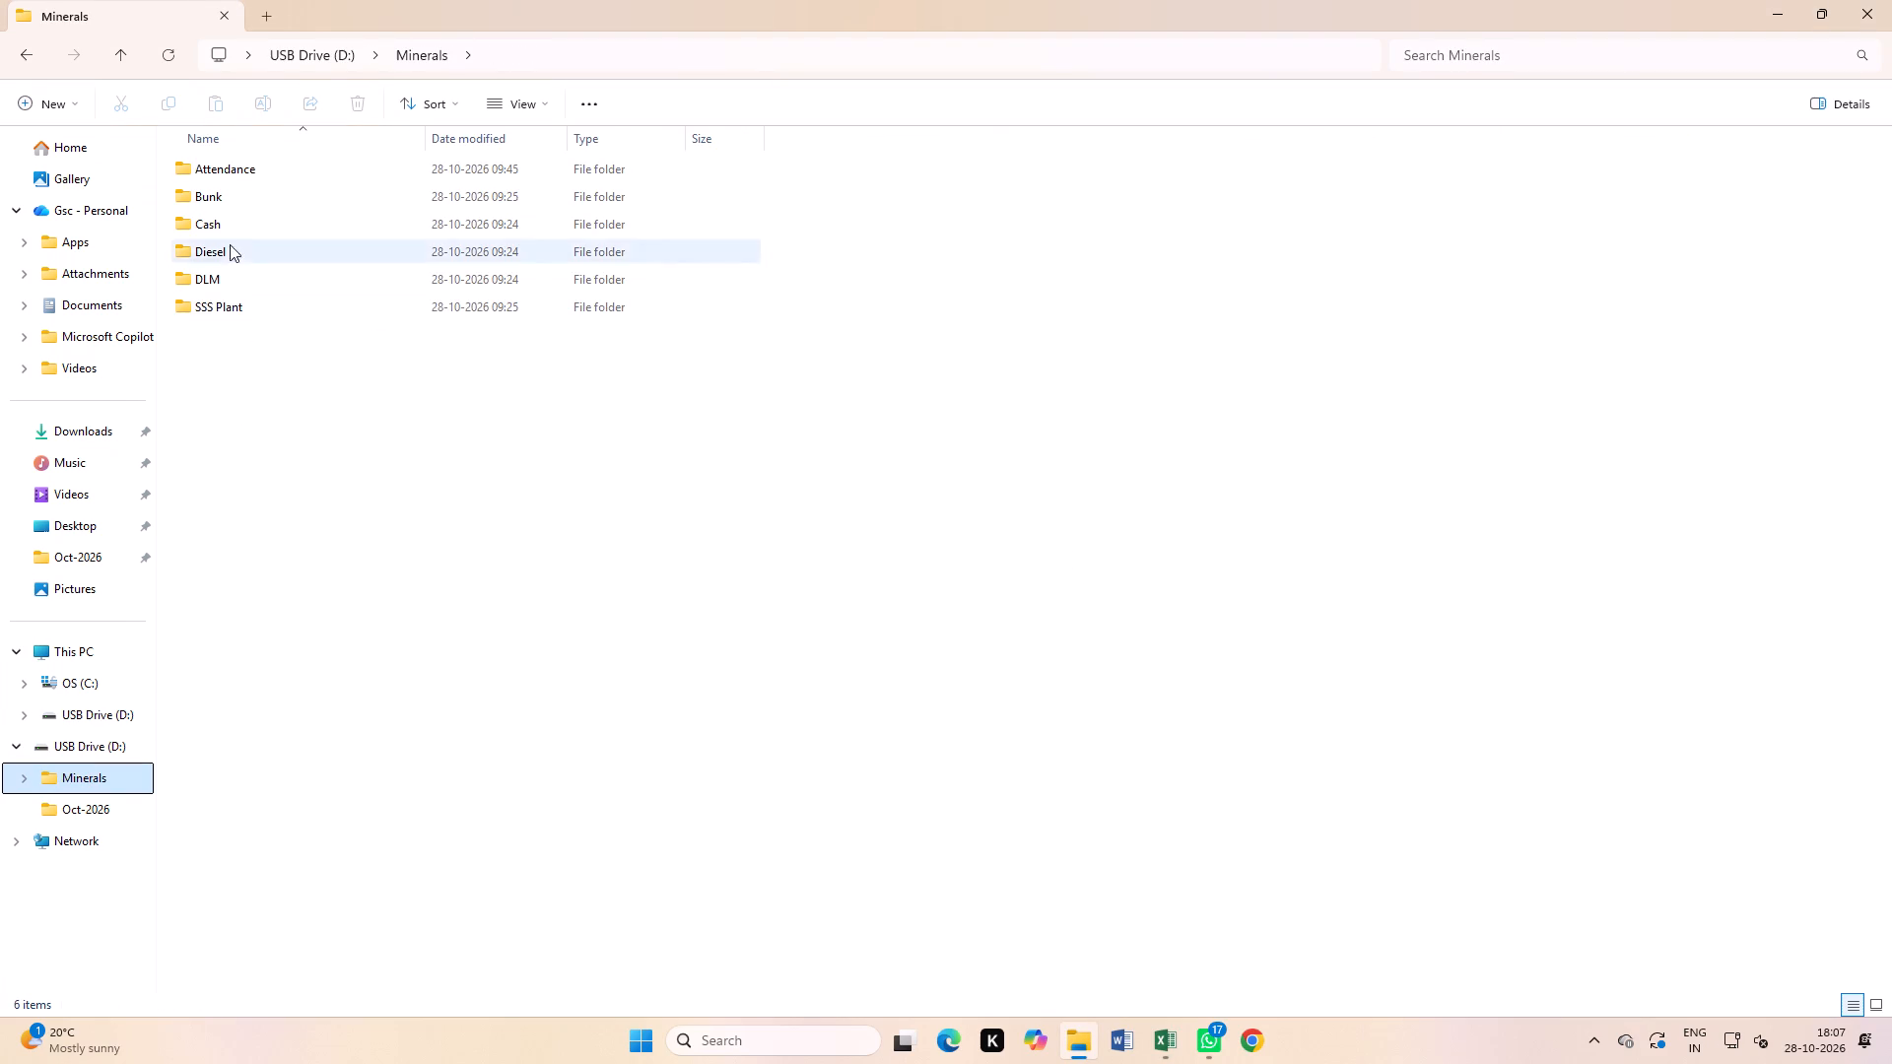
{"action": "double_click", "coordinate": [228, 299]}
{"action": "double_click", "coordinate": [242, 163]}
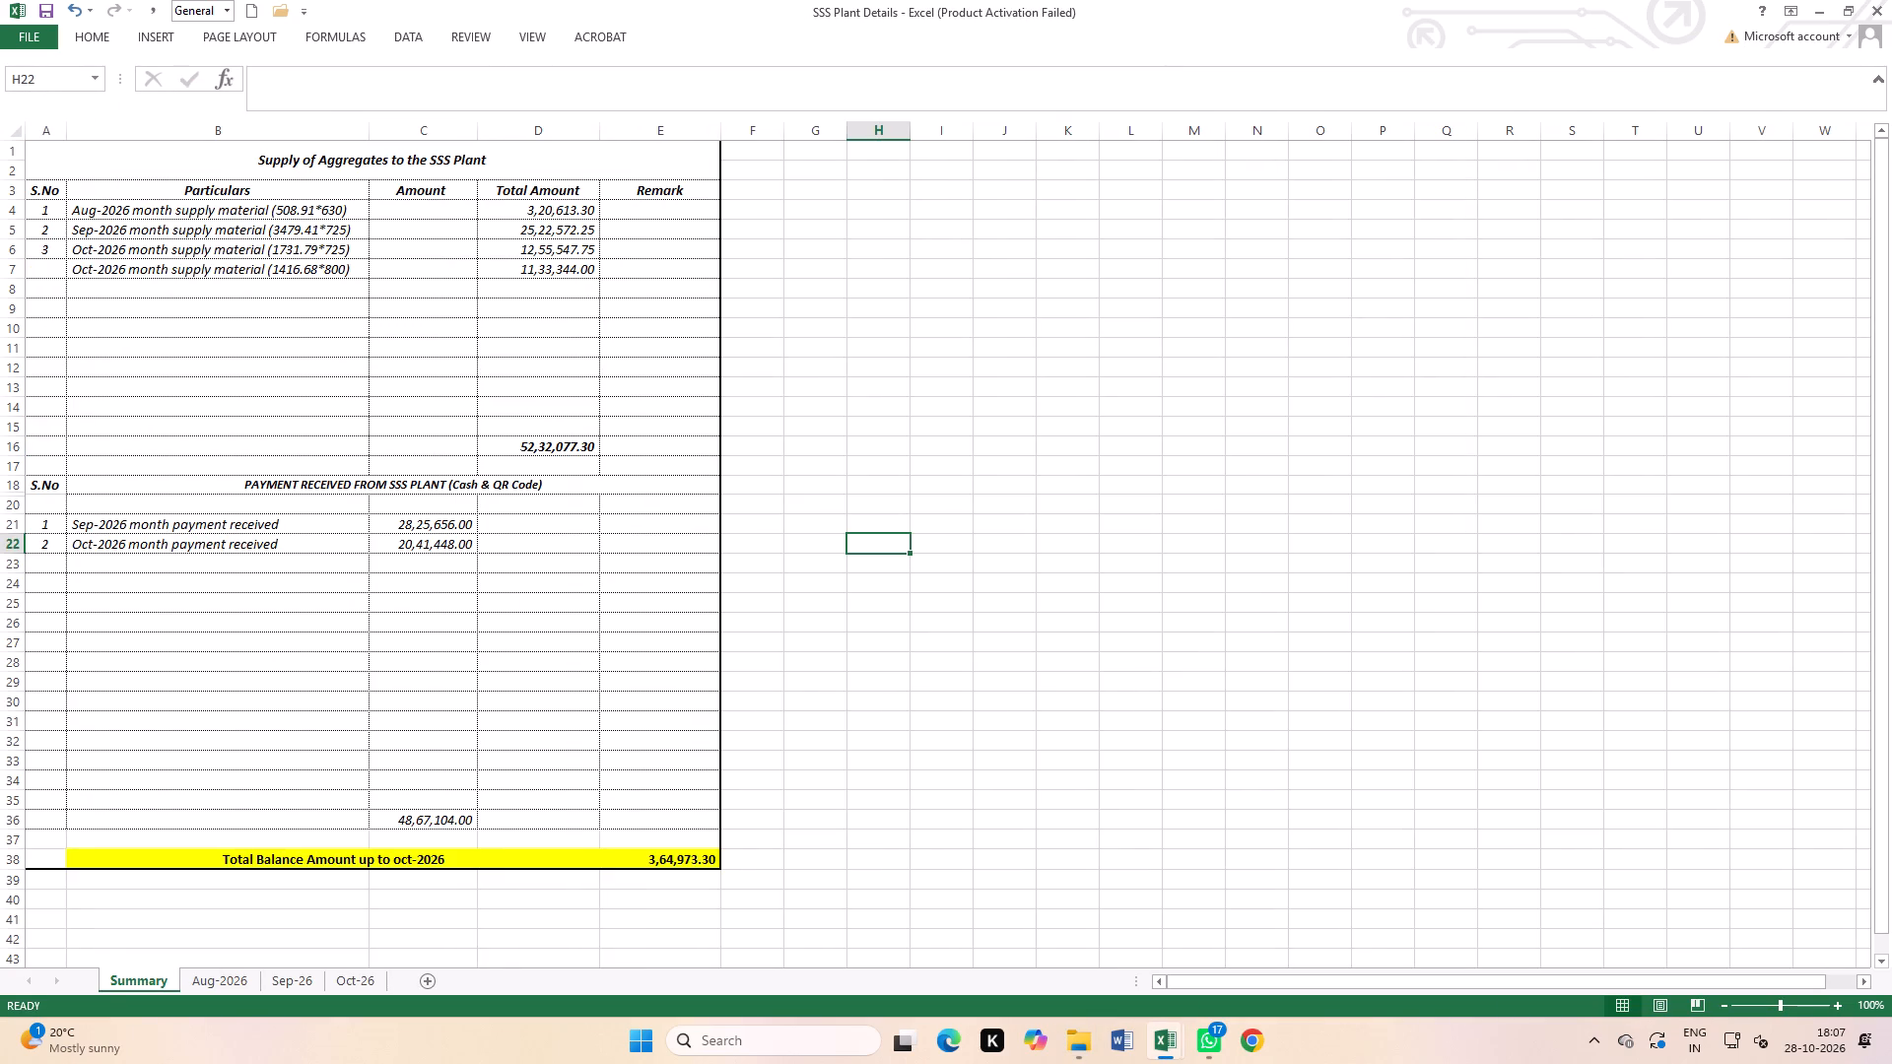
Add filters to the header row of the daily payment details table on the Oct-26 sheet.
{"action": "left_click", "coordinate": [435, 550]}
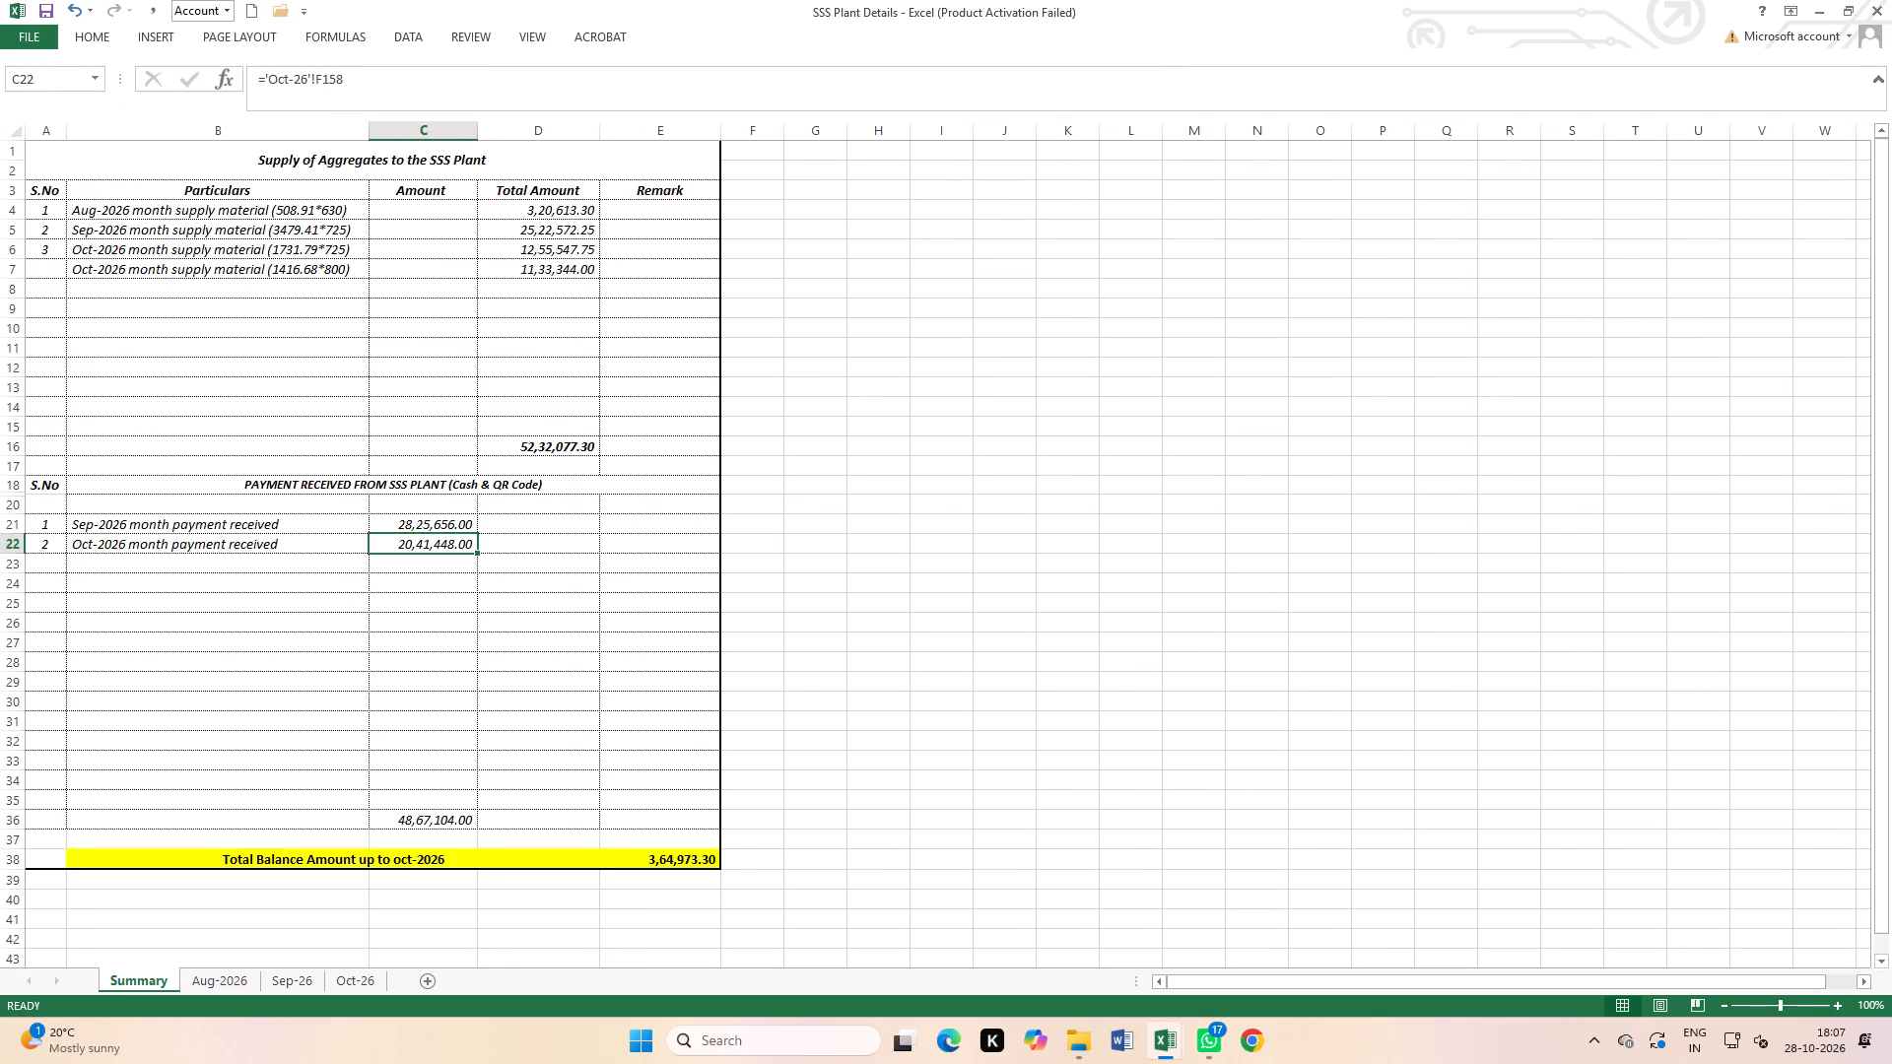
{"action": "left_click", "coordinate": [341, 985]}
{"action": "scroll", "coordinate": [453, 639], "scroll_direction": "up", "scroll_amount": 5}
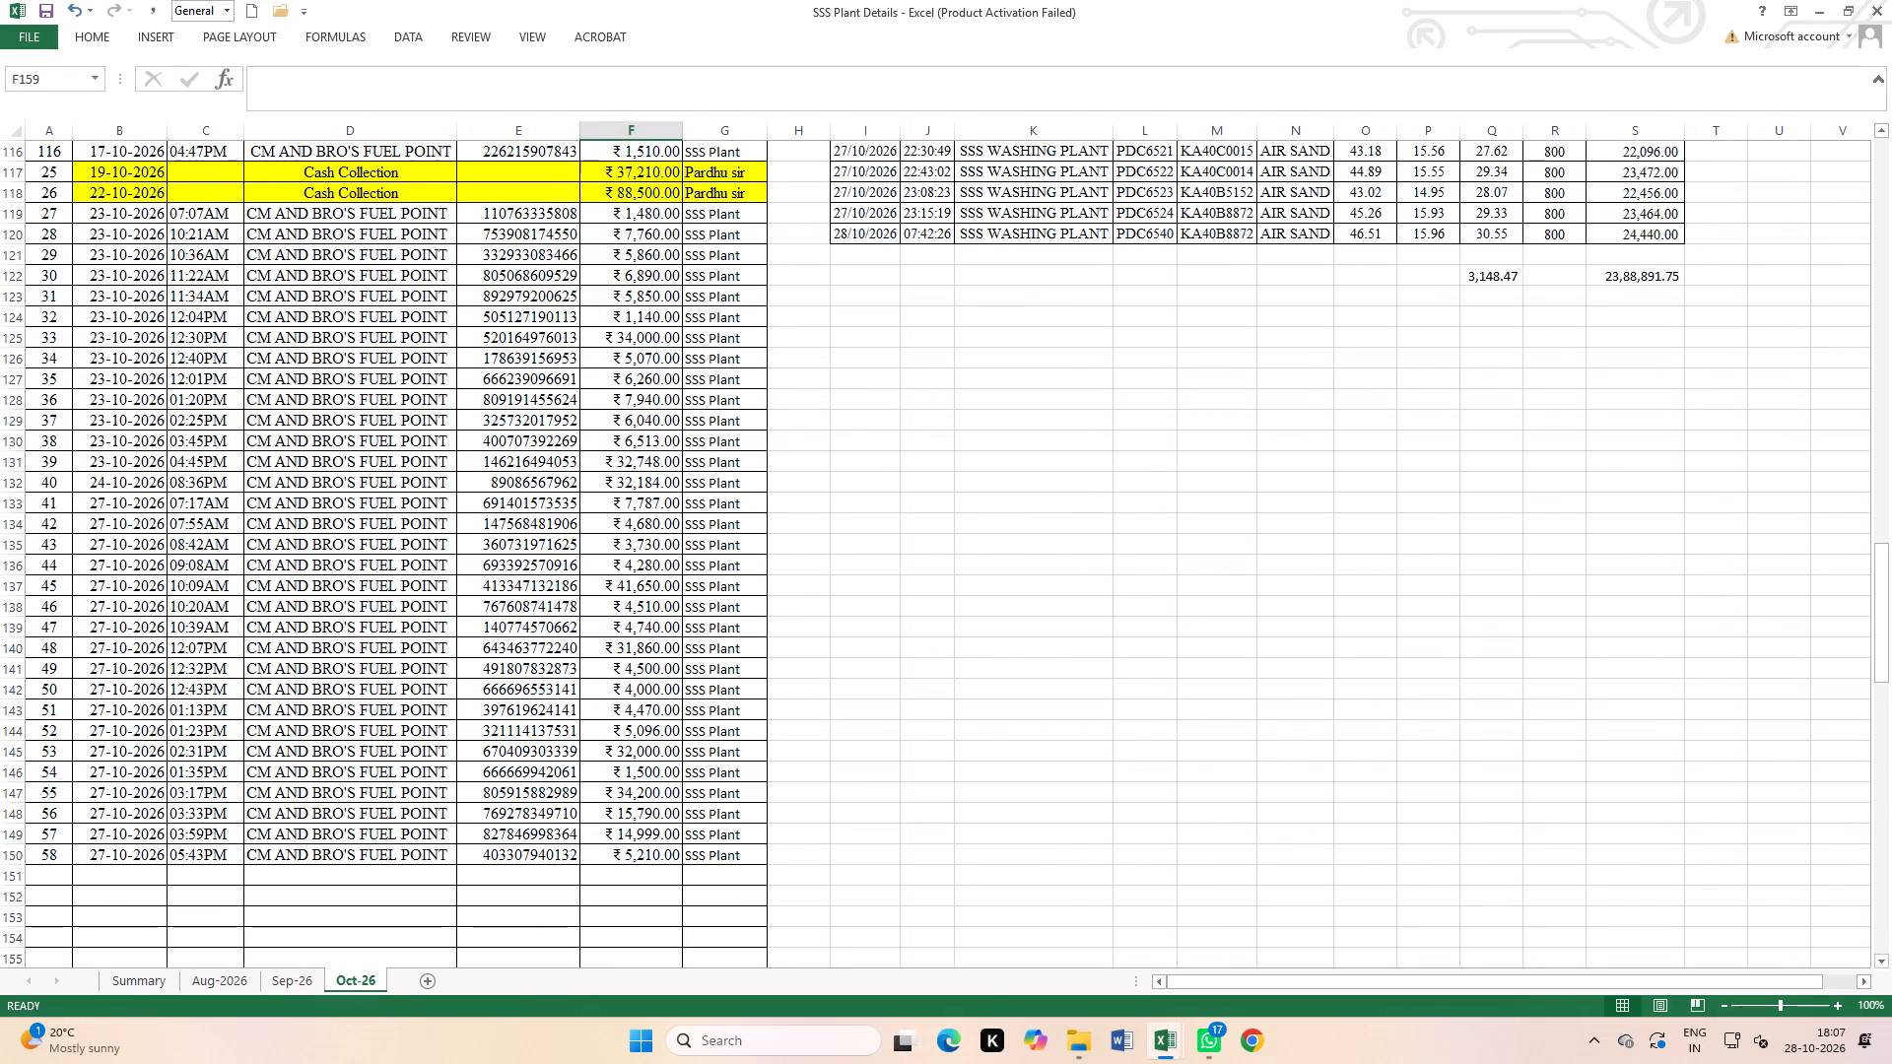
{"action": "scroll", "coordinate": [453, 639], "scroll_direction": "up", "scroll_amount": 20}
{"action": "scroll", "coordinate": [453, 639], "scroll_direction": "up", "scroll_amount": 16}
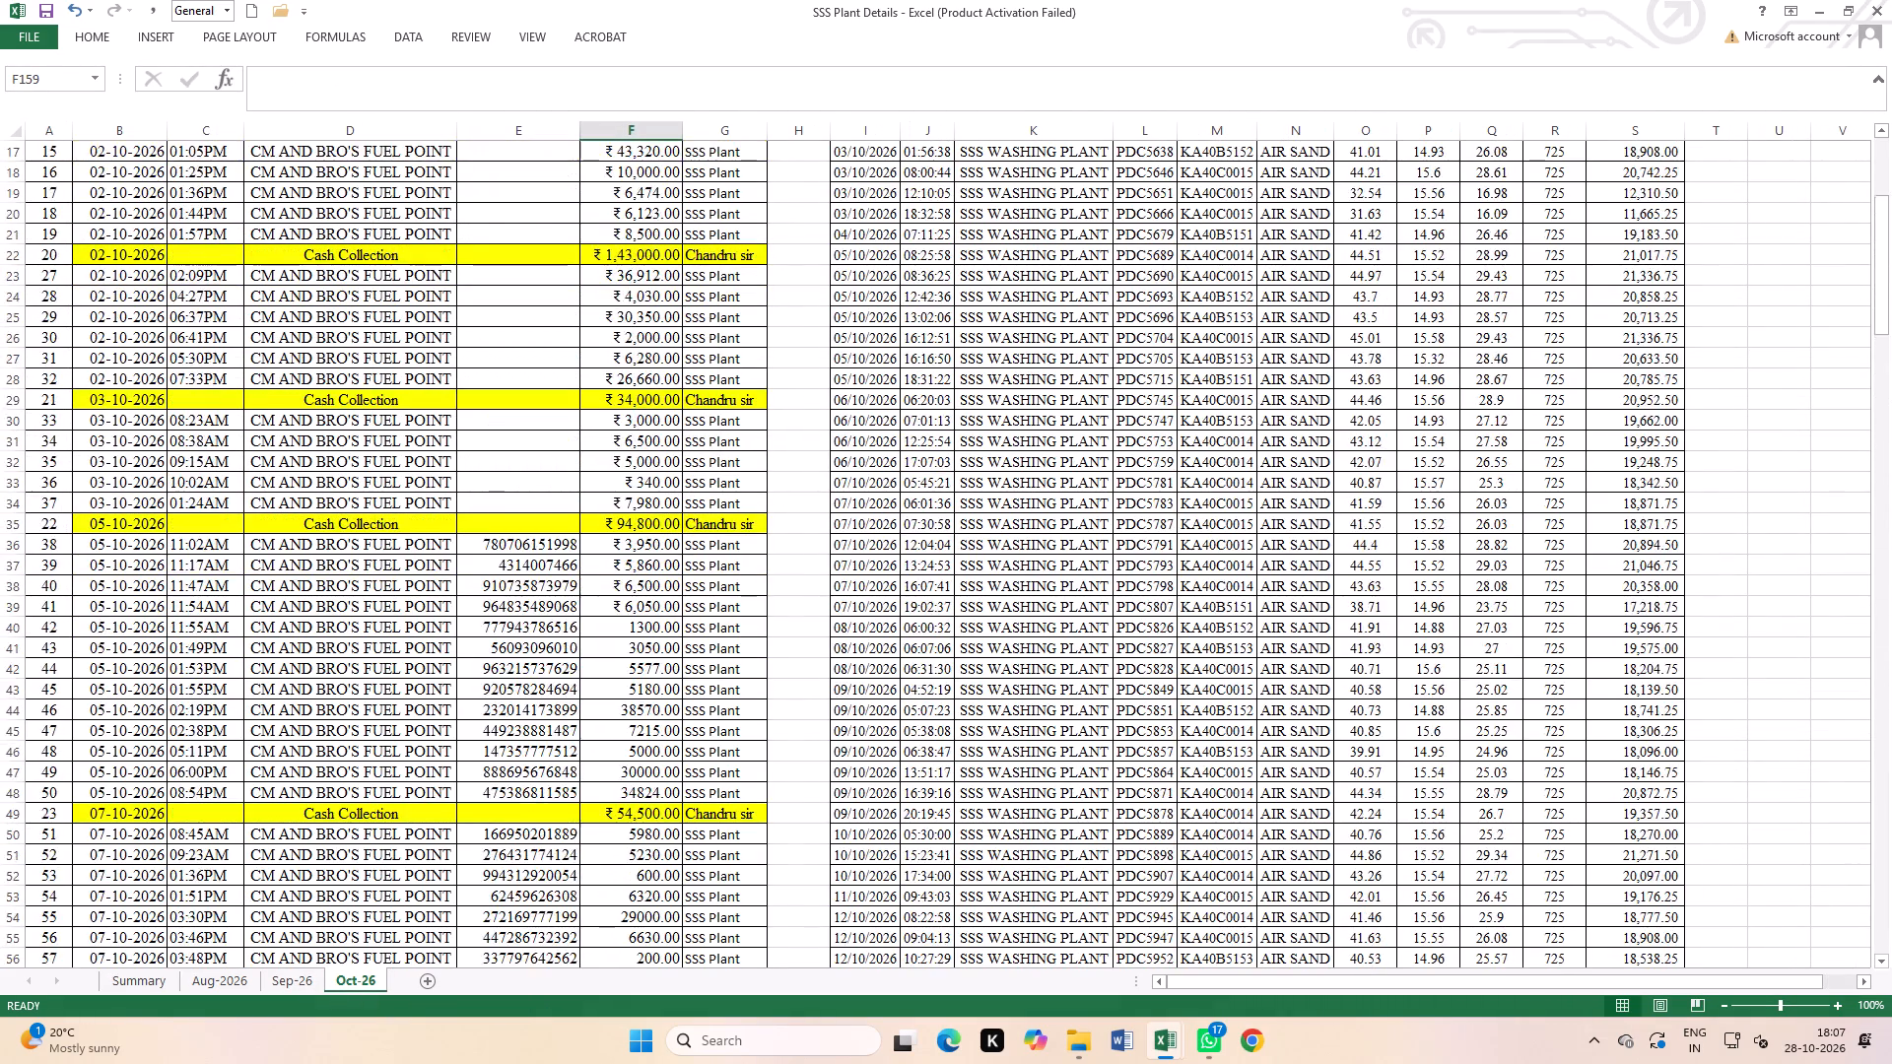
{"action": "scroll", "coordinate": [453, 639], "scroll_direction": "up", "scroll_amount": 9}
{"action": "left_click_drag", "start_coordinate": [44, 167], "coordinate": [755, 172]}
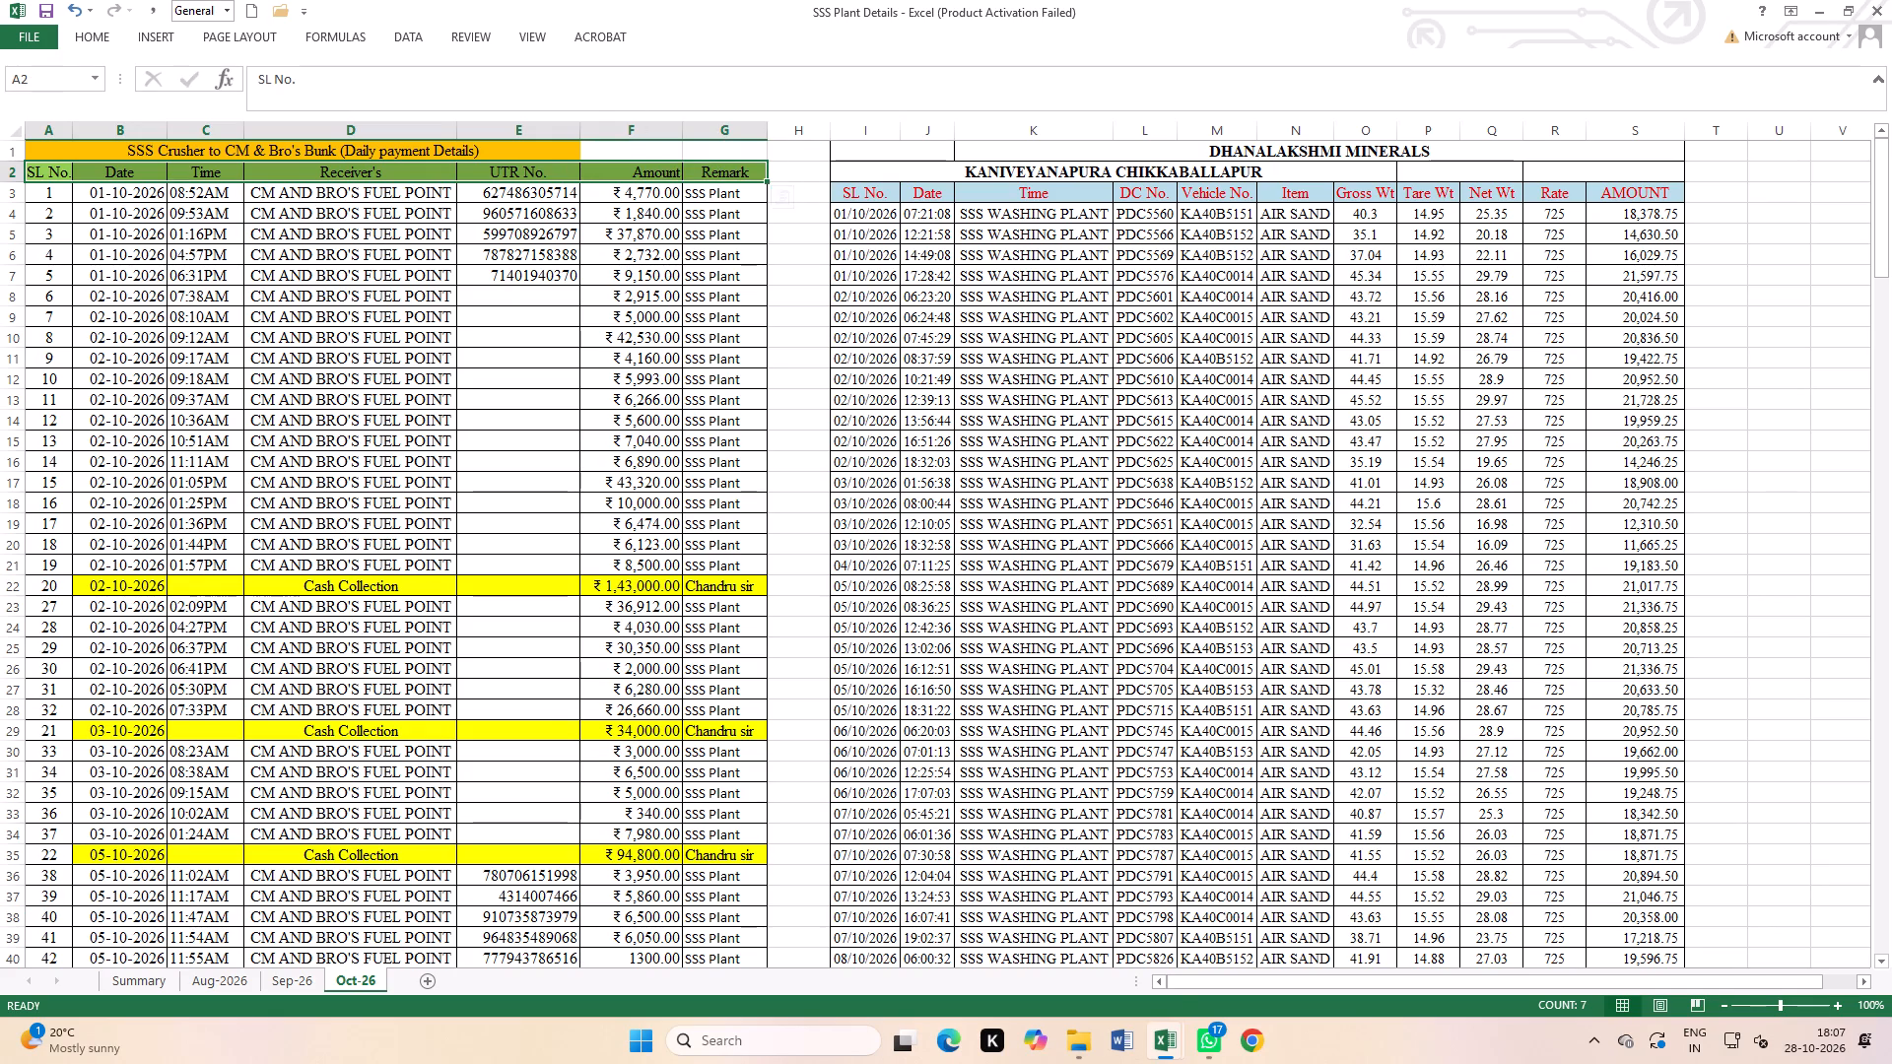
{"action": "left_click", "coordinate": [400, 35]}
{"action": "left_click", "coordinate": [518, 65]}
{"action": "left_click", "coordinate": [601, 426]}
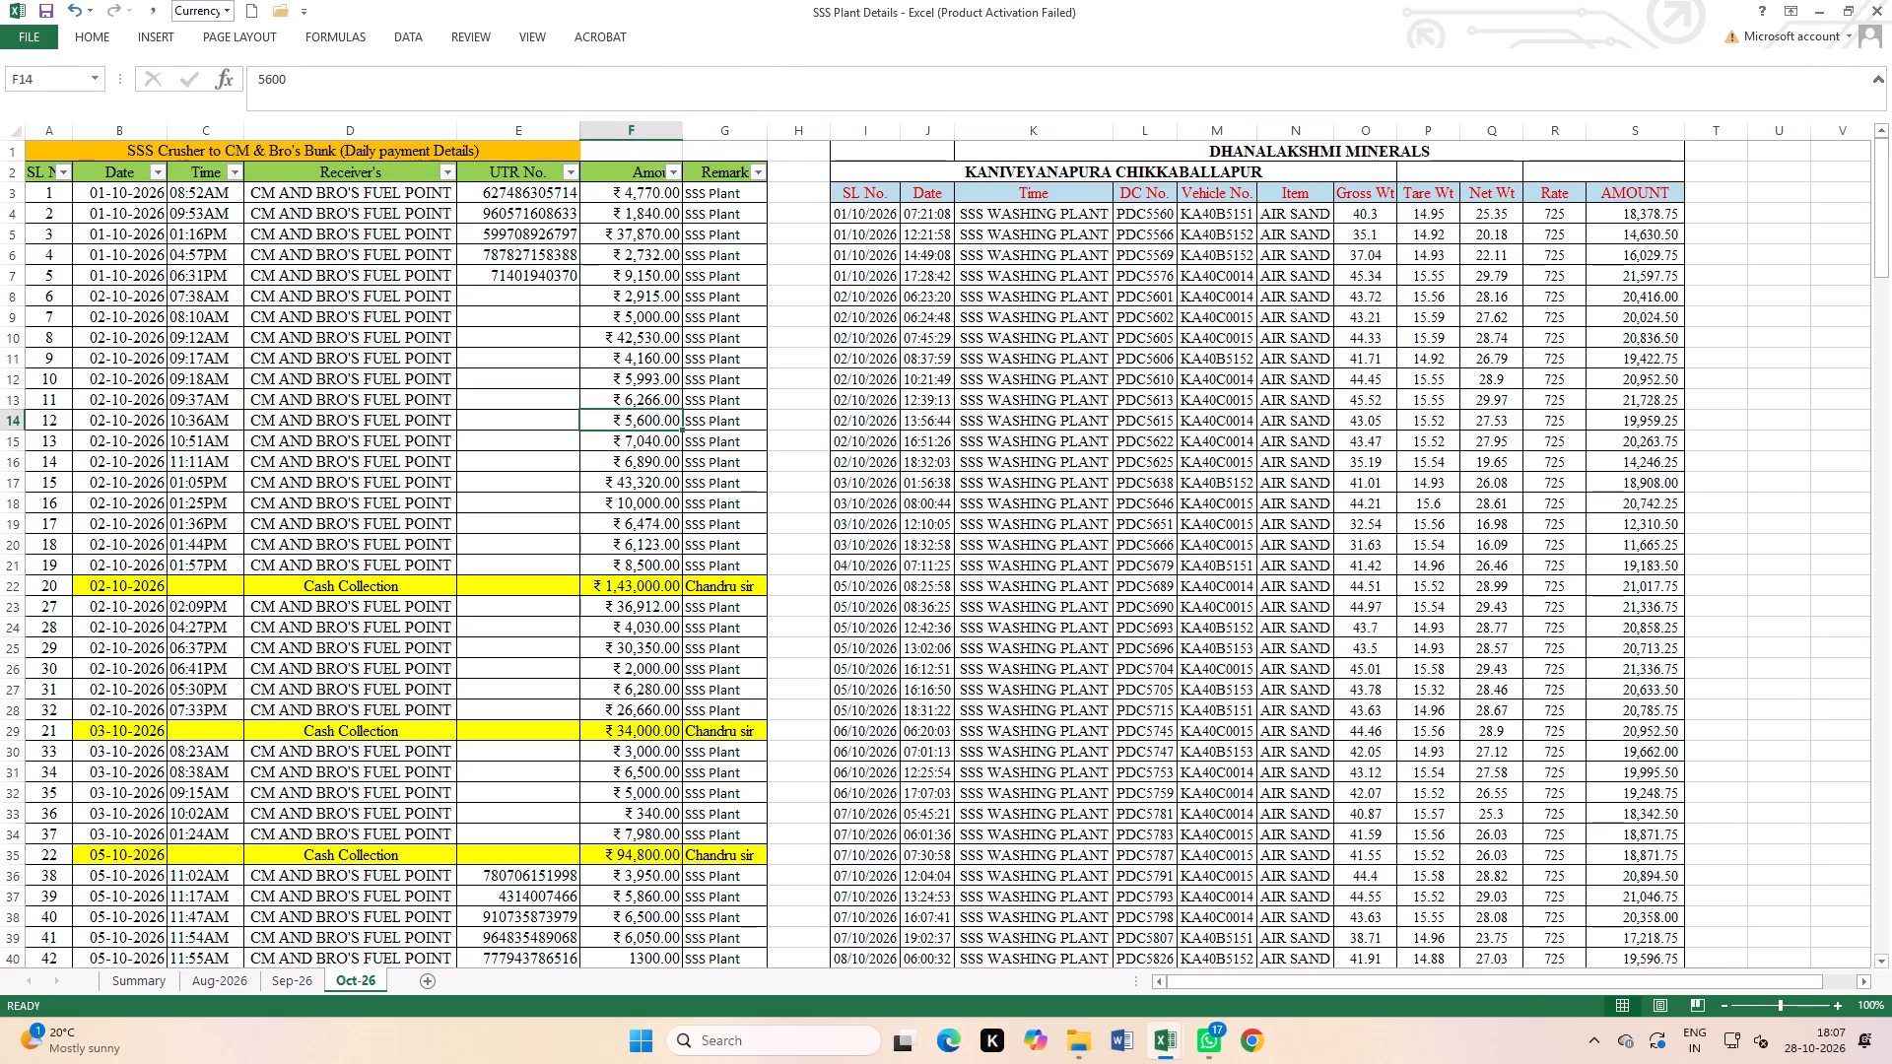
Filter the Remark column to exclude SSS Plant and check the sum of the remaining cash collection amounts.
{"action": "left_click", "coordinate": [756, 170]}
{"action": "left_click", "coordinate": [599, 407]}
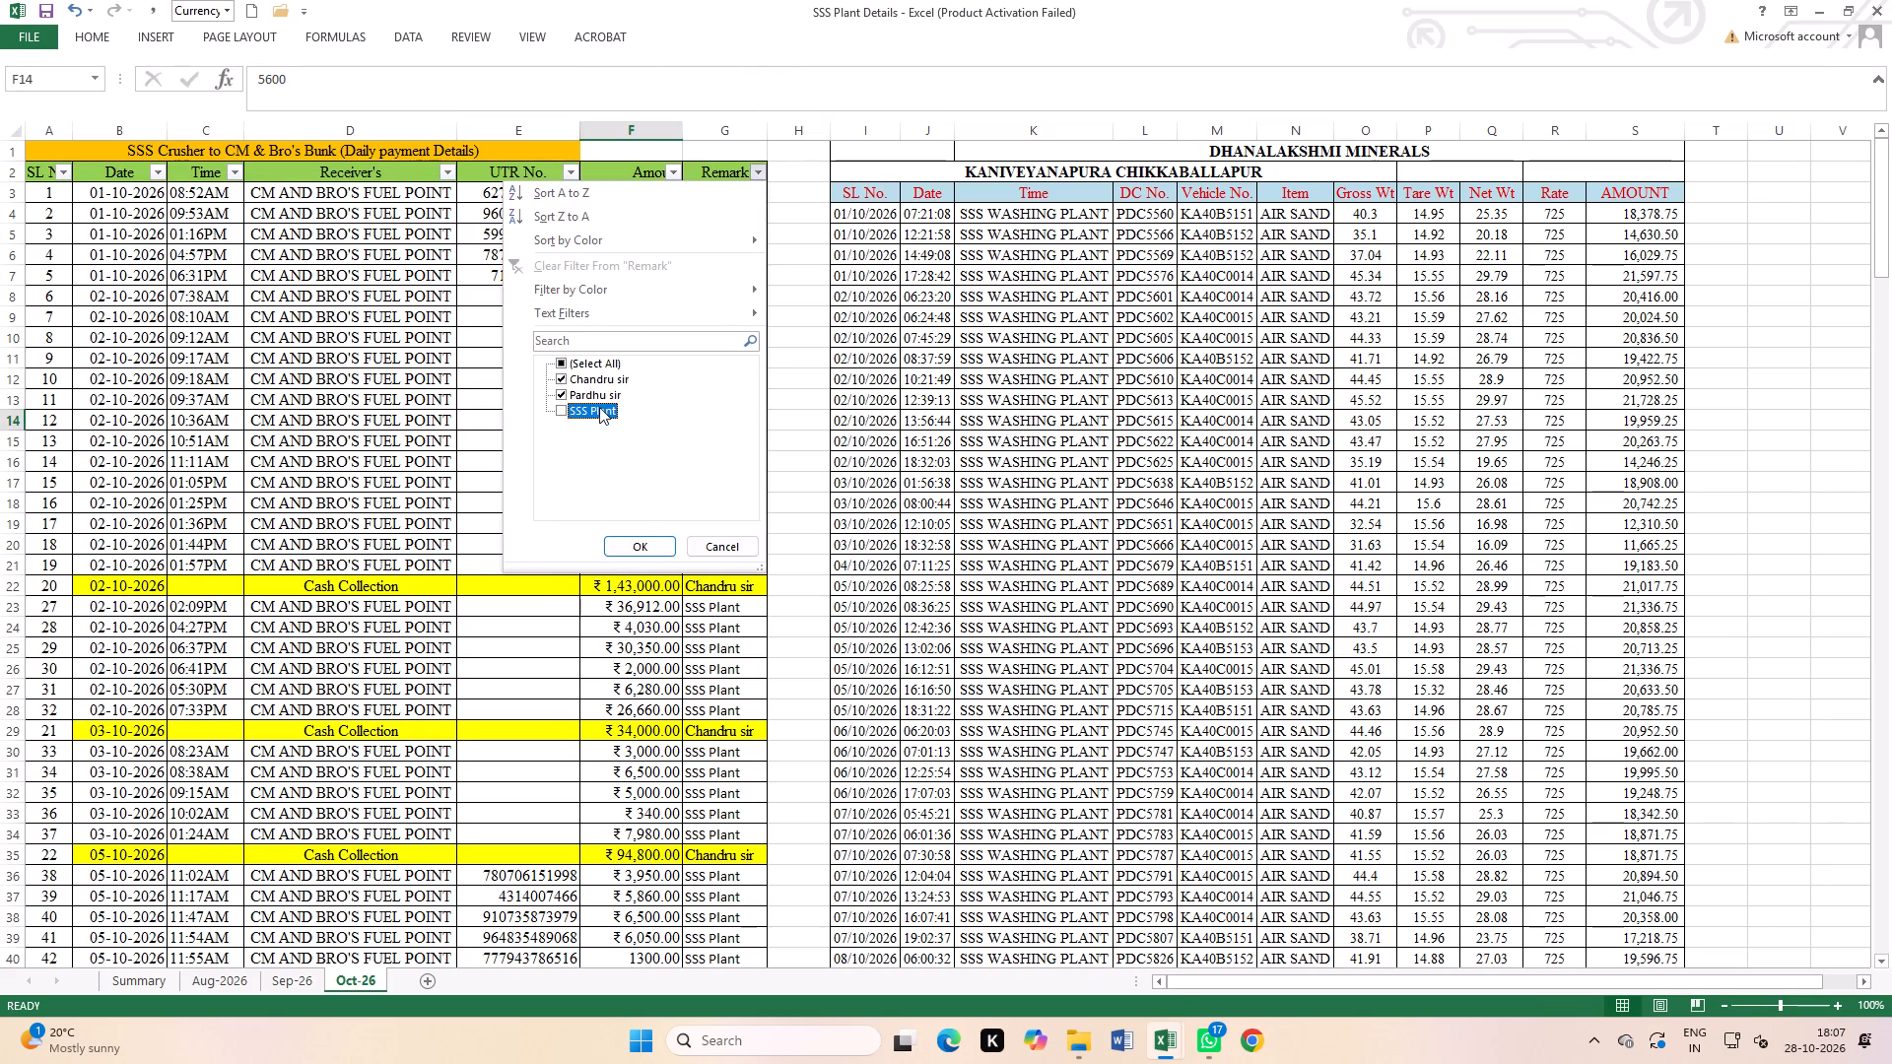
{"action": "left_click", "coordinate": [634, 544]}
{"action": "left_click_drag", "start_coordinate": [636, 198], "coordinate": [636, 222]}
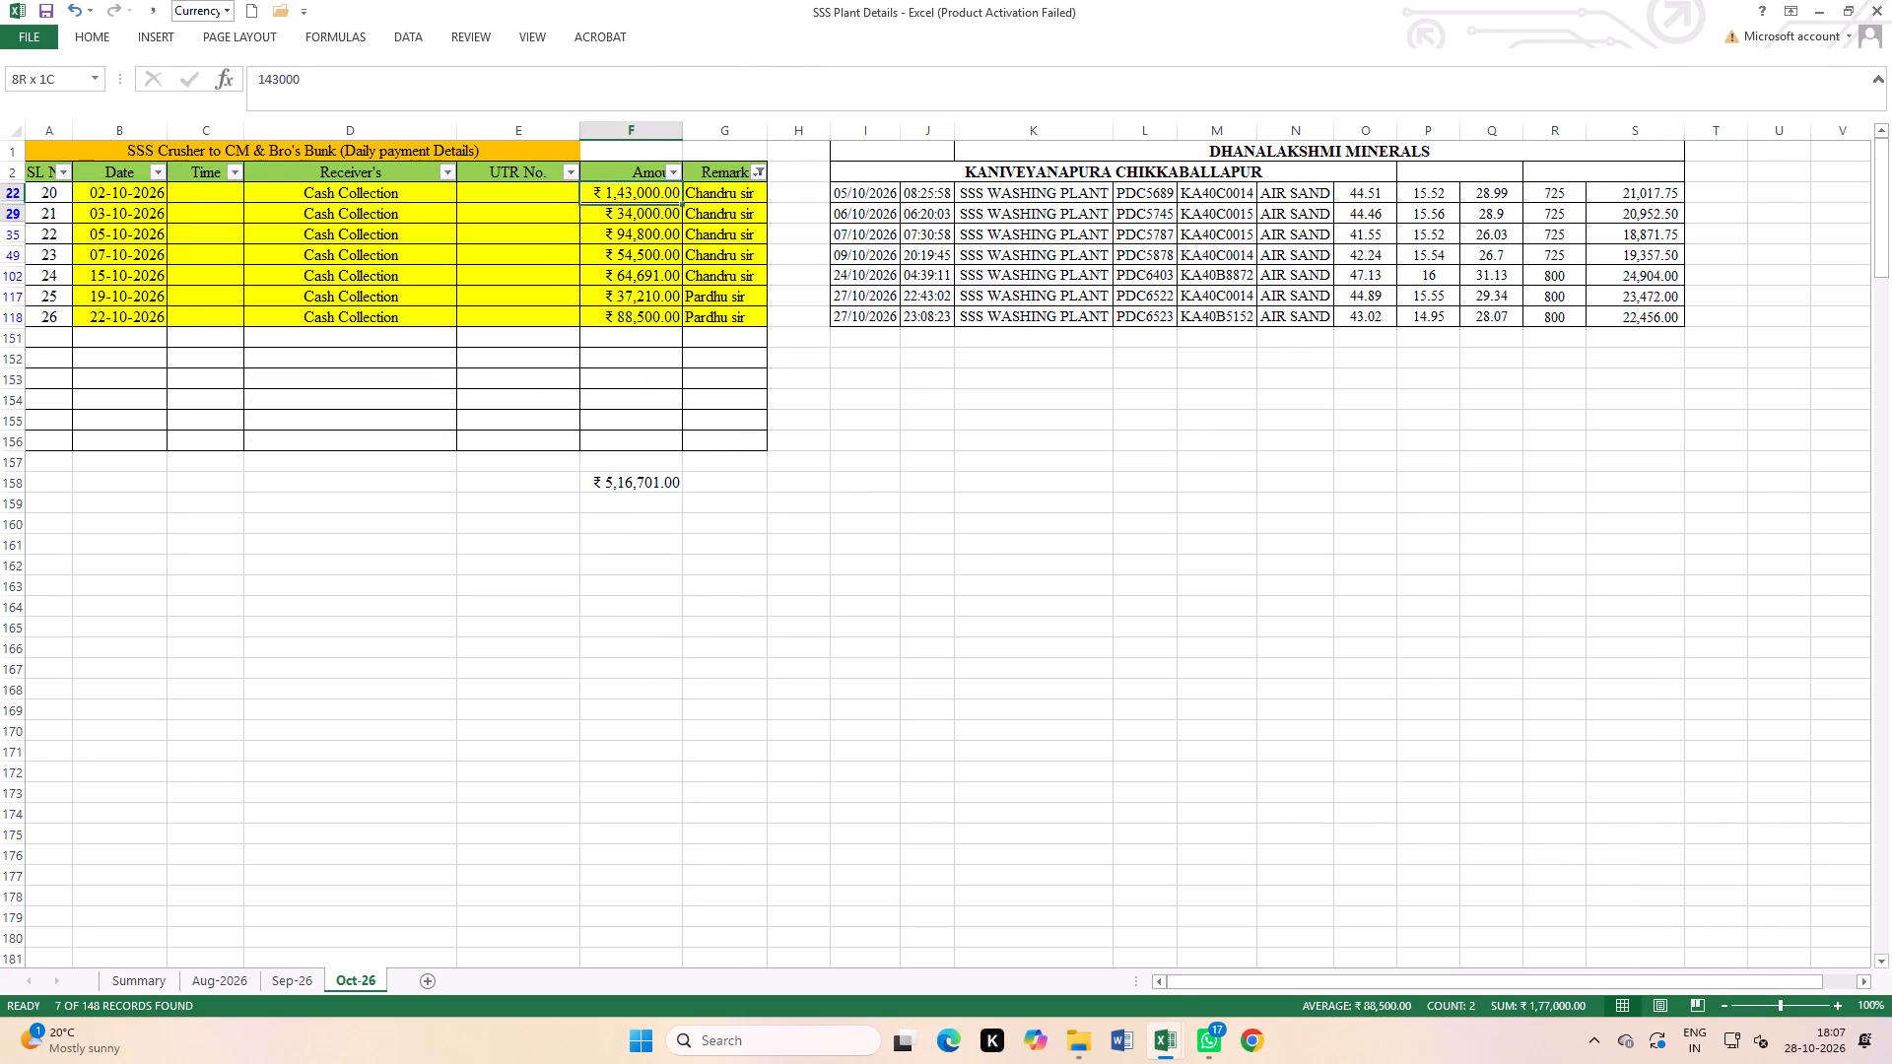
{"action": "left_click_drag", "start_coordinate": [636, 222], "coordinate": [636, 323]}
{"action": "scroll", "coordinate": [678, 422], "scroll_direction": "up", "scroll_amount": 2}
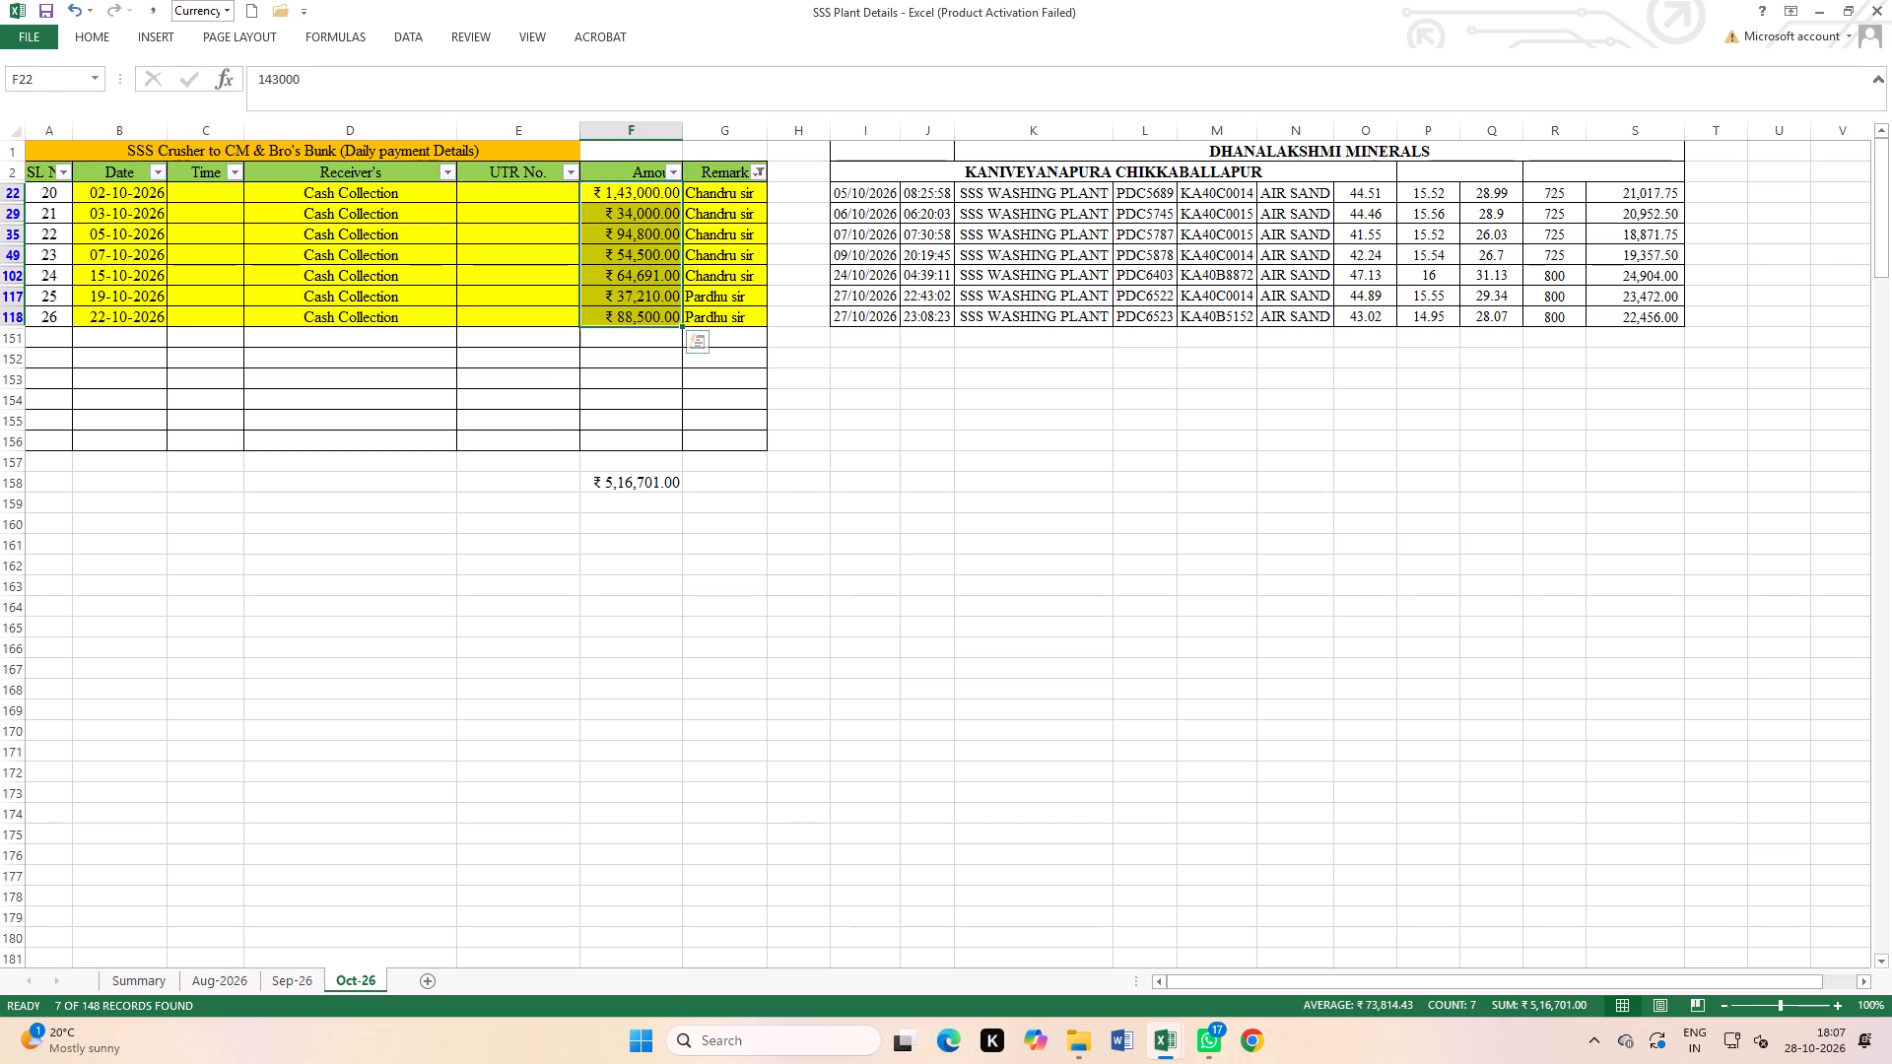
Enter the 18-09-2026 cash collection from Sep-26, 150000, beneath the Oct-26 amount total and check the sum of both.
{"action": "left_click", "coordinate": [298, 983]}
{"action": "scroll", "coordinate": [677, 683], "scroll_direction": "down", "scroll_amount": 20}
{"action": "scroll", "coordinate": [677, 683], "scroll_direction": "down", "scroll_amount": 16}
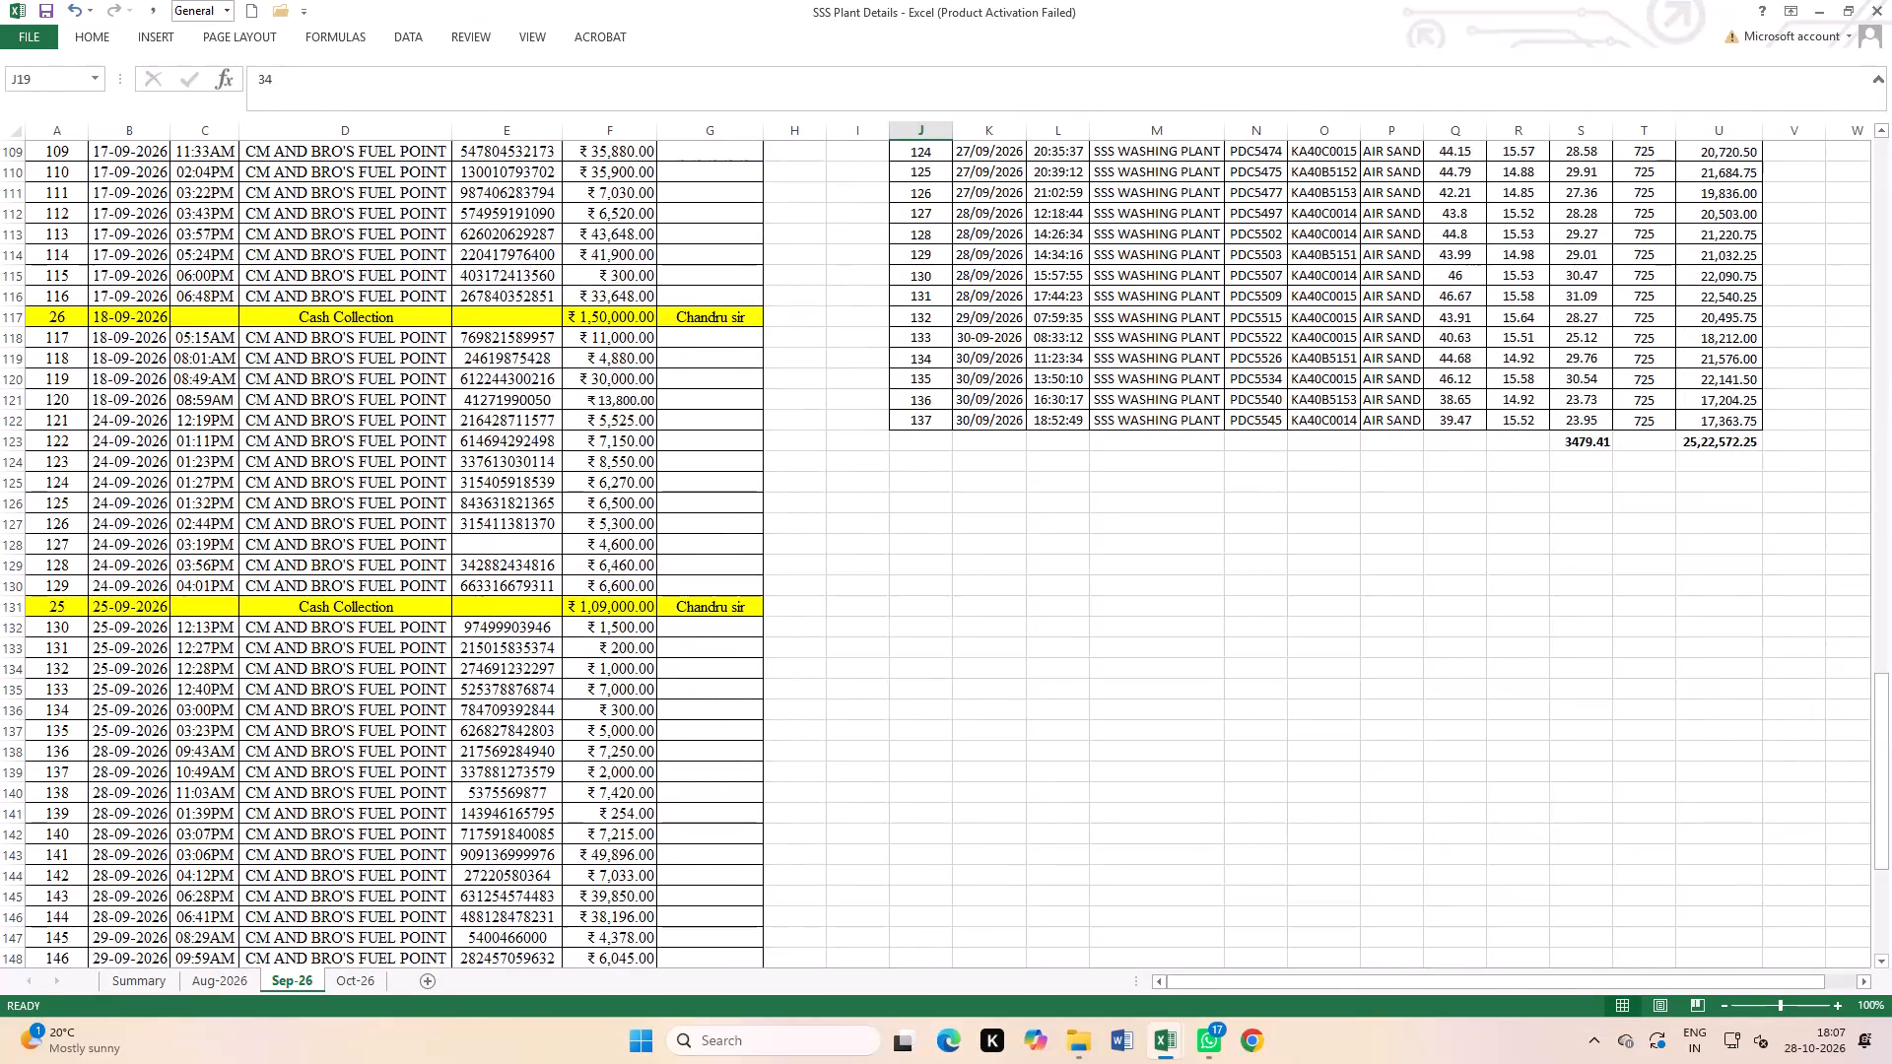
{"action": "left_click", "coordinate": [605, 314]}
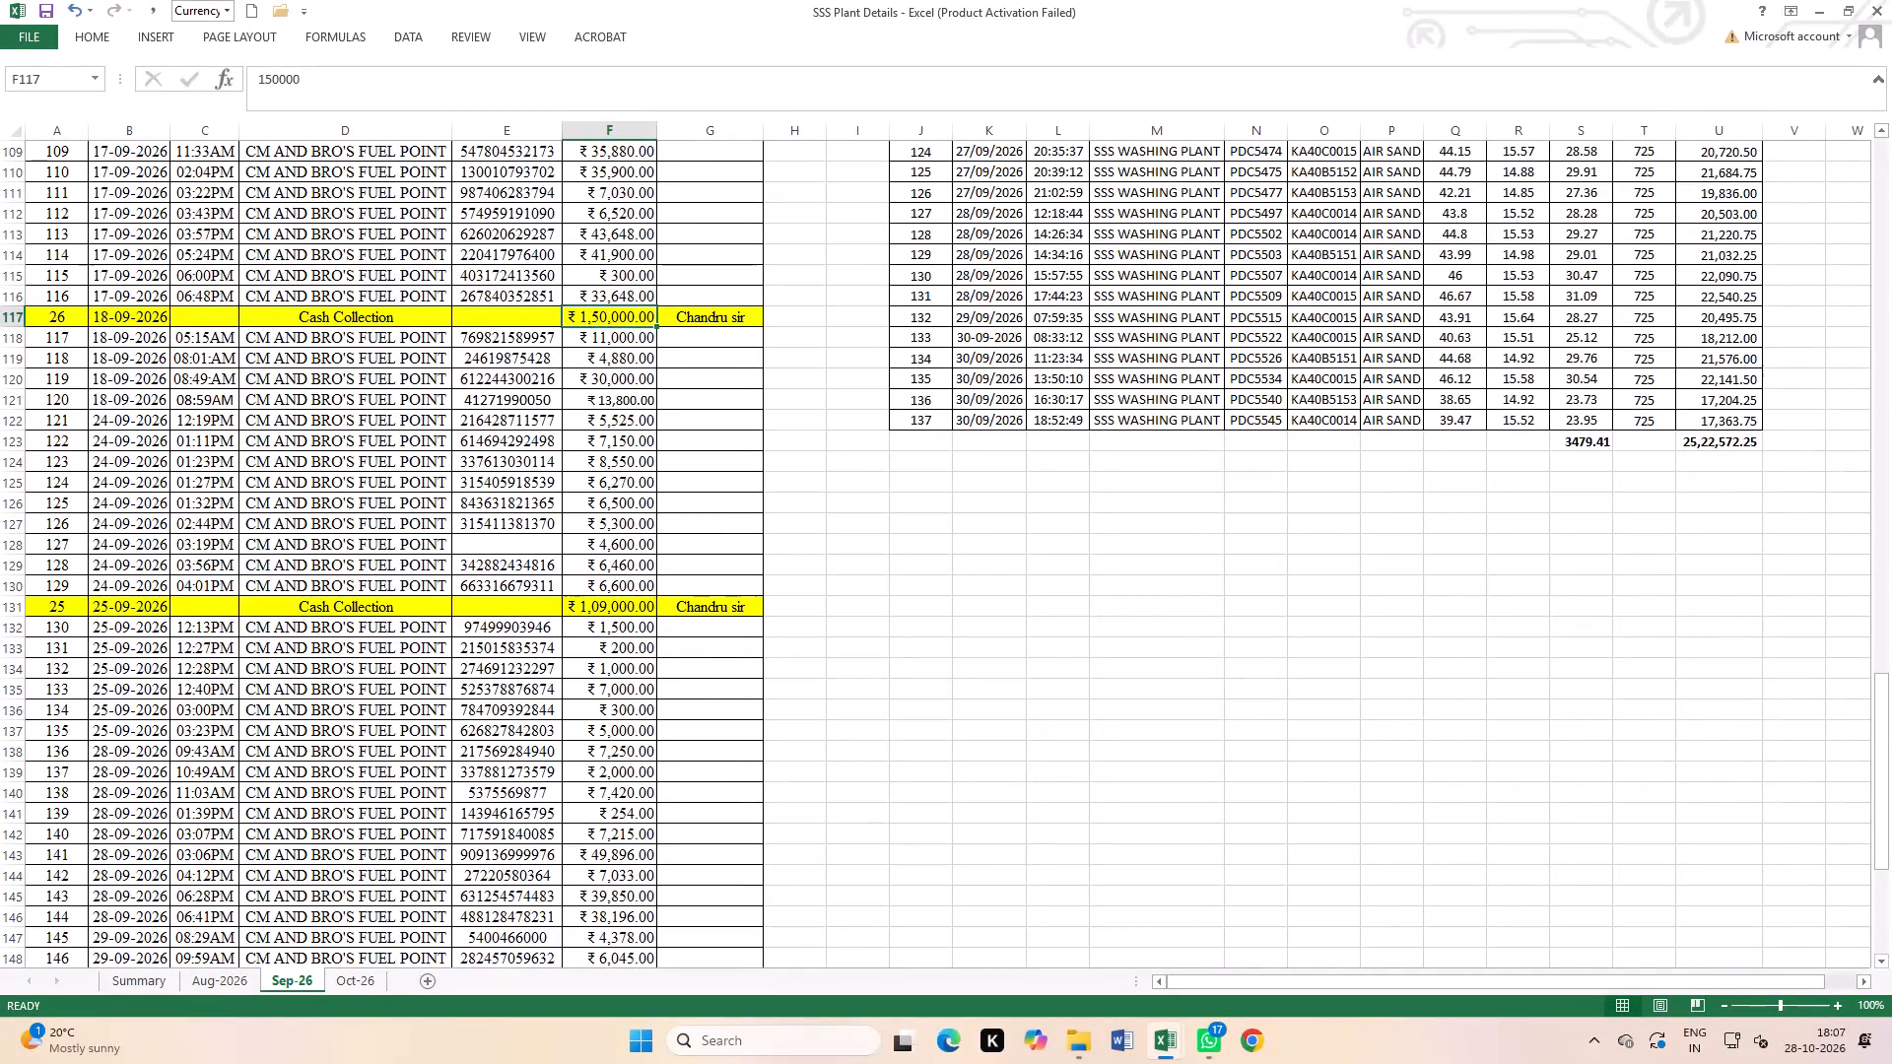
{"action": "left_click", "coordinate": [362, 977]}
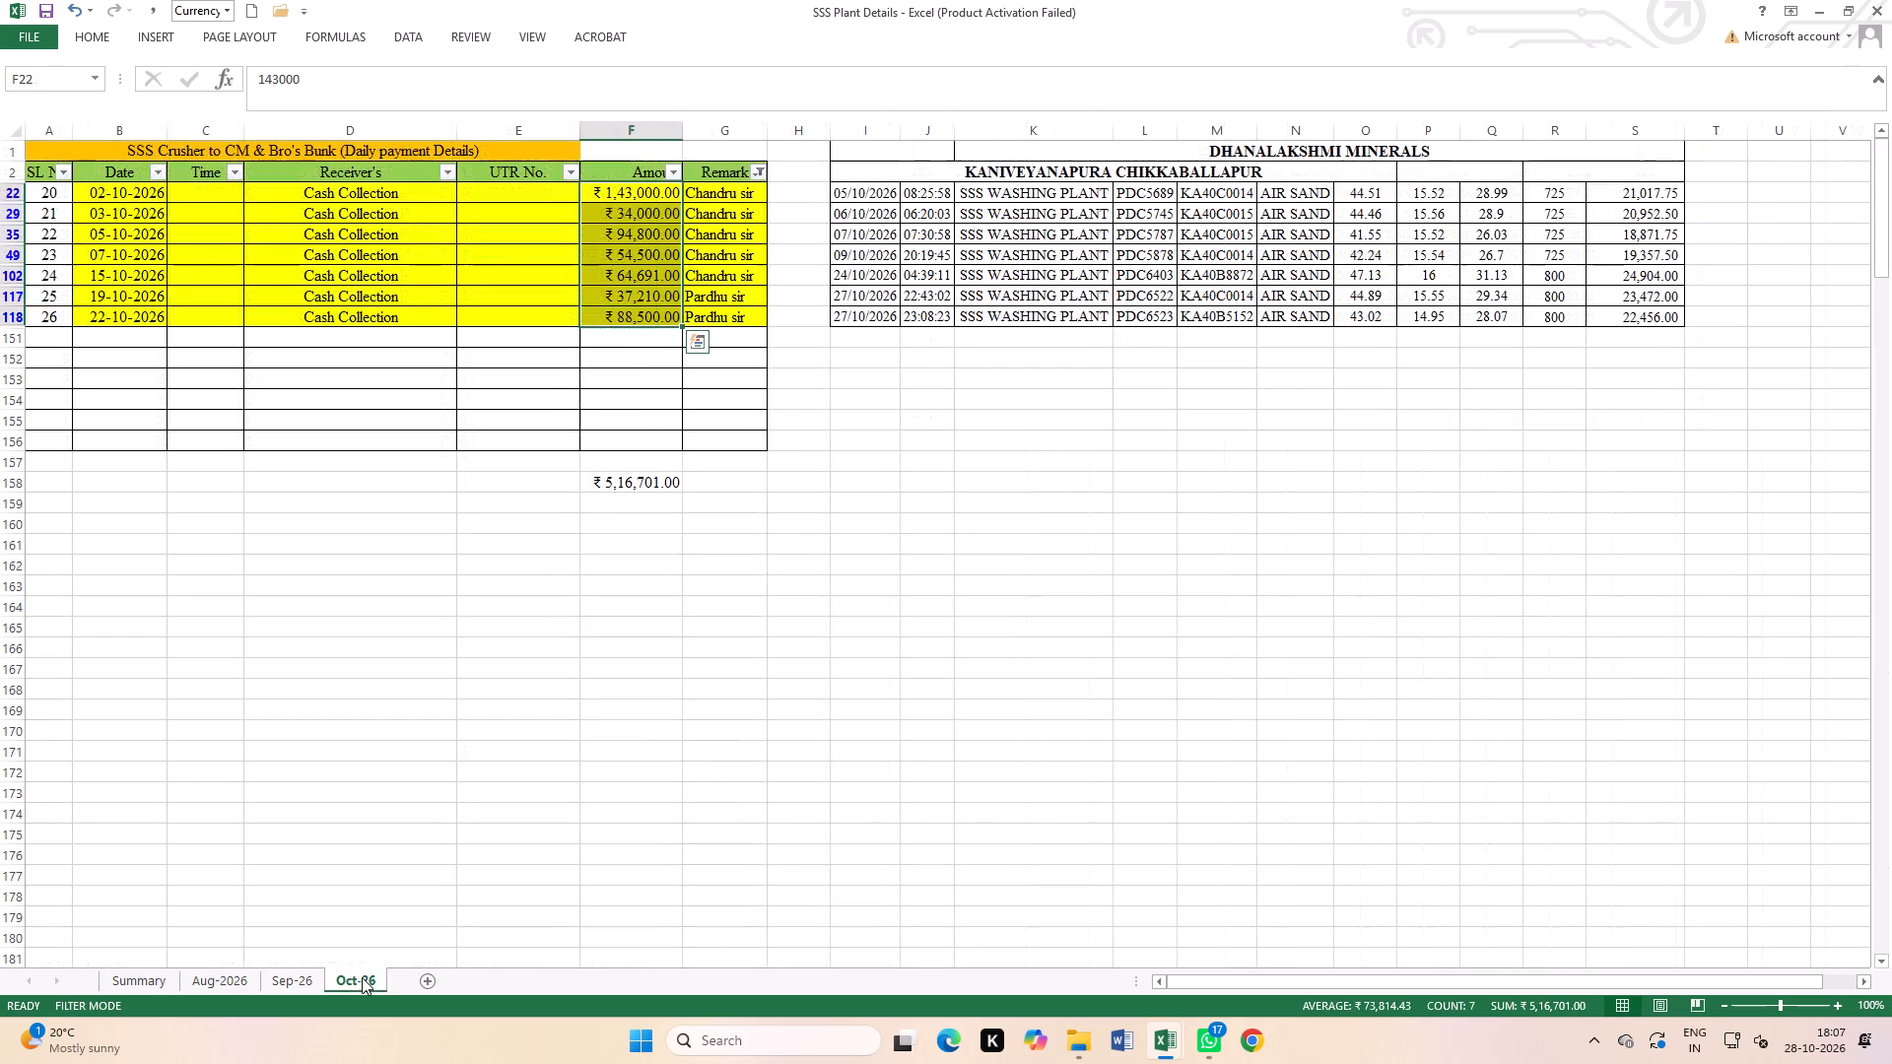
{"action": "left_click", "coordinate": [640, 500]}
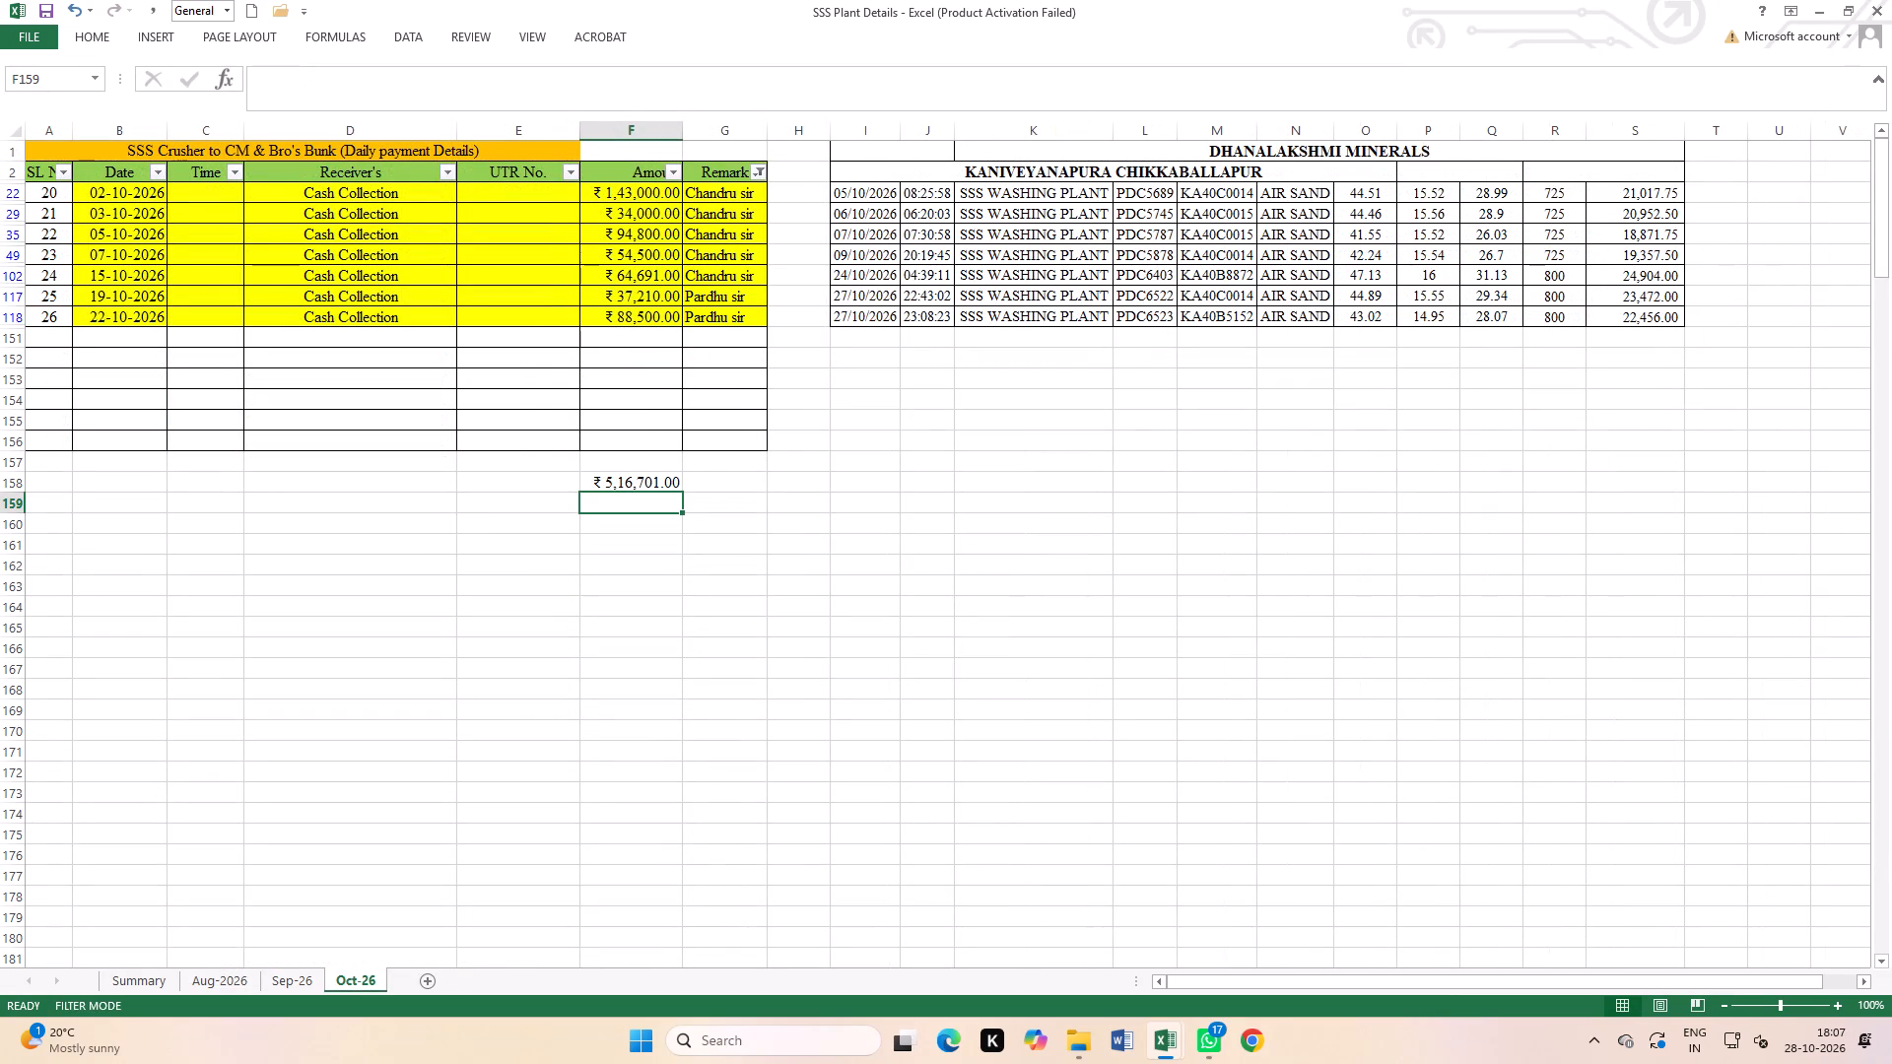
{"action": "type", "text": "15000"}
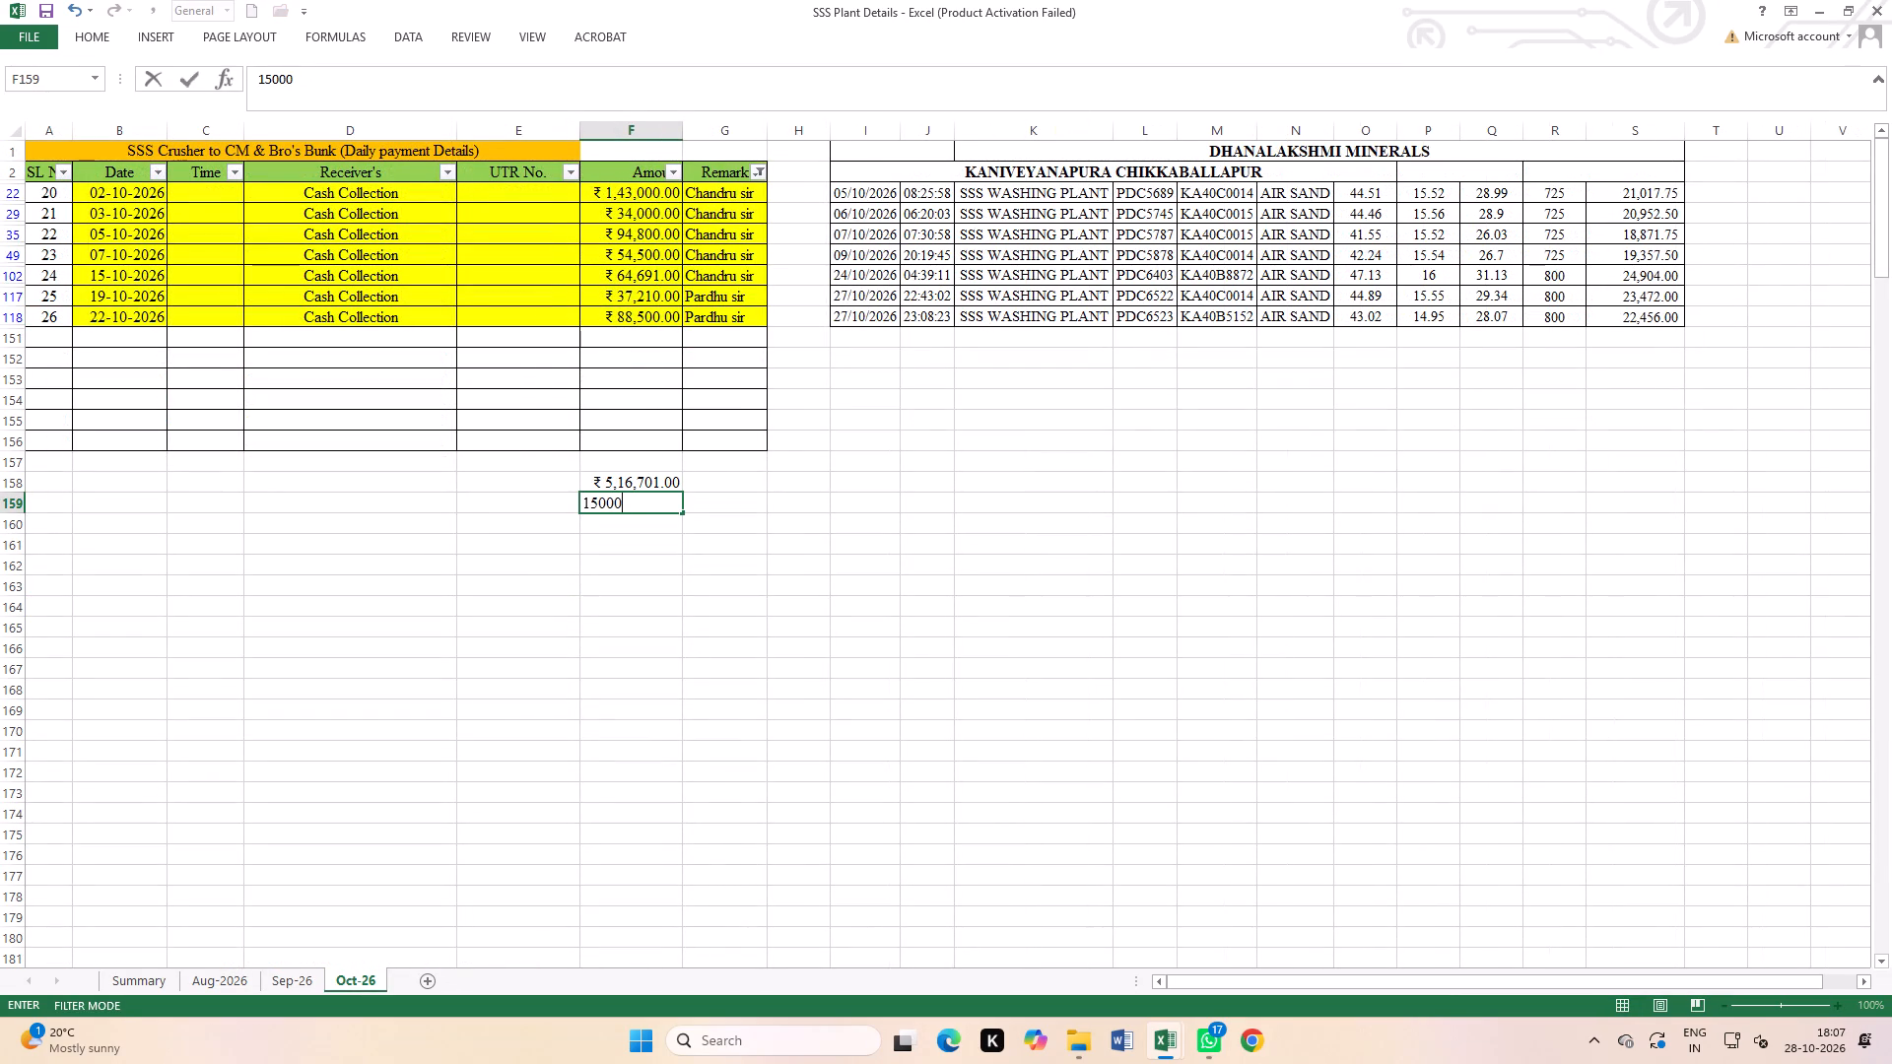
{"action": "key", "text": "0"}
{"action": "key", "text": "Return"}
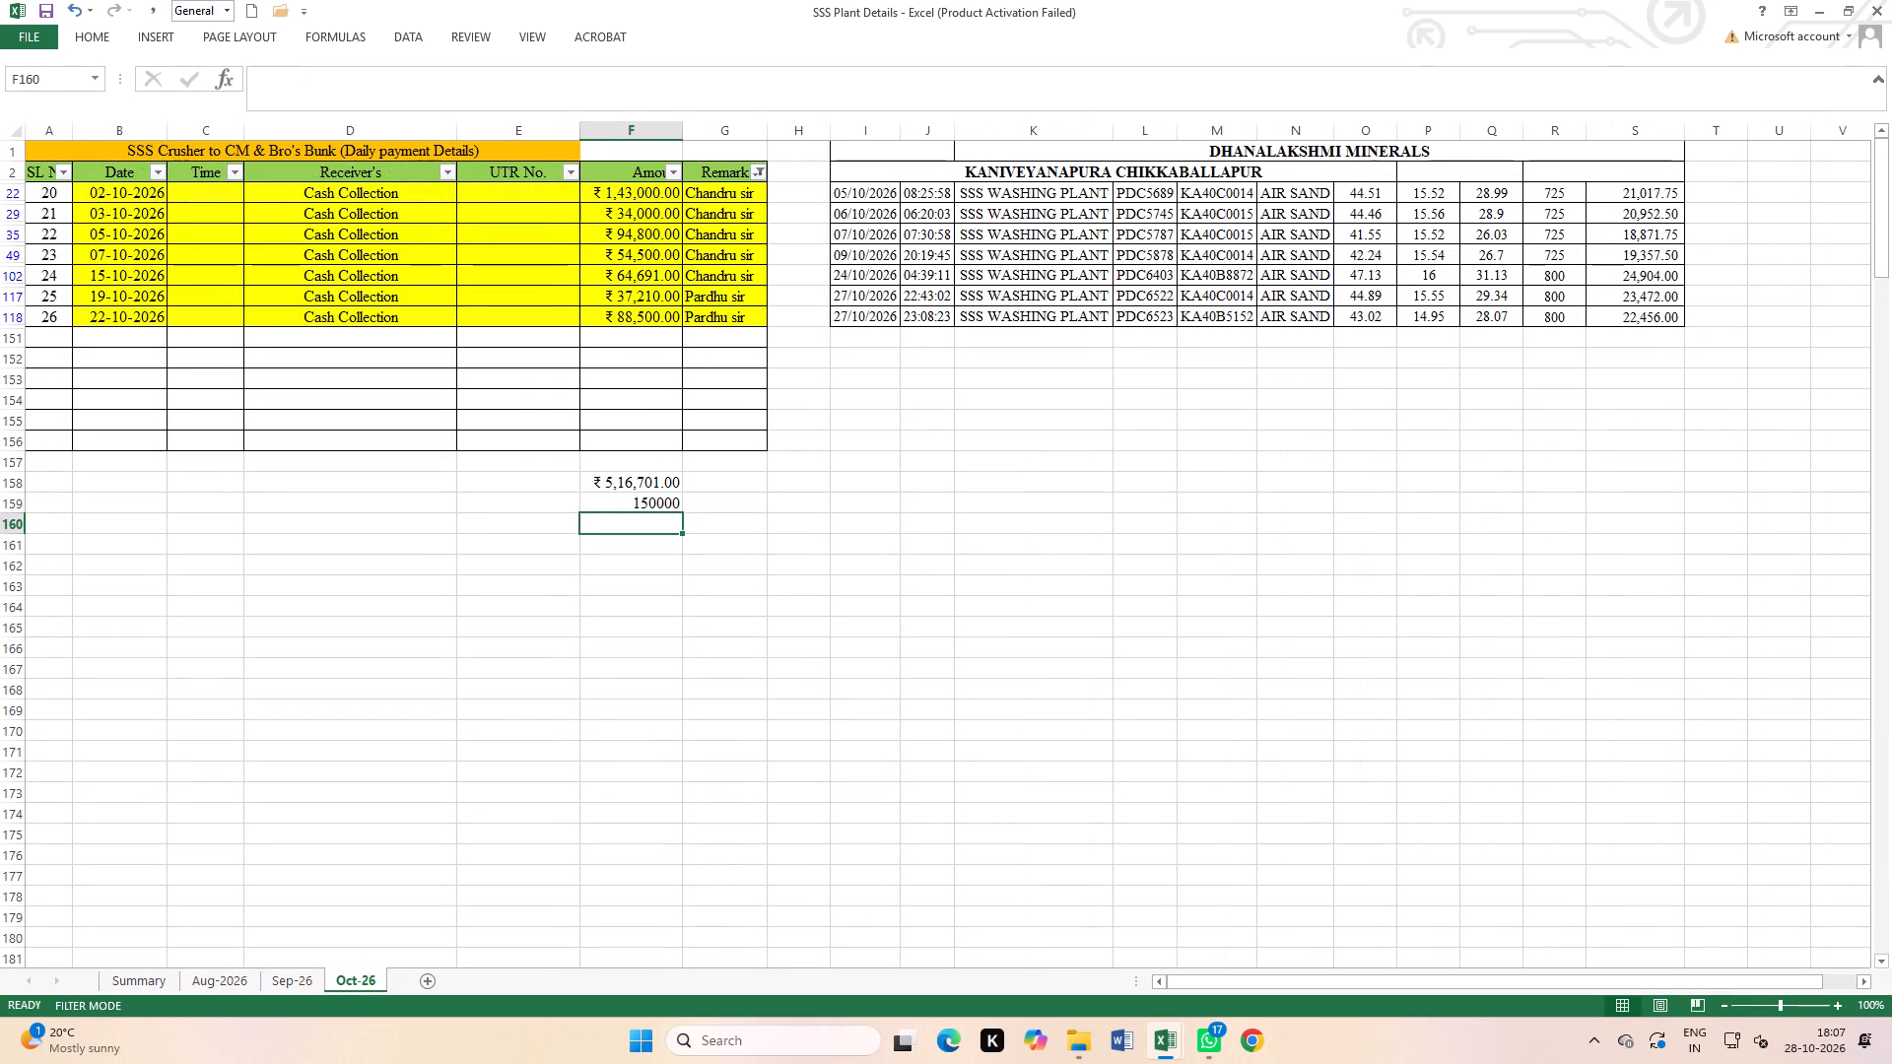
{"action": "left_click_drag", "start_coordinate": [656, 480], "coordinate": [656, 508]}
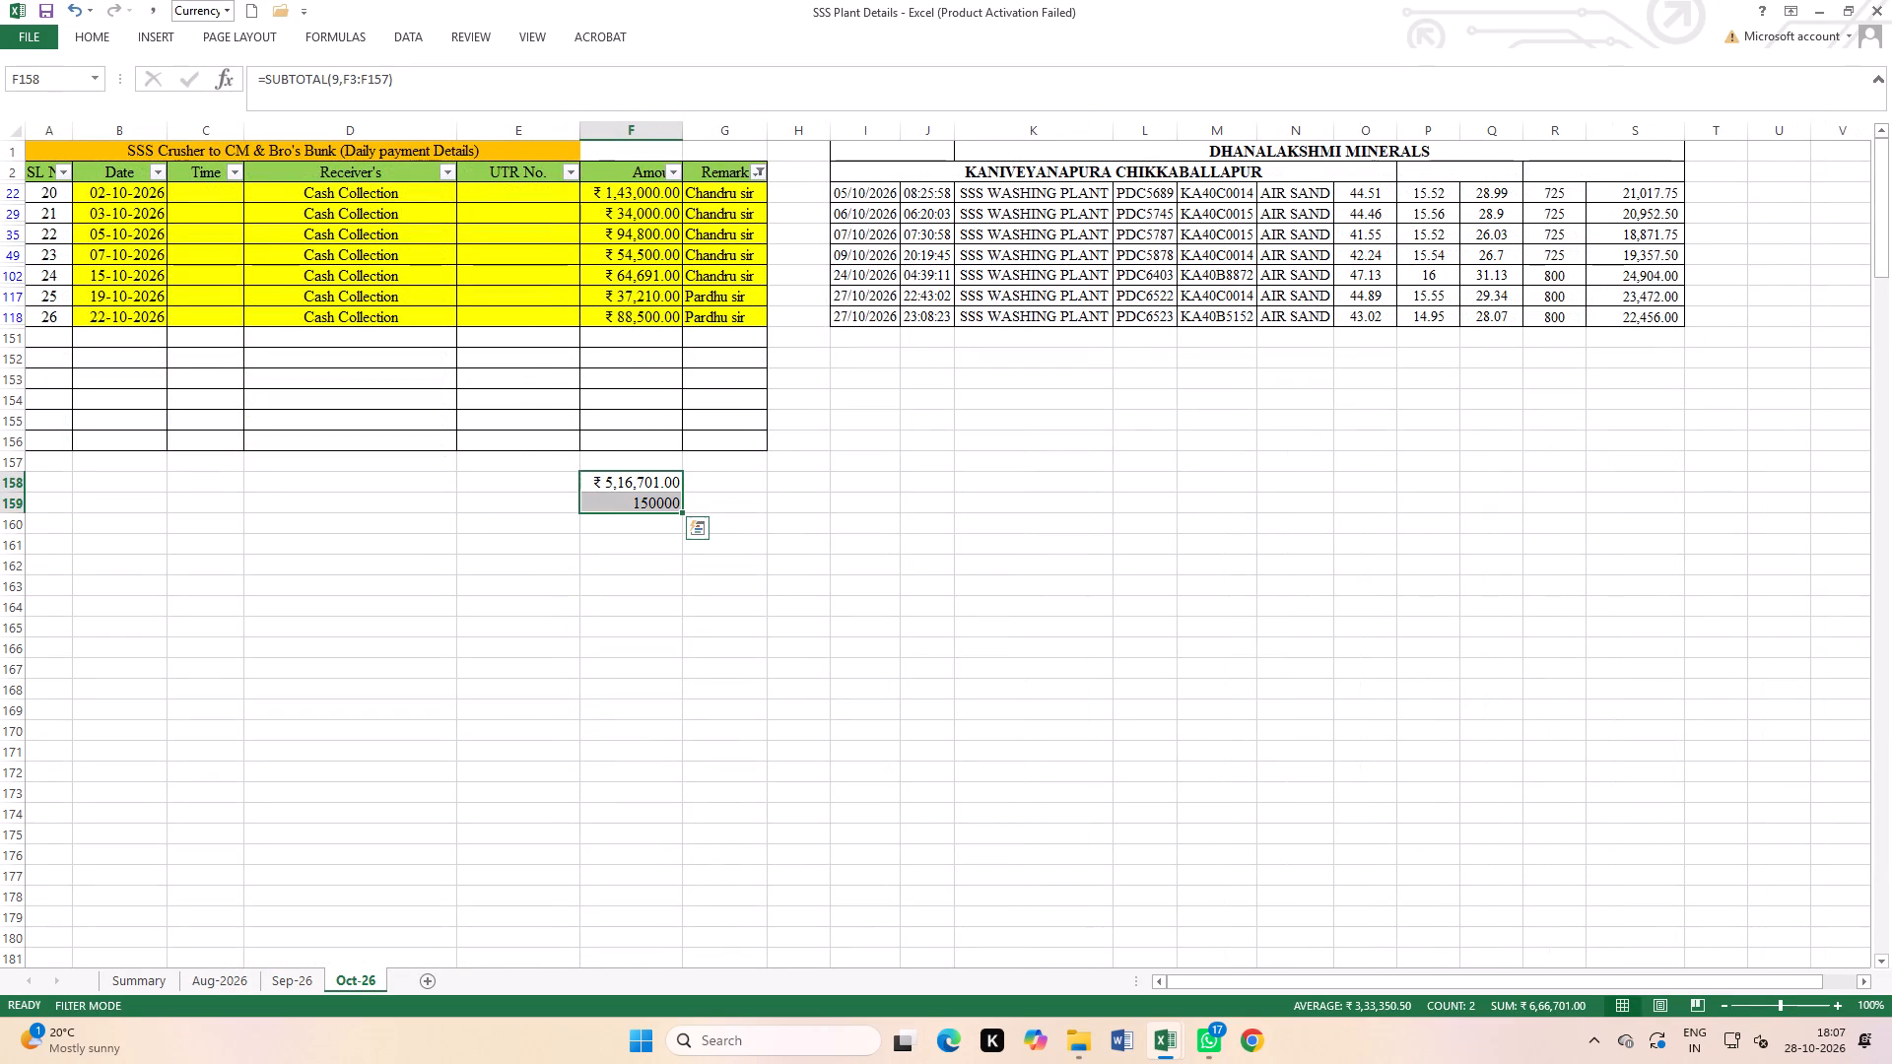
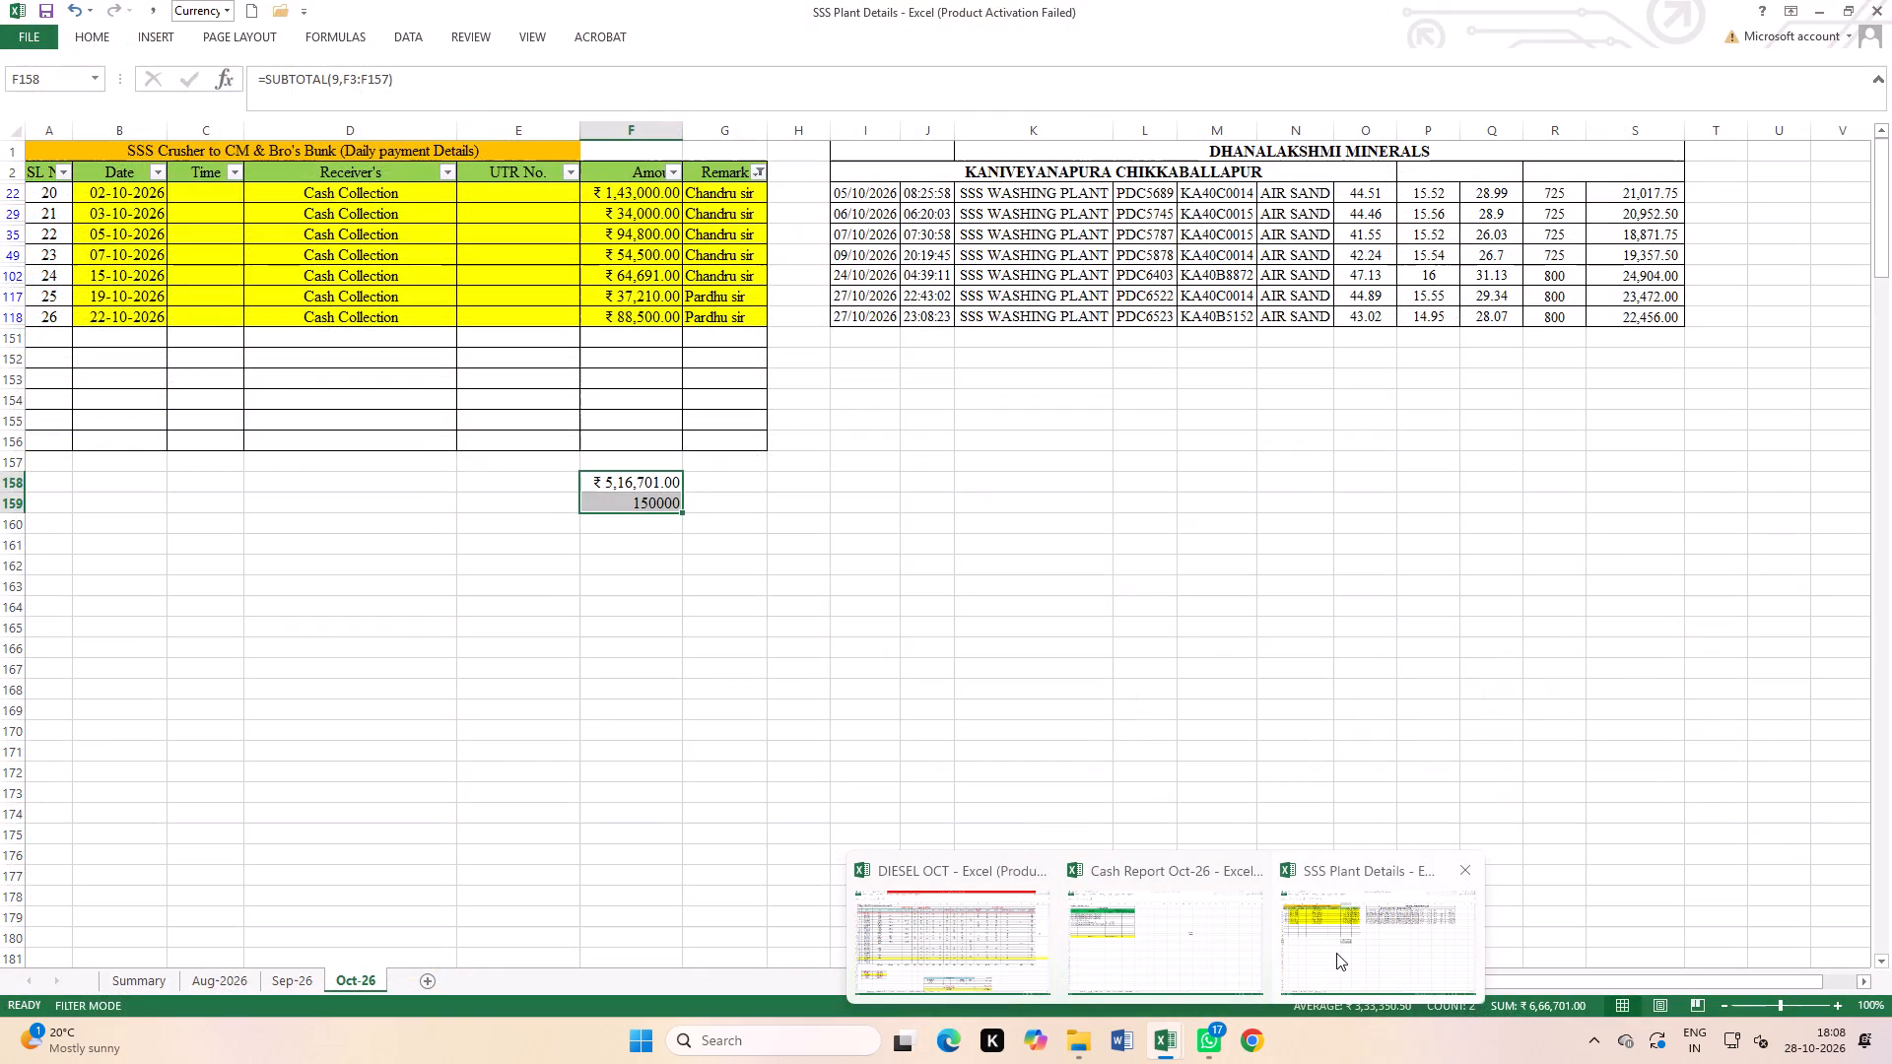
Switch to the Cash Report Oct-26 workbook and review the SSS Plant payments in Sheet2's Payment Collected table.
{"action": "left_click", "coordinate": [1199, 933]}
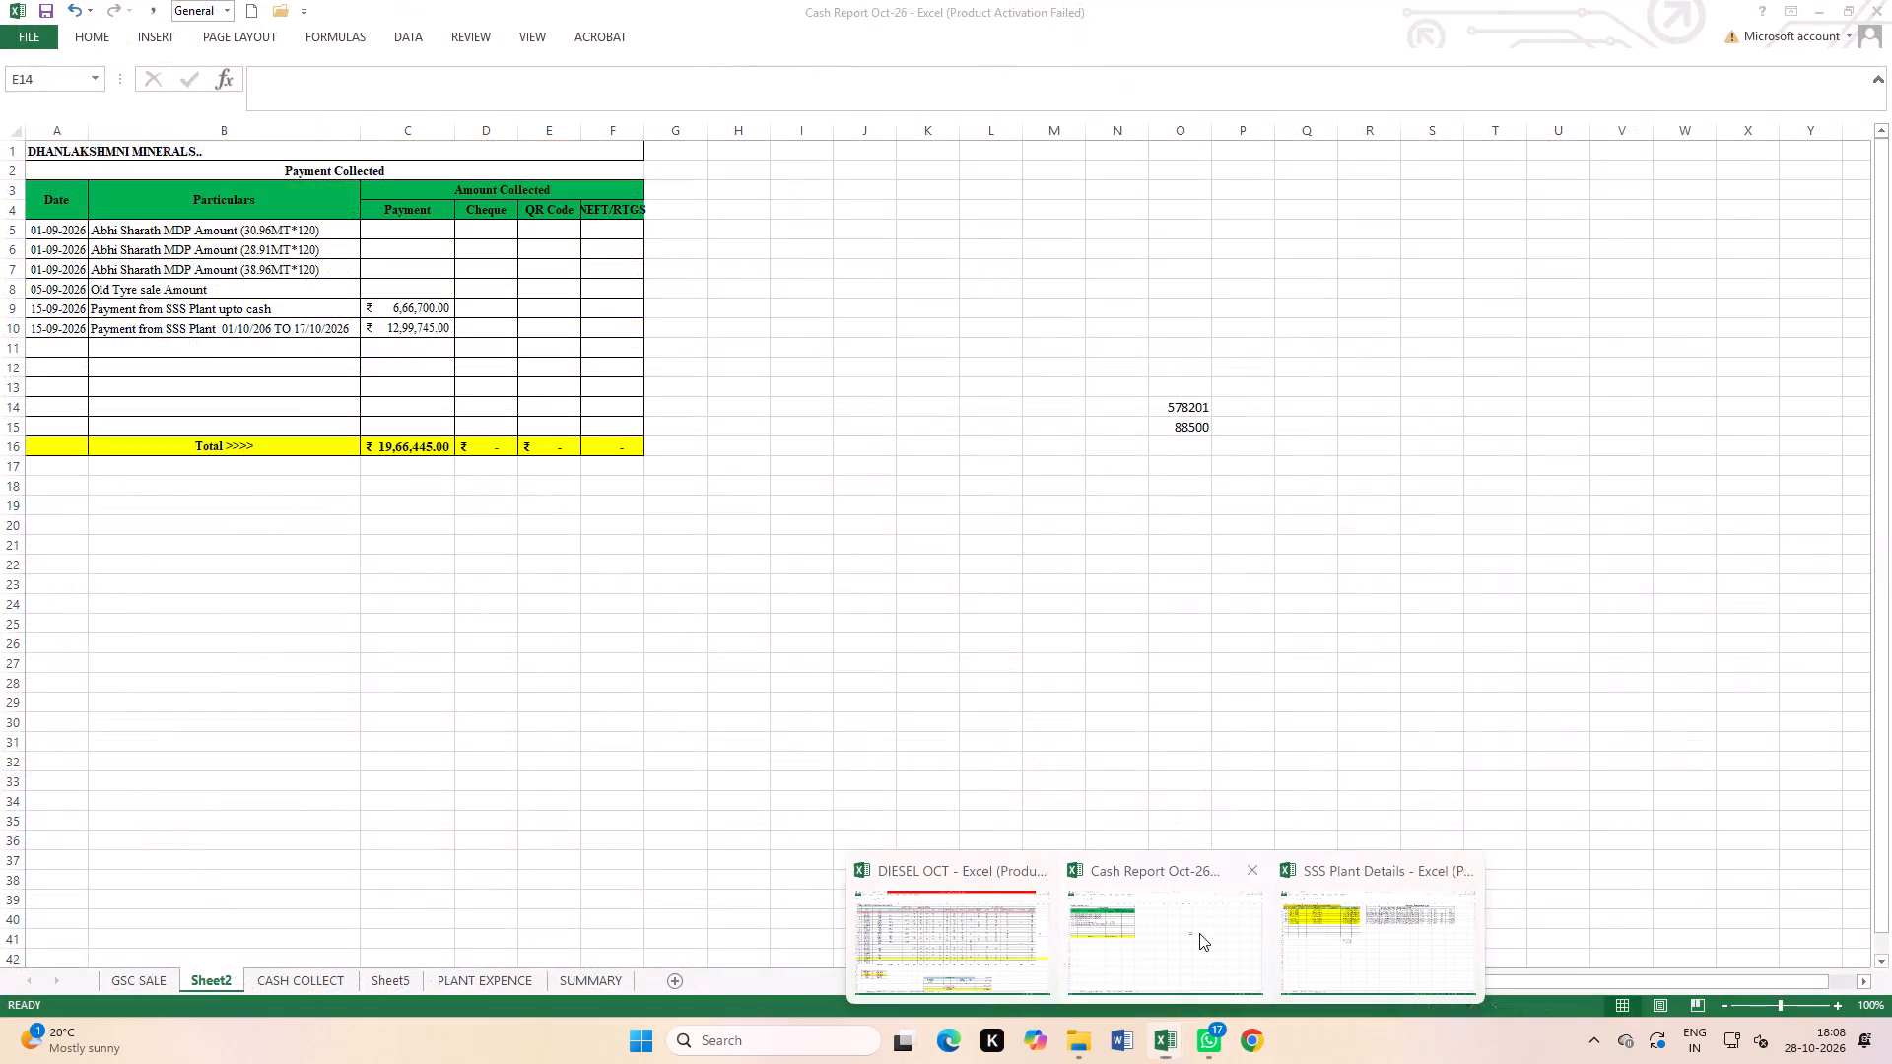
{"action": "left_click", "coordinate": [151, 985]}
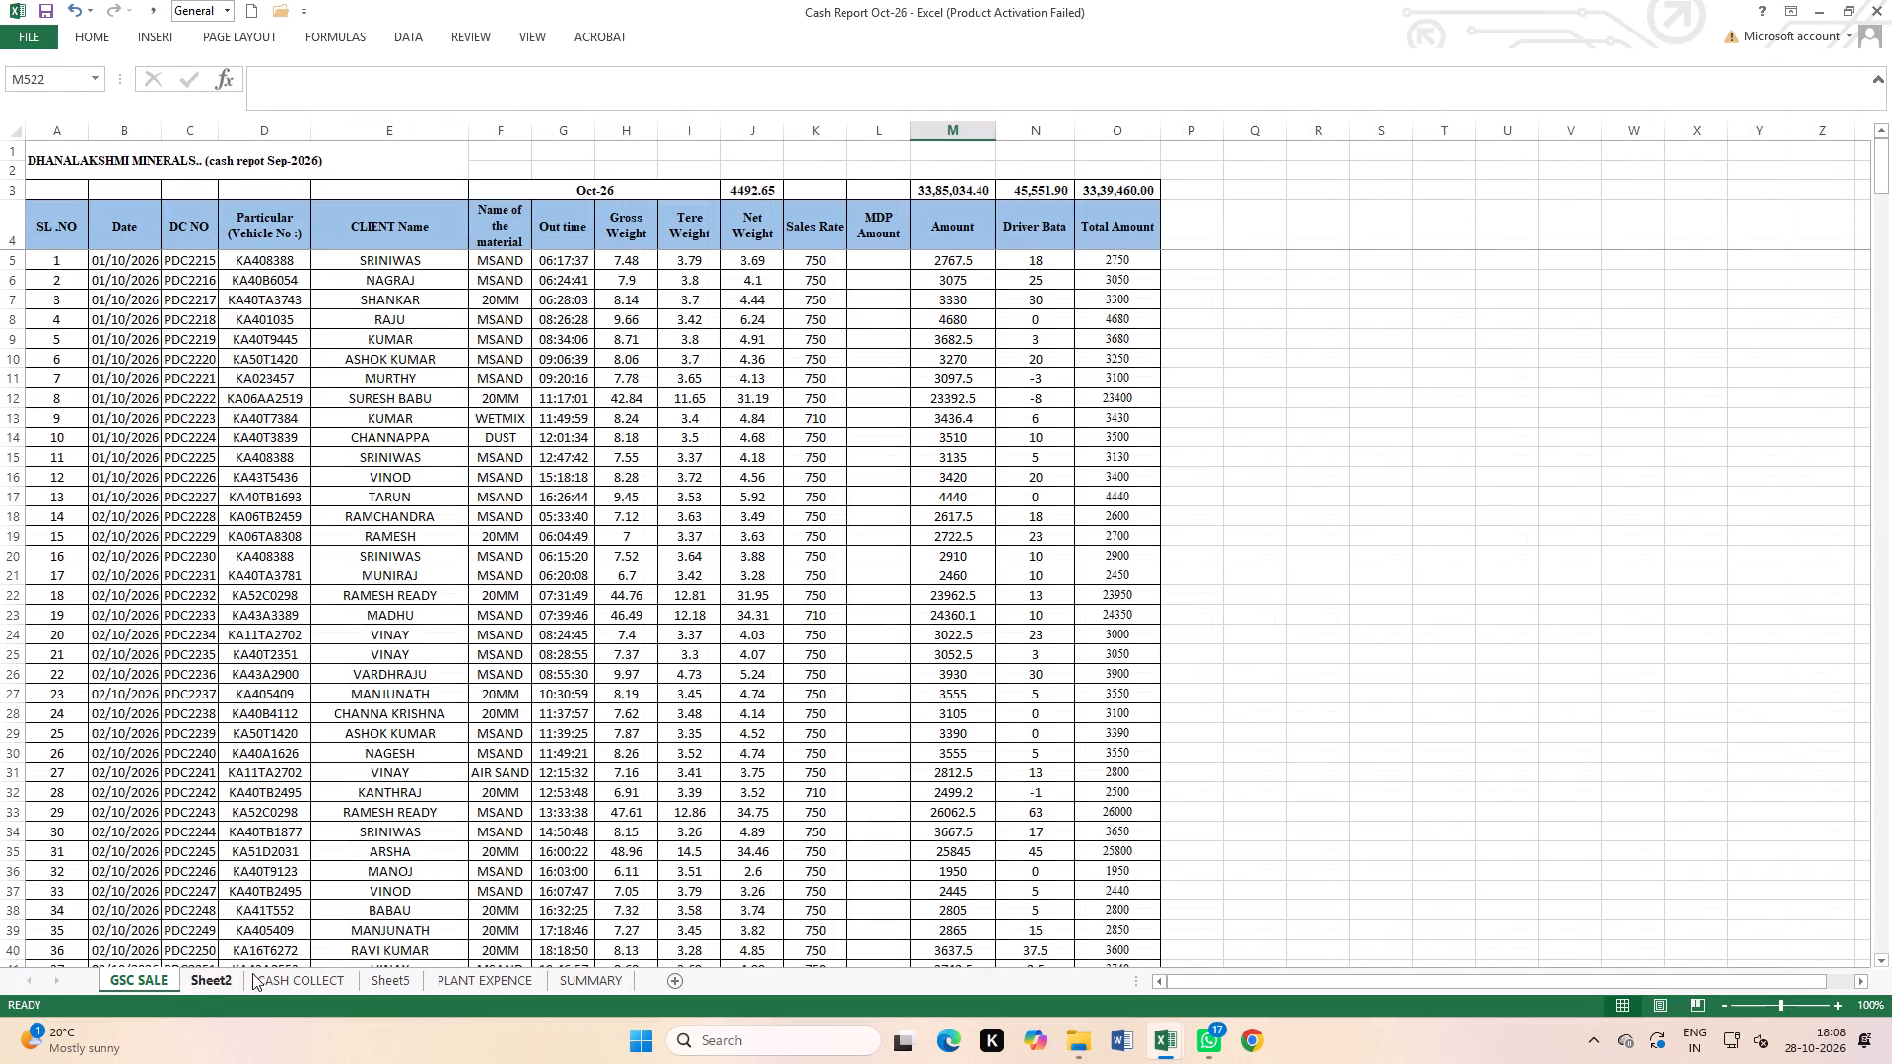
{"action": "left_click", "coordinate": [218, 991]}
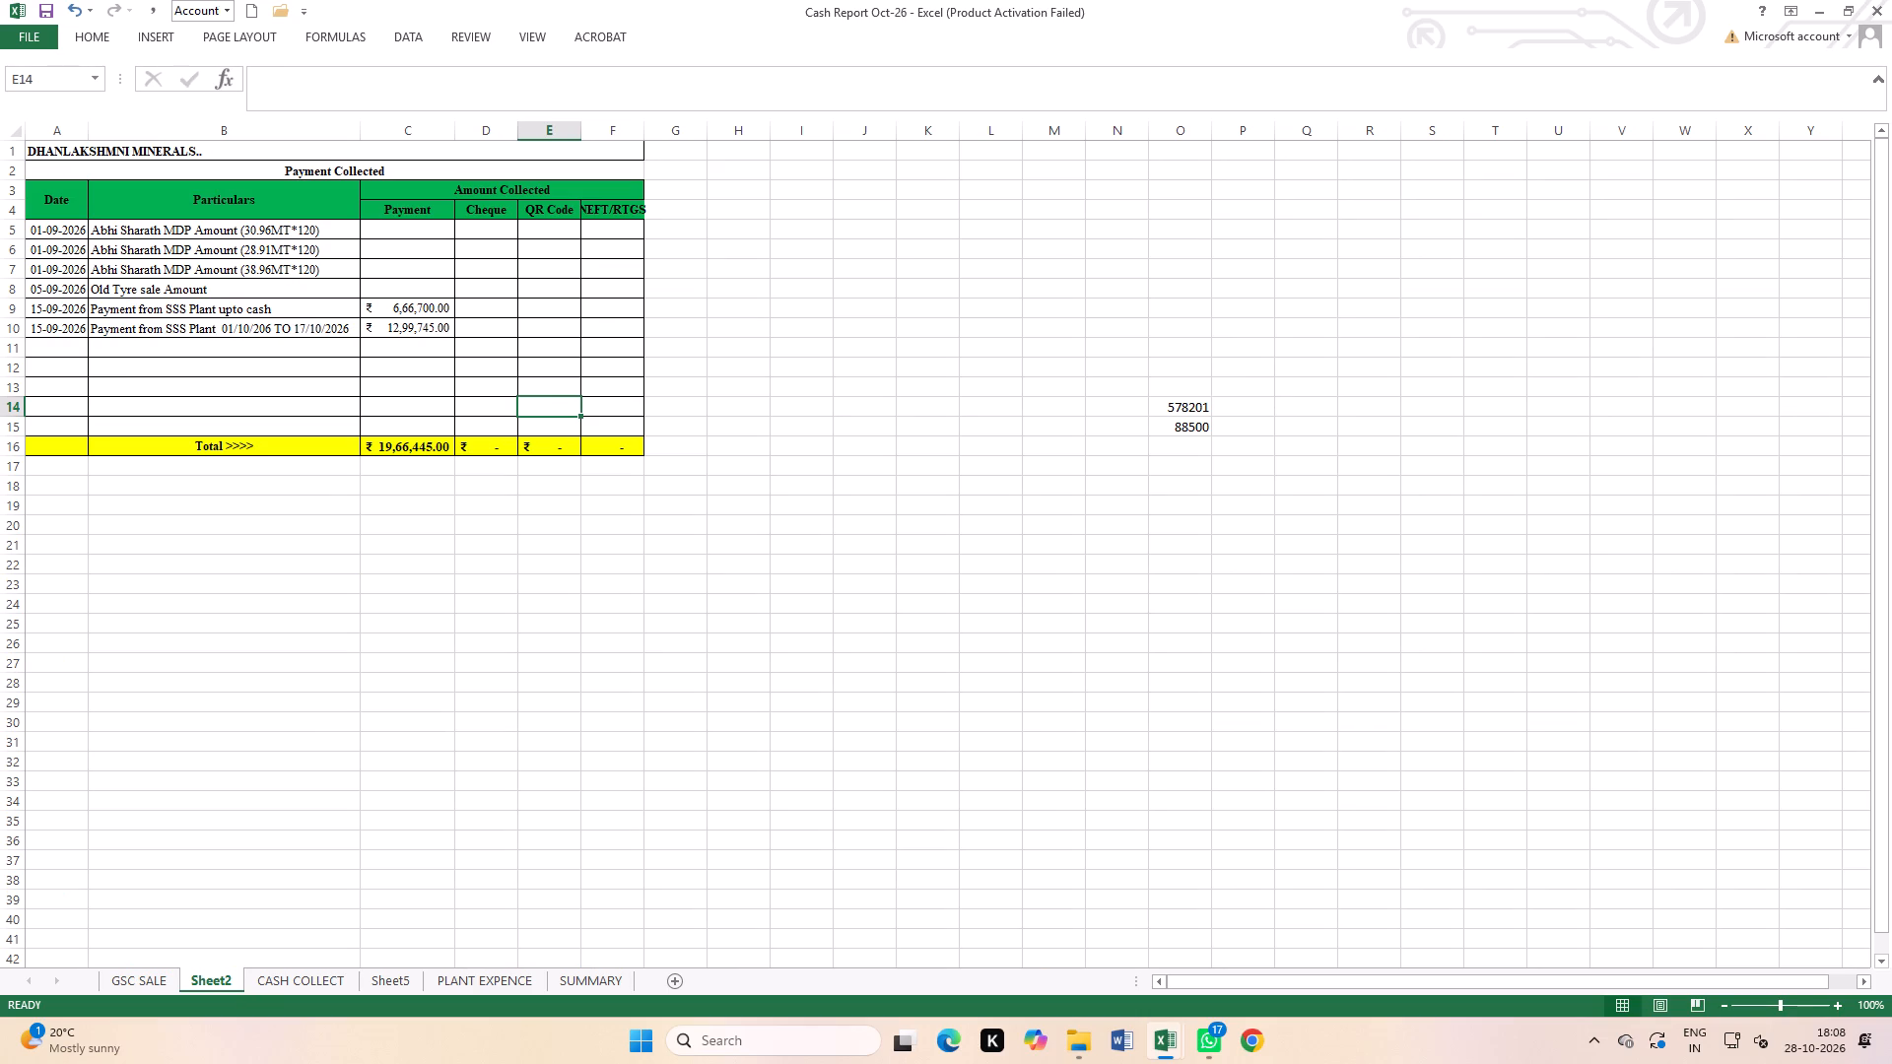
{"action": "left_click", "coordinate": [620, 719]}
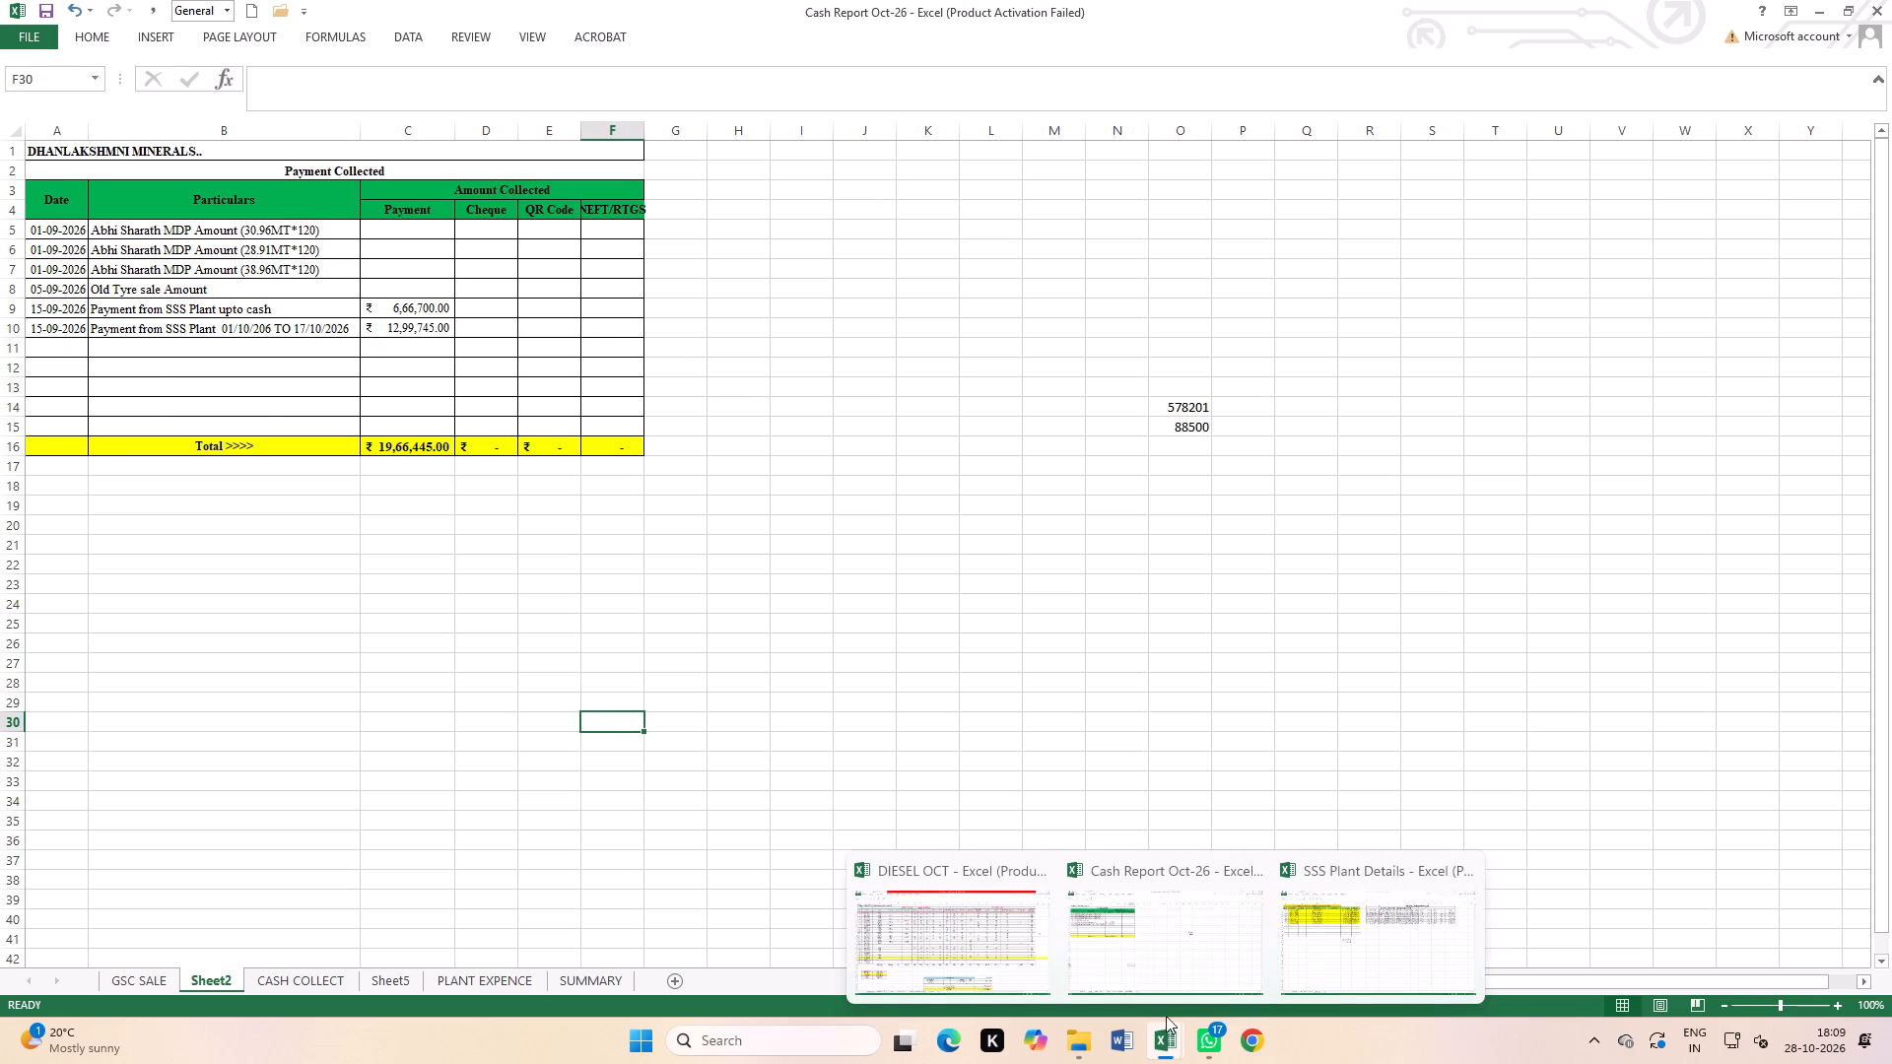
In the DIESEL OCT workbook's Diesel Issue sheet, enter 100 for vehicle 5153 on 28-08-2026 and save the workbook.
{"action": "left_click", "coordinate": [997, 932]}
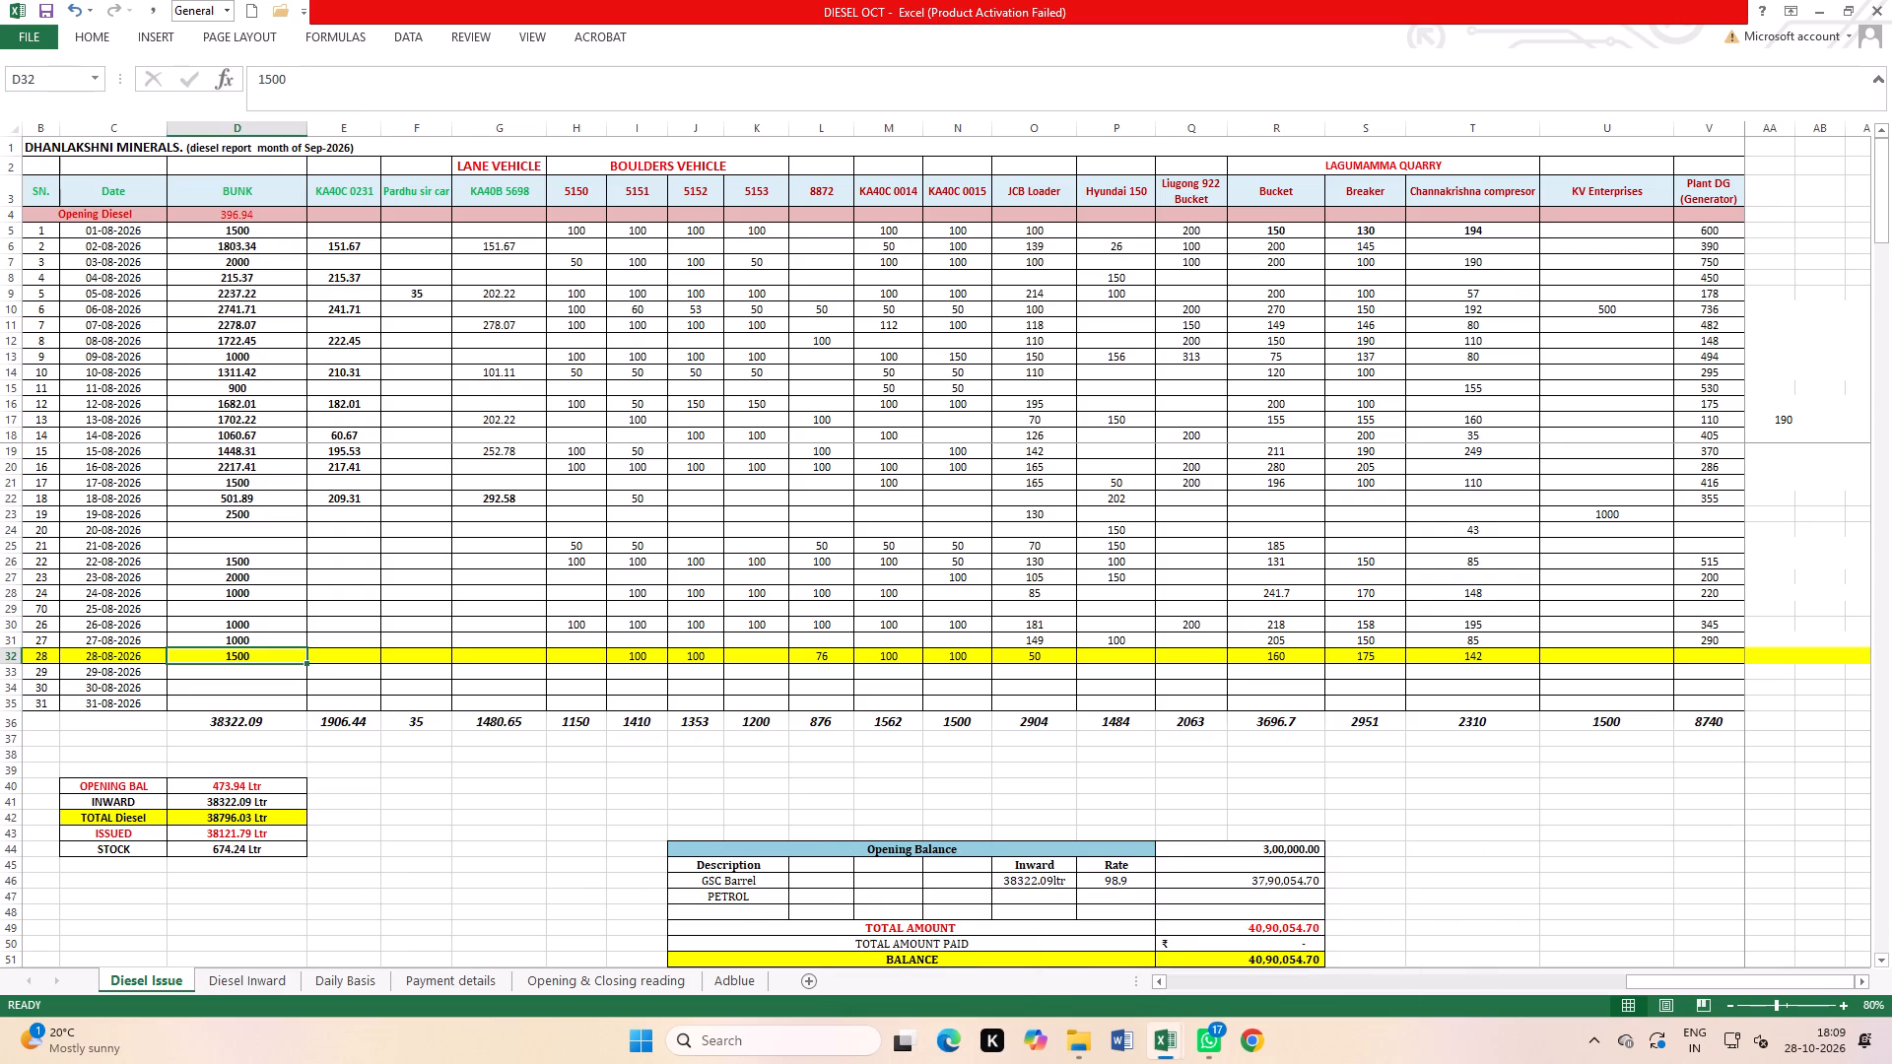
{"action": "left_click", "coordinate": [770, 657]}
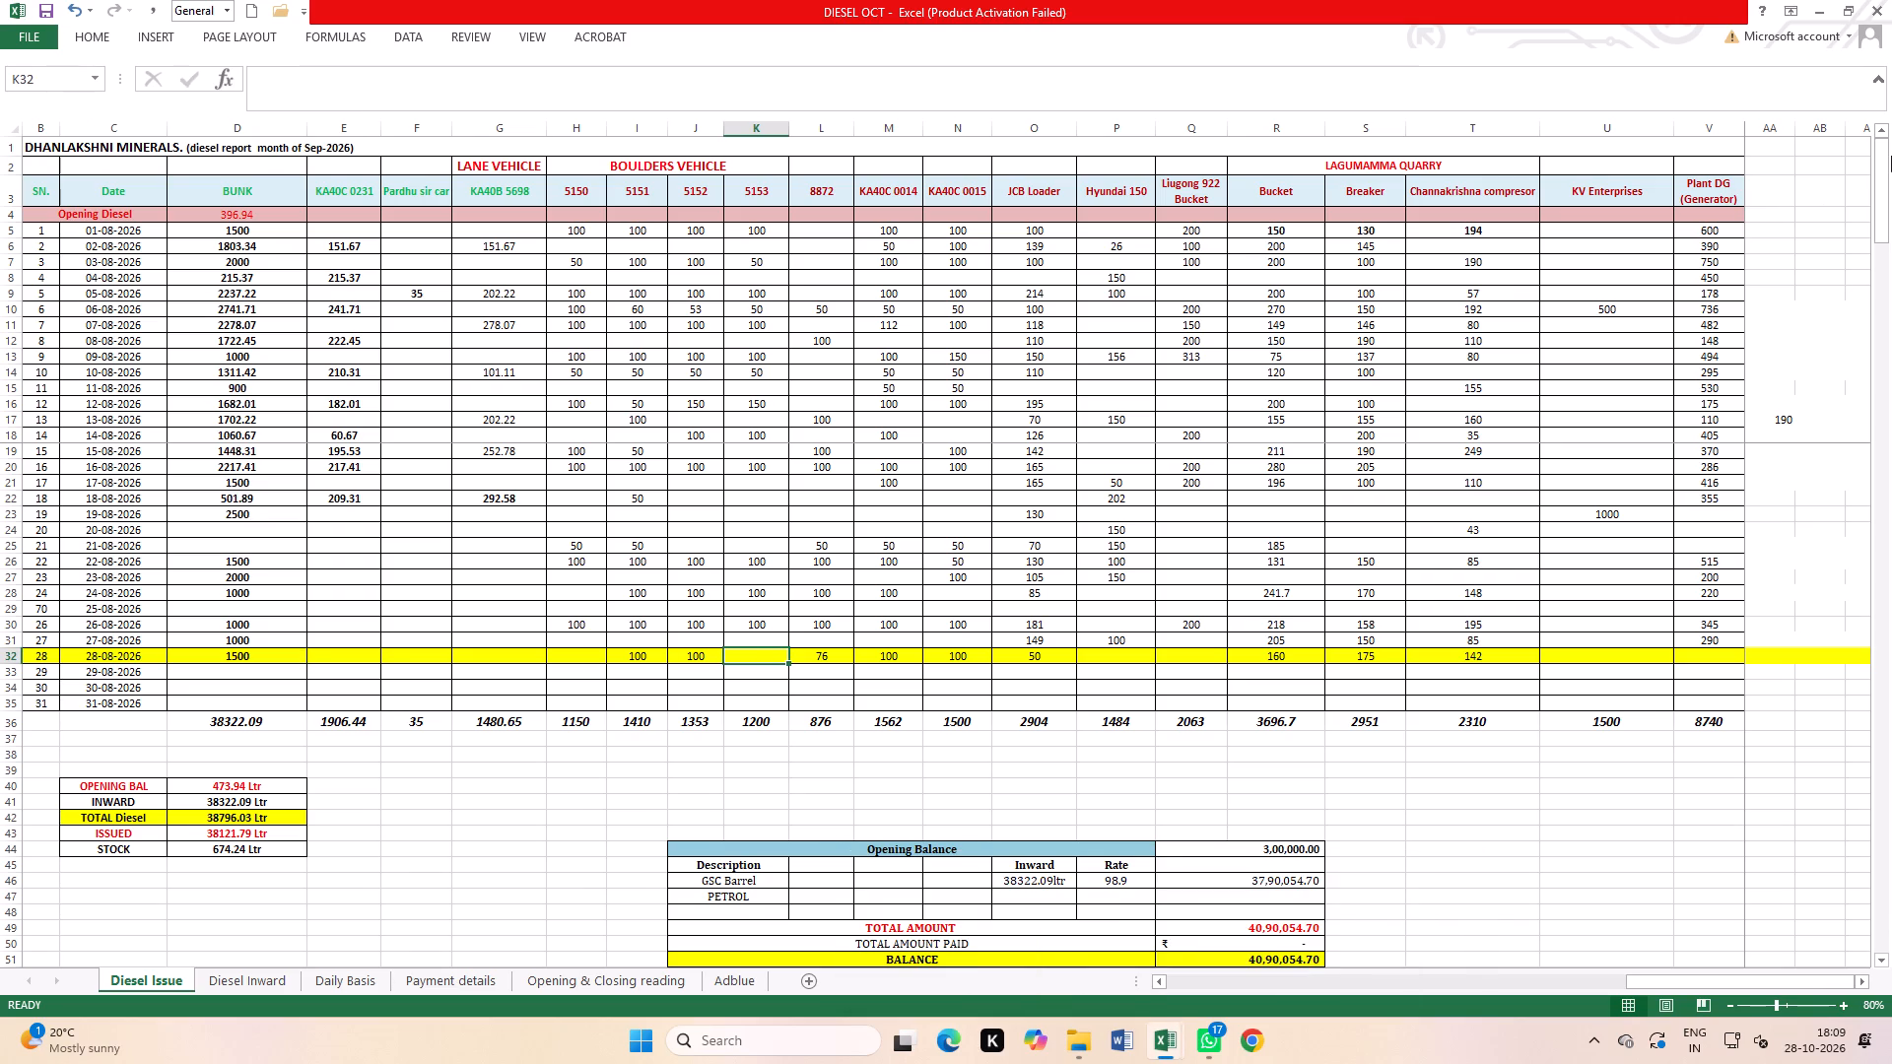
{"action": "type", "text": "100"}
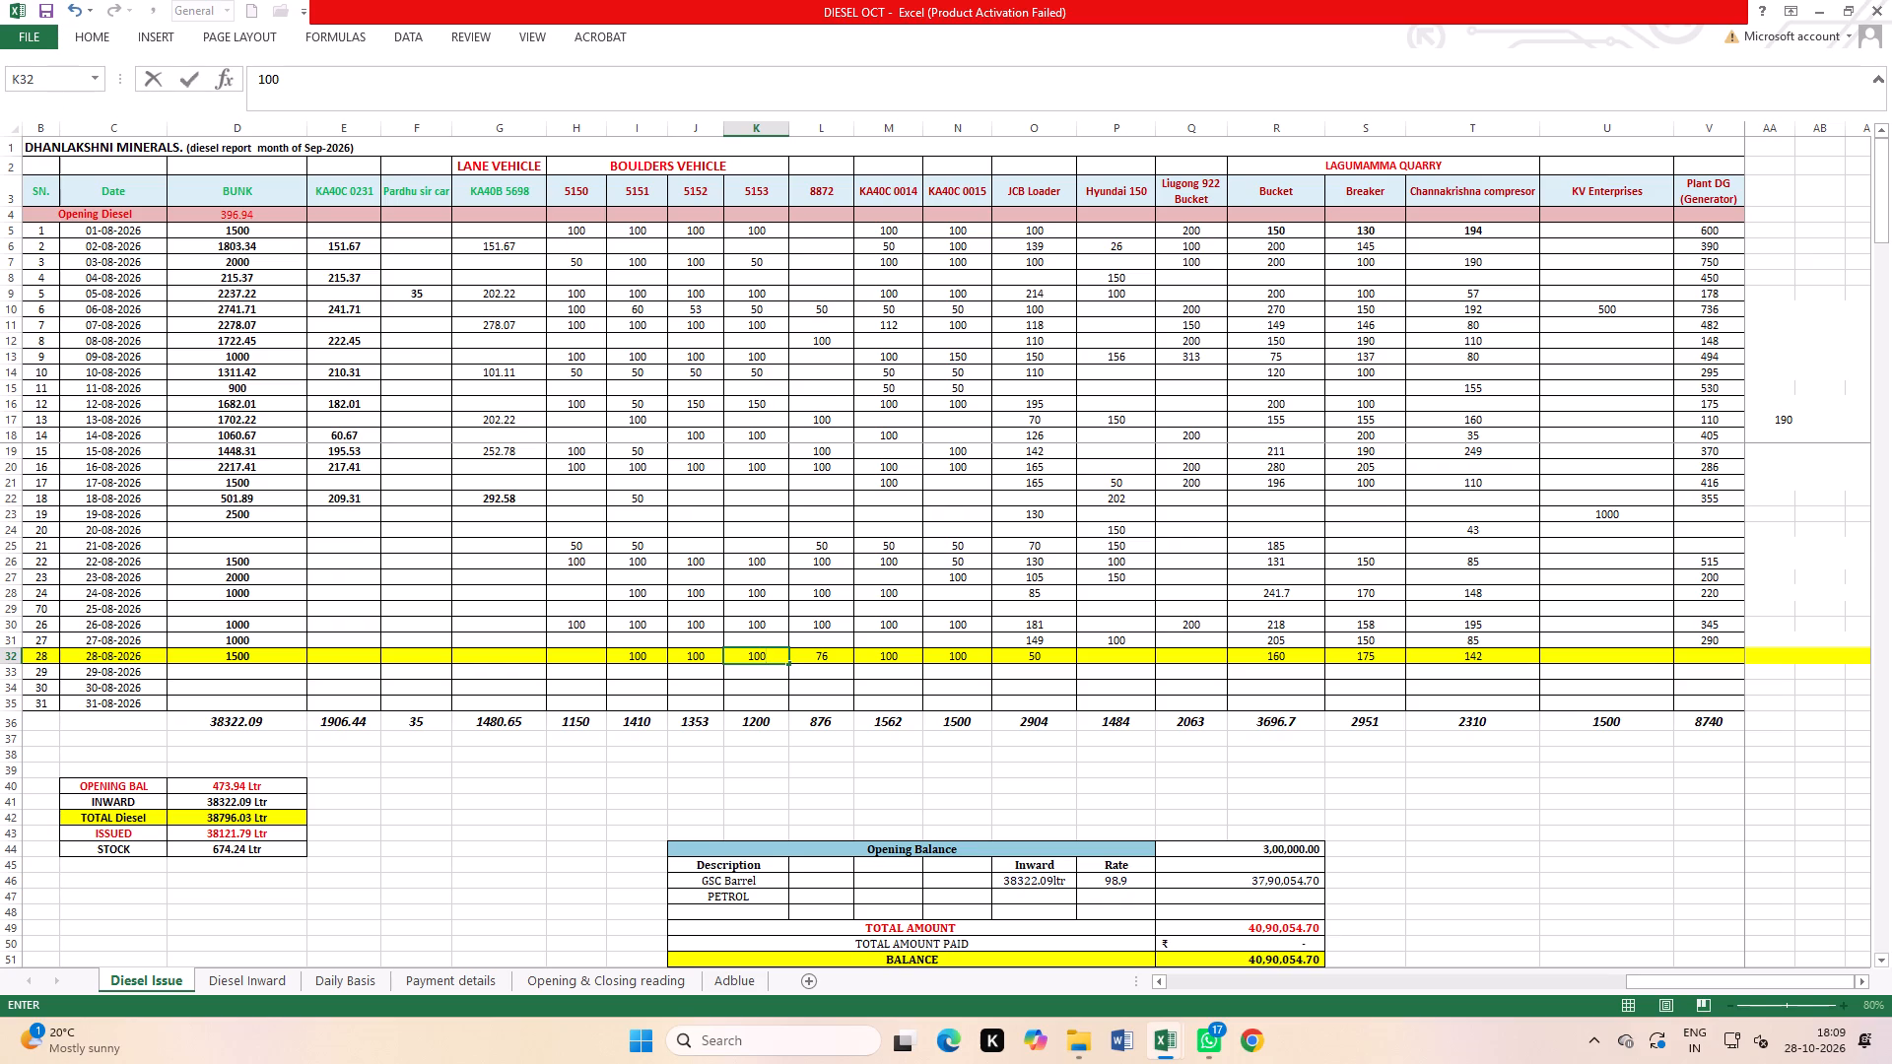
{"action": "left_click", "coordinate": [561, 830]}
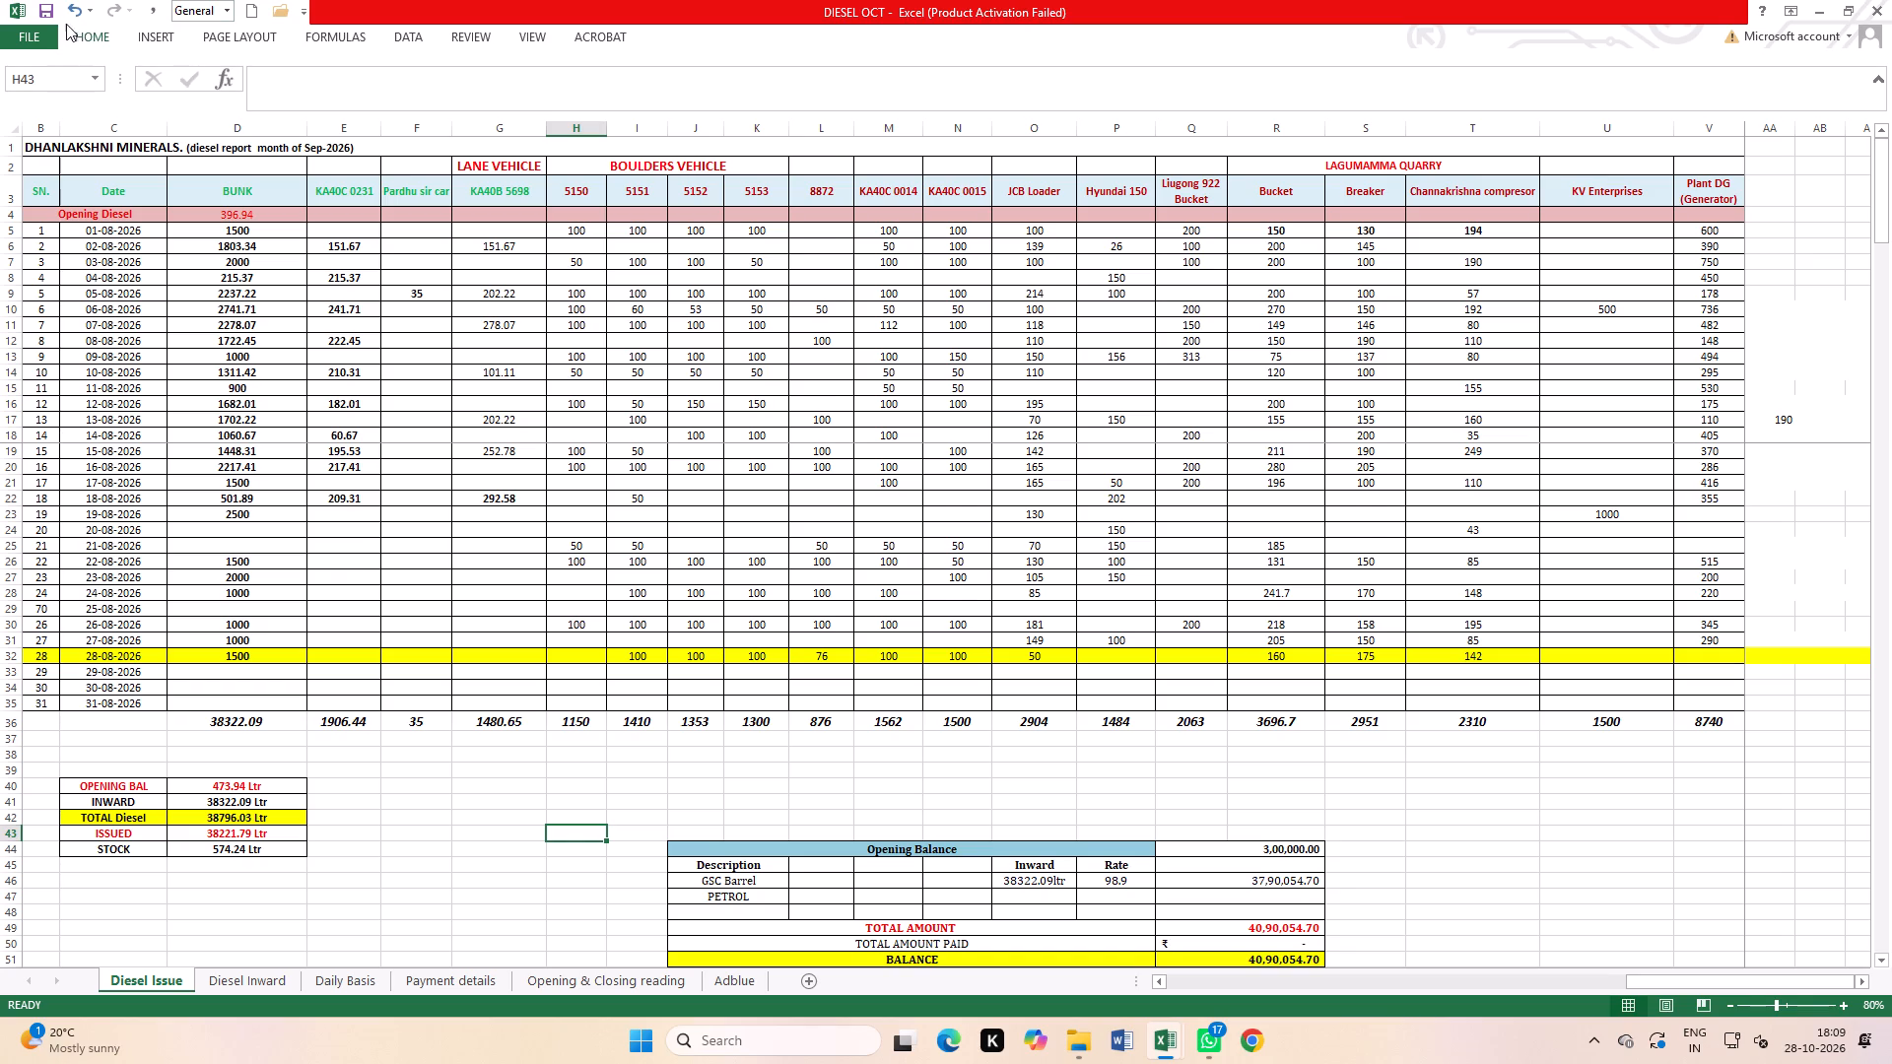
{"action": "left_click", "coordinate": [39, 14]}
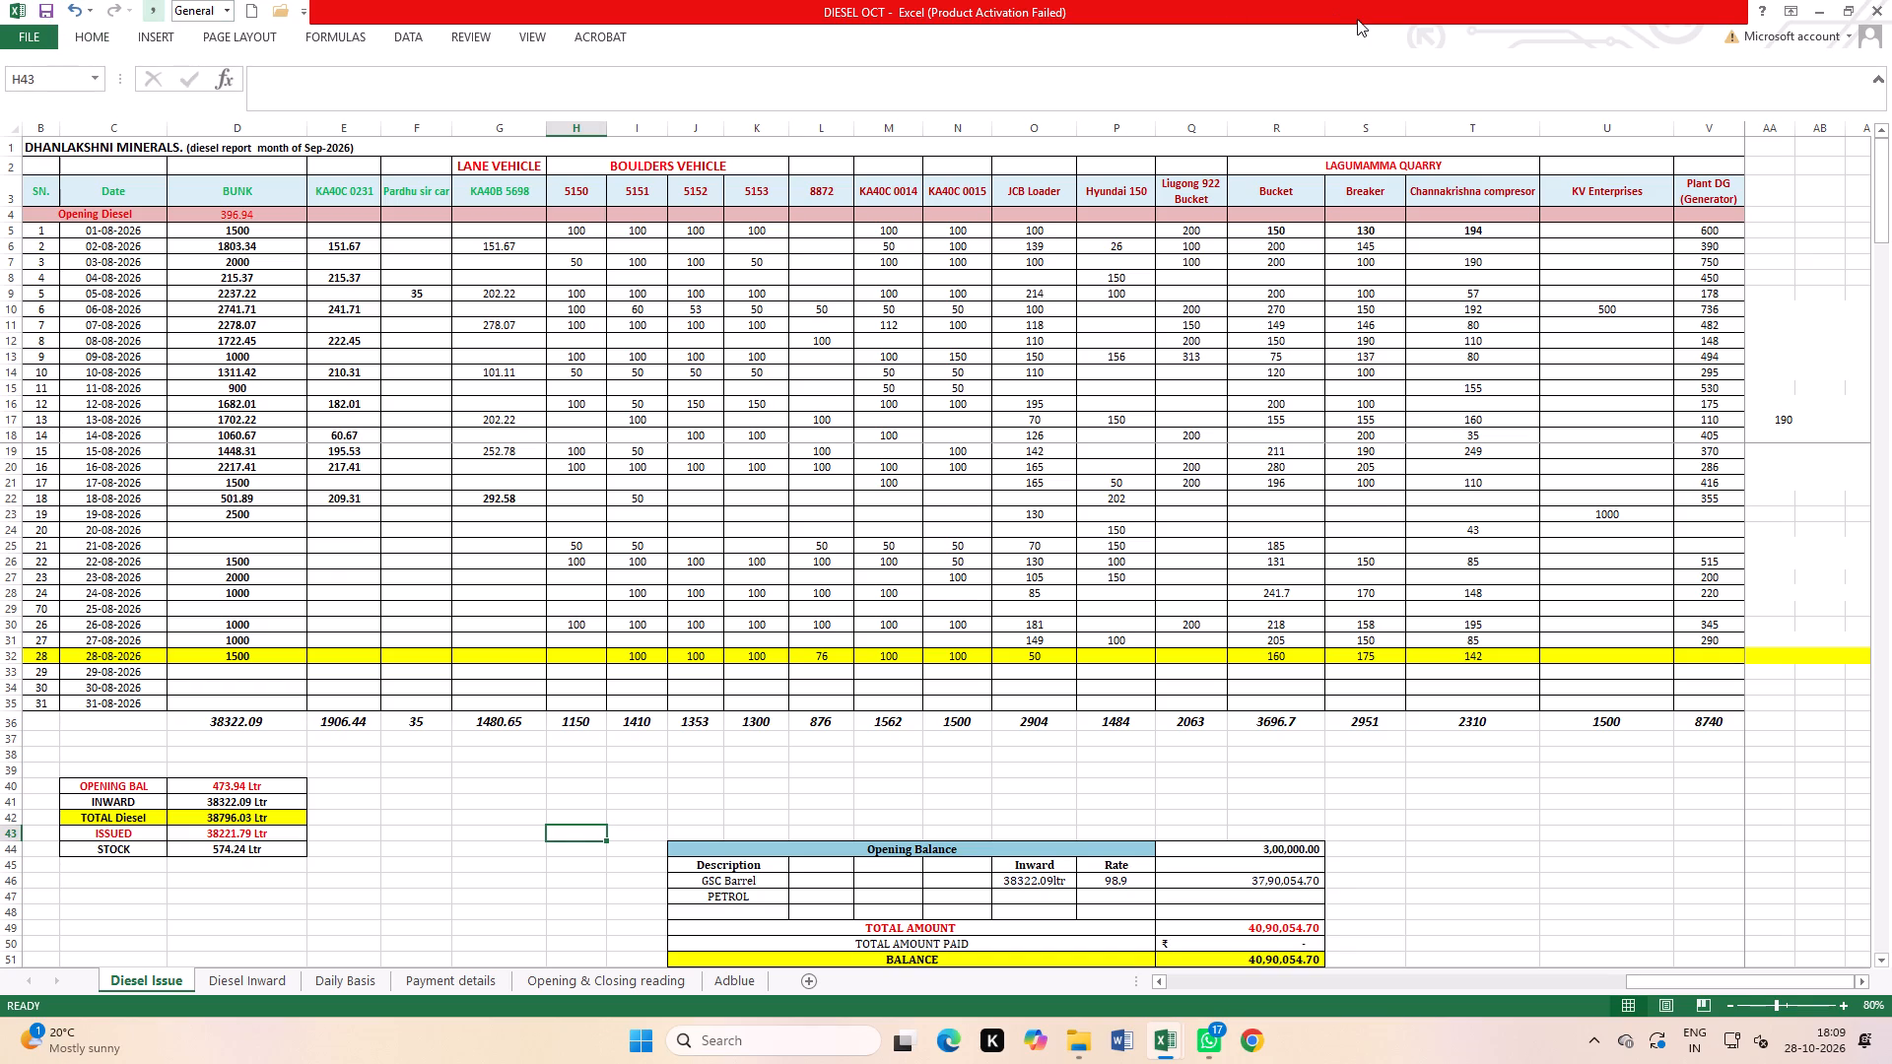
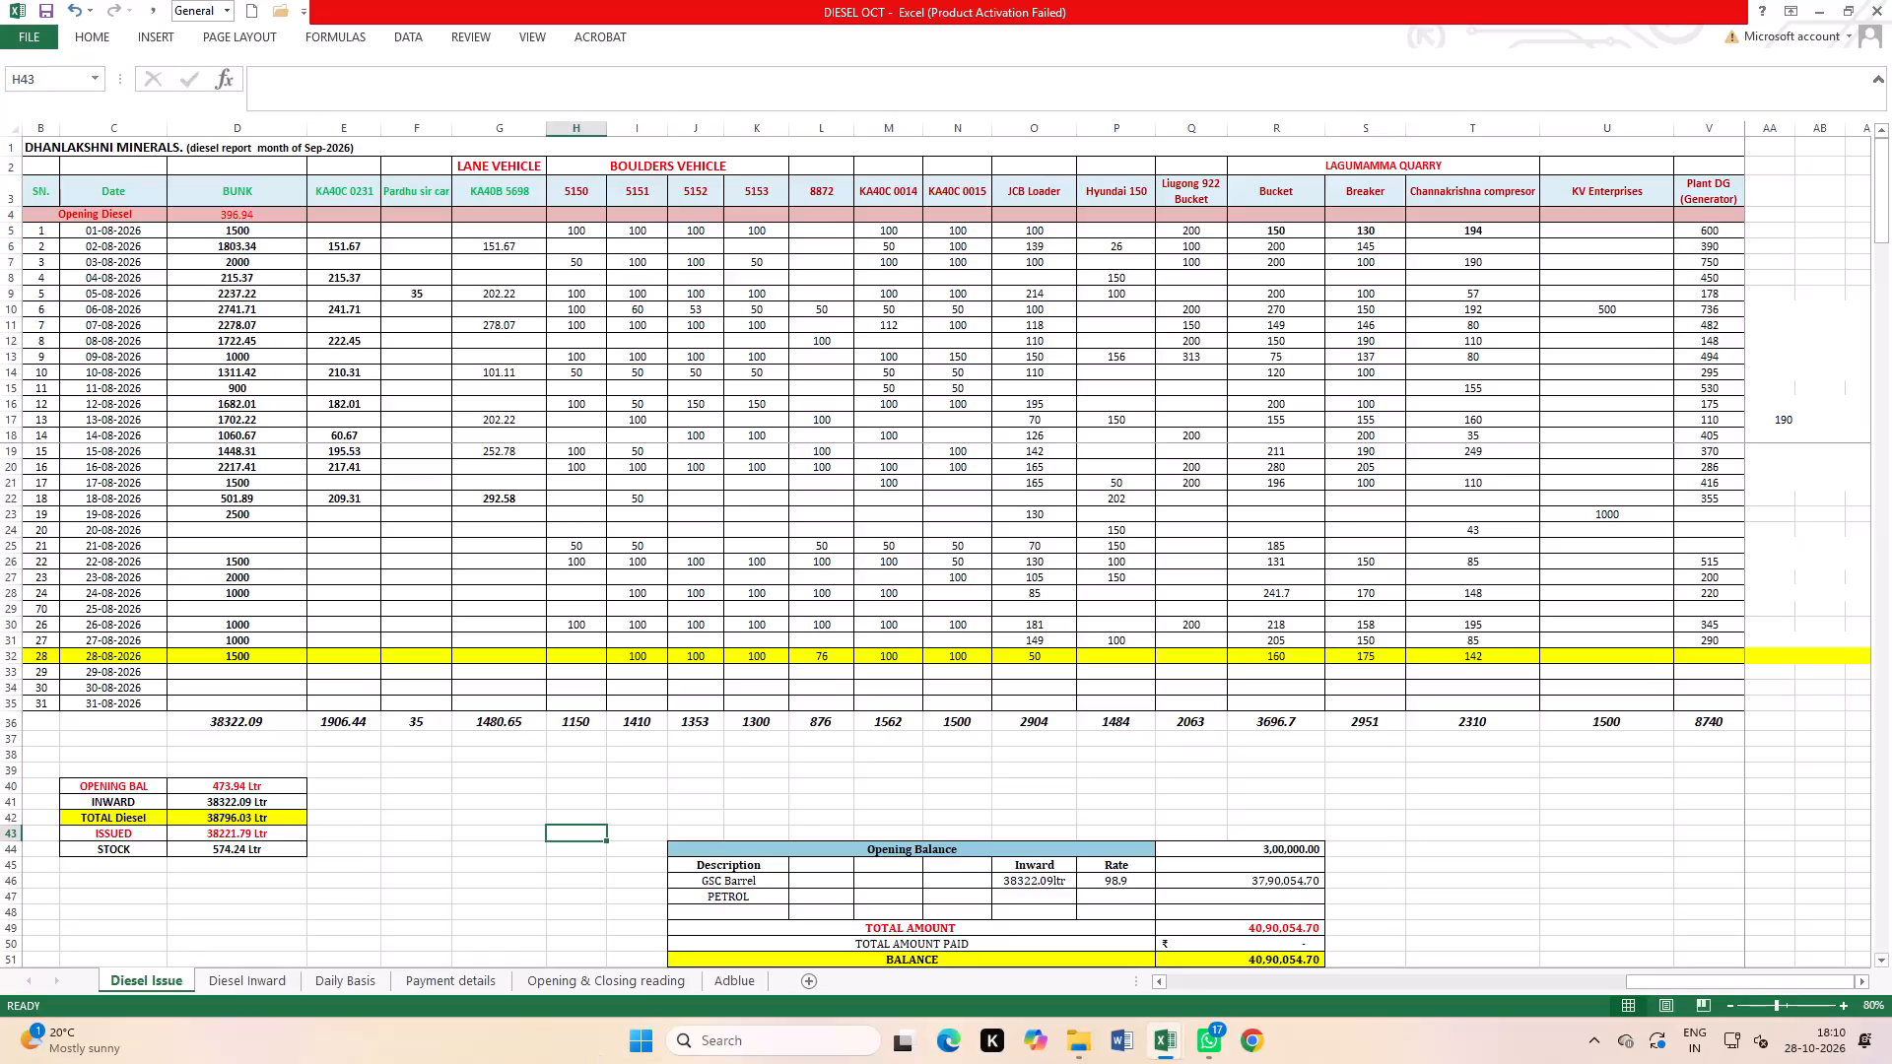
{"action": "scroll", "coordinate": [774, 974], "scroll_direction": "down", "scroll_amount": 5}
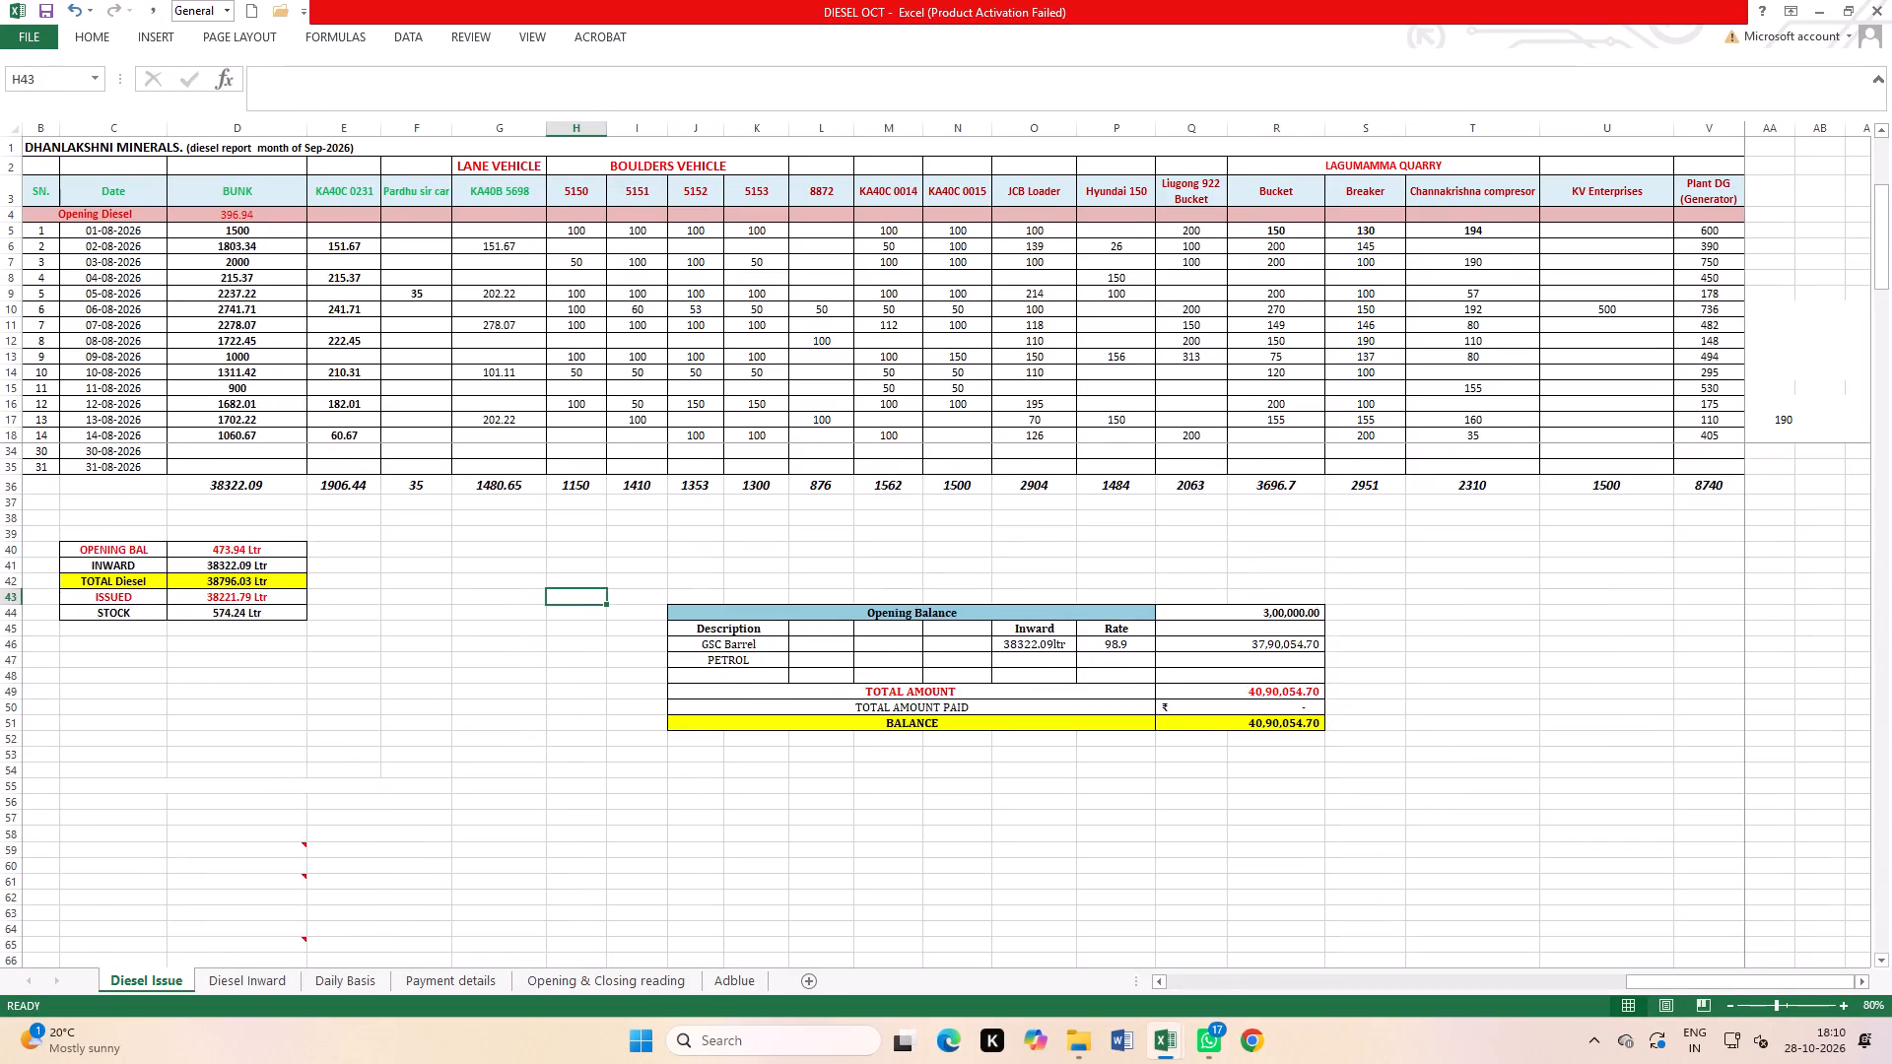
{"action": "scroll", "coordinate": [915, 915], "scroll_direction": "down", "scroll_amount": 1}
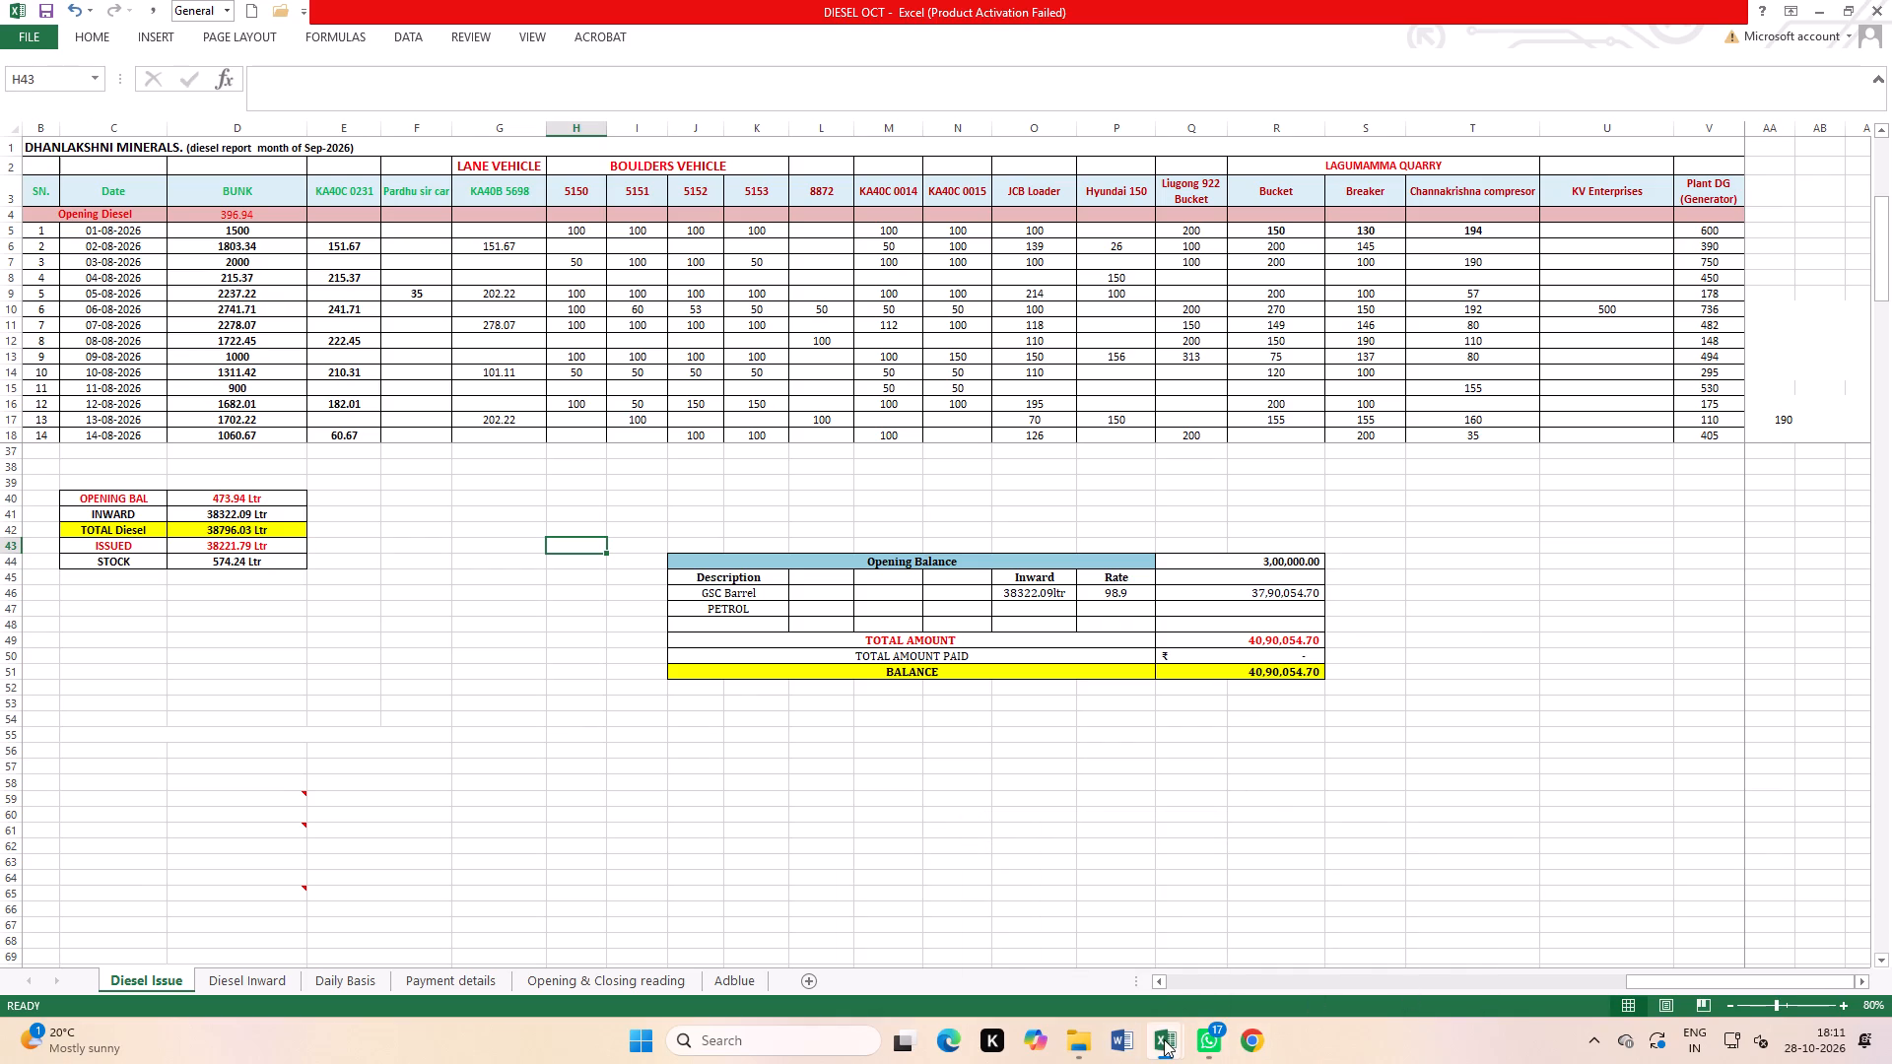
Switch to the SSS Plant Details workbook, remove the filter from the Oct-26 payment table and check the sum of all its amounts.
{"action": "left_click", "coordinate": [1185, 953]}
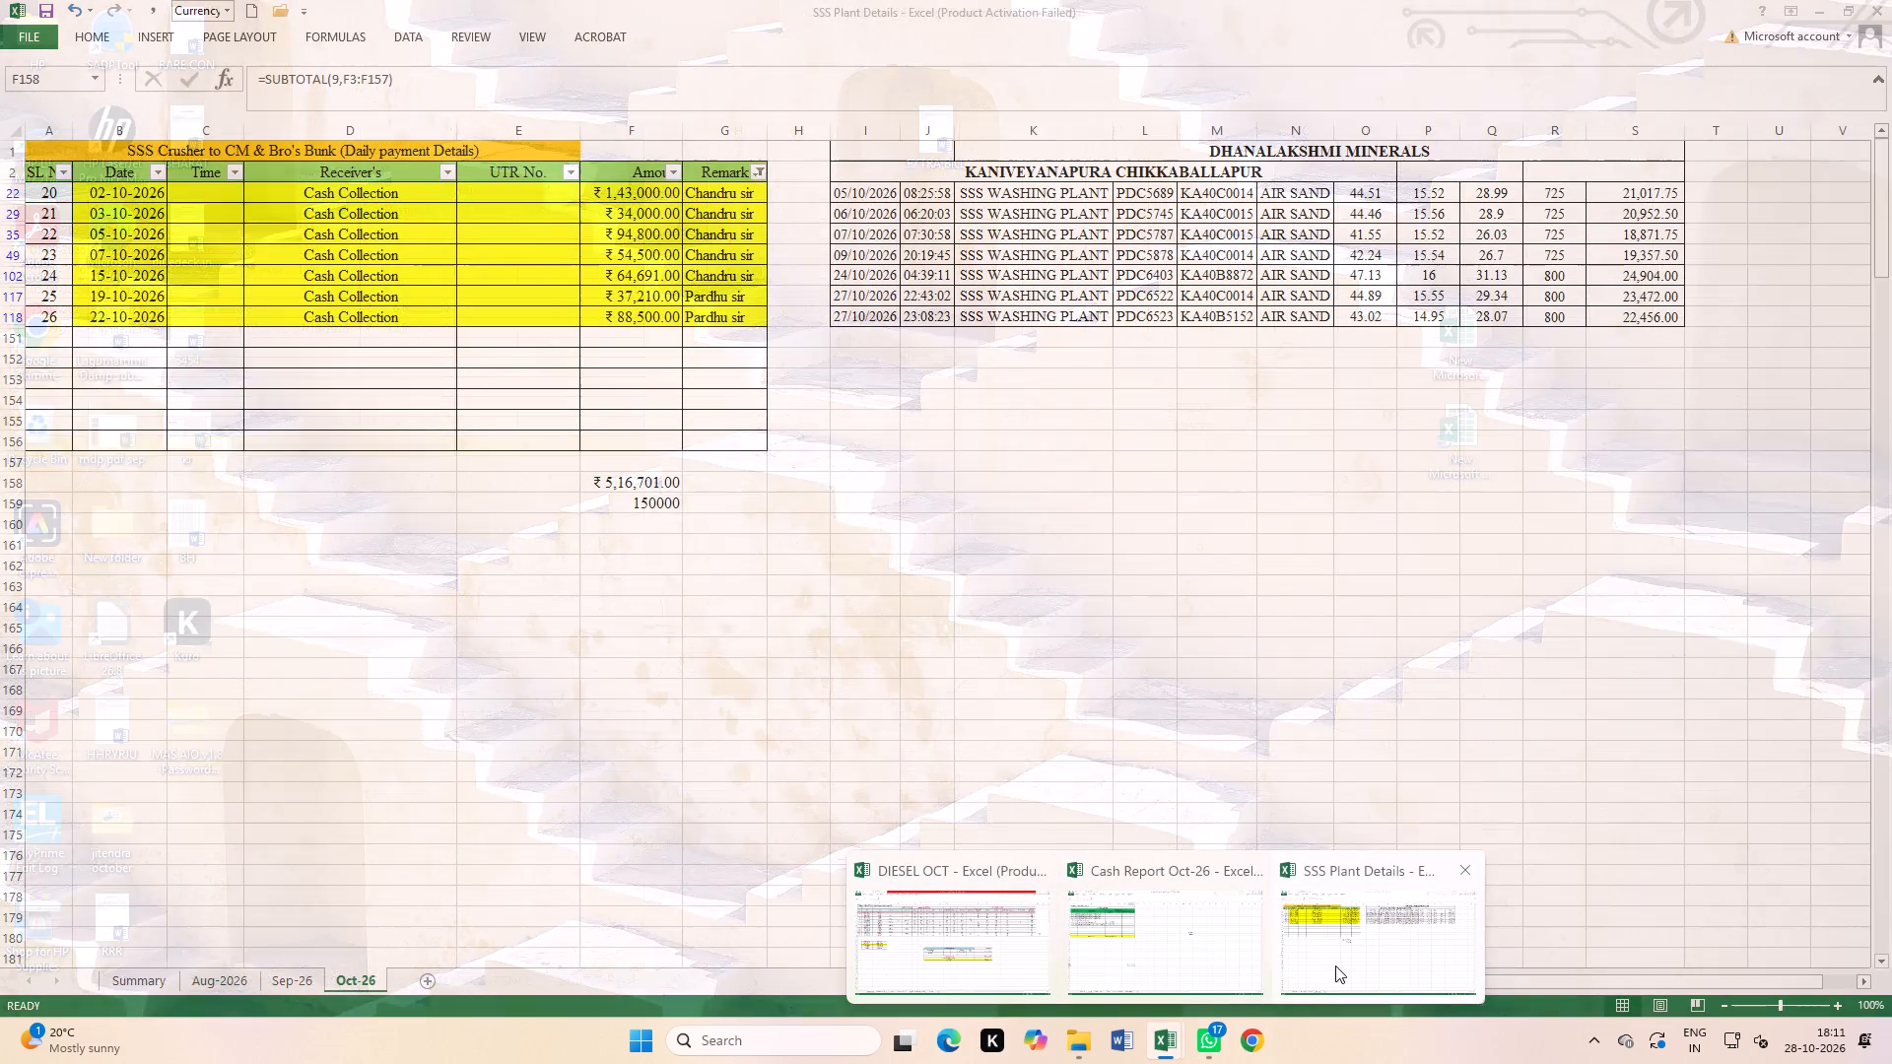
{"action": "left_click", "coordinate": [1335, 956]}
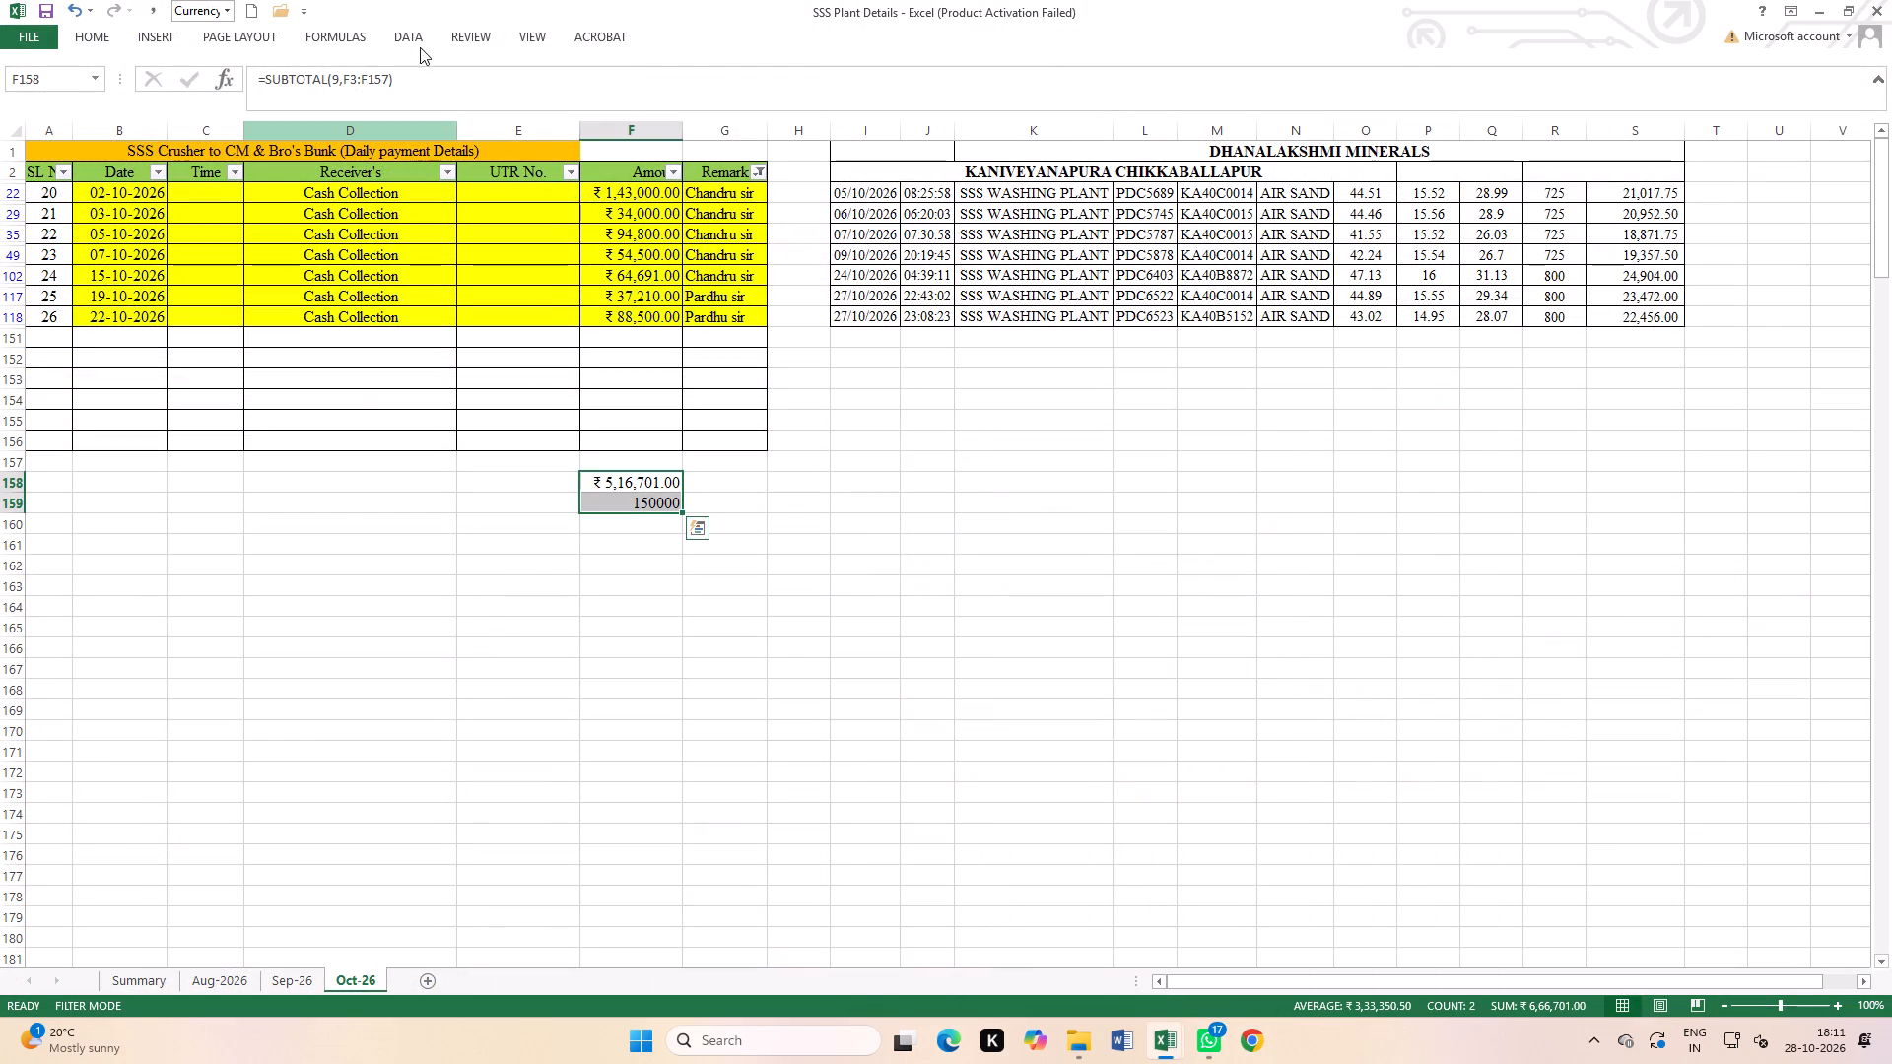
{"action": "left_click", "coordinate": [416, 41]}
{"action": "left_click", "coordinate": [530, 89]}
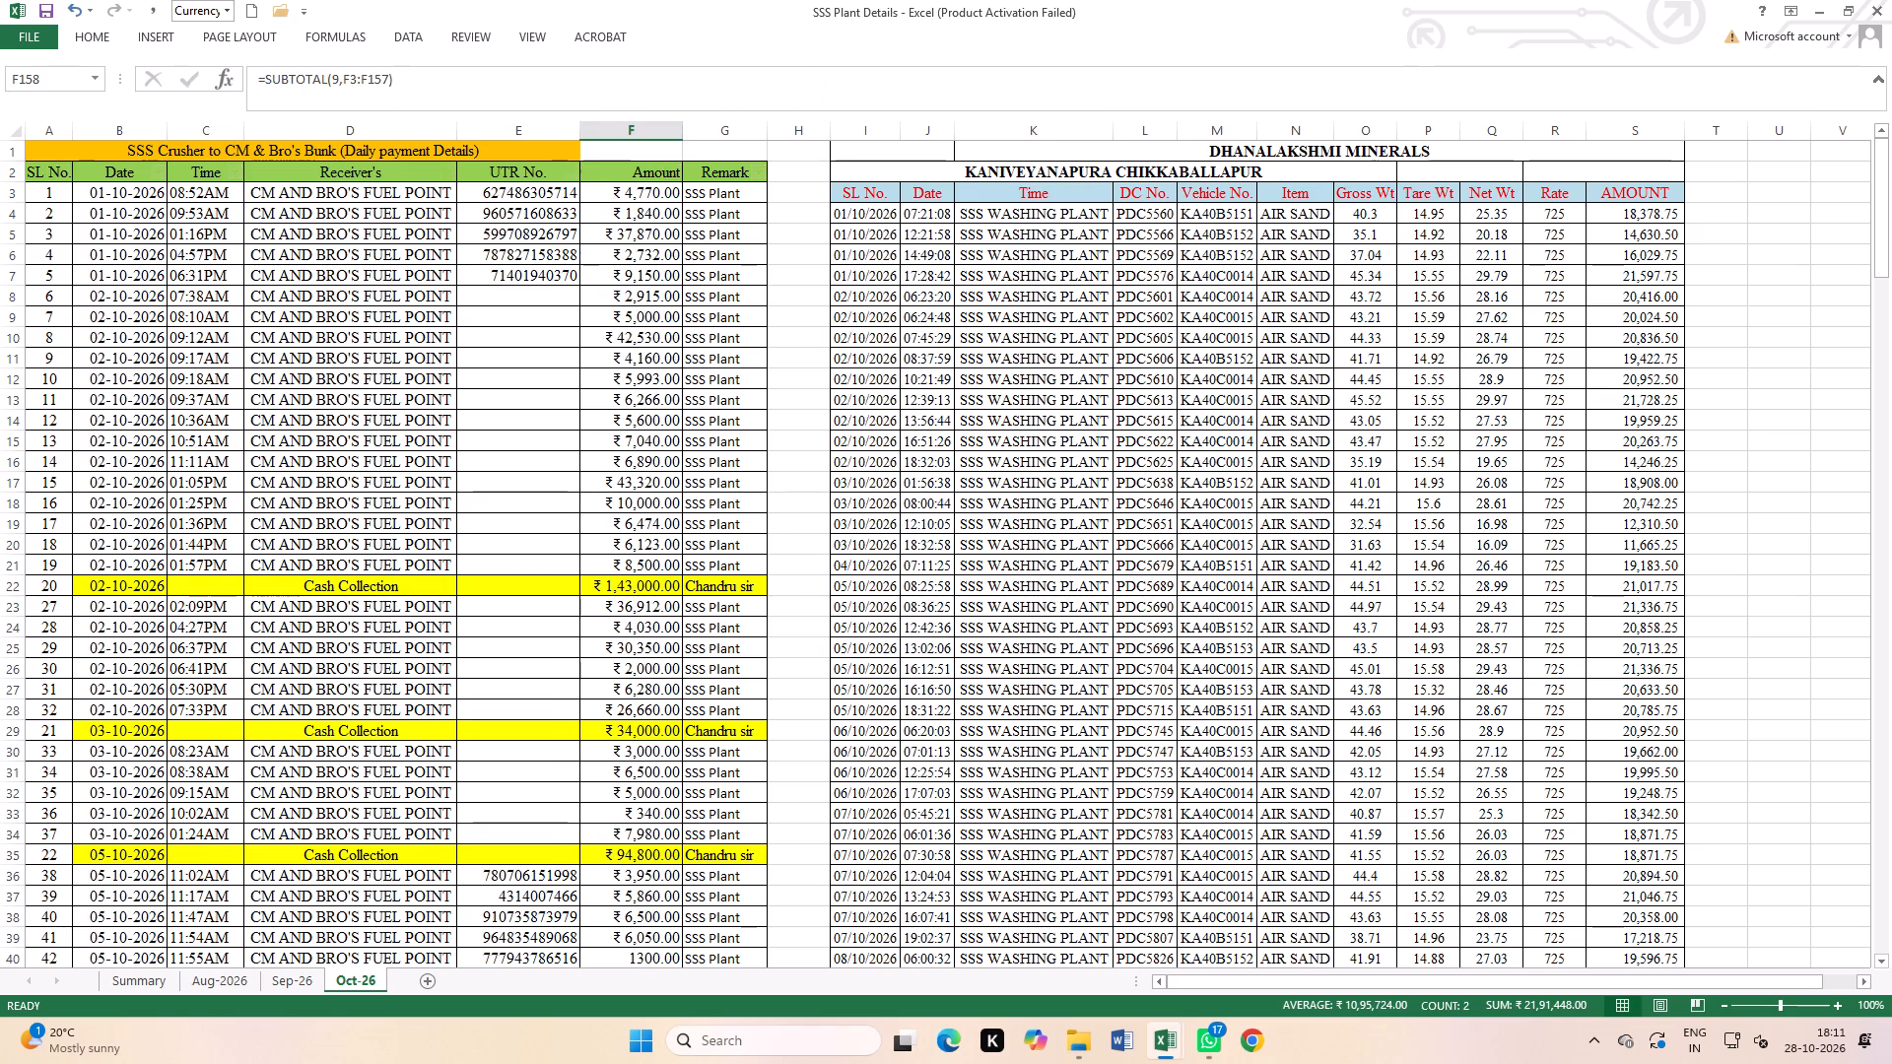
{"action": "left_click", "coordinate": [1007, 565]}
{"action": "left_click_drag", "start_coordinate": [642, 186], "coordinate": [642, 774]}
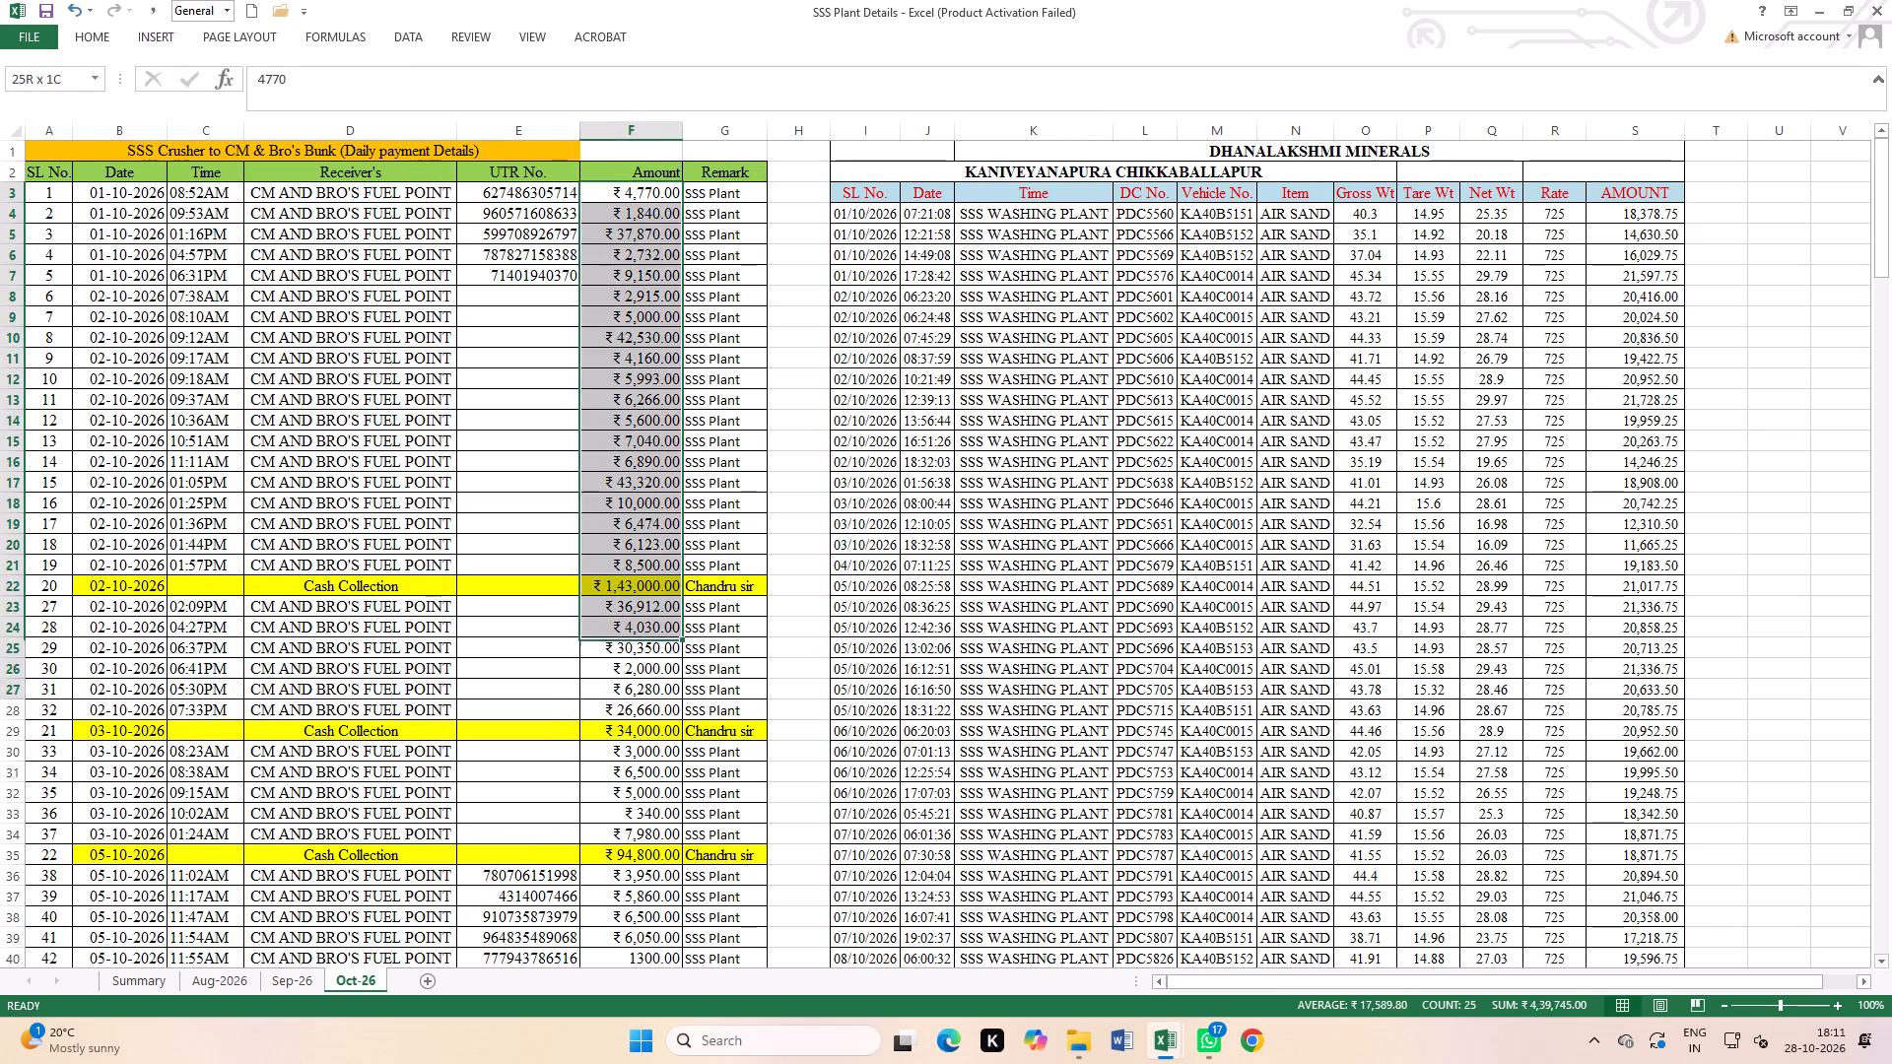
{"action": "left_click_drag", "start_coordinate": [642, 774], "coordinate": [626, 950]}
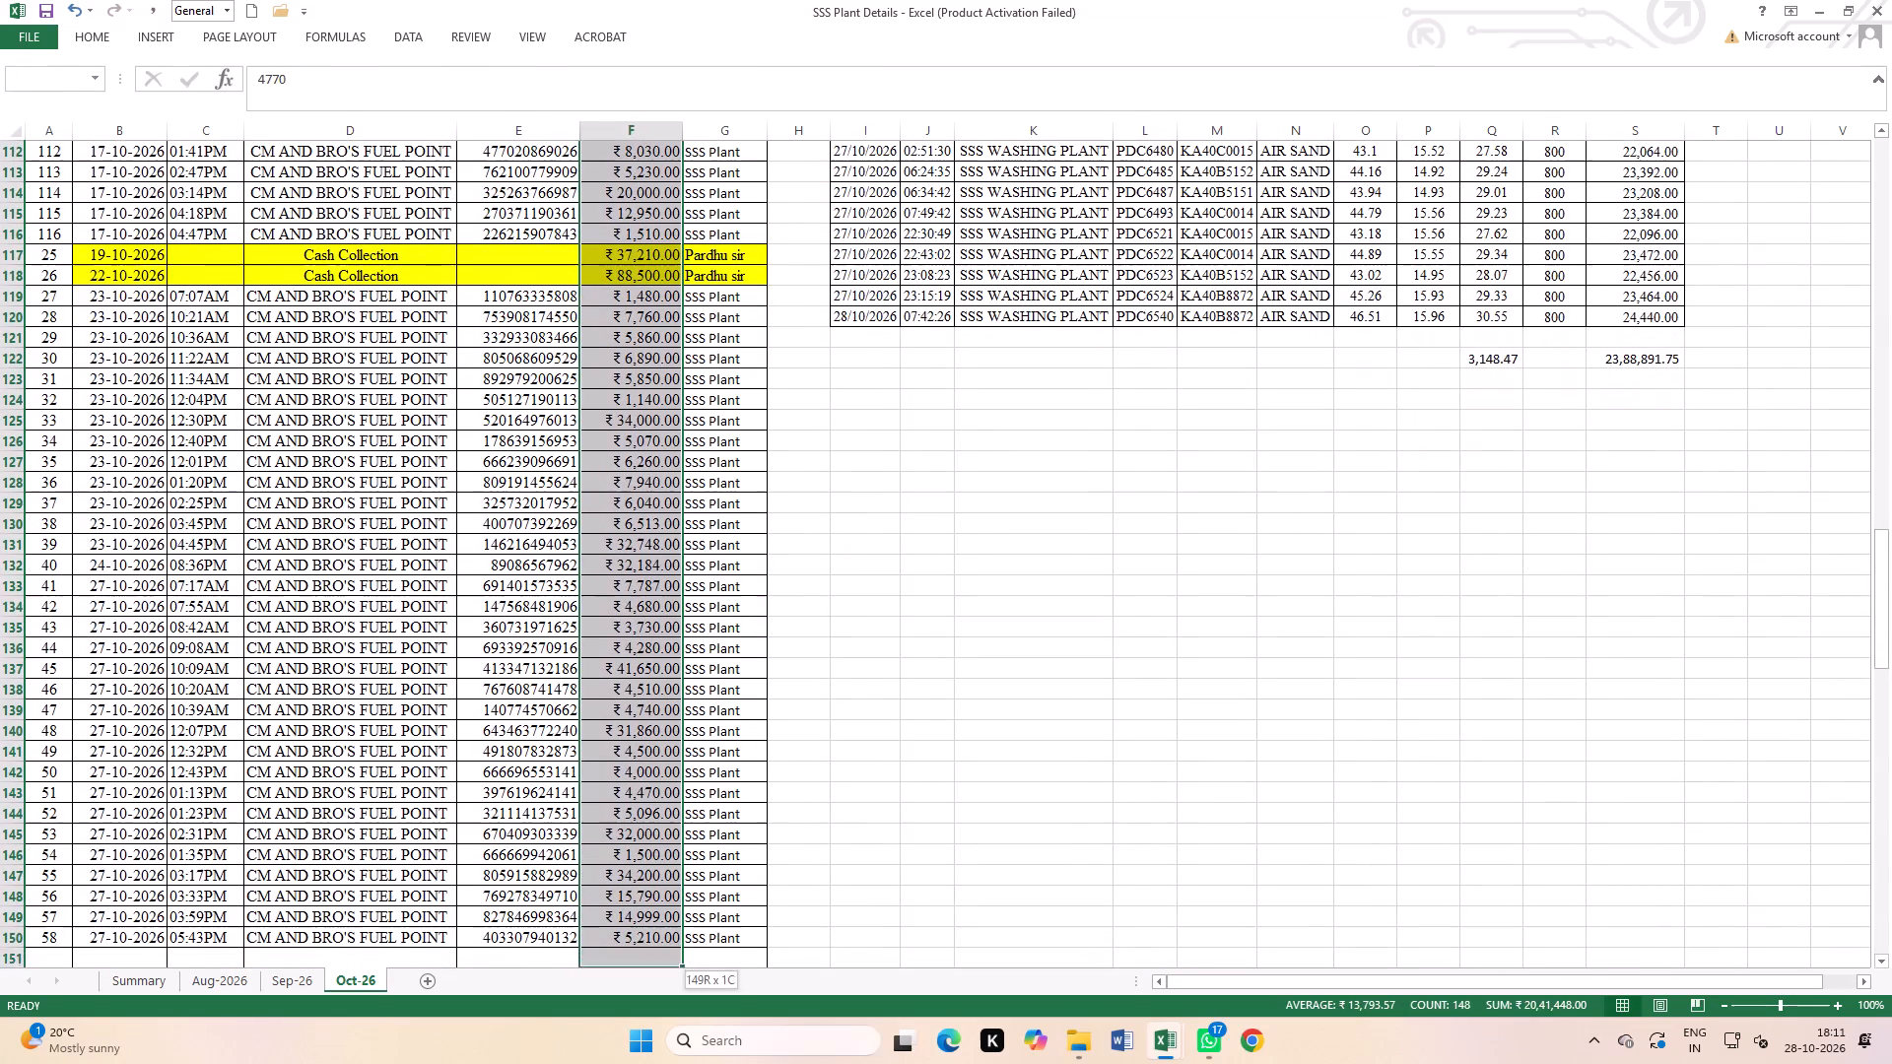
{"action": "left_click_drag", "start_coordinate": [626, 950], "coordinate": [628, 941]}
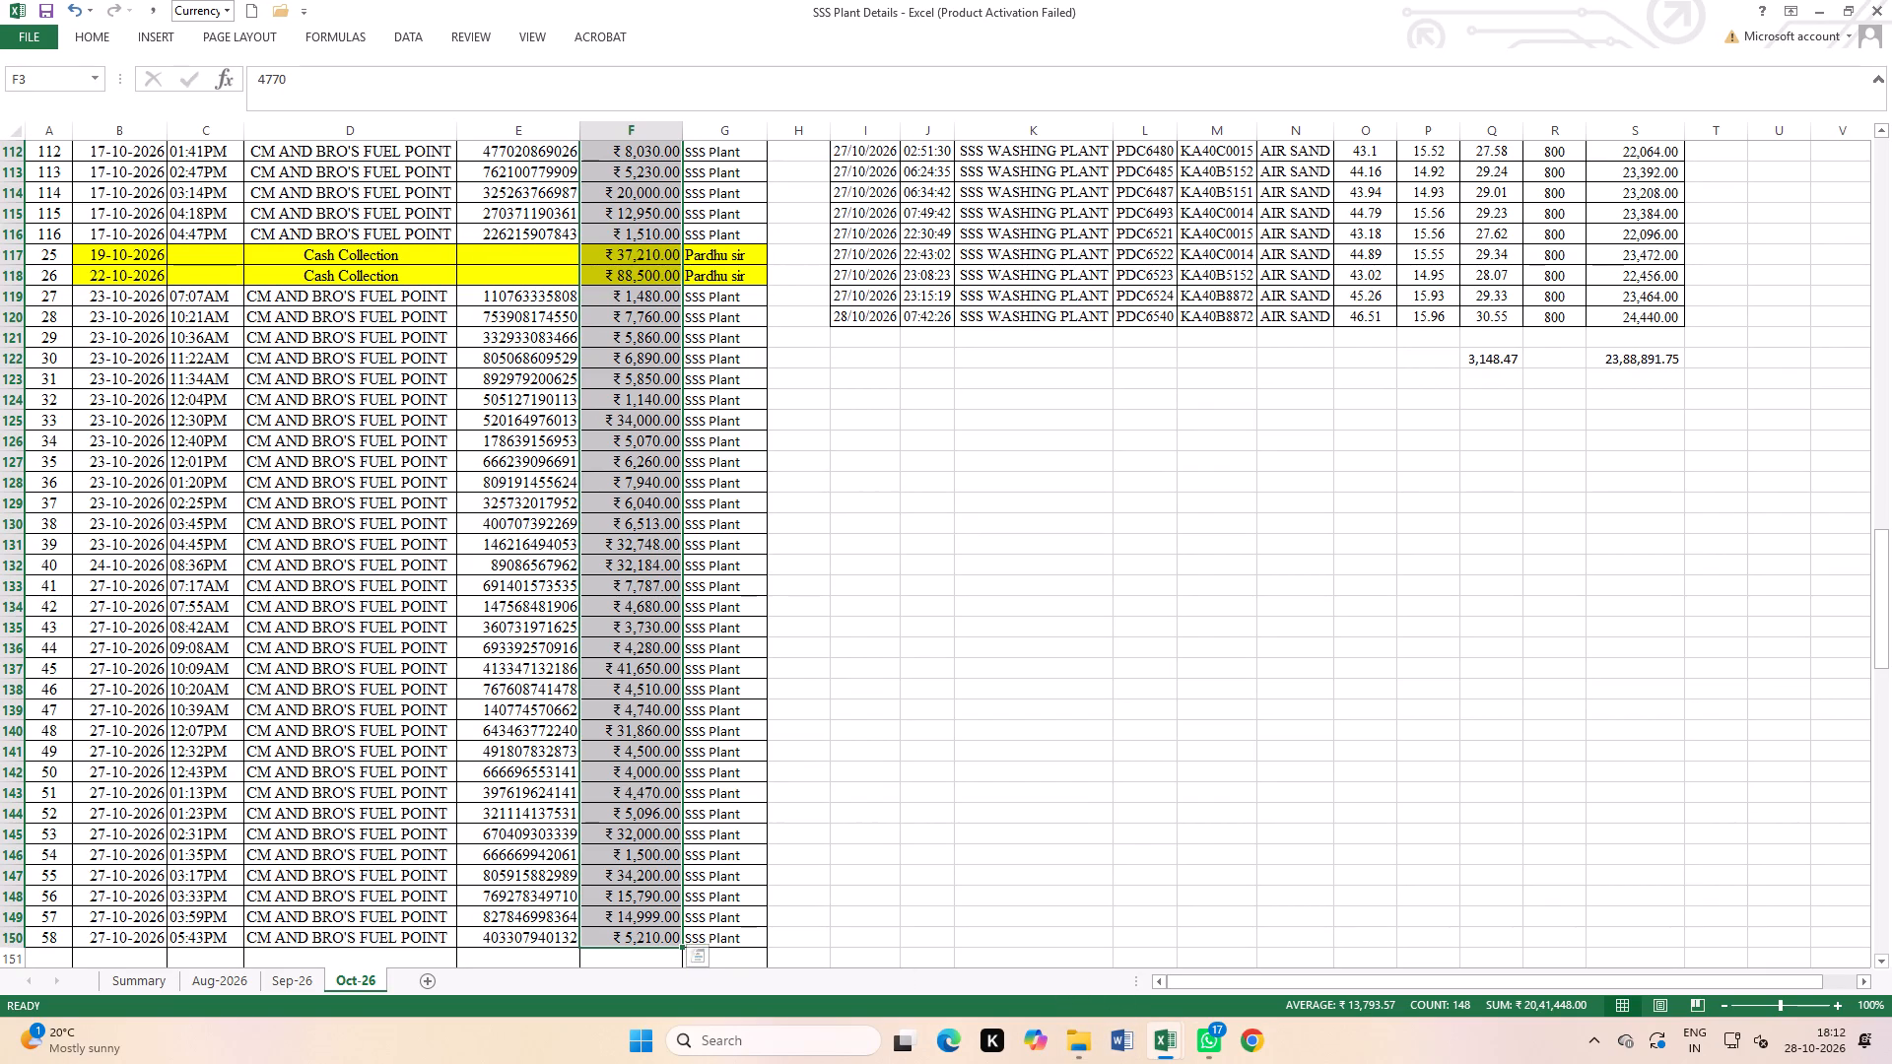
{"action": "scroll", "coordinate": [855, 698], "scroll_direction": "up", "scroll_amount": 9}
{"action": "scroll", "coordinate": [844, 693], "scroll_direction": "up", "scroll_amount": 20}
{"action": "scroll", "coordinate": [844, 693], "scroll_direction": "up", "scroll_amount": 8}
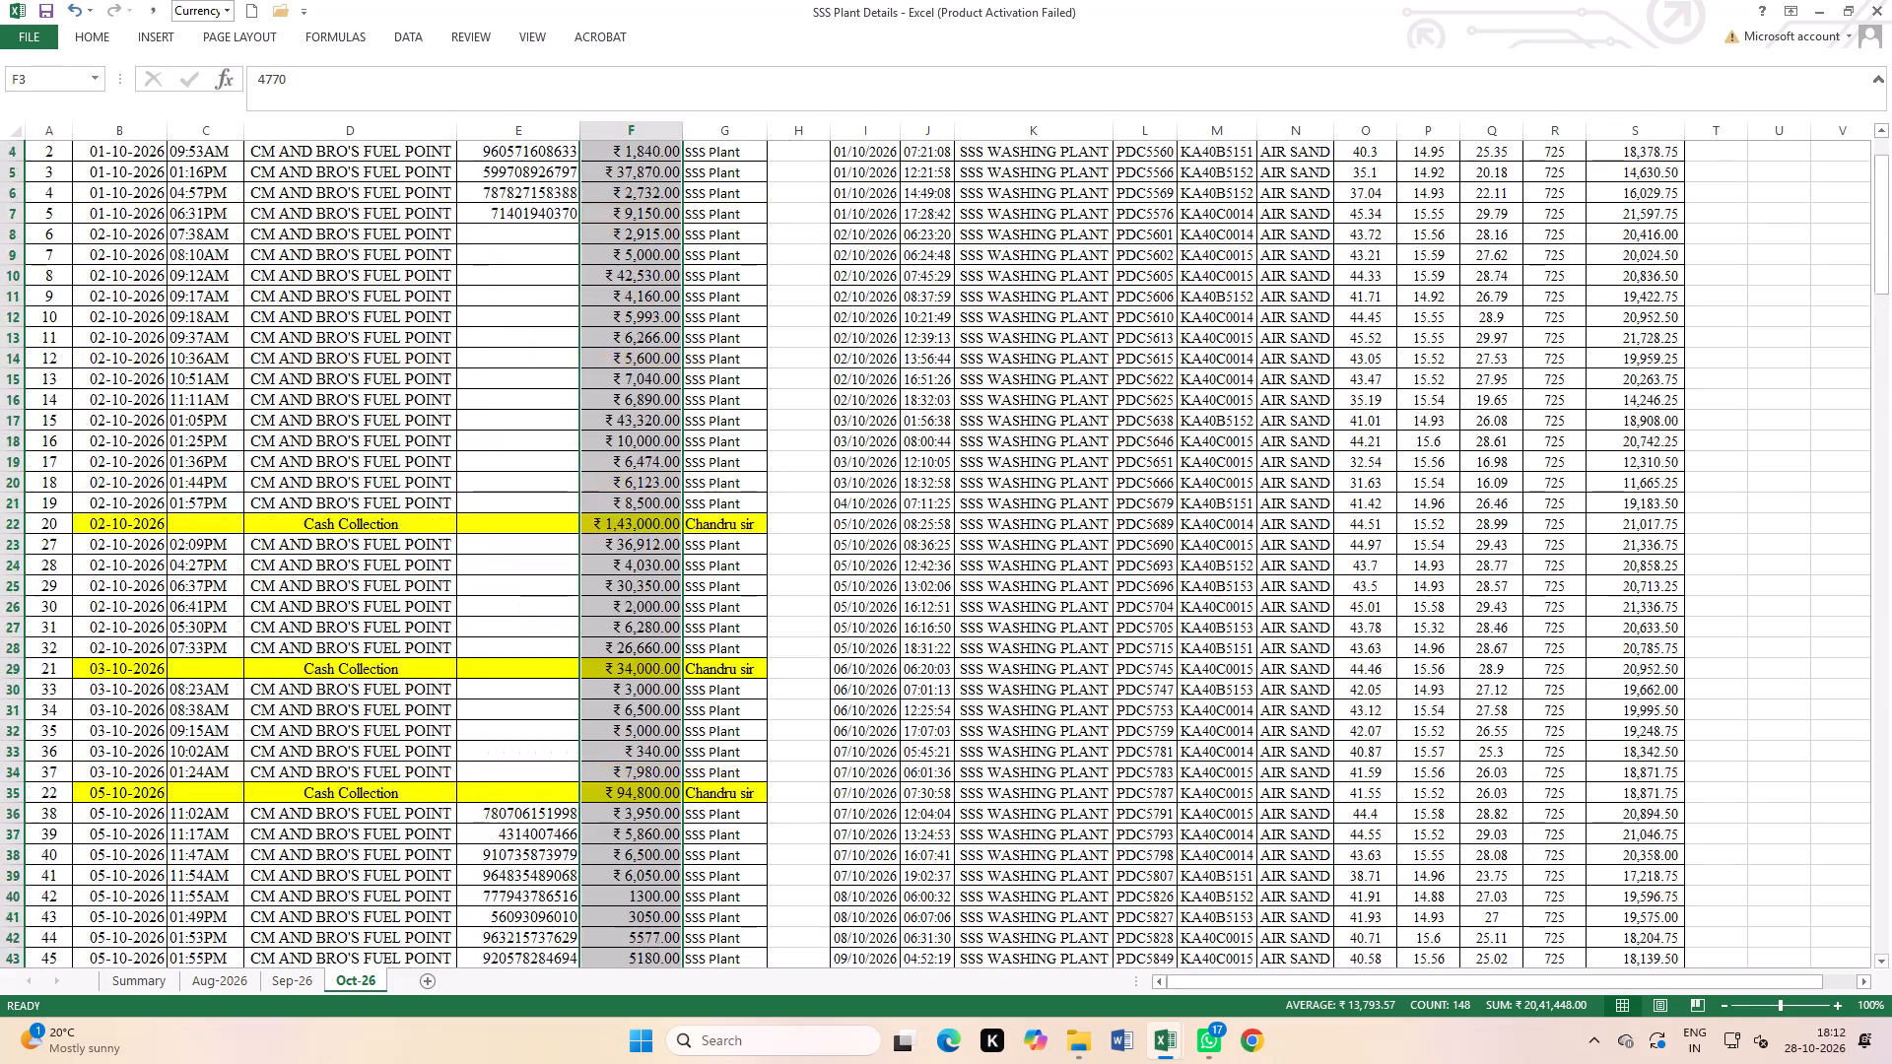
{"action": "scroll", "coordinate": [843, 709], "scroll_direction": "up", "scroll_amount": 9}
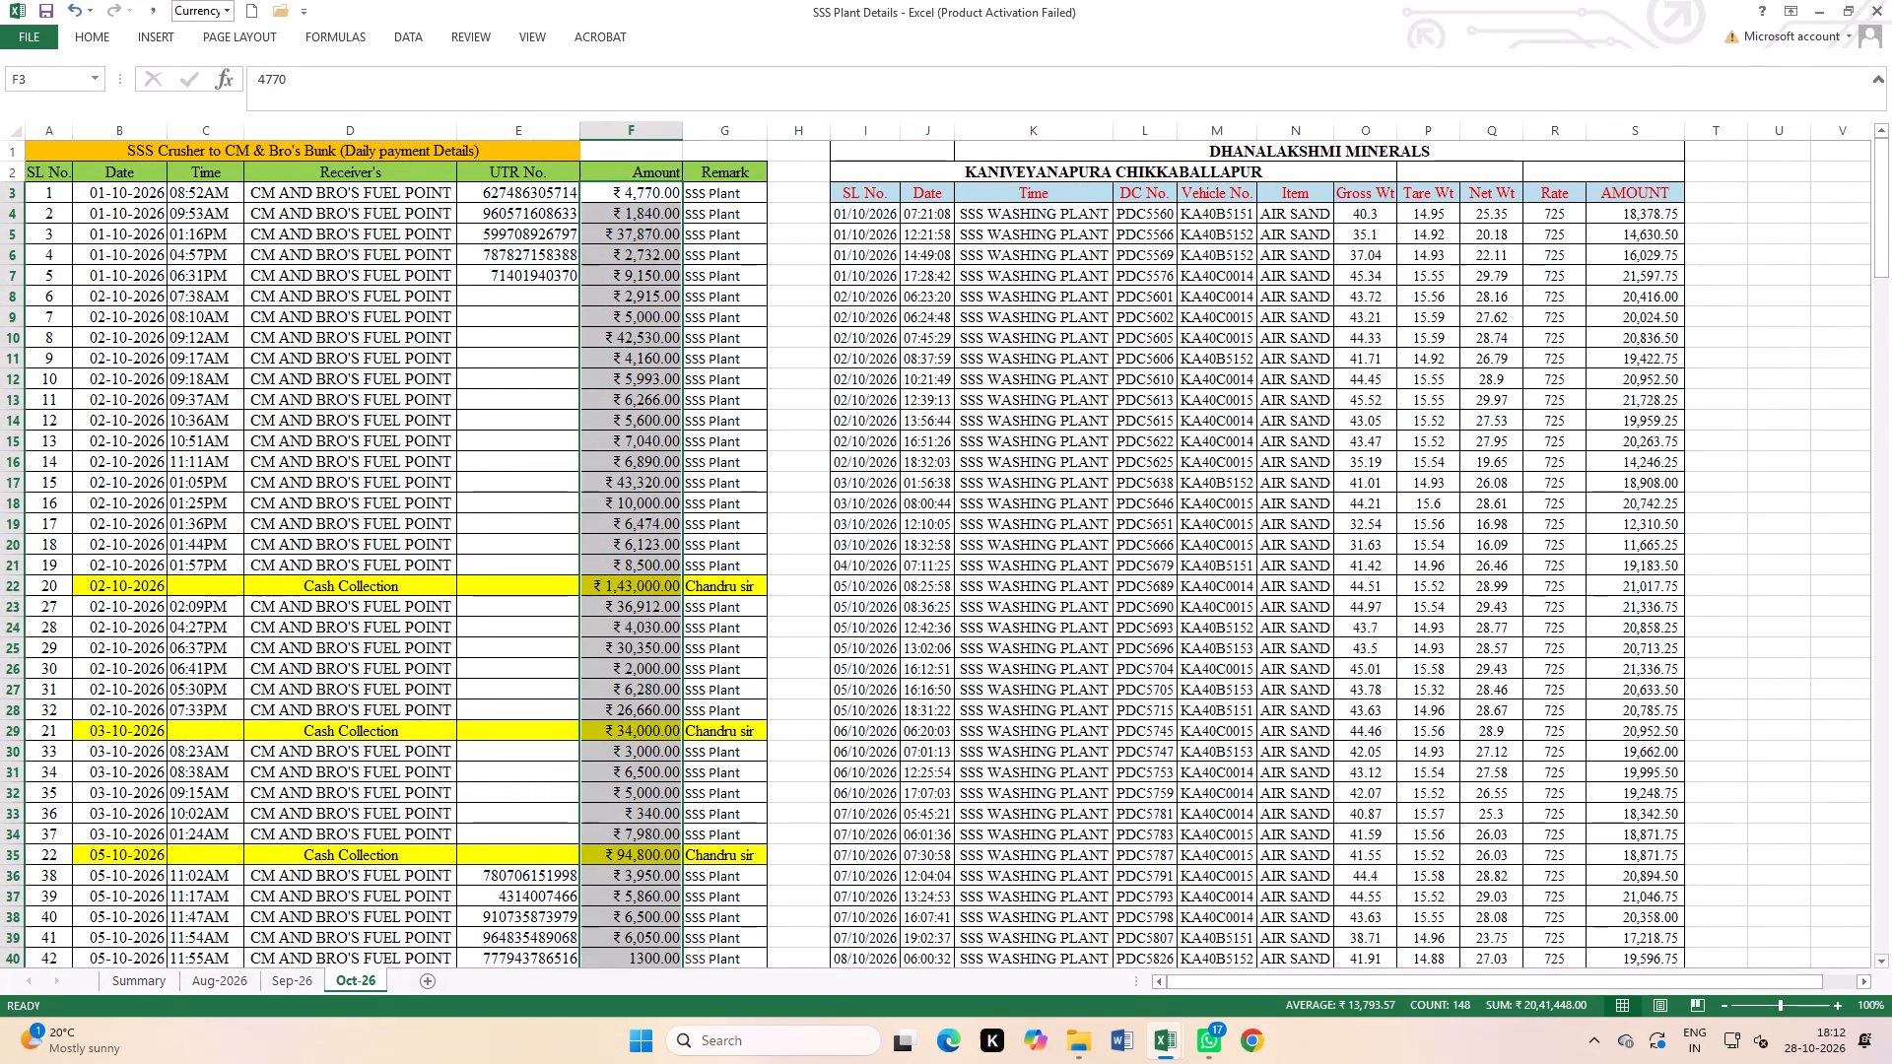
{"action": "left_click", "coordinate": [721, 280]}
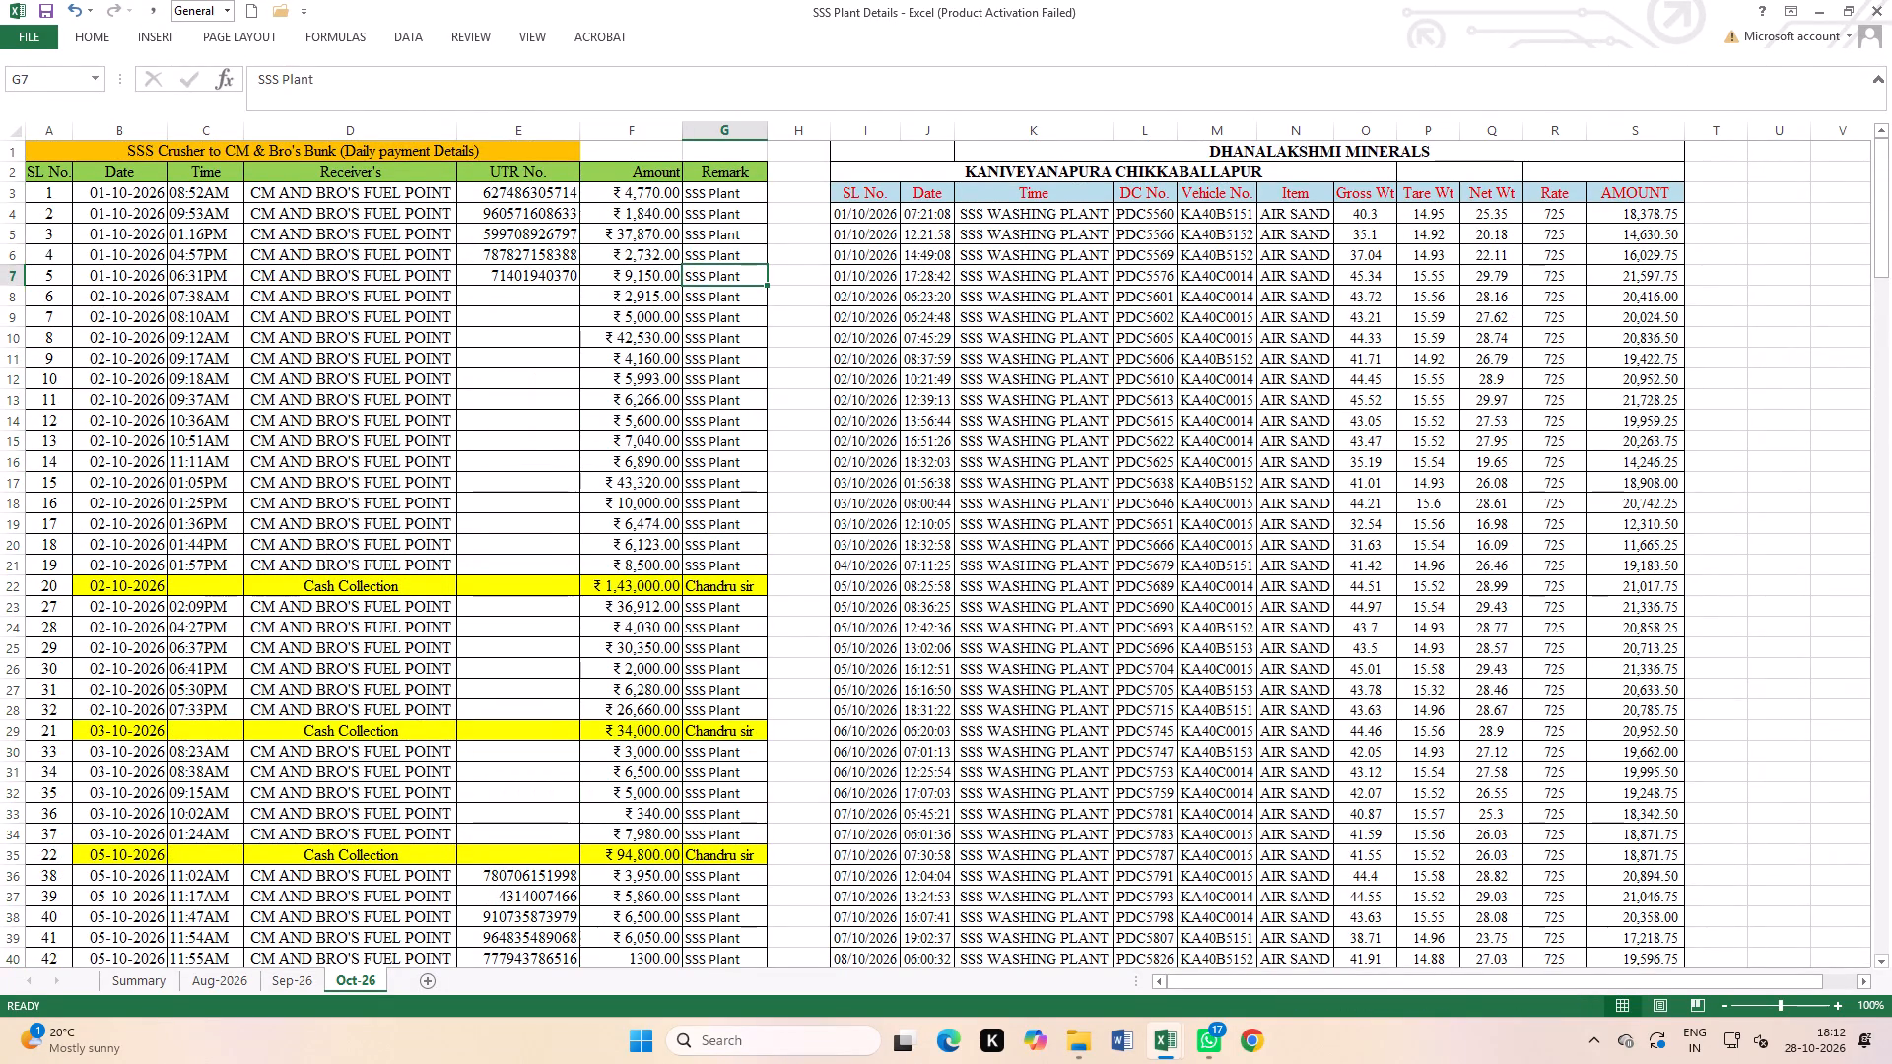
Filter the Oct-26 payment table's Remark column to Chandru sir and Pardhu sir, check the cash collection sum, and open the Summary sheet.
{"action": "left_click", "coordinate": [642, 172]}
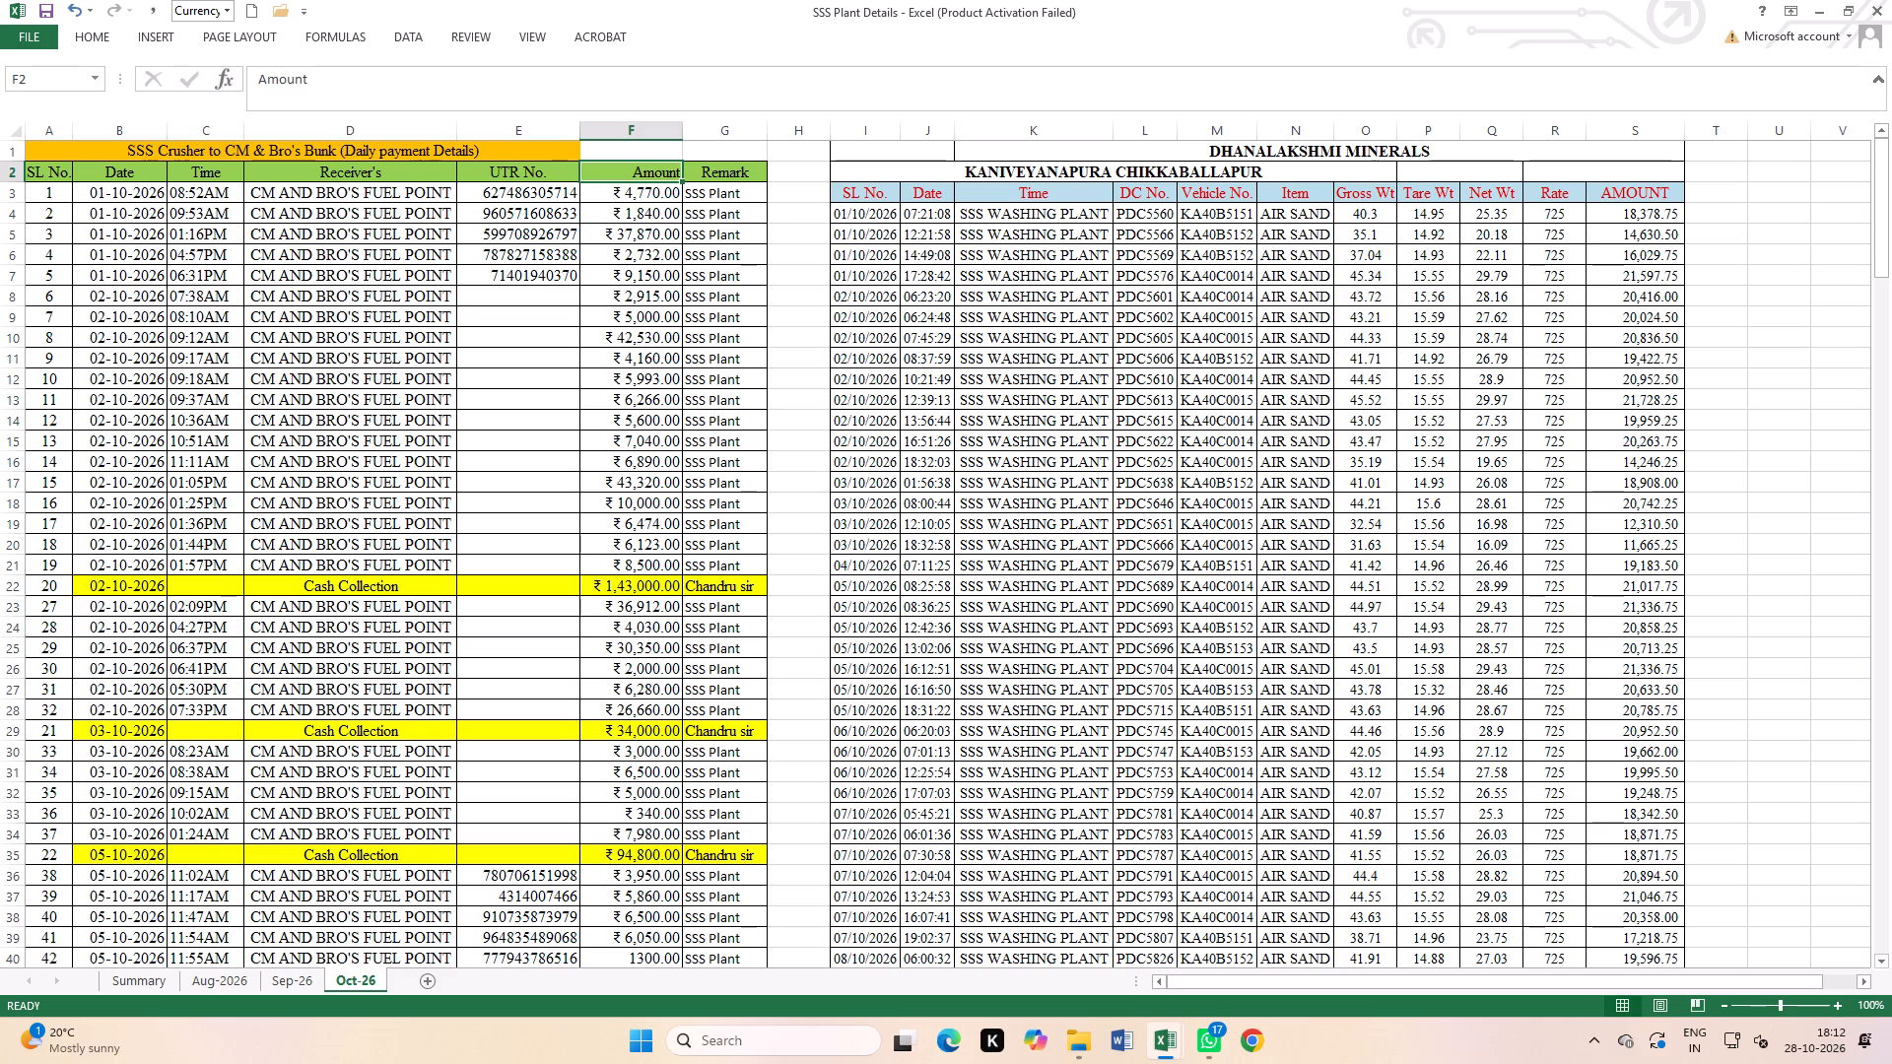
{"action": "left_click_drag", "start_coordinate": [55, 180], "coordinate": [561, 171]}
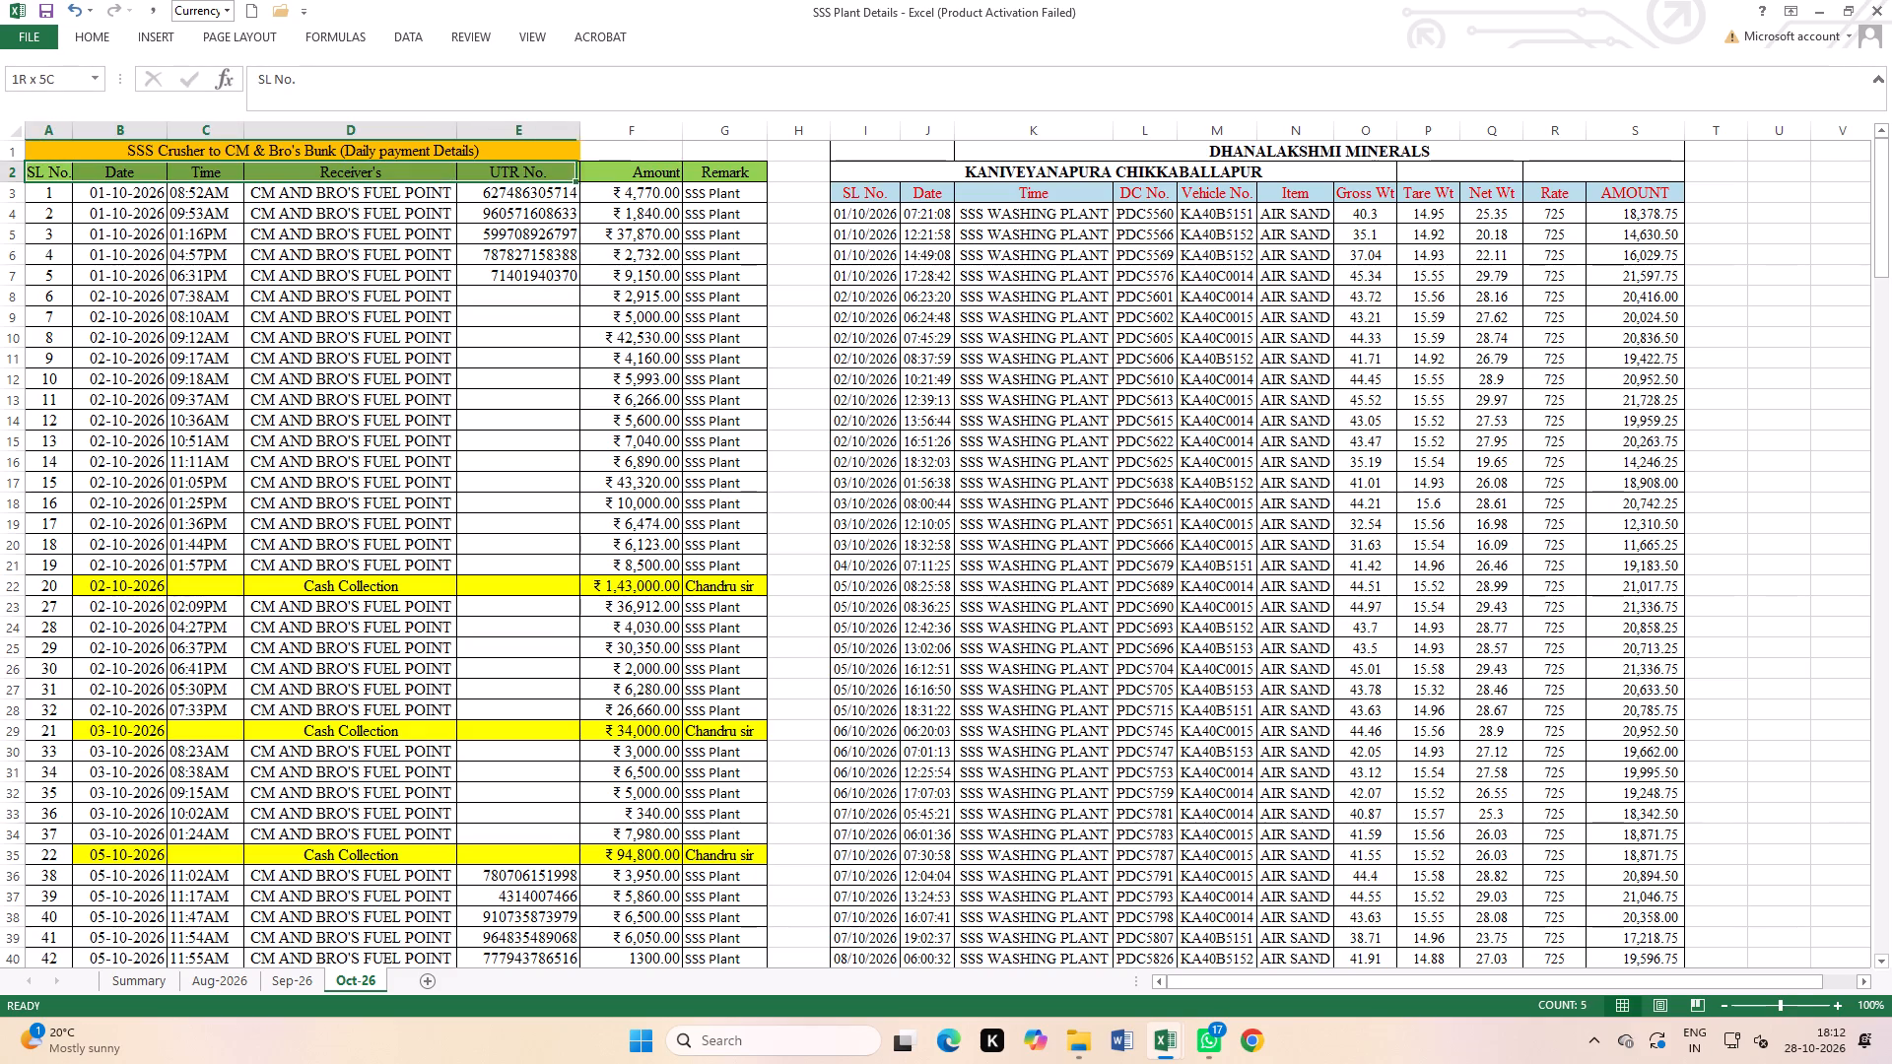
{"action": "left_click_drag", "start_coordinate": [561, 171], "coordinate": [731, 172]}
{"action": "left_click", "coordinate": [413, 39]}
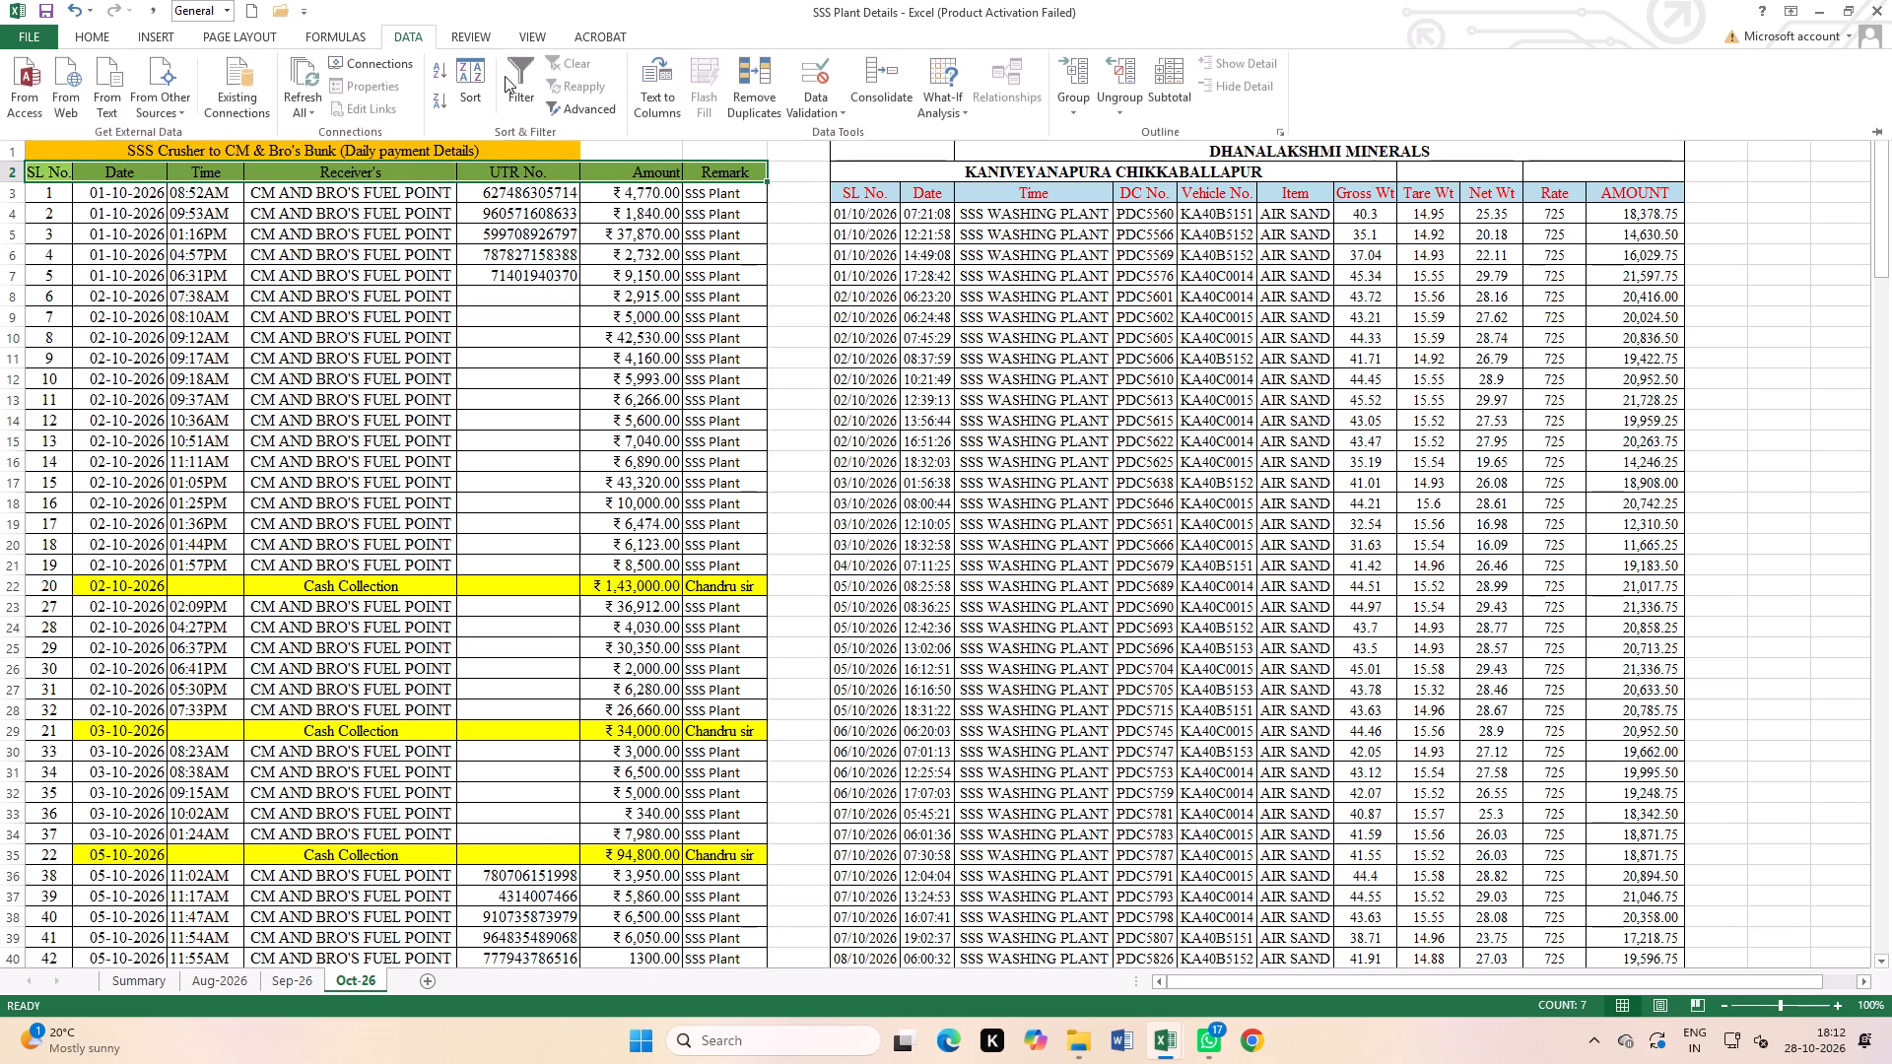
{"action": "left_click", "coordinate": [533, 72]}
{"action": "left_click", "coordinate": [627, 292]}
{"action": "left_click", "coordinate": [754, 173]}
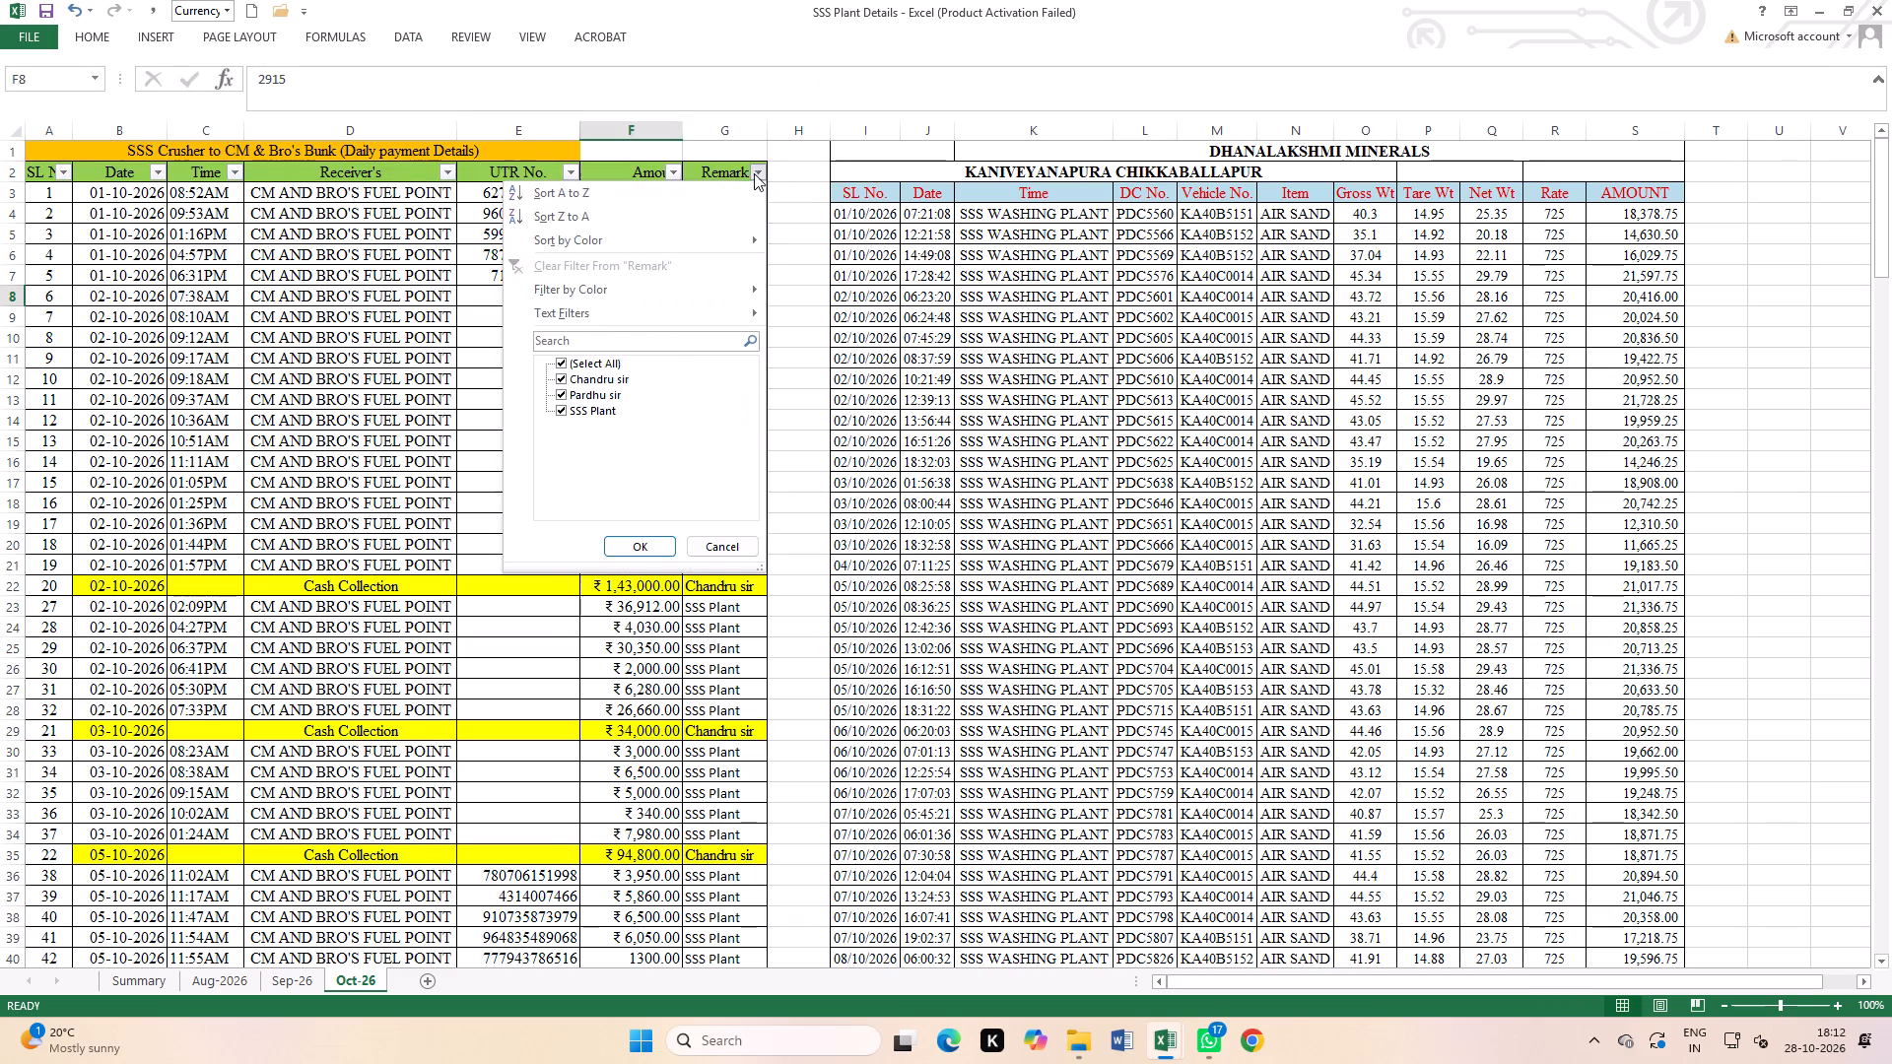
{"action": "left_click", "coordinate": [605, 370]}
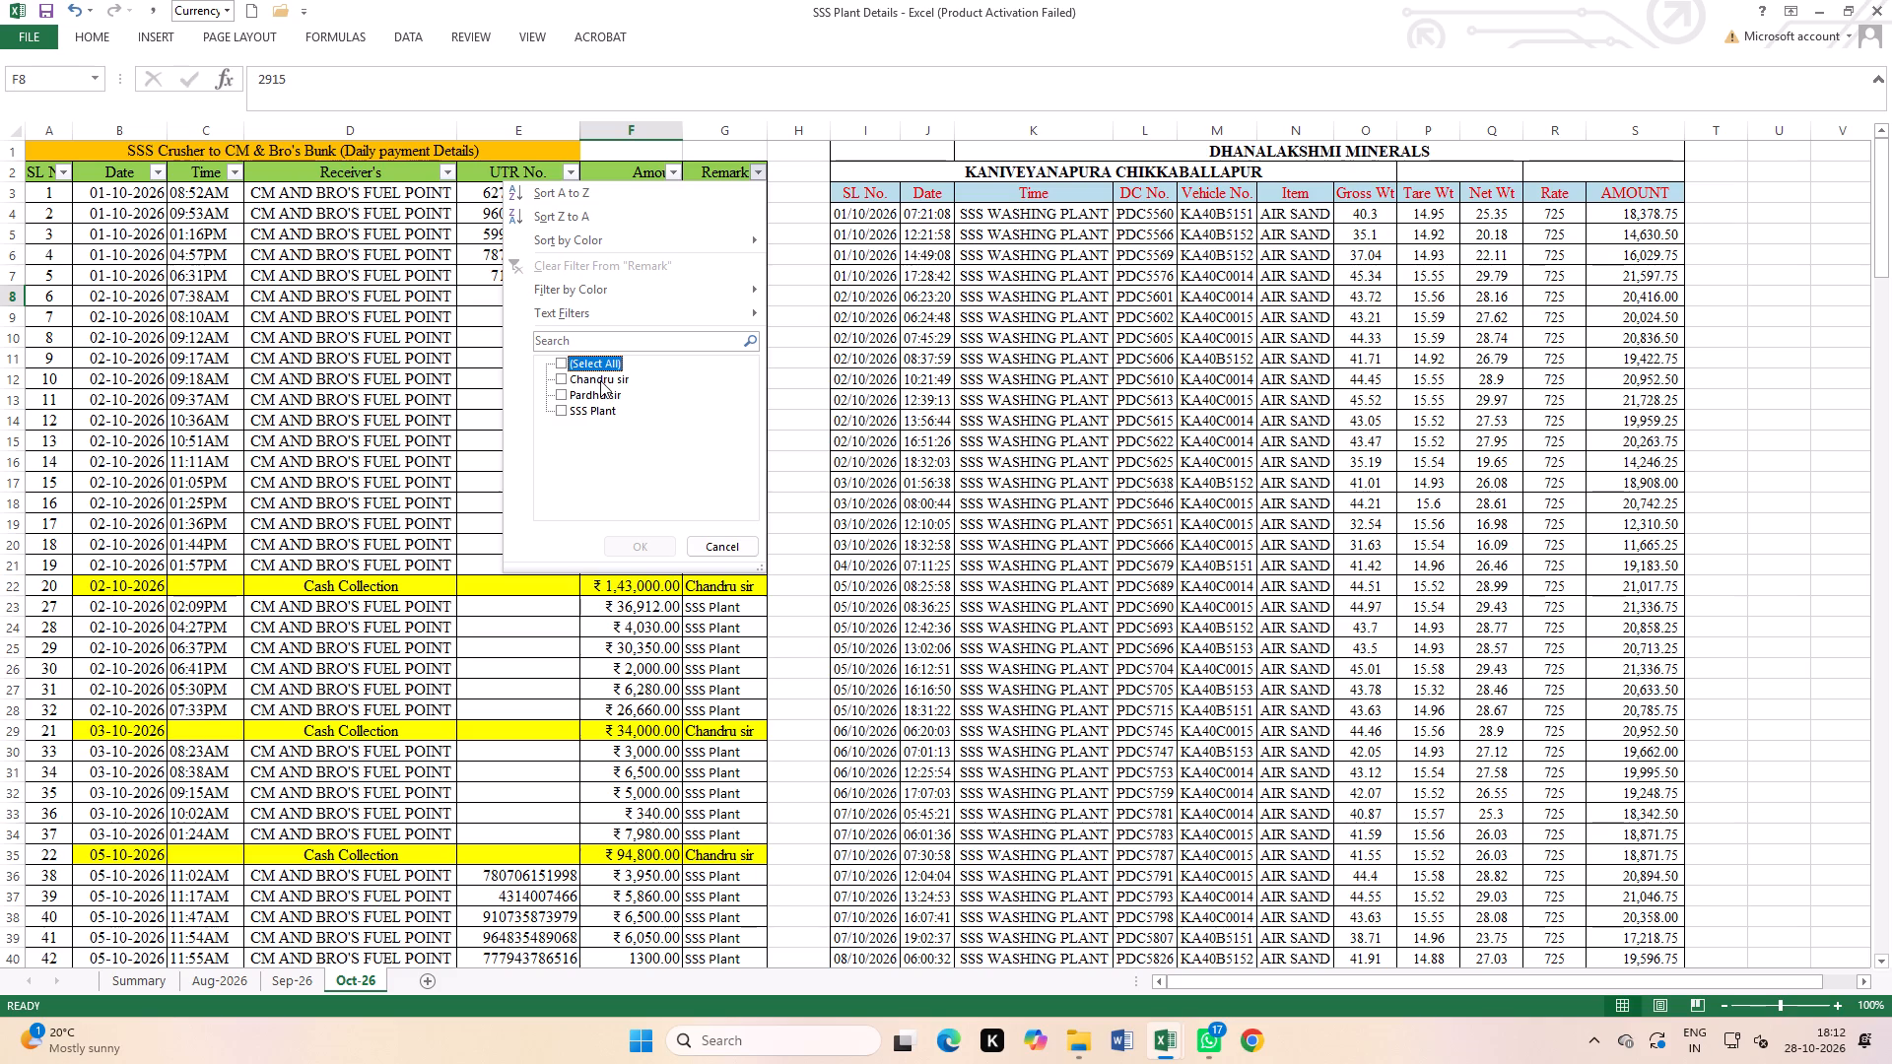
{"action": "left_click", "coordinate": [600, 371]}
{"action": "left_click", "coordinate": [603, 415]}
{"action": "left_click", "coordinate": [594, 388]}
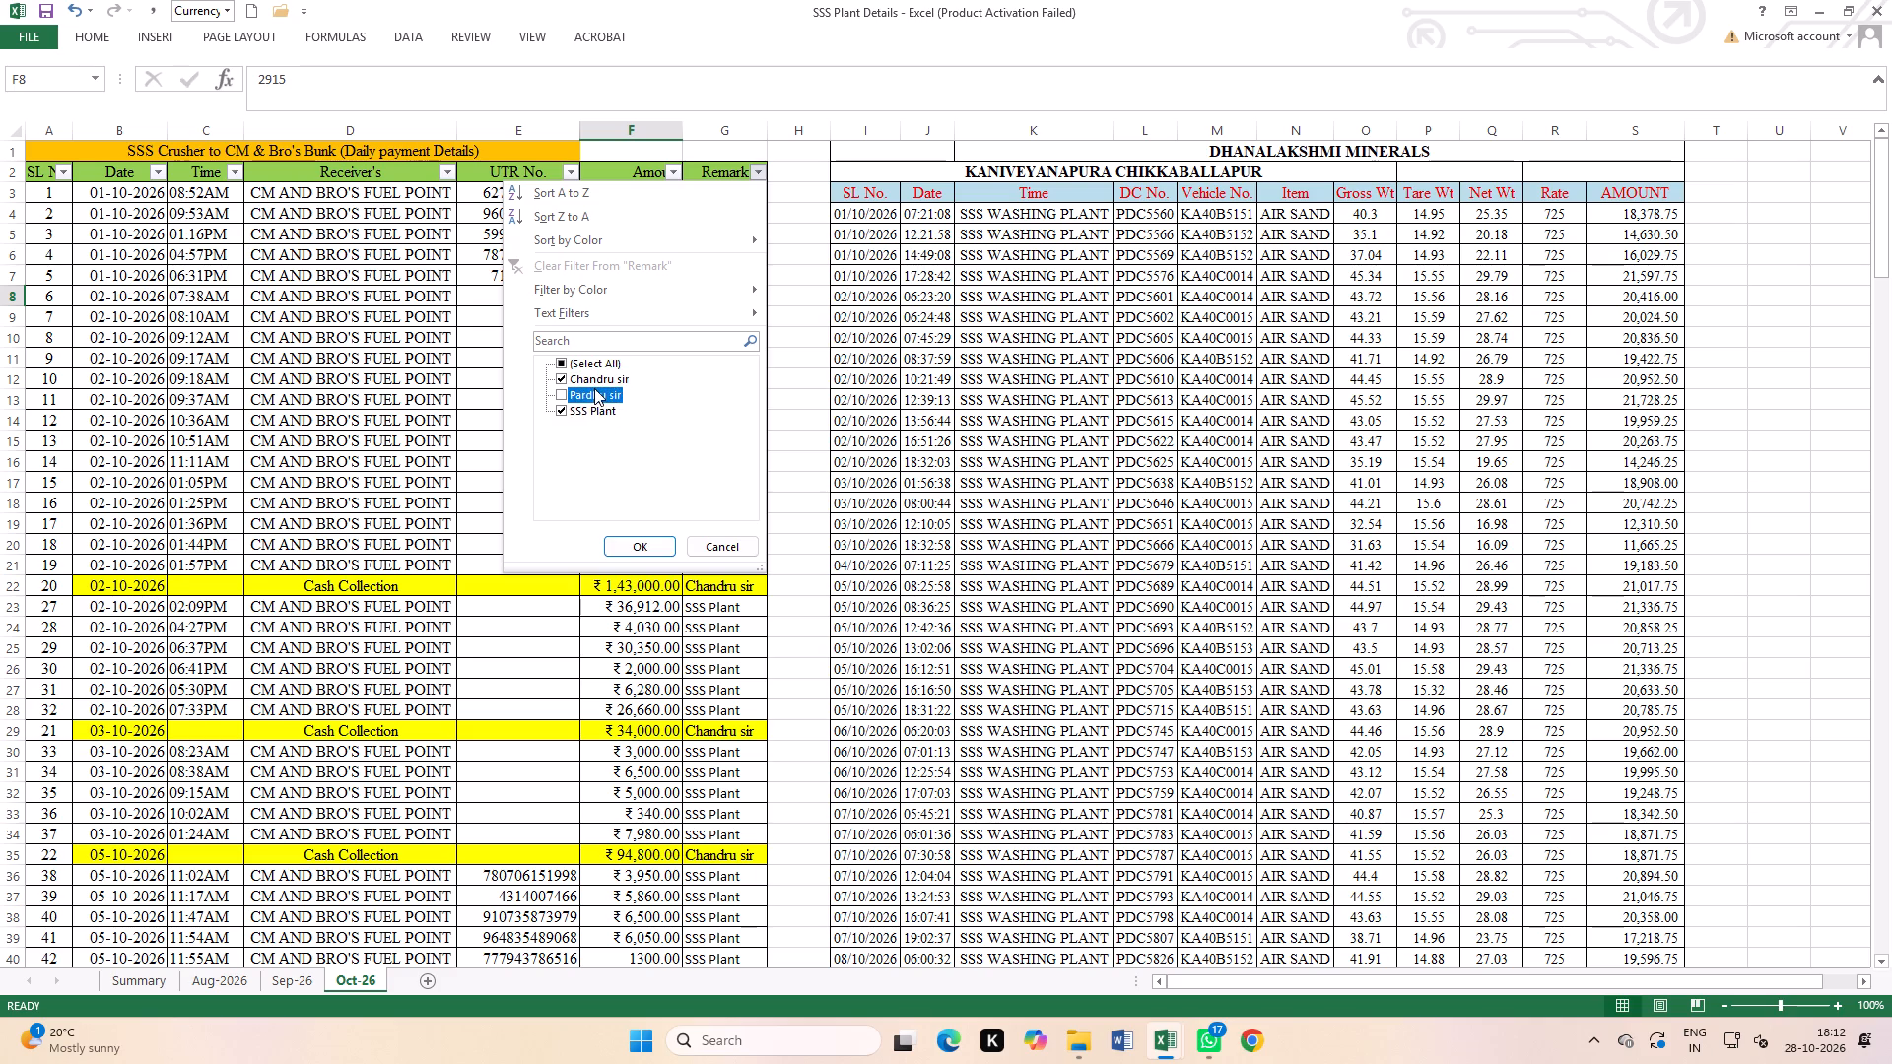
{"action": "left_click", "coordinate": [593, 409]}
{"action": "left_click", "coordinate": [634, 545]}
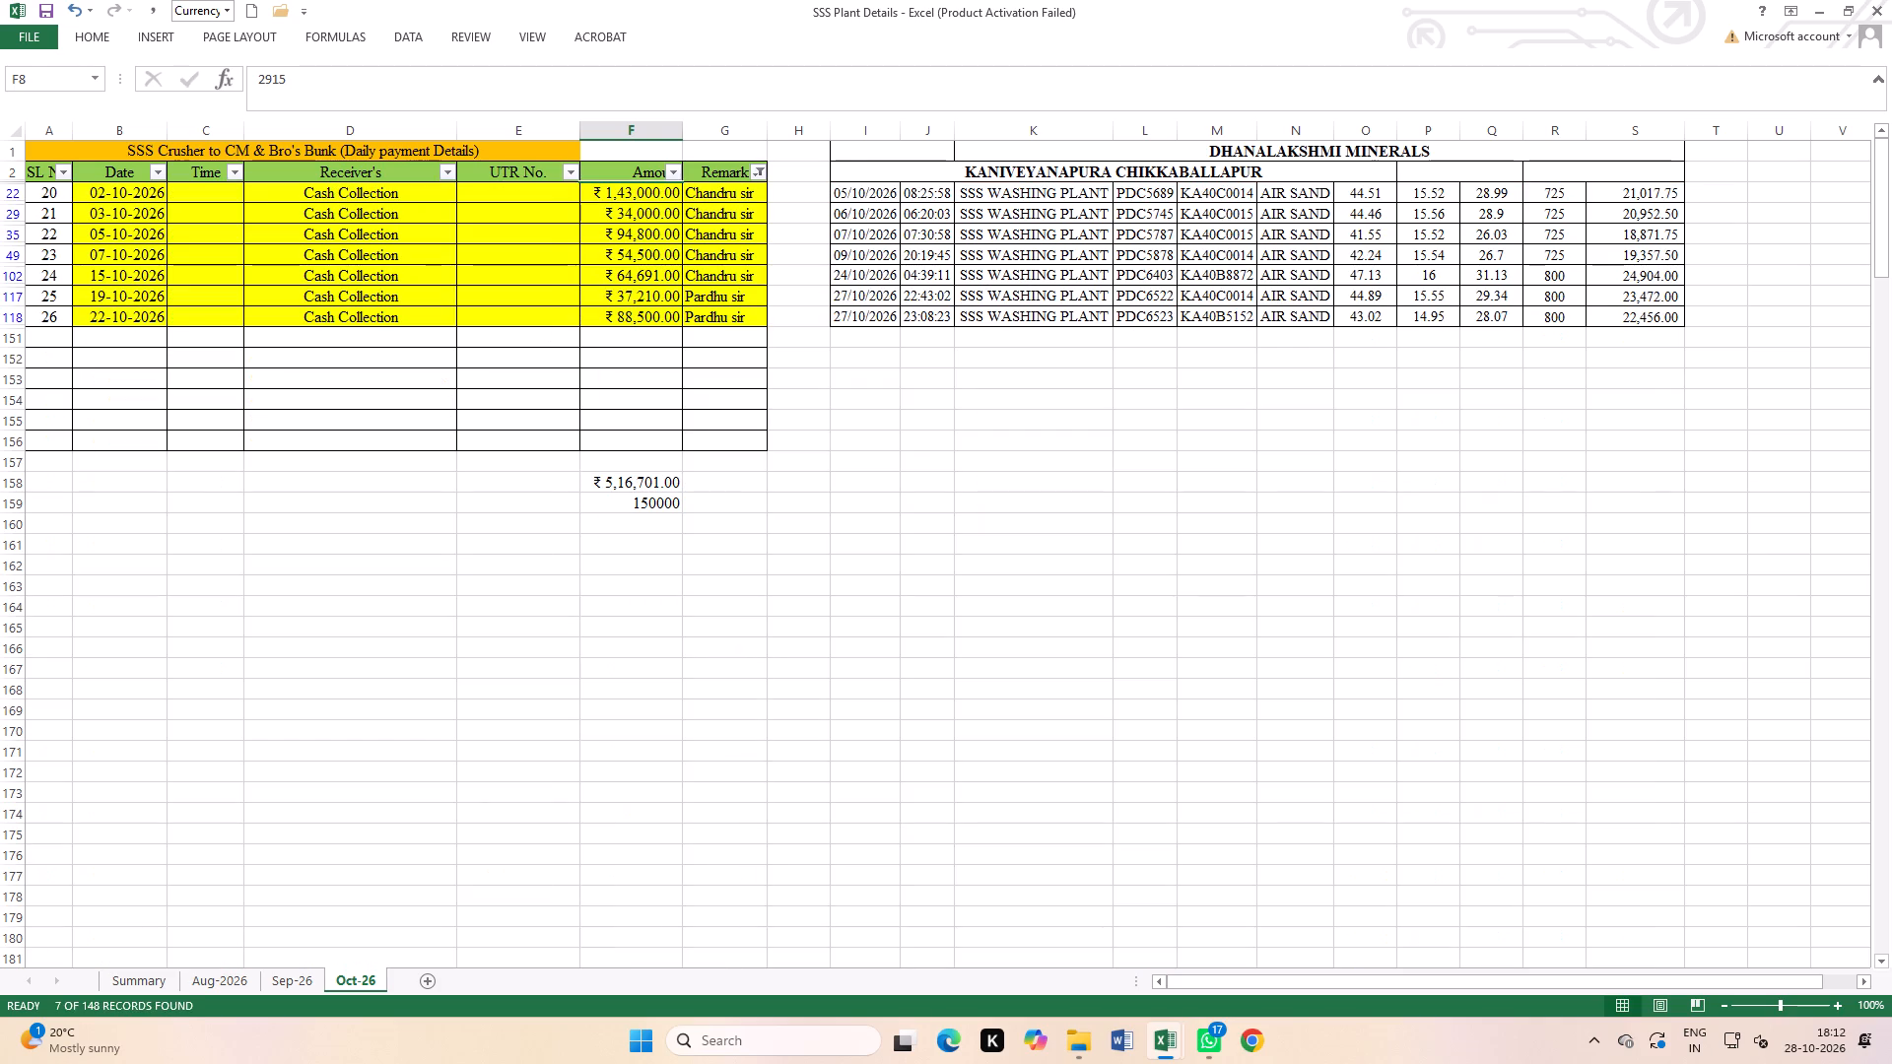
{"action": "left_click_drag", "start_coordinate": [627, 192], "coordinate": [644, 315]}
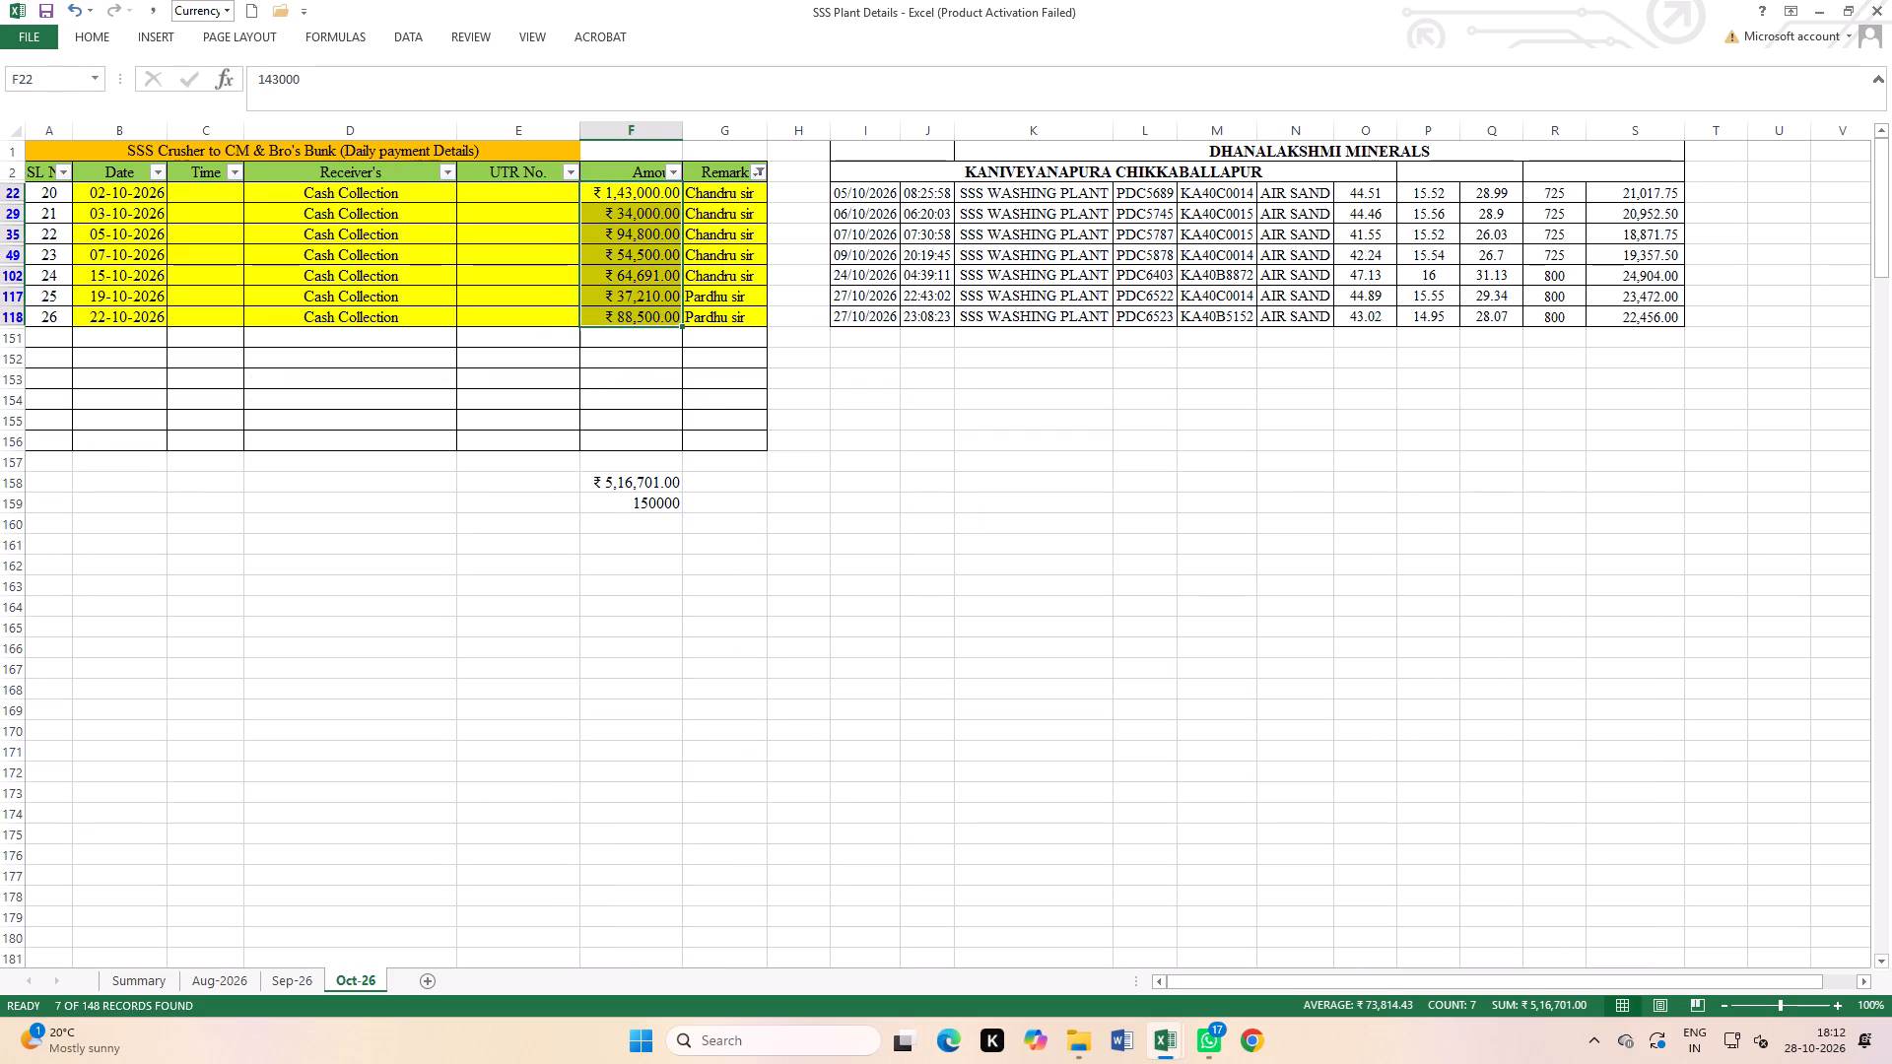
{"action": "left_click", "coordinate": [144, 976]}
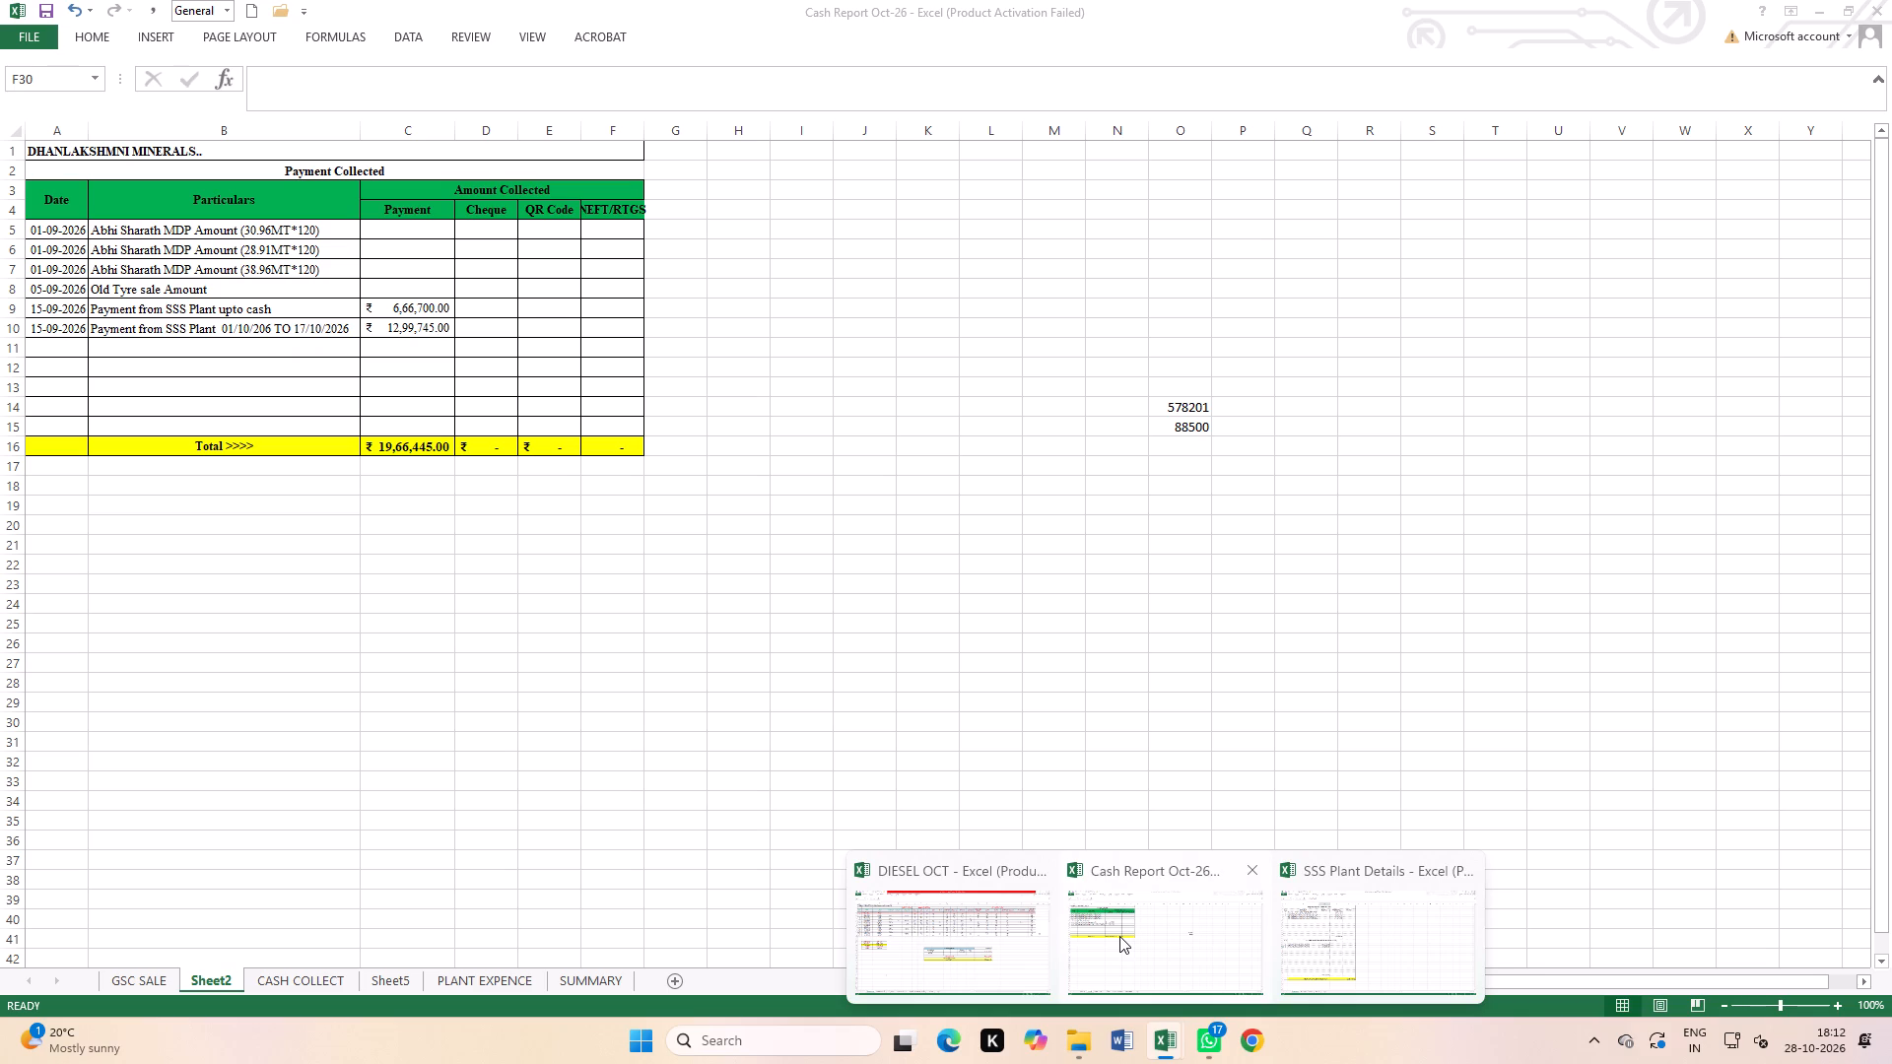
In the Cash Report Oct-26 workbook's Sheet2, set the "Payment from SSS Plant upto cash" amount to 516700.
{"action": "left_click", "coordinate": [1119, 936]}
{"action": "left_click", "coordinate": [422, 313]}
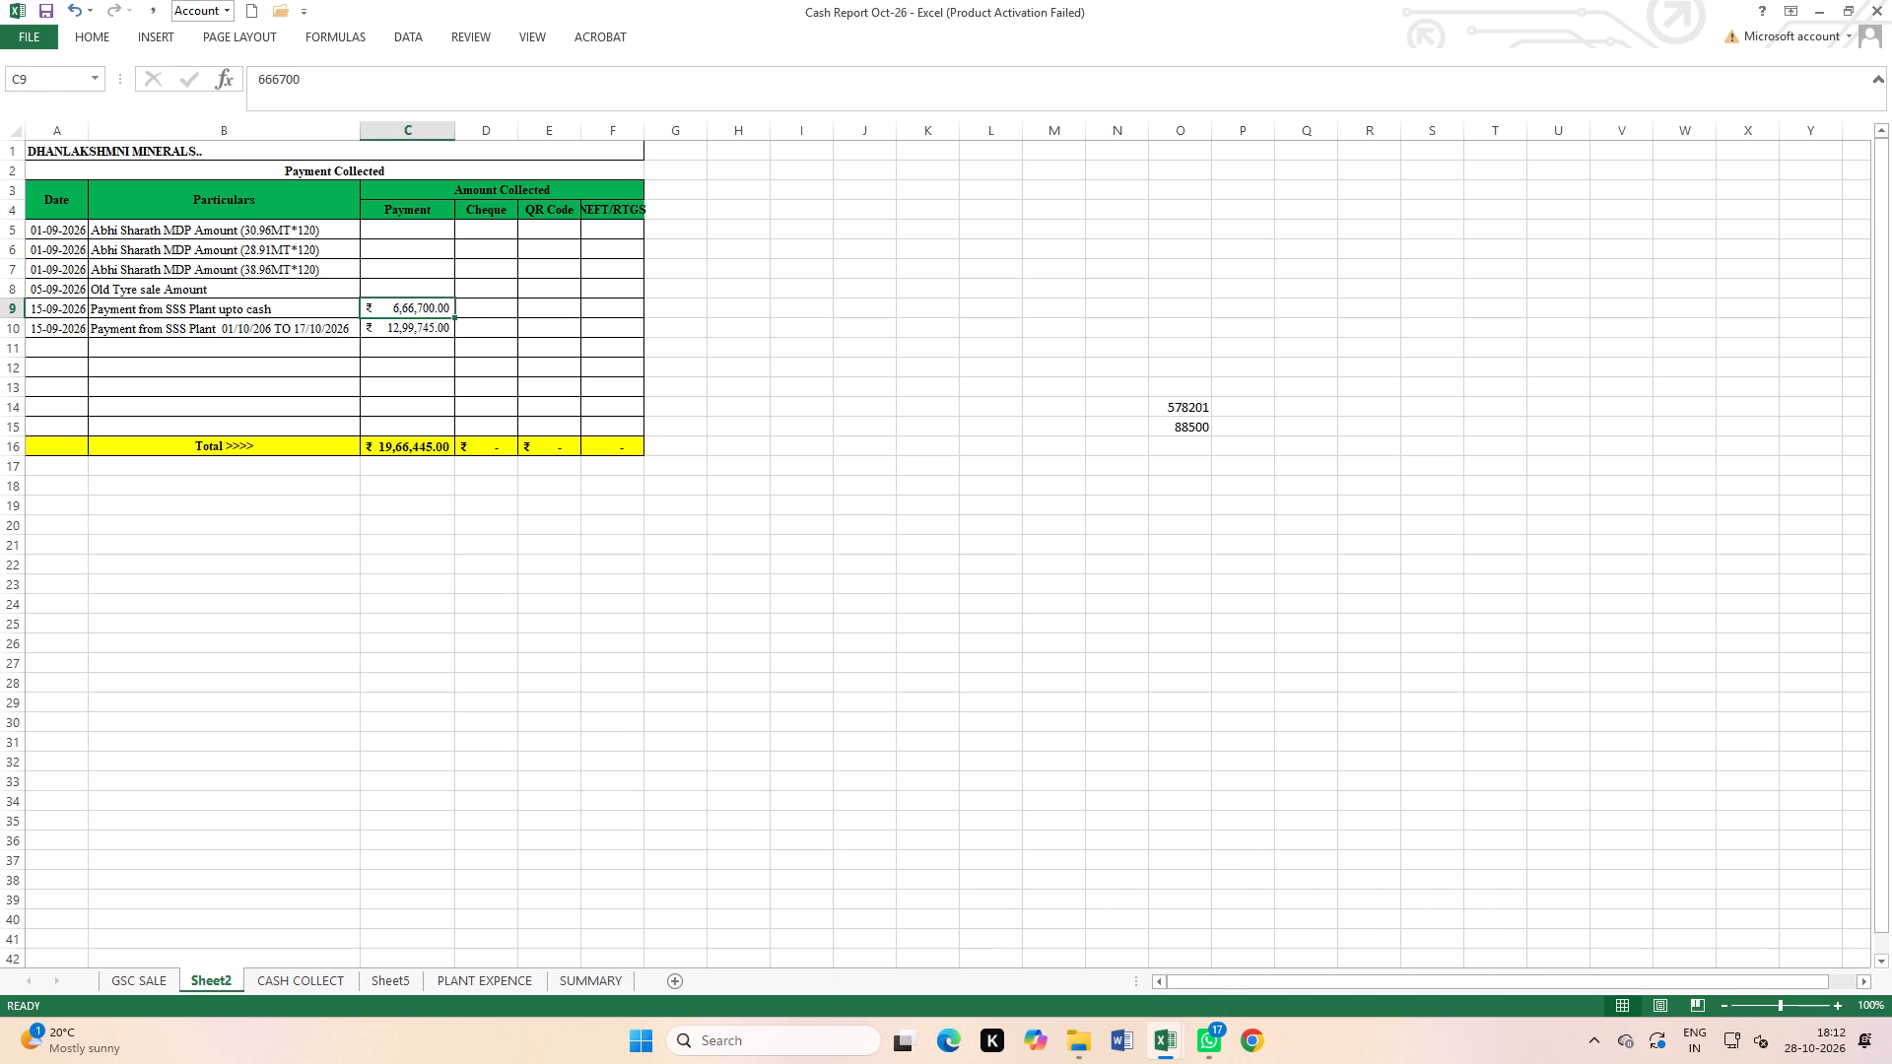
{"action": "key", "text": "1"}
{"action": "key", "text": "5"}
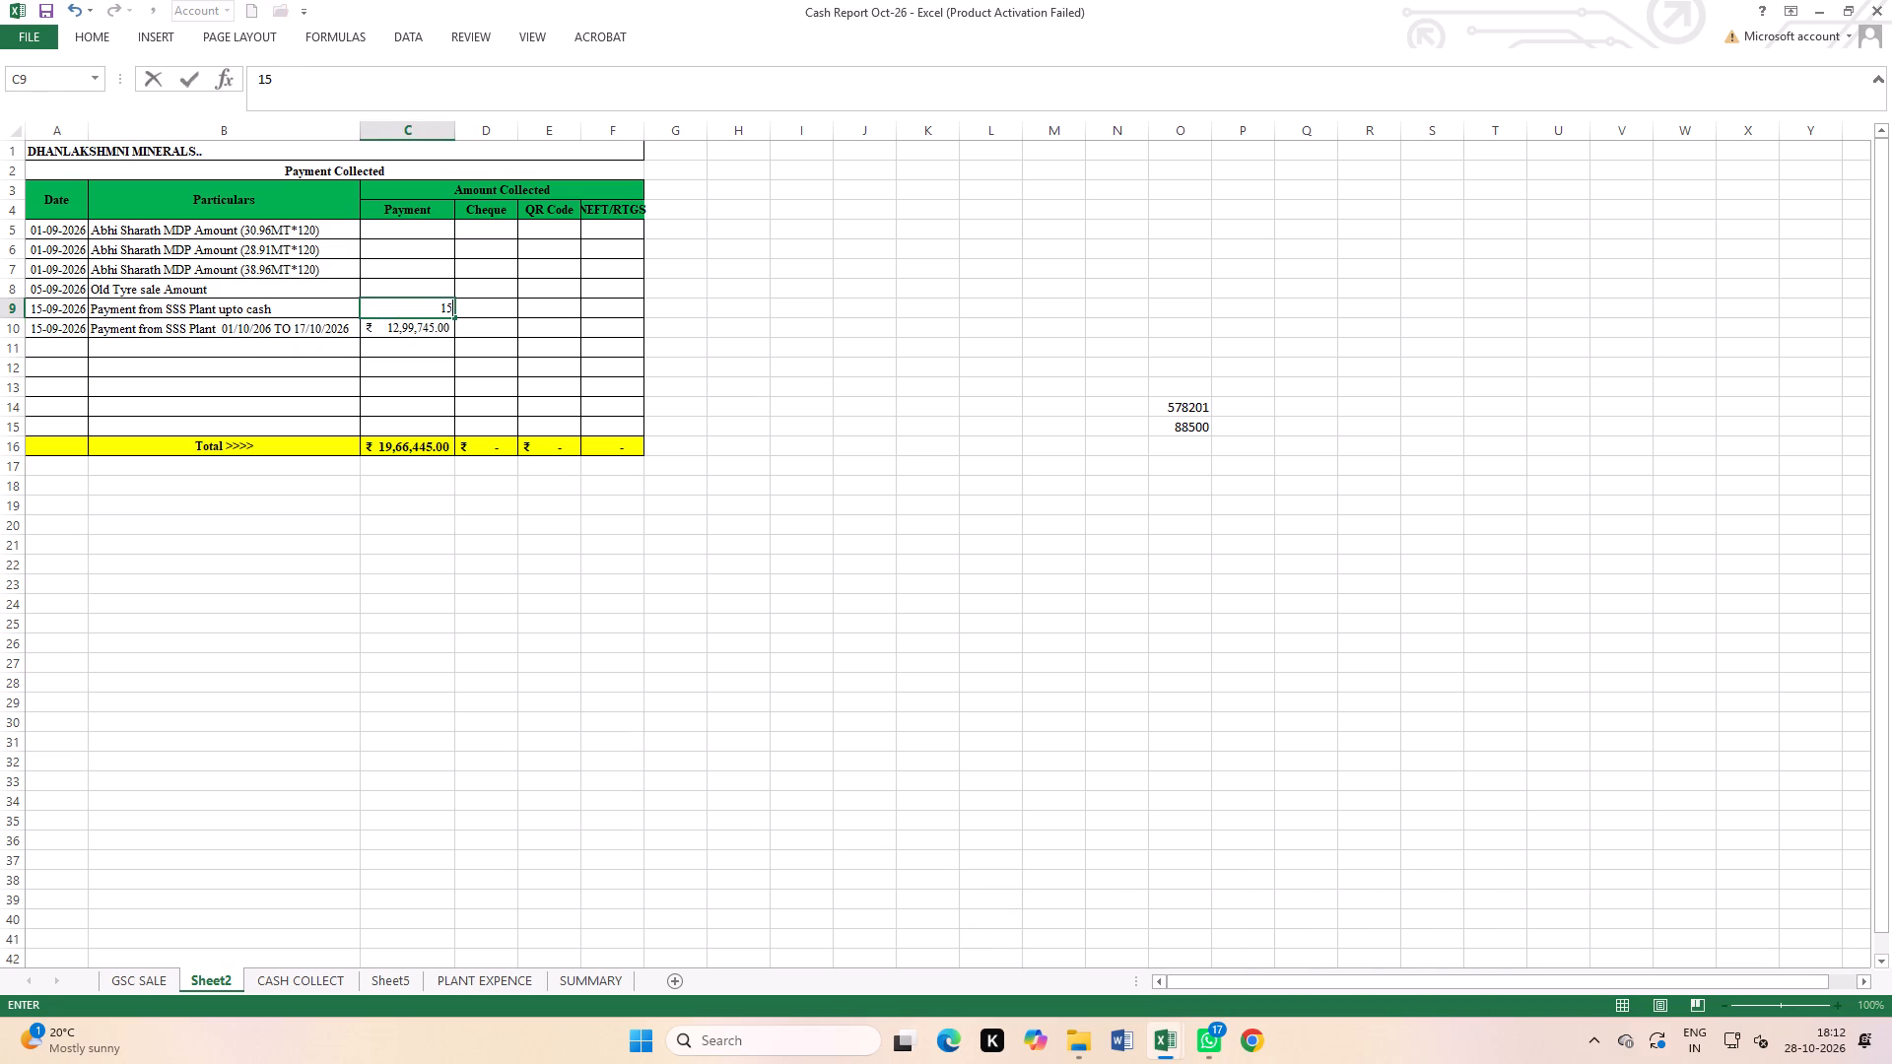
{"action": "key", "text": "BackSpace"}
{"action": "key", "text": "BackSpace"}
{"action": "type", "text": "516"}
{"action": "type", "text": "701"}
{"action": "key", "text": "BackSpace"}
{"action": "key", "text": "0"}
{"action": "left_click", "coordinate": [537, 526]}
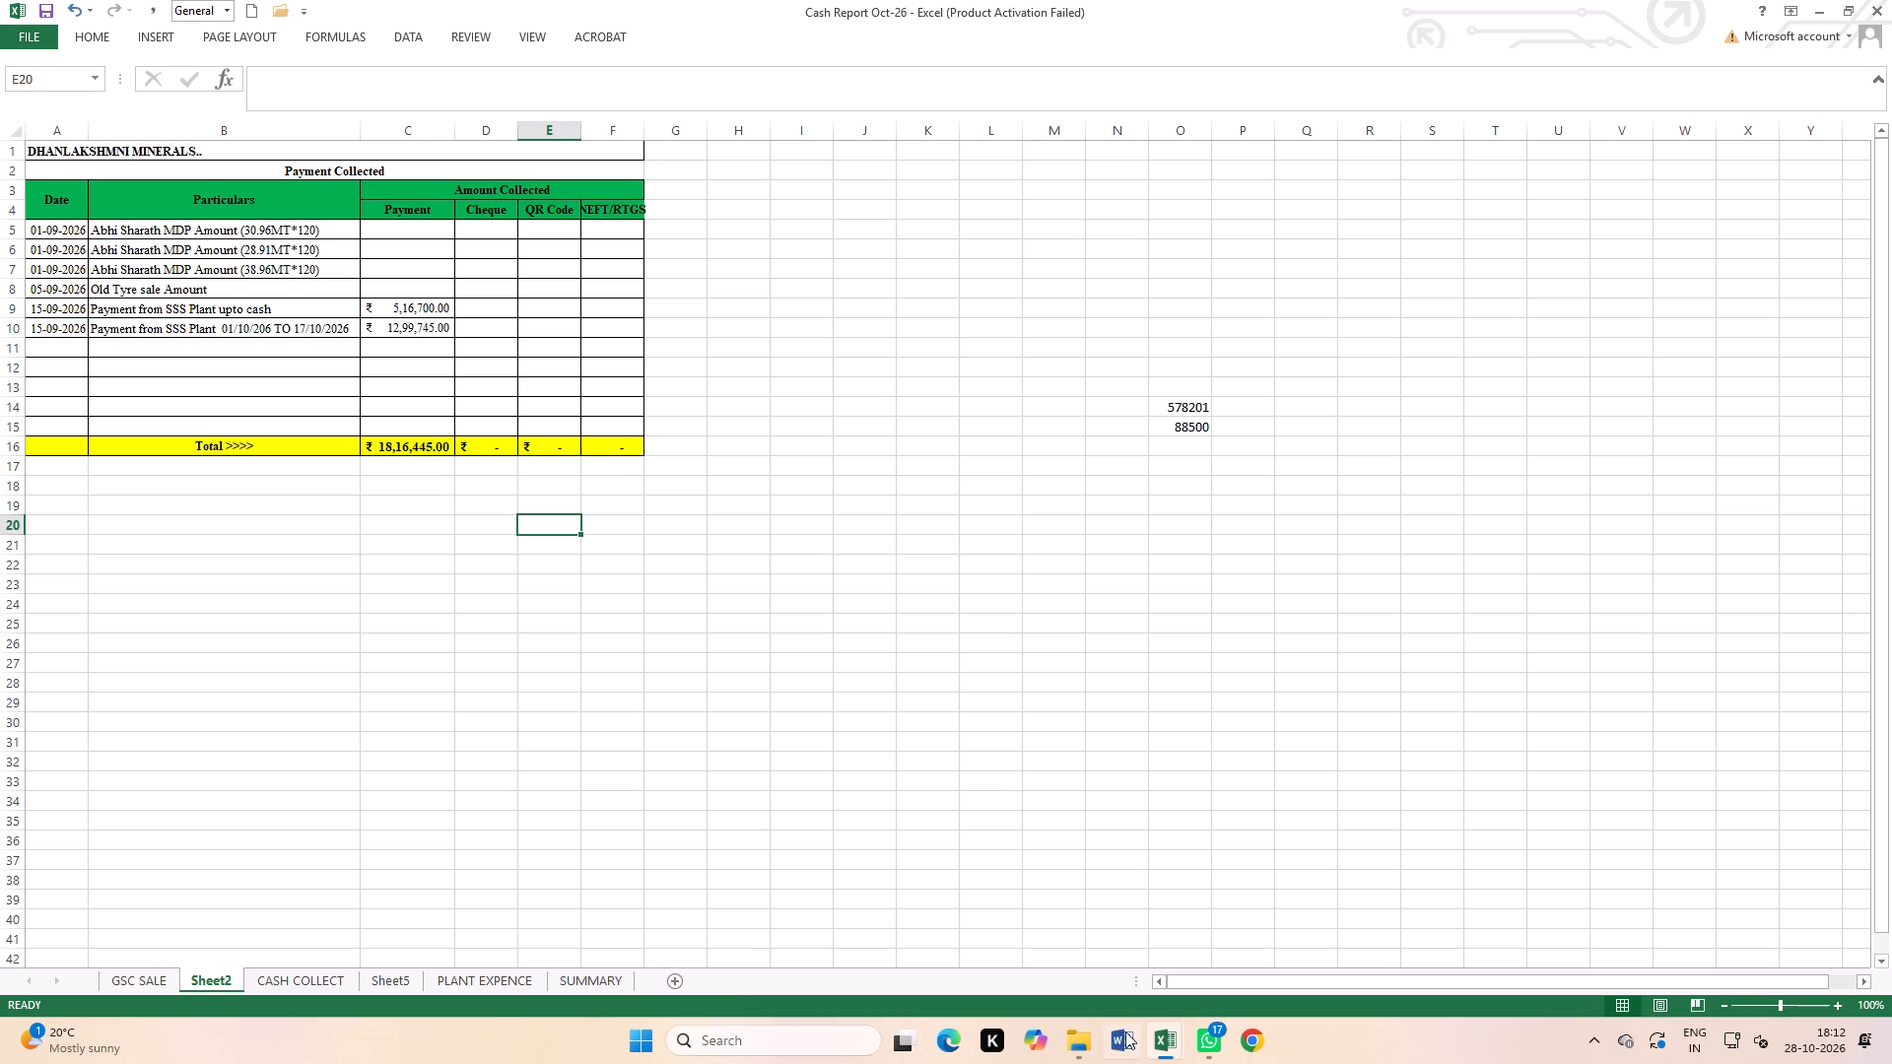
In the SSS Plant Details workbook's Oct-26 sheet, filter the Remark column to SSS Plant only and check the sum of the amounts.
{"action": "left_click", "coordinate": [1321, 950]}
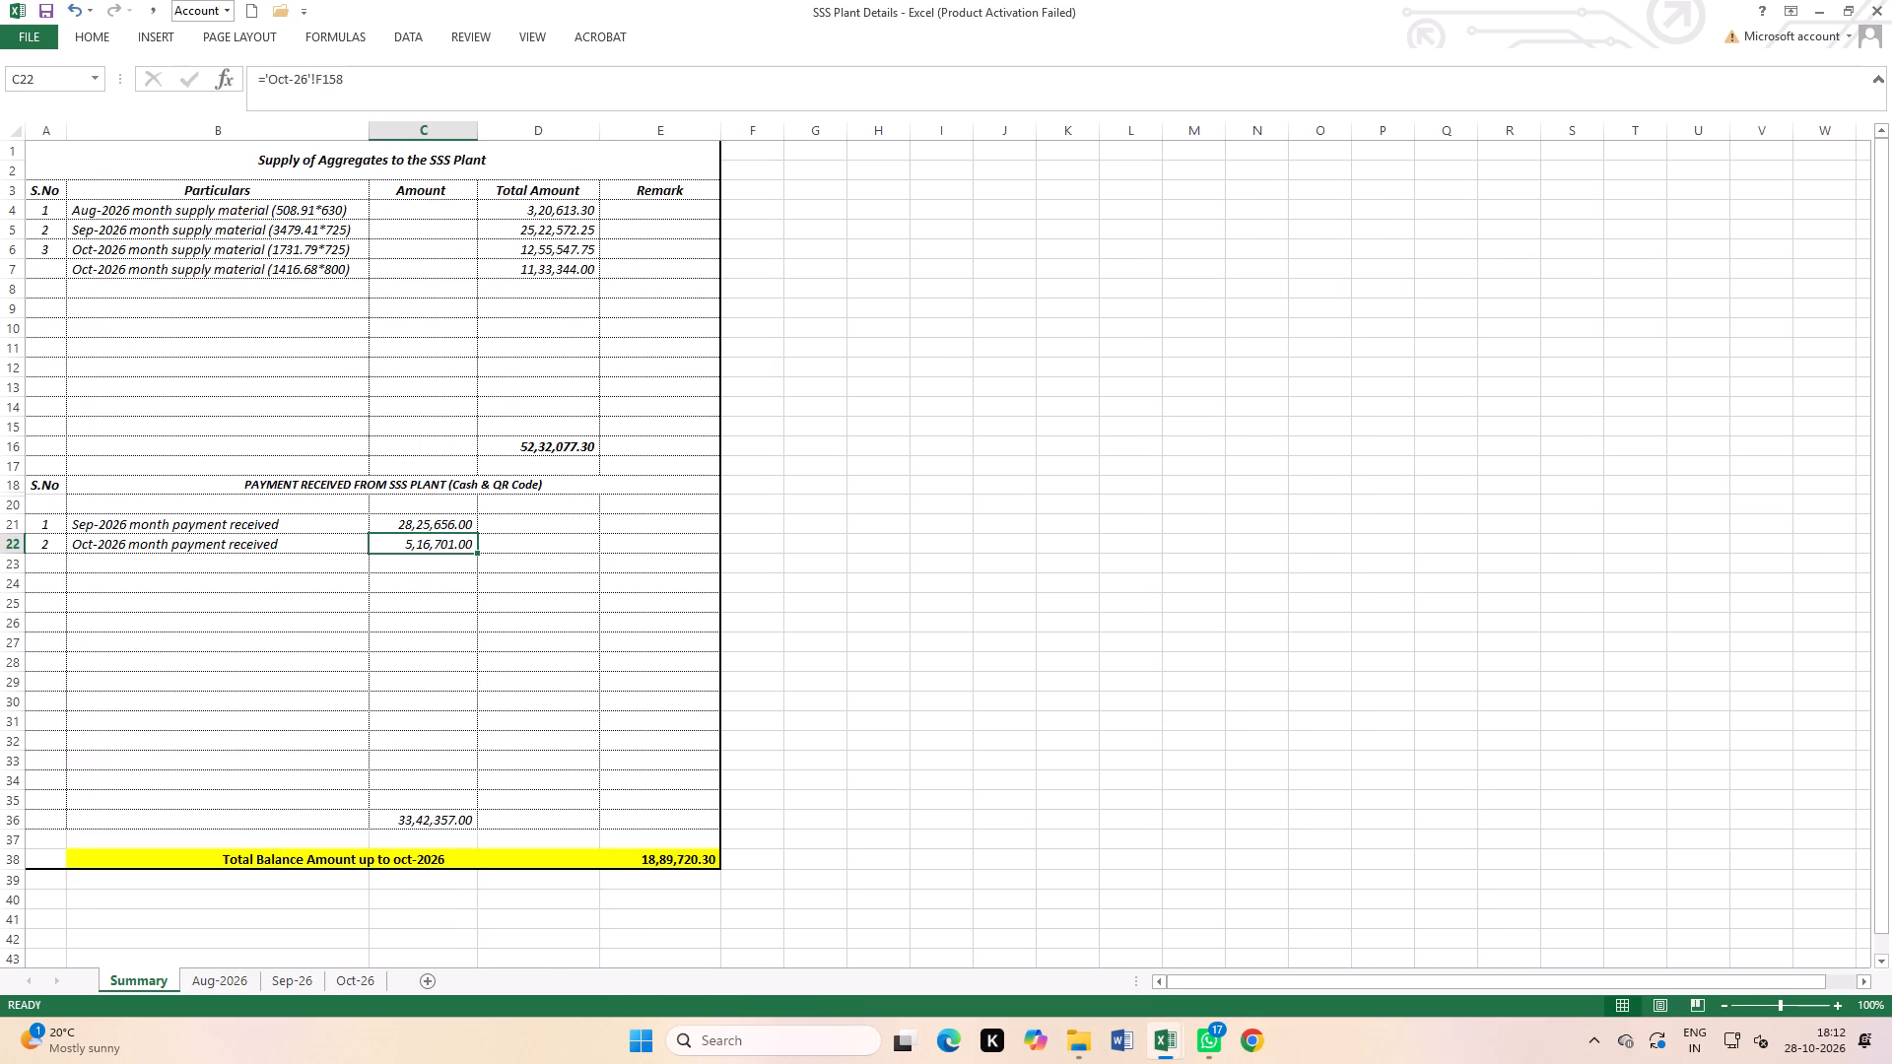
{"action": "left_click", "coordinate": [356, 976]}
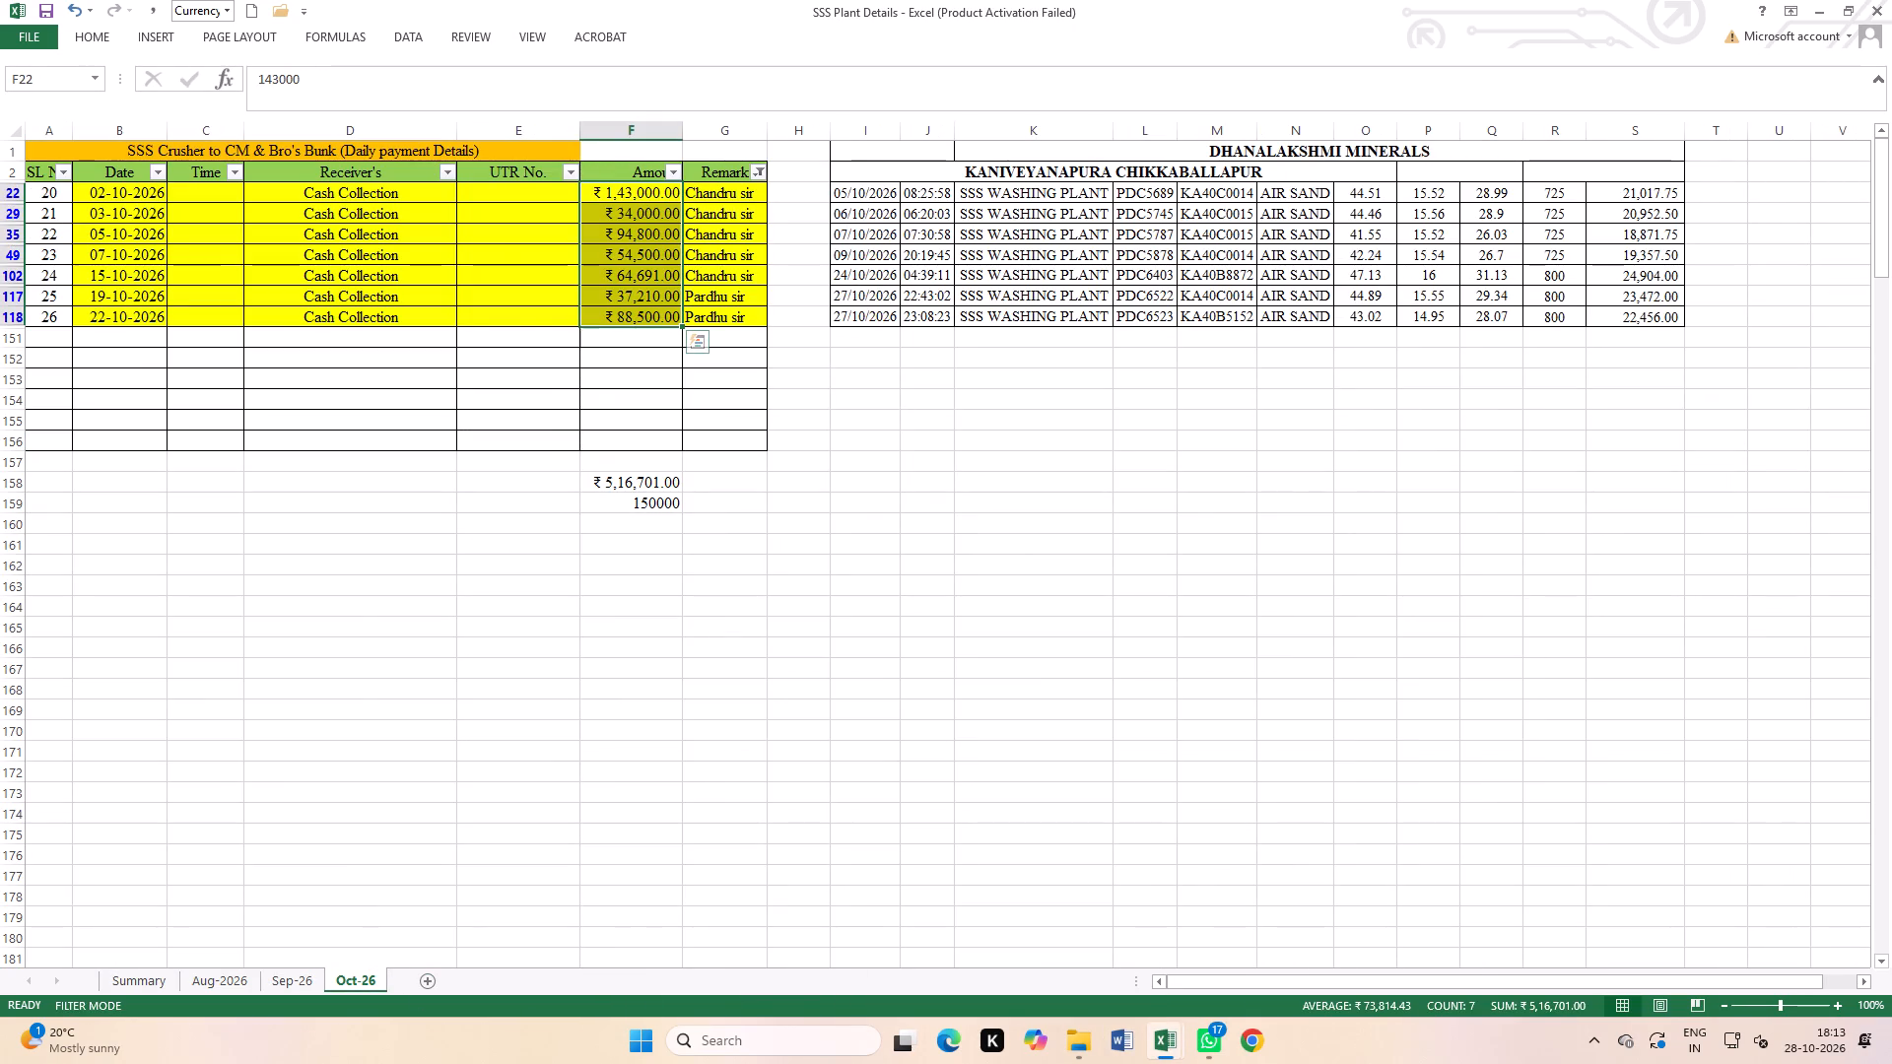
{"action": "left_click", "coordinate": [759, 171]}
{"action": "left_click", "coordinate": [590, 376]}
{"action": "left_click", "coordinate": [590, 396]}
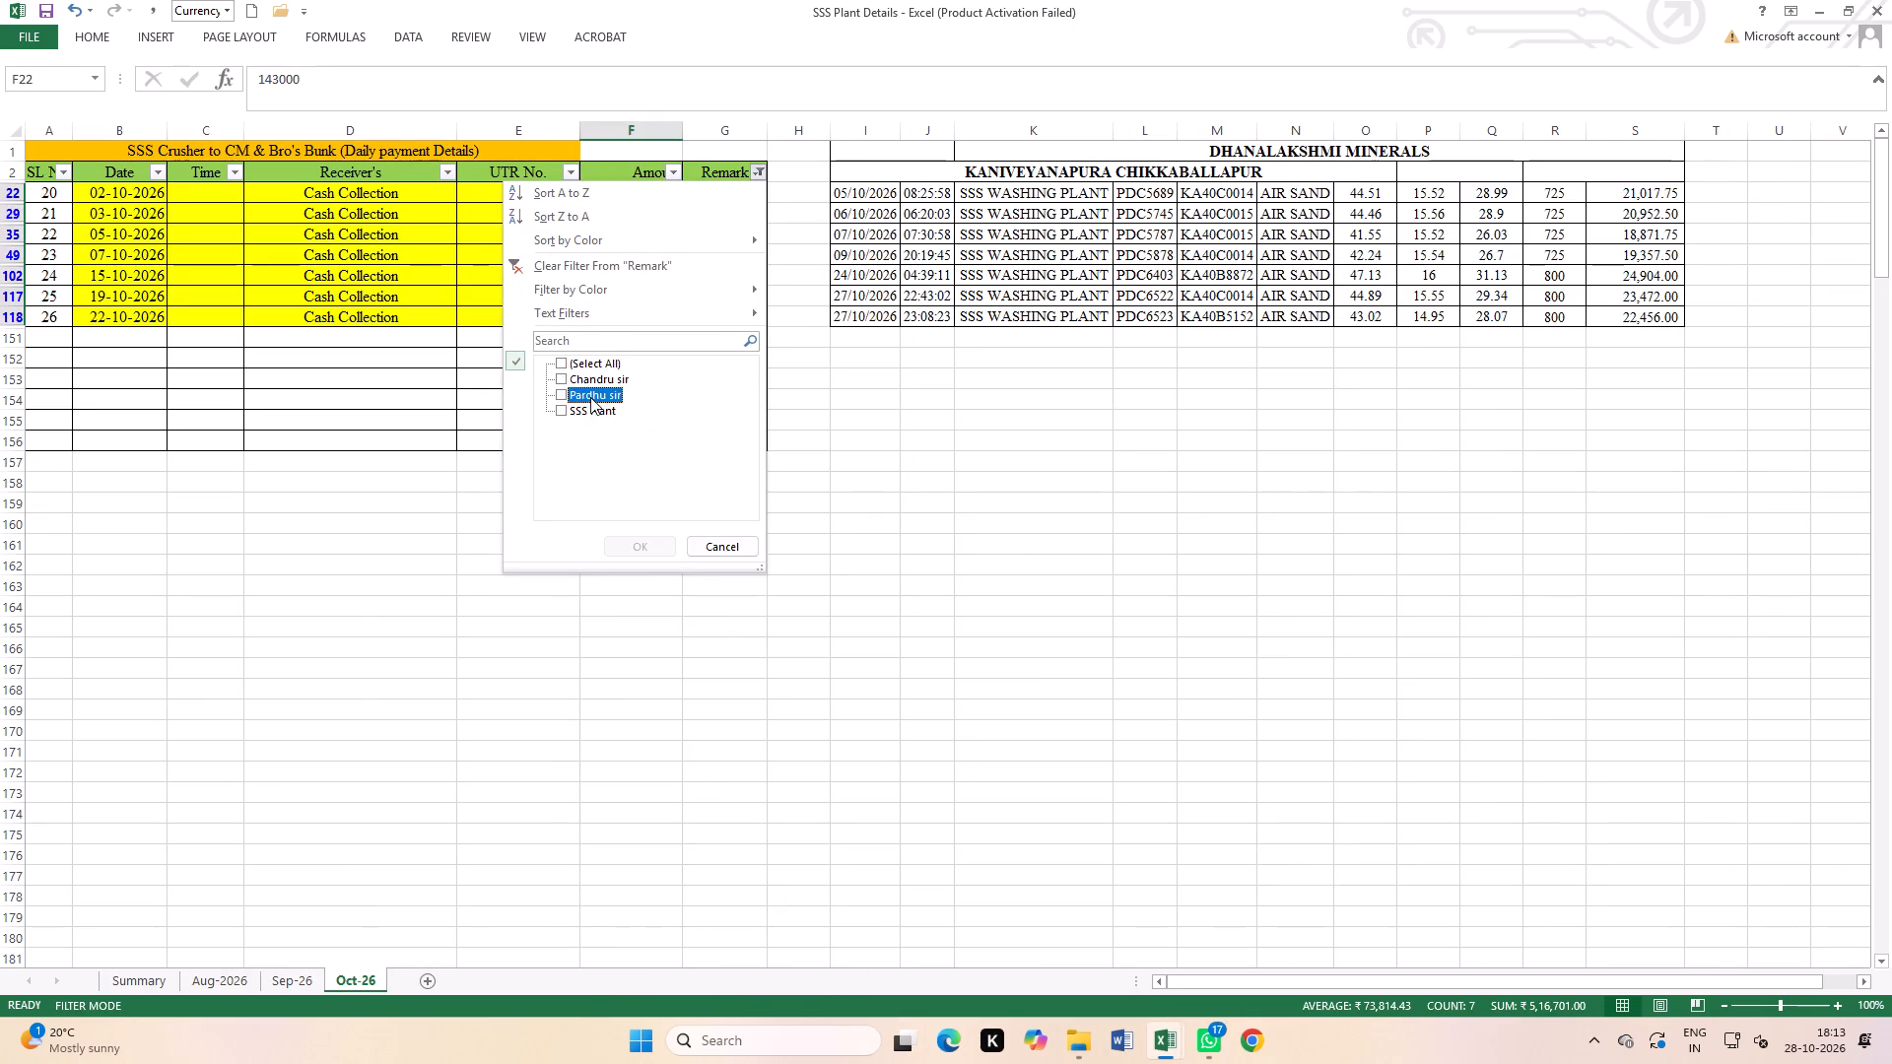
{"action": "left_click", "coordinate": [590, 409]}
{"action": "left_click", "coordinate": [642, 552]}
{"action": "left_click", "coordinate": [849, 491]}
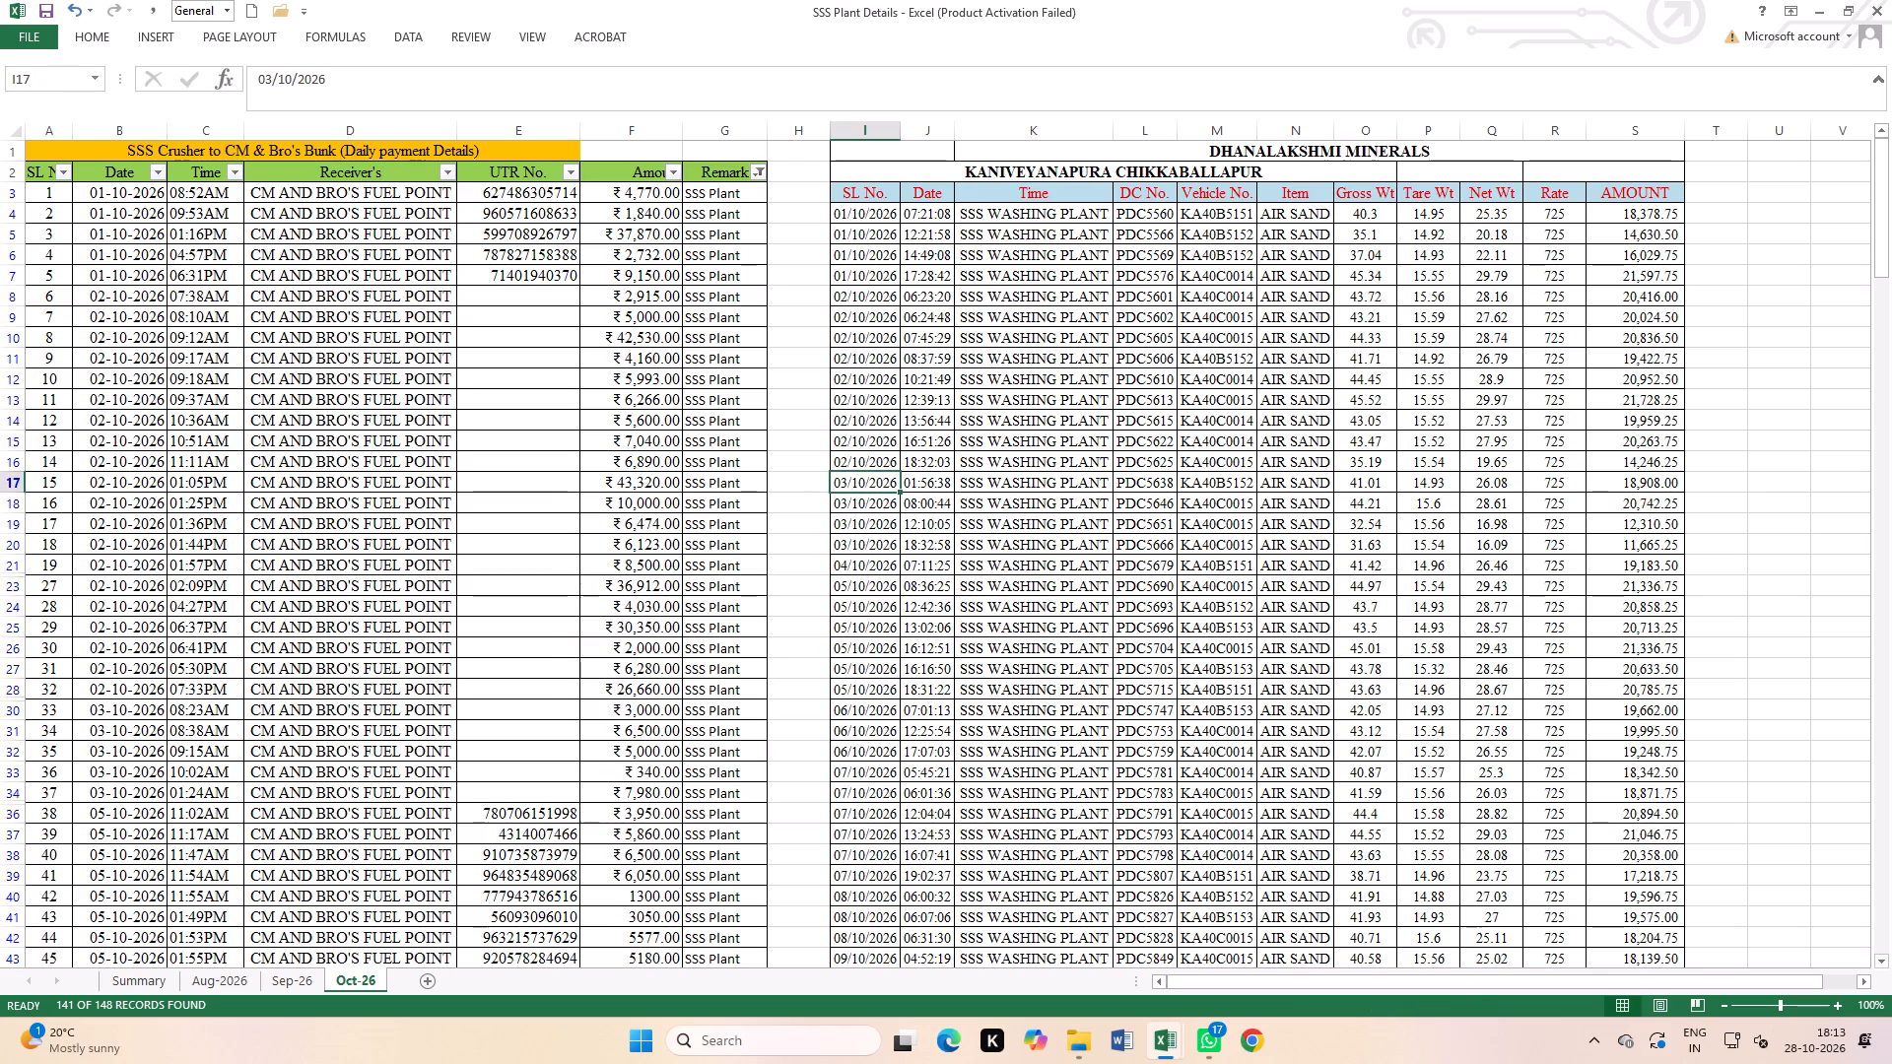
{"action": "left_click_drag", "start_coordinate": [633, 193], "coordinate": [605, 1032]}
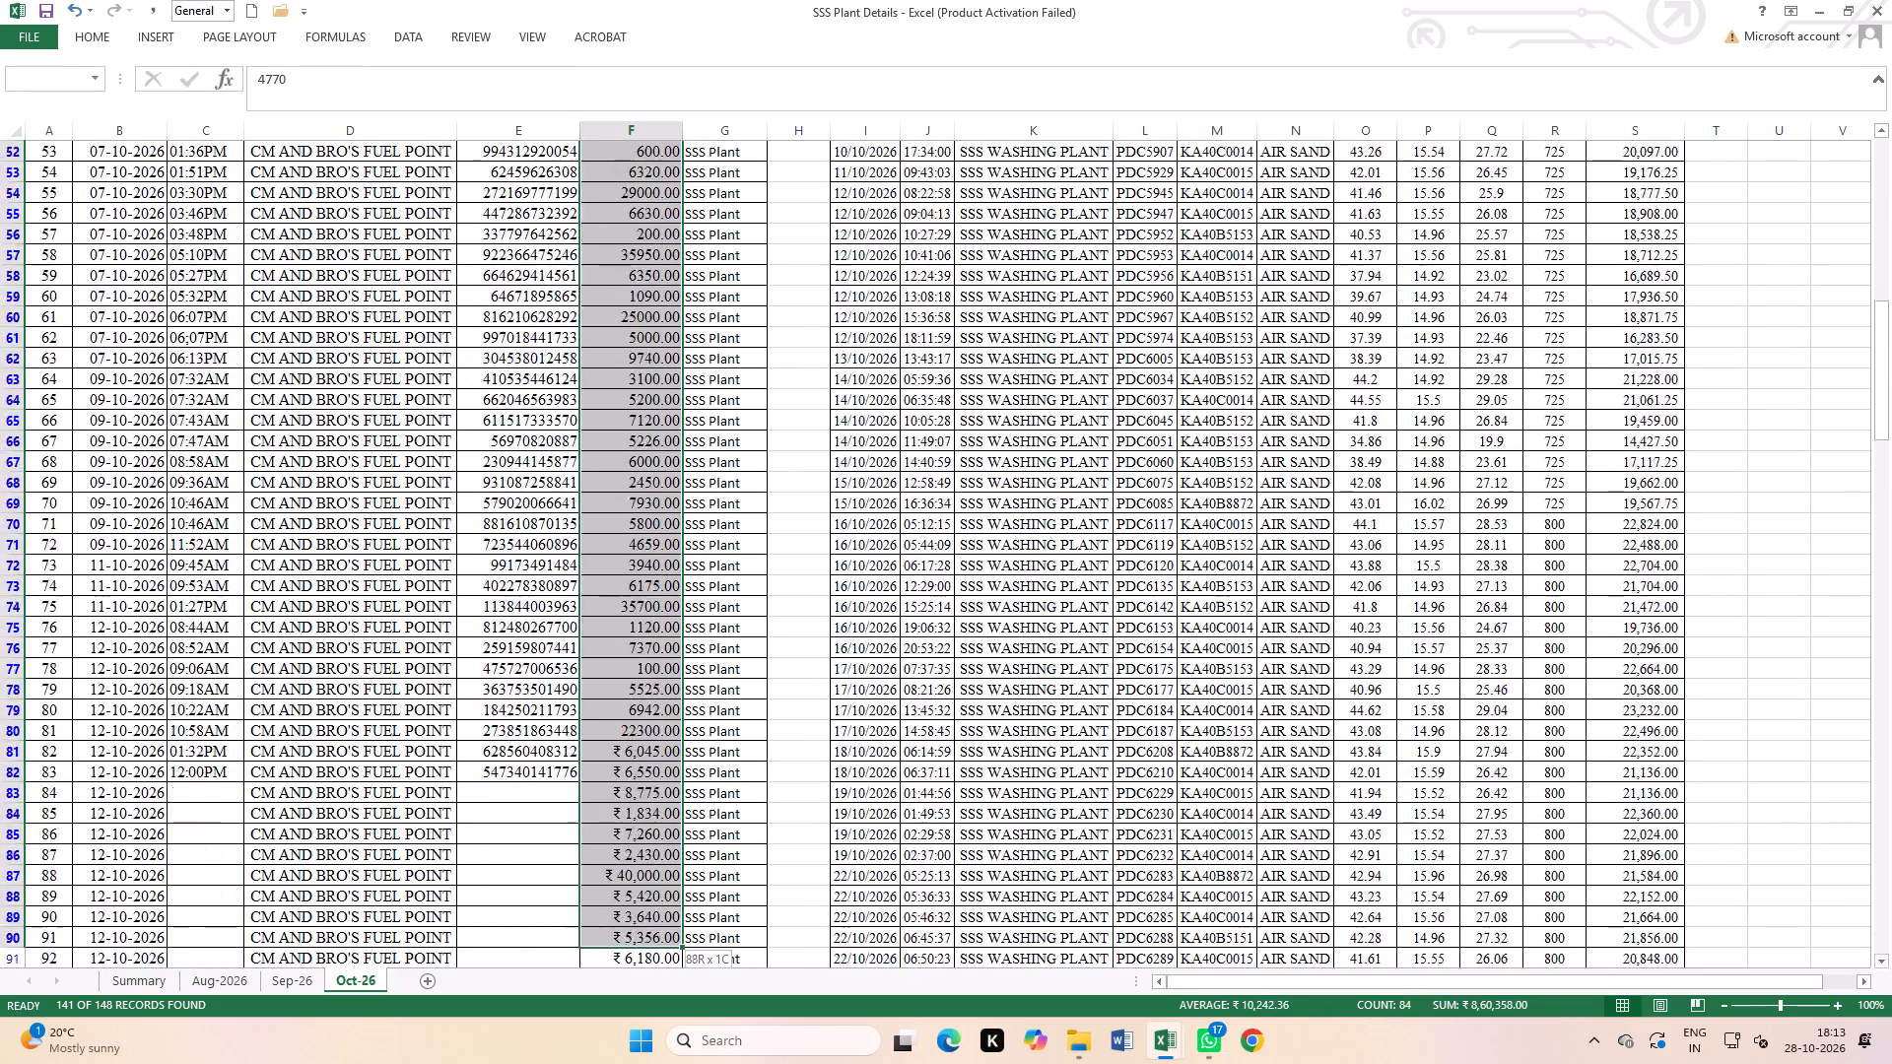
{"action": "left_click_drag", "start_coordinate": [605, 1032], "coordinate": [621, 1054]}
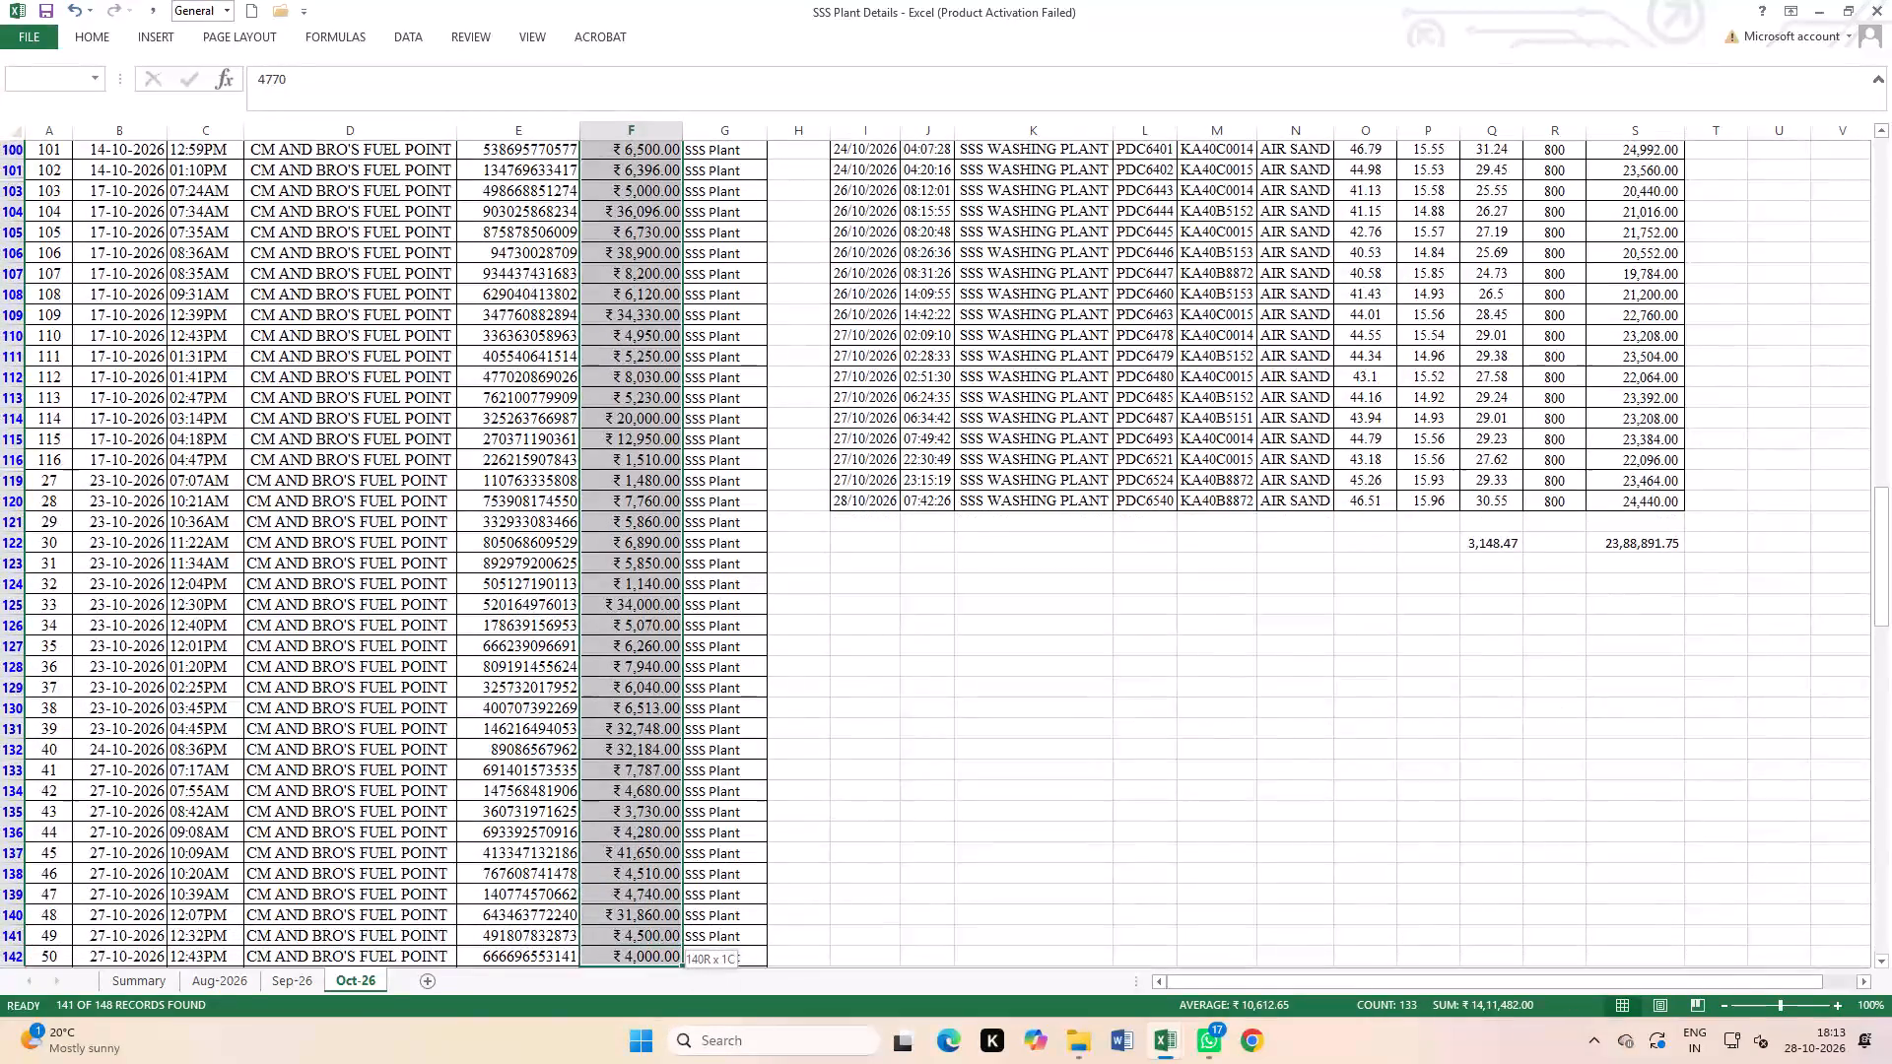
{"action": "left_click_drag", "start_coordinate": [621, 1054], "coordinate": [637, 905]}
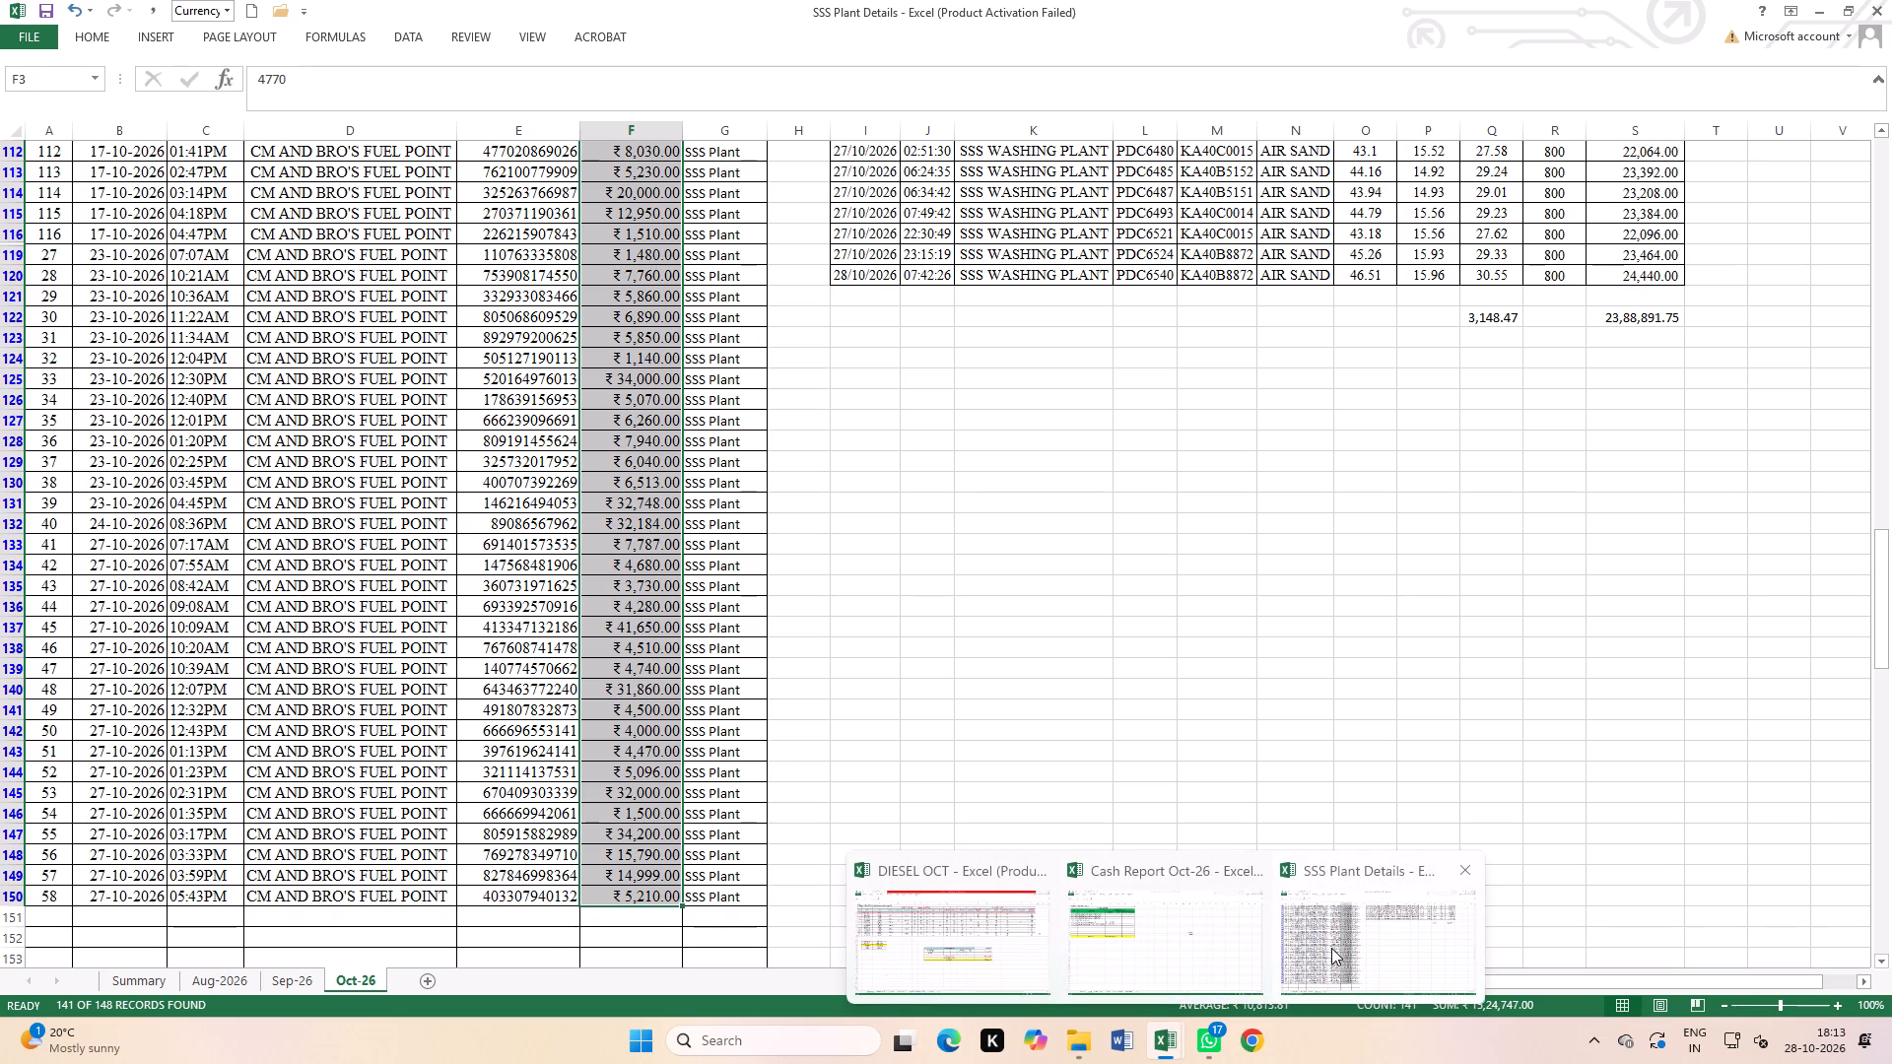
In the Cash Report Oct-26 workbook's Sheet2, set the dated "Payment from SSS Plant" amount in row 10 to 1524747 and save.
{"action": "left_click", "coordinate": [1149, 948]}
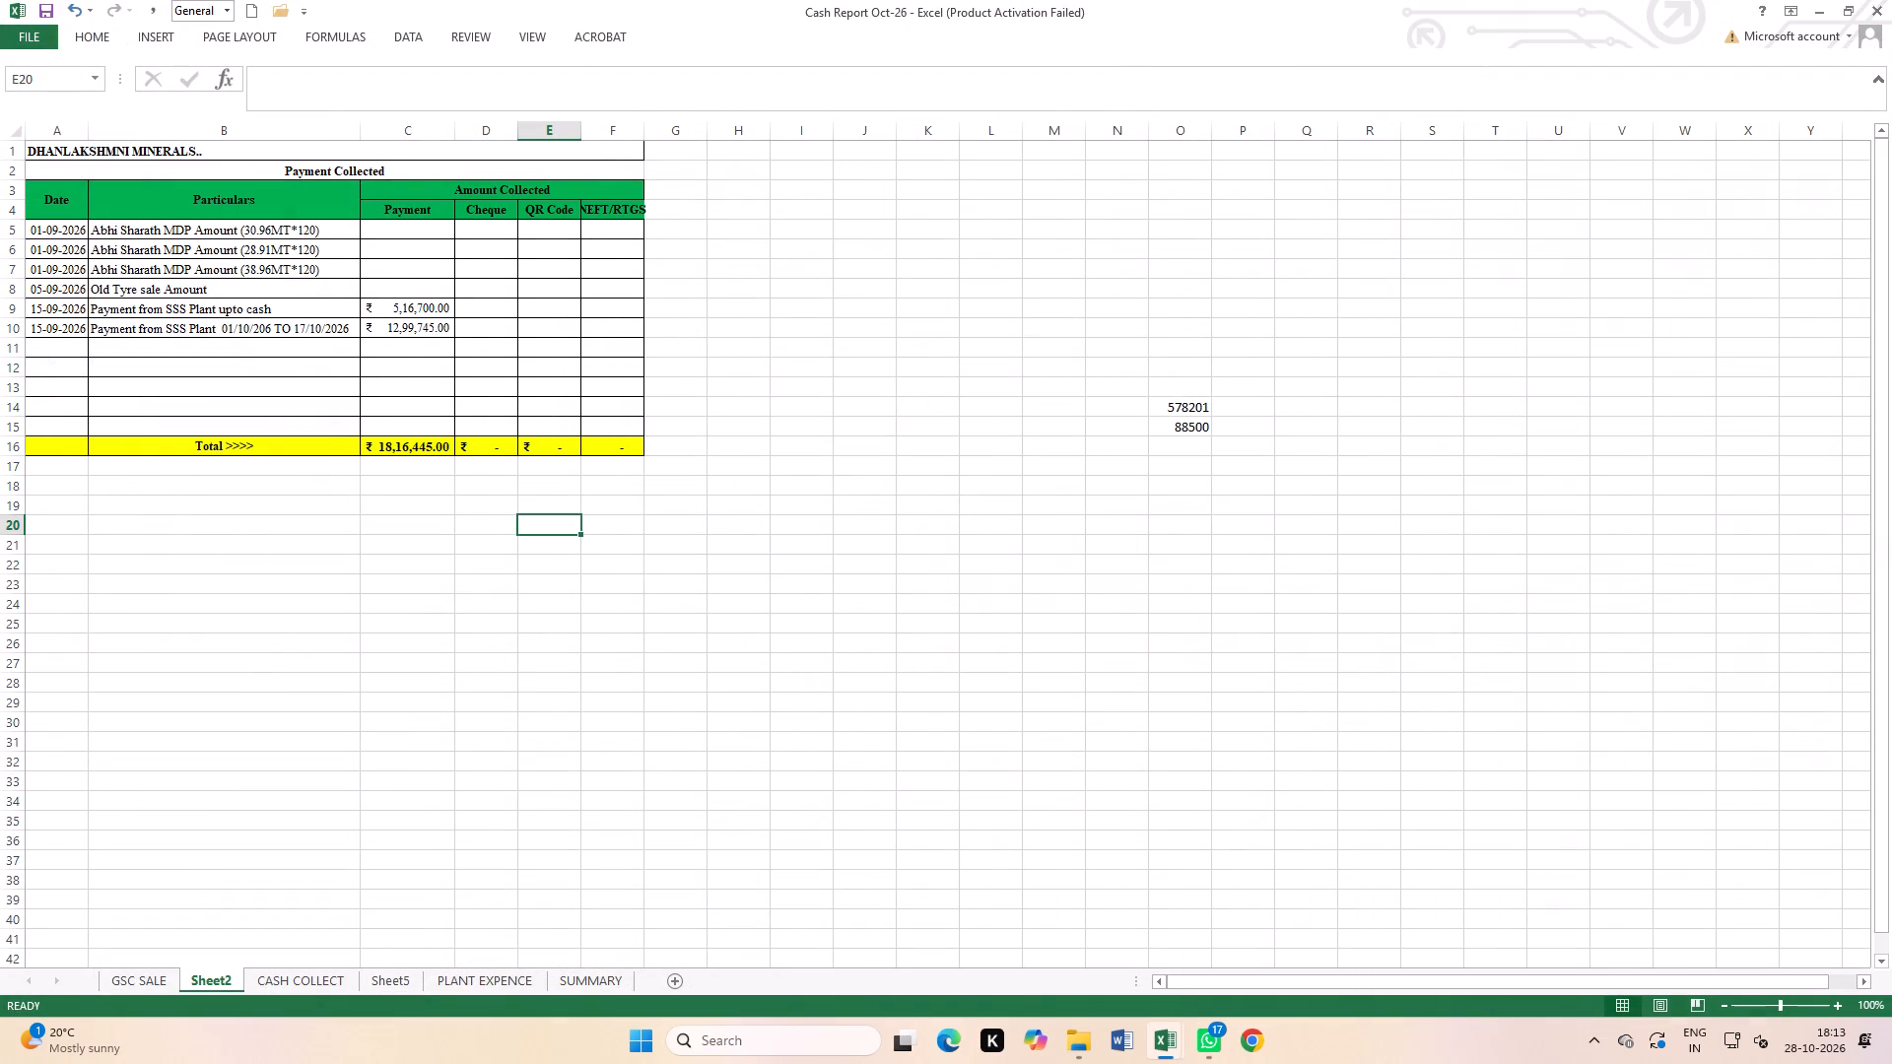
{"action": "left_click", "coordinate": [415, 331]}
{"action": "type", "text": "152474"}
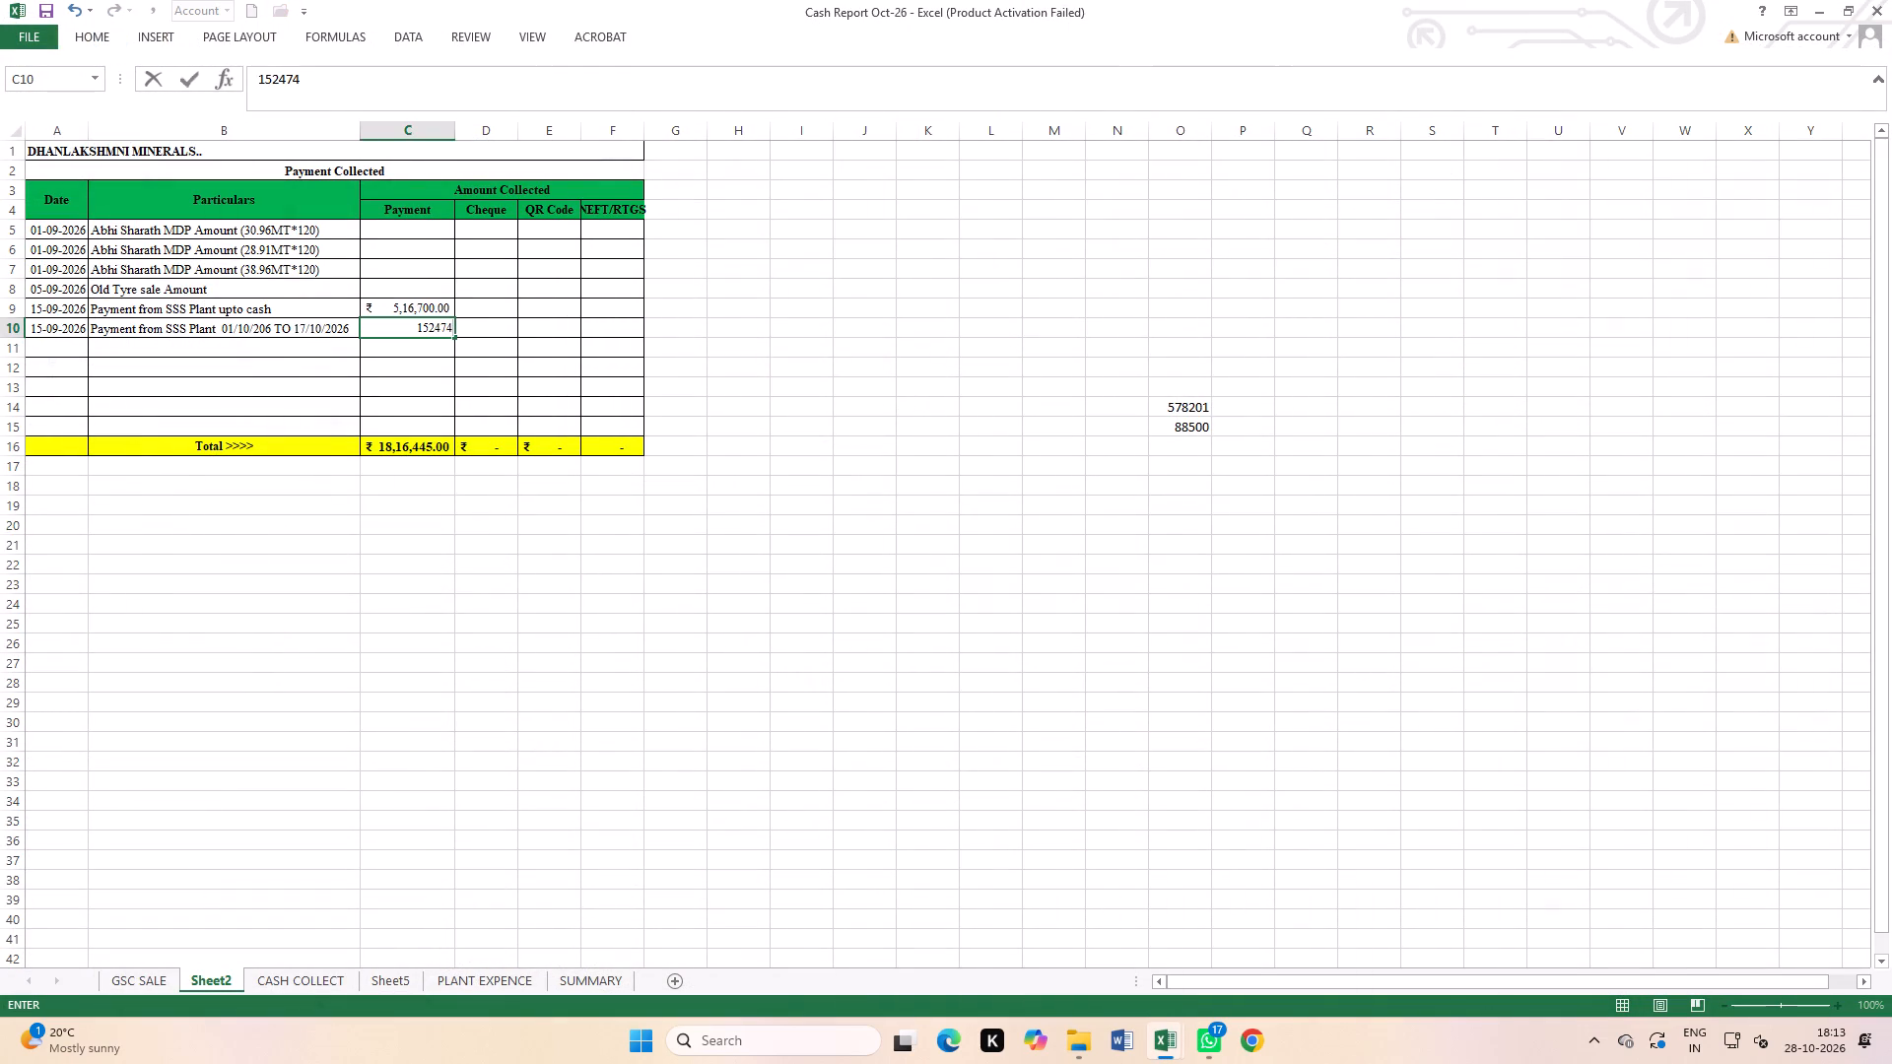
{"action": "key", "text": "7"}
{"action": "left_click", "coordinate": [921, 566]}
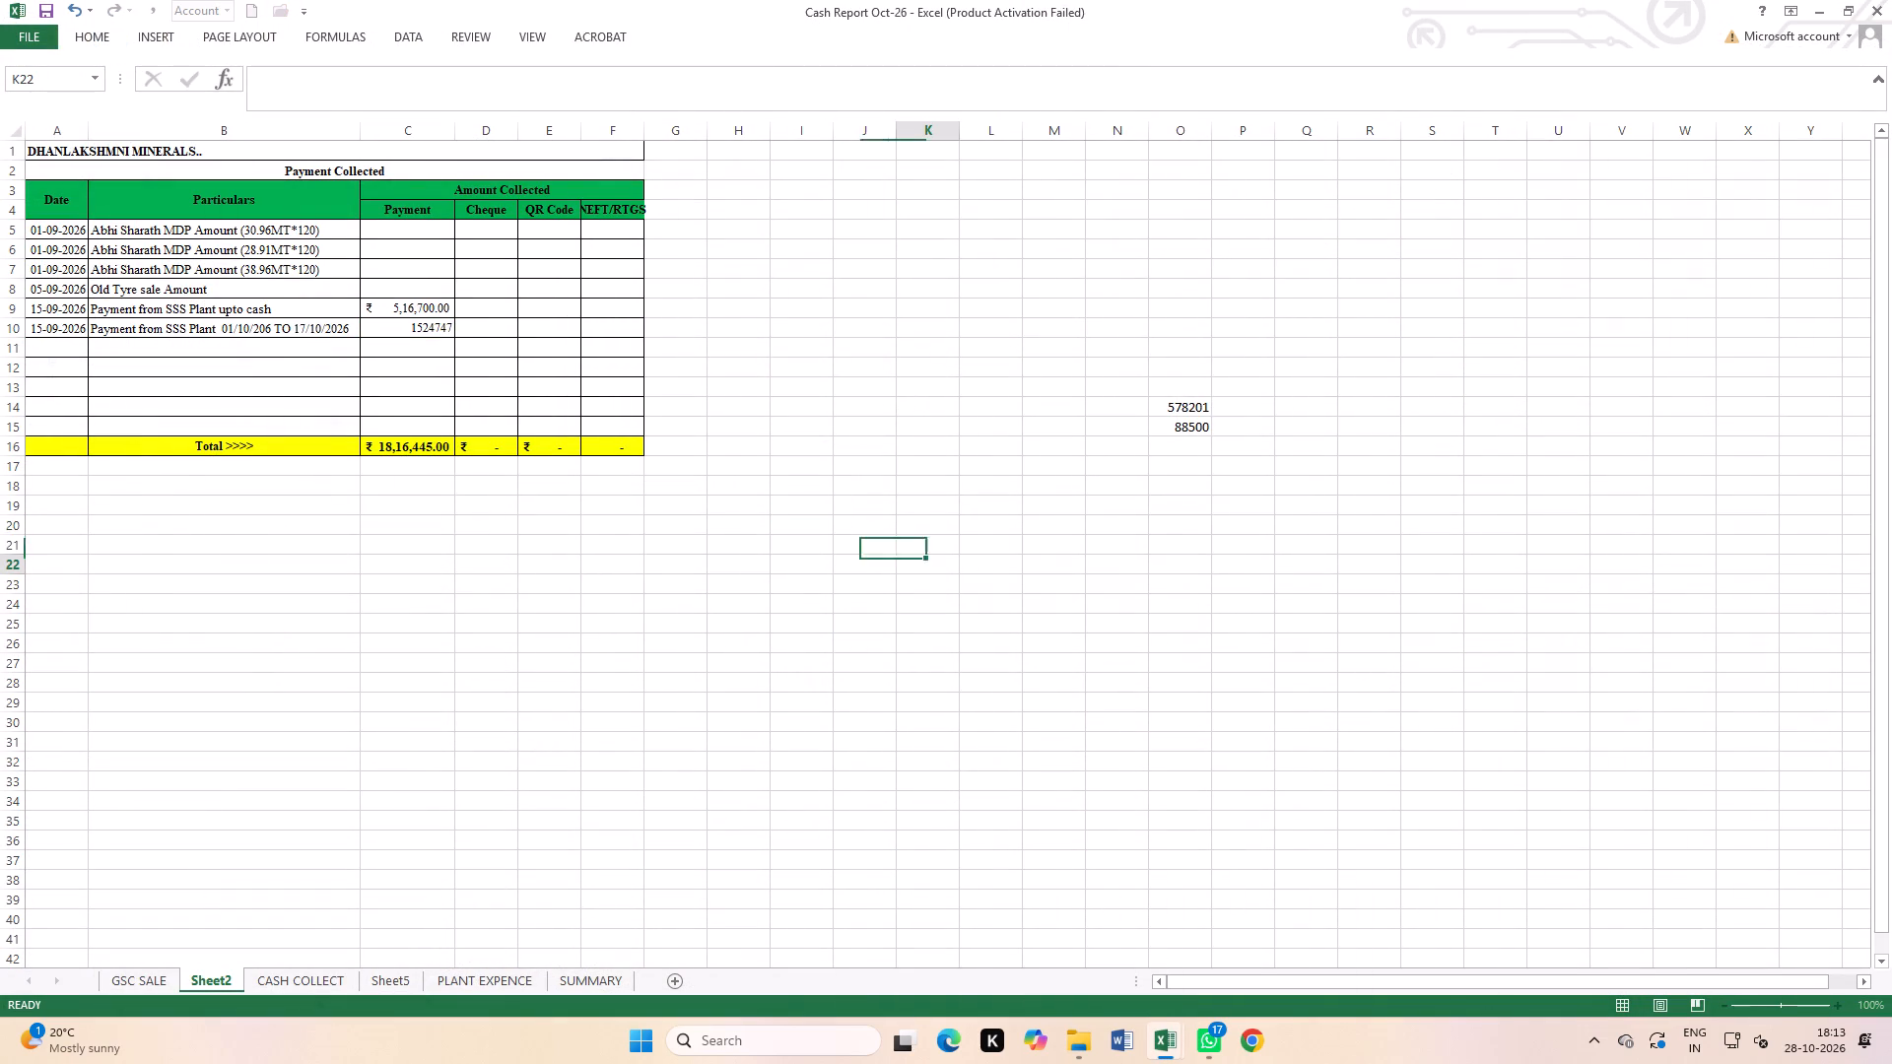
{"action": "left_click", "coordinate": [786, 613]}
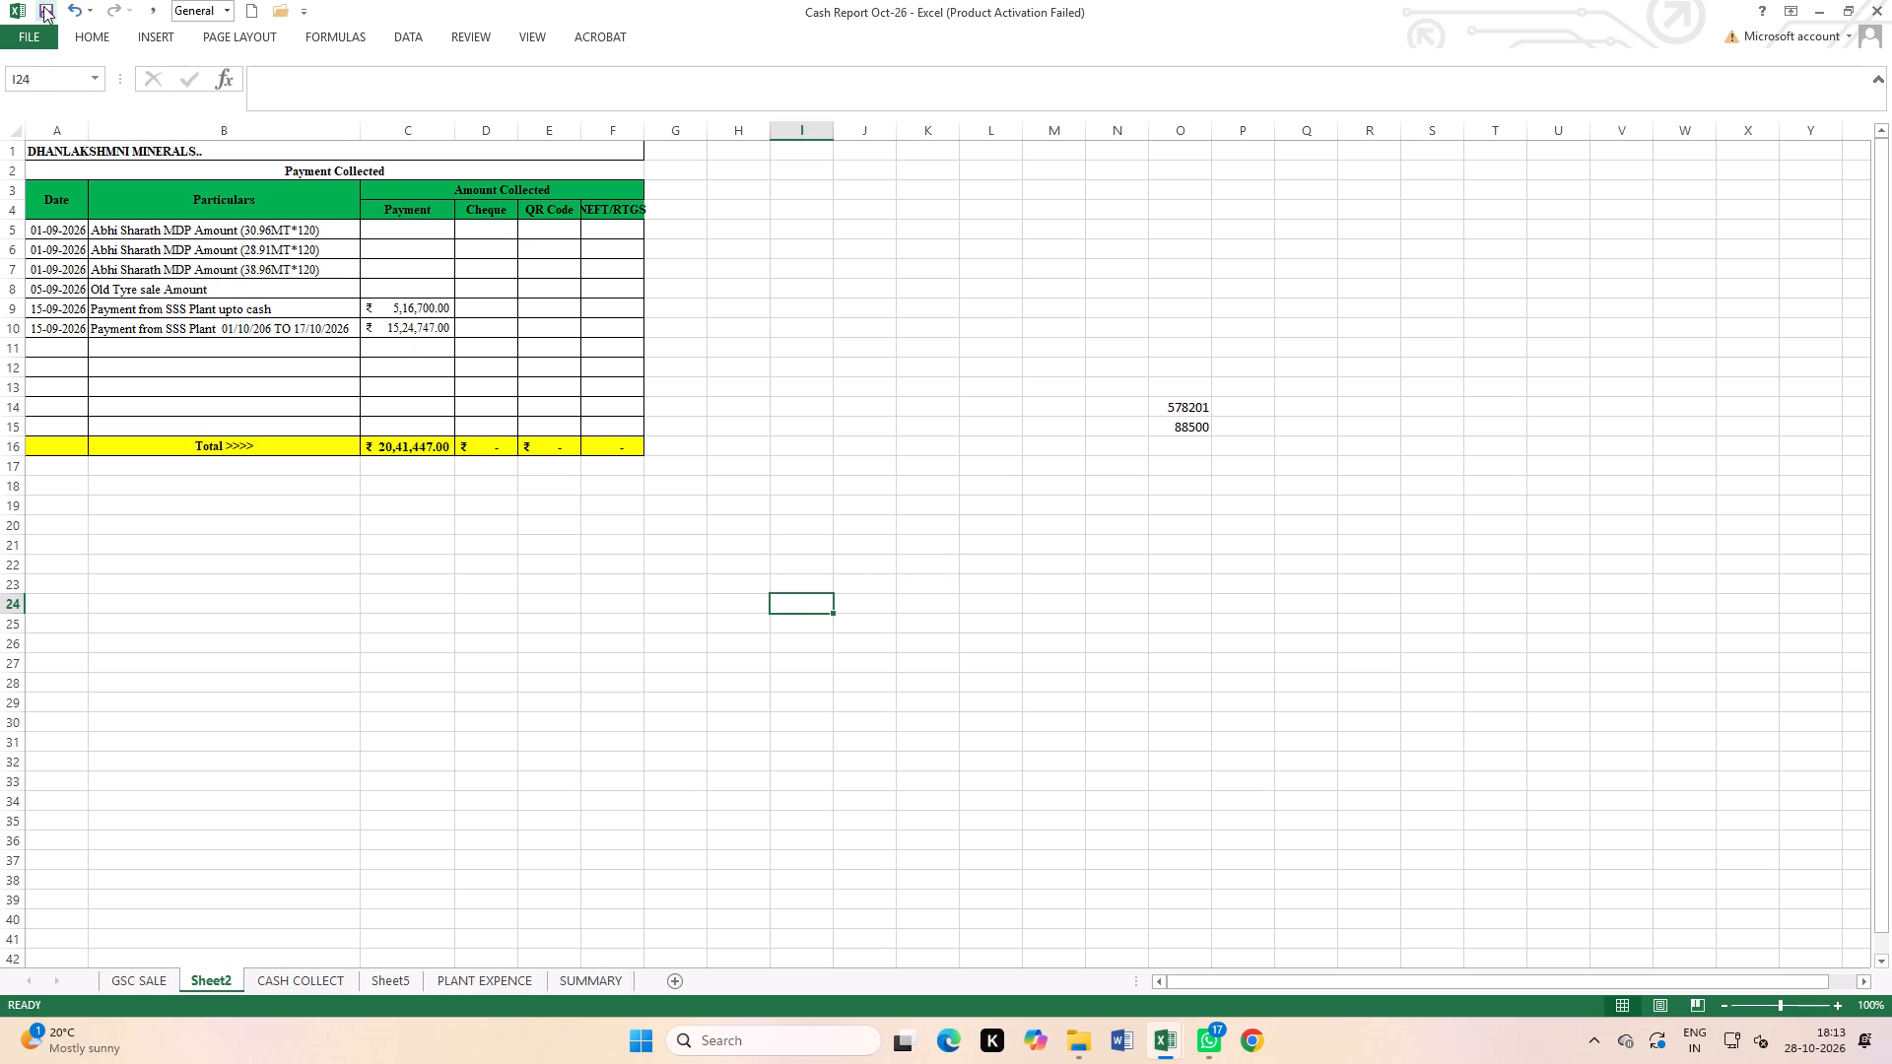
{"action": "triple_click", "coordinate": [43, 6]}
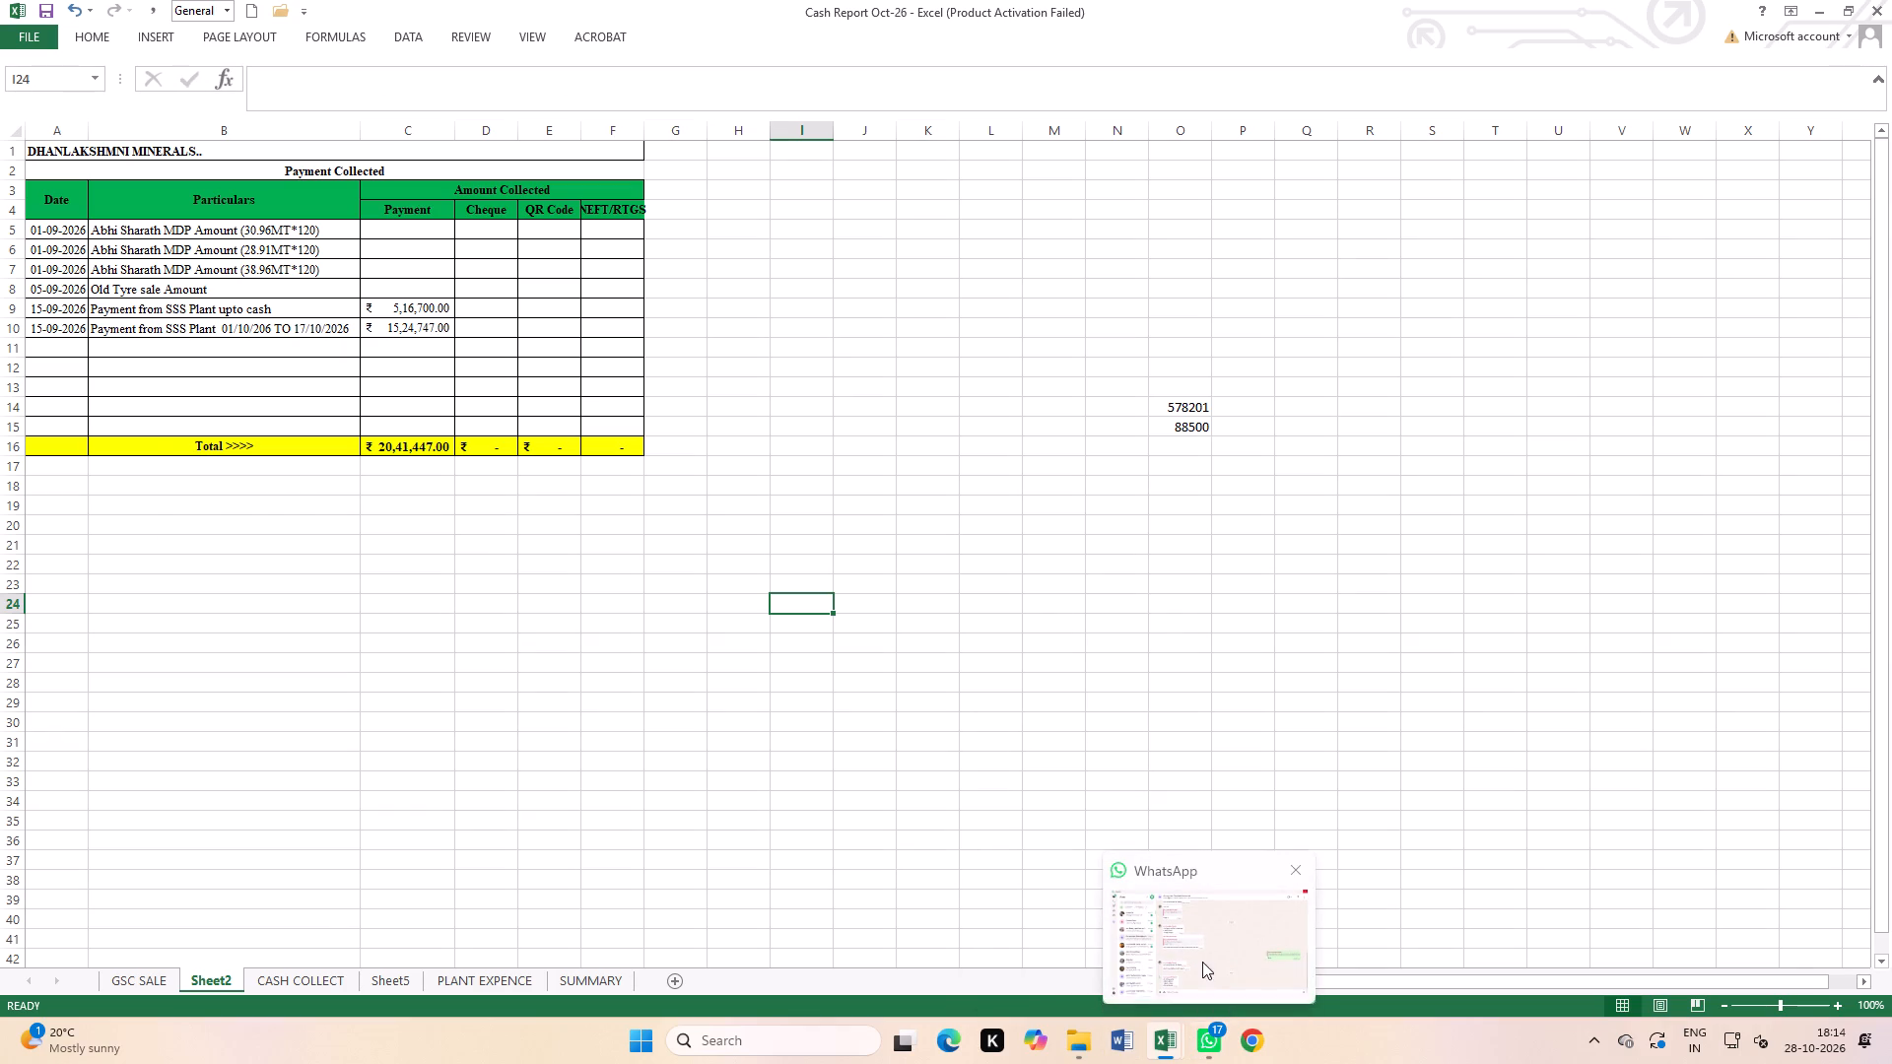
On the PLANT EXPENCE sheet, delete the 25-Oct-26 CM & BRO'S FUEL diesel payment row.
{"action": "left_click", "coordinate": [476, 983]}
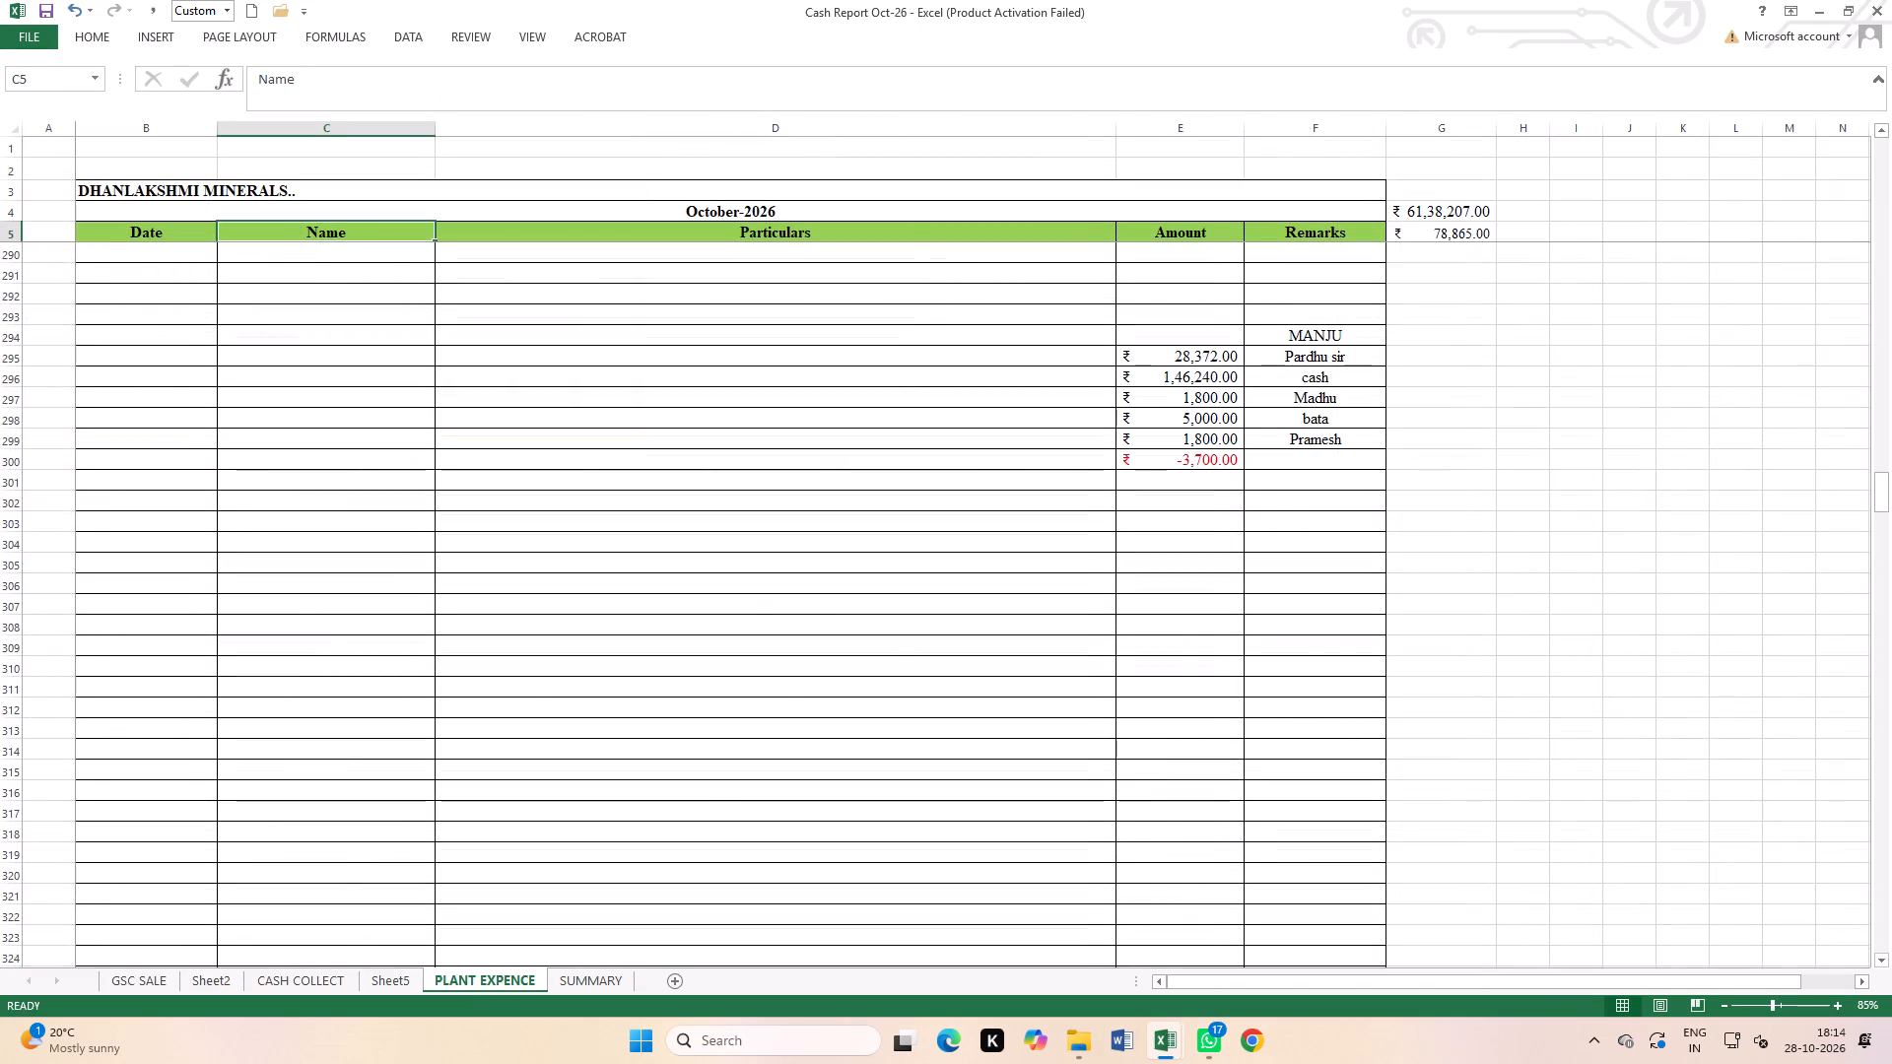
{"action": "scroll", "coordinate": [1157, 727], "scroll_direction": "up", "scroll_amount": 9}
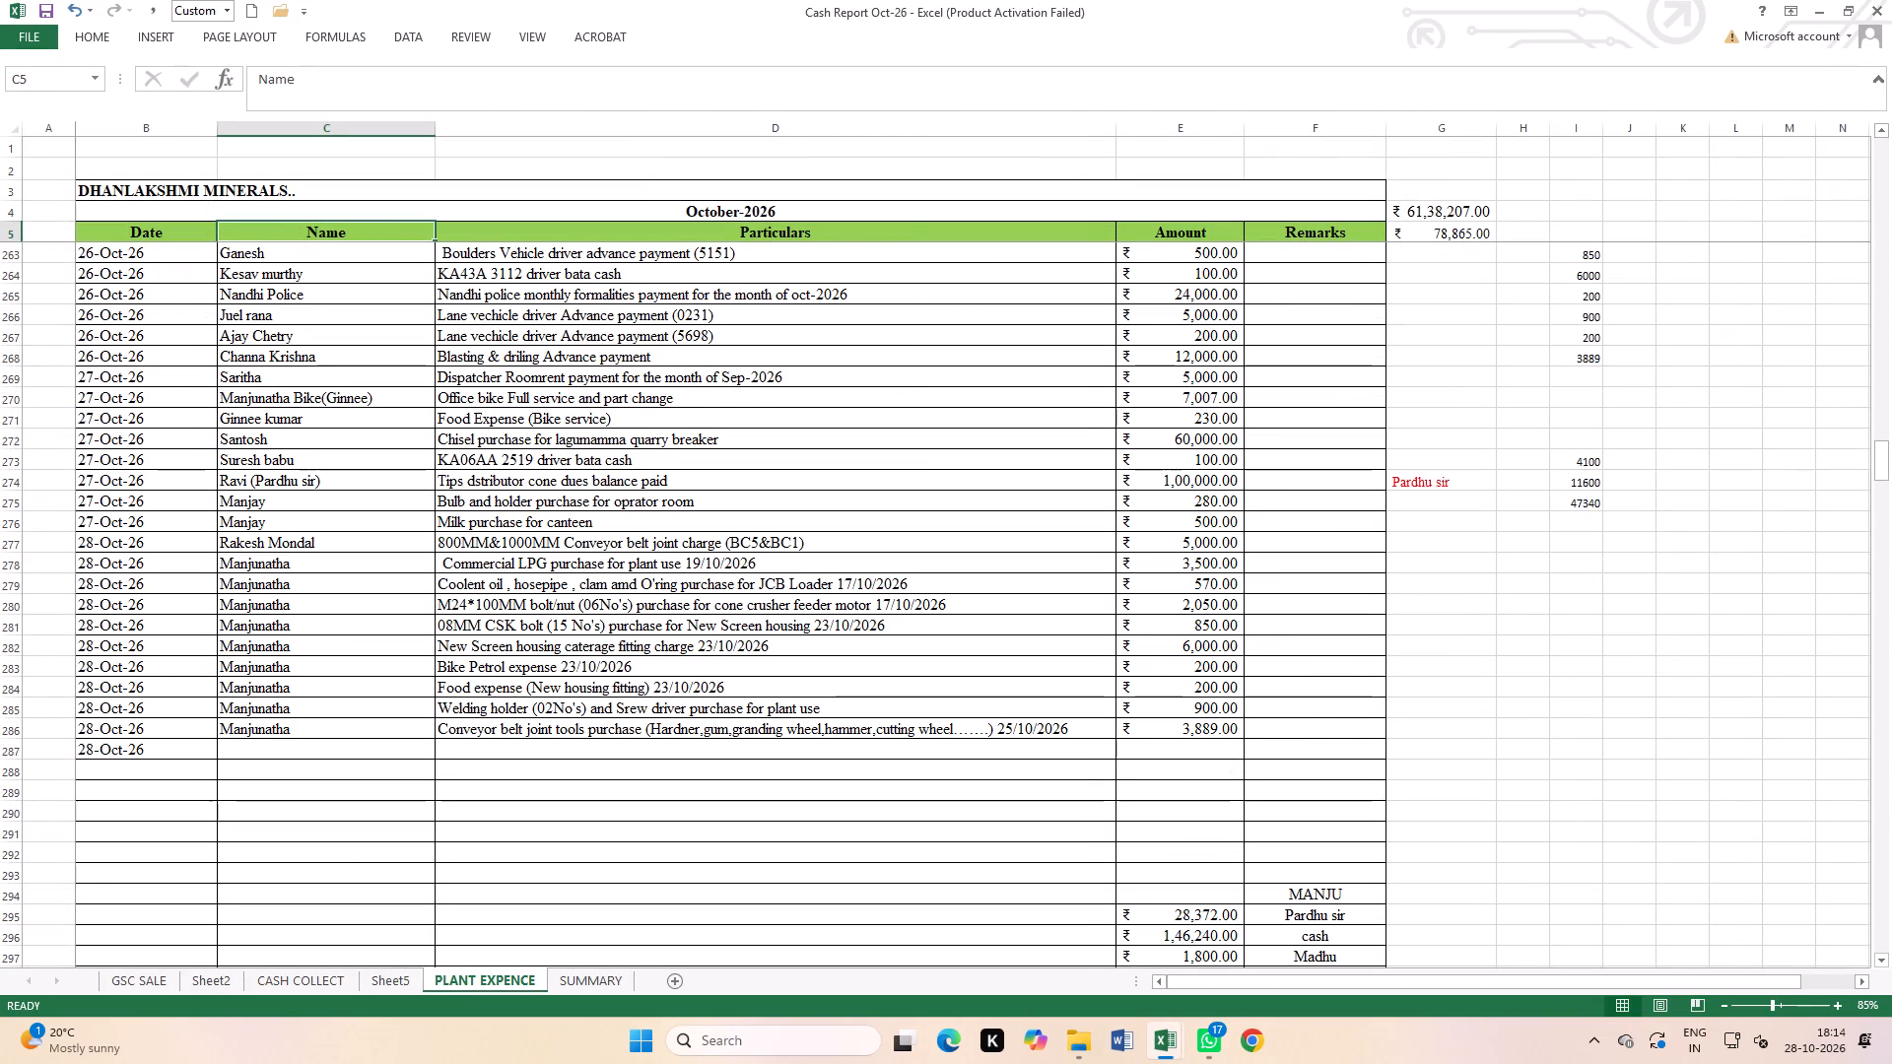
{"action": "scroll", "coordinate": [1193, 753], "scroll_direction": "up", "scroll_amount": 6}
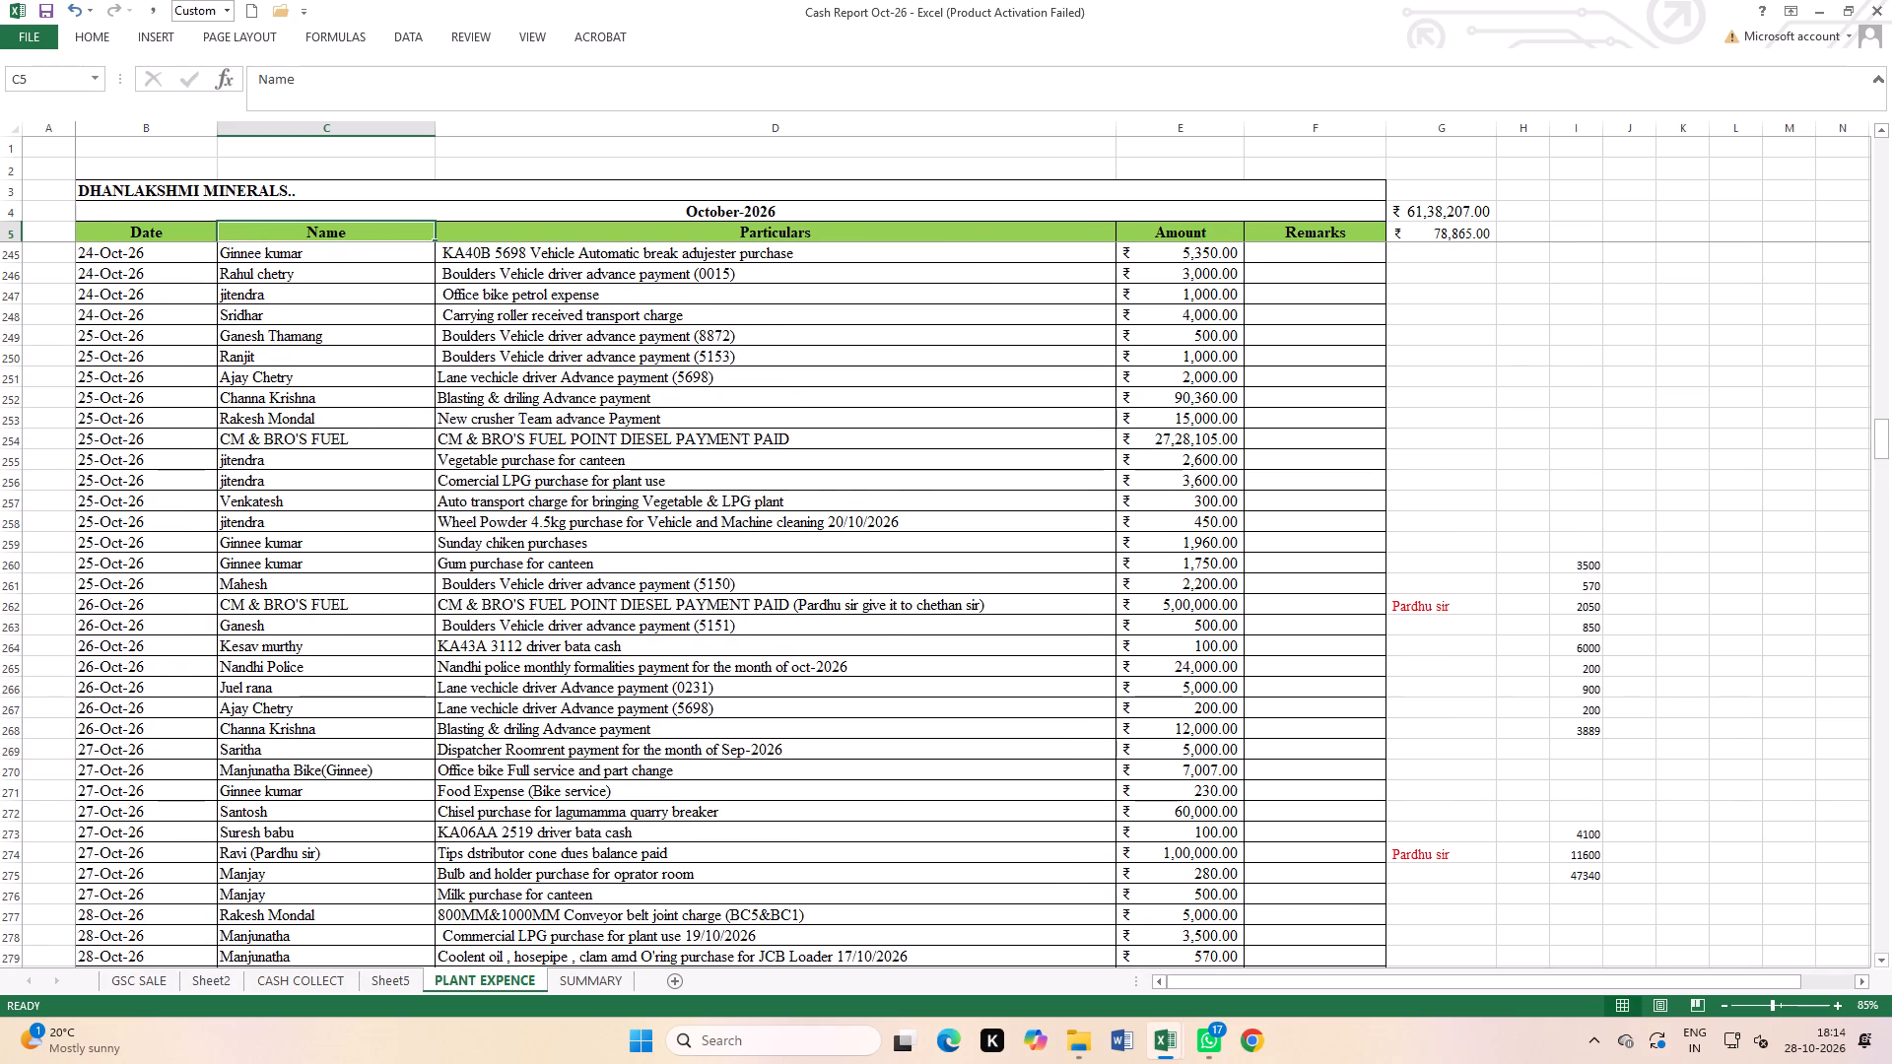
{"action": "scroll", "coordinate": [1202, 740], "scroll_direction": "down", "scroll_amount": 3}
{"action": "scroll", "coordinate": [1202, 740], "scroll_direction": "up", "scroll_amount": 5}
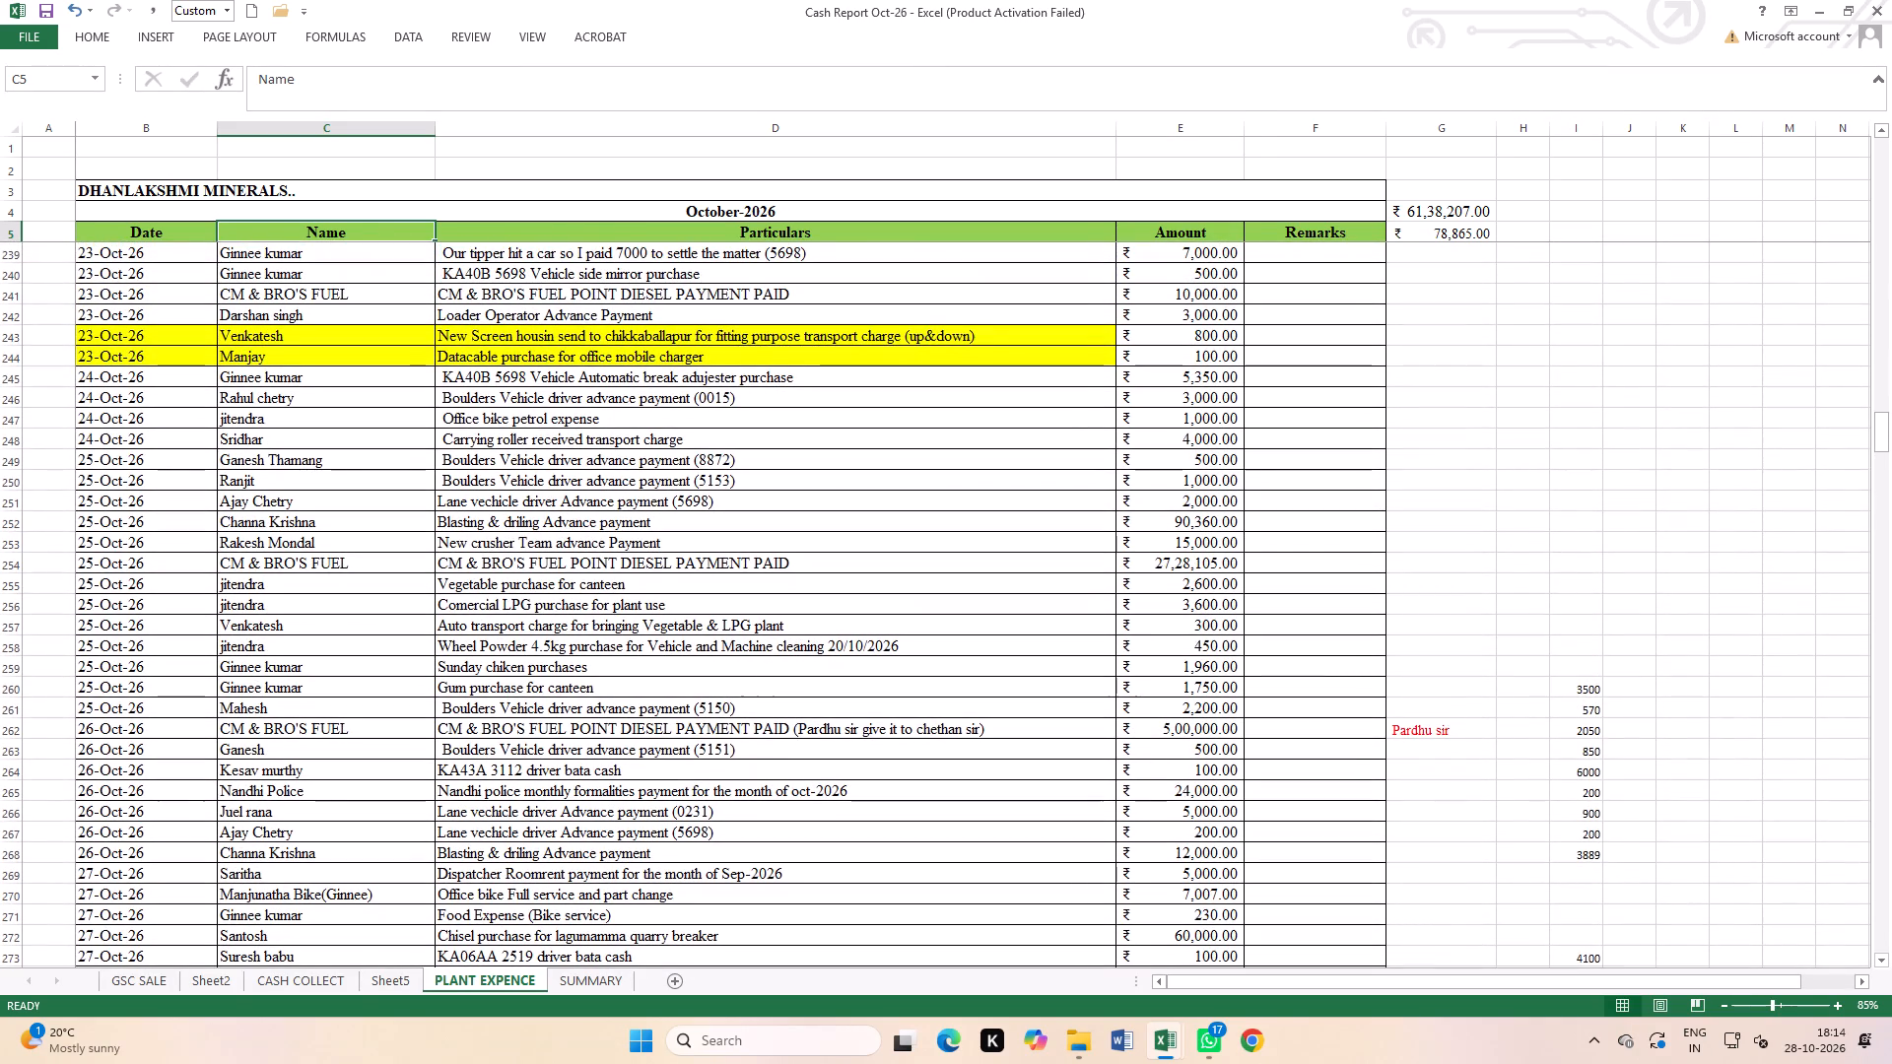
{"action": "scroll", "coordinate": [1204, 740], "scroll_direction": "down", "scroll_amount": 2}
{"action": "scroll", "coordinate": [511, 651], "scroll_direction": "down", "scroll_amount": 2}
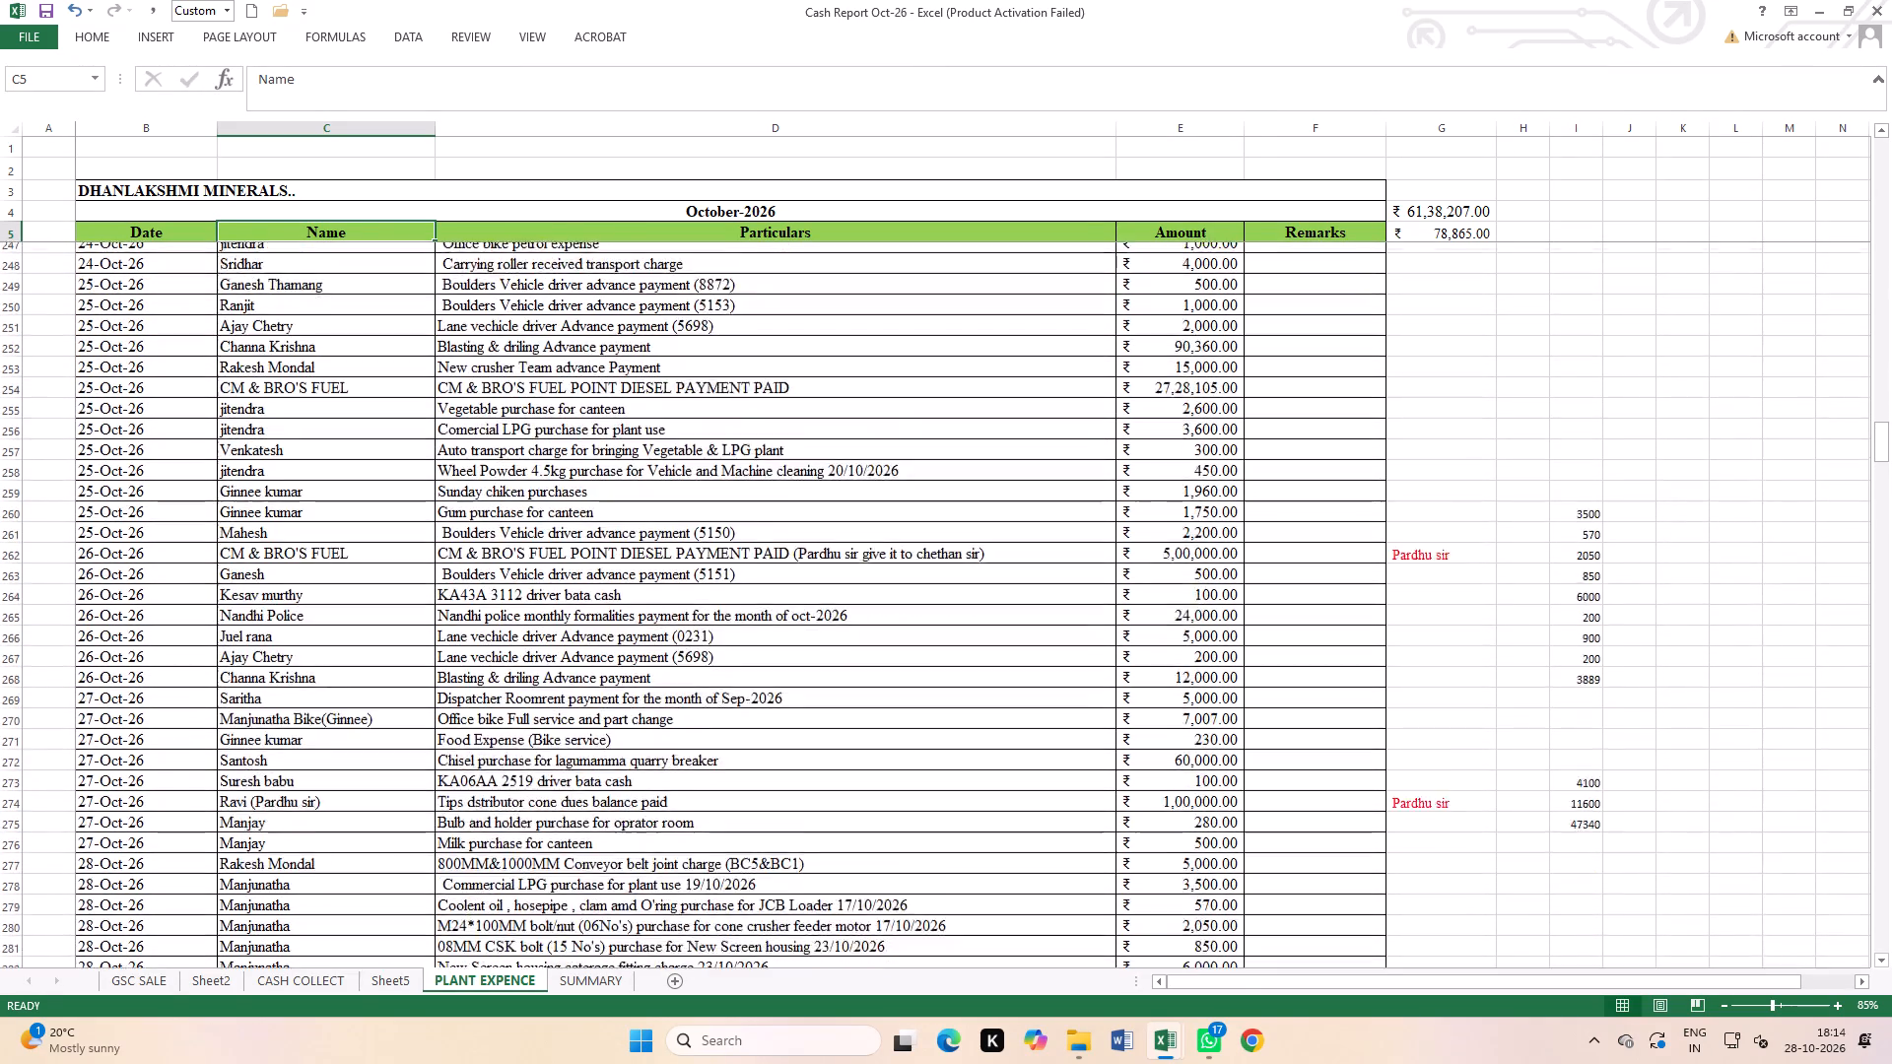
{"action": "scroll", "coordinate": [513, 651], "scroll_direction": "down", "scroll_amount": 3}
{"action": "scroll", "coordinate": [513, 651], "scroll_direction": "up", "scroll_amount": 4}
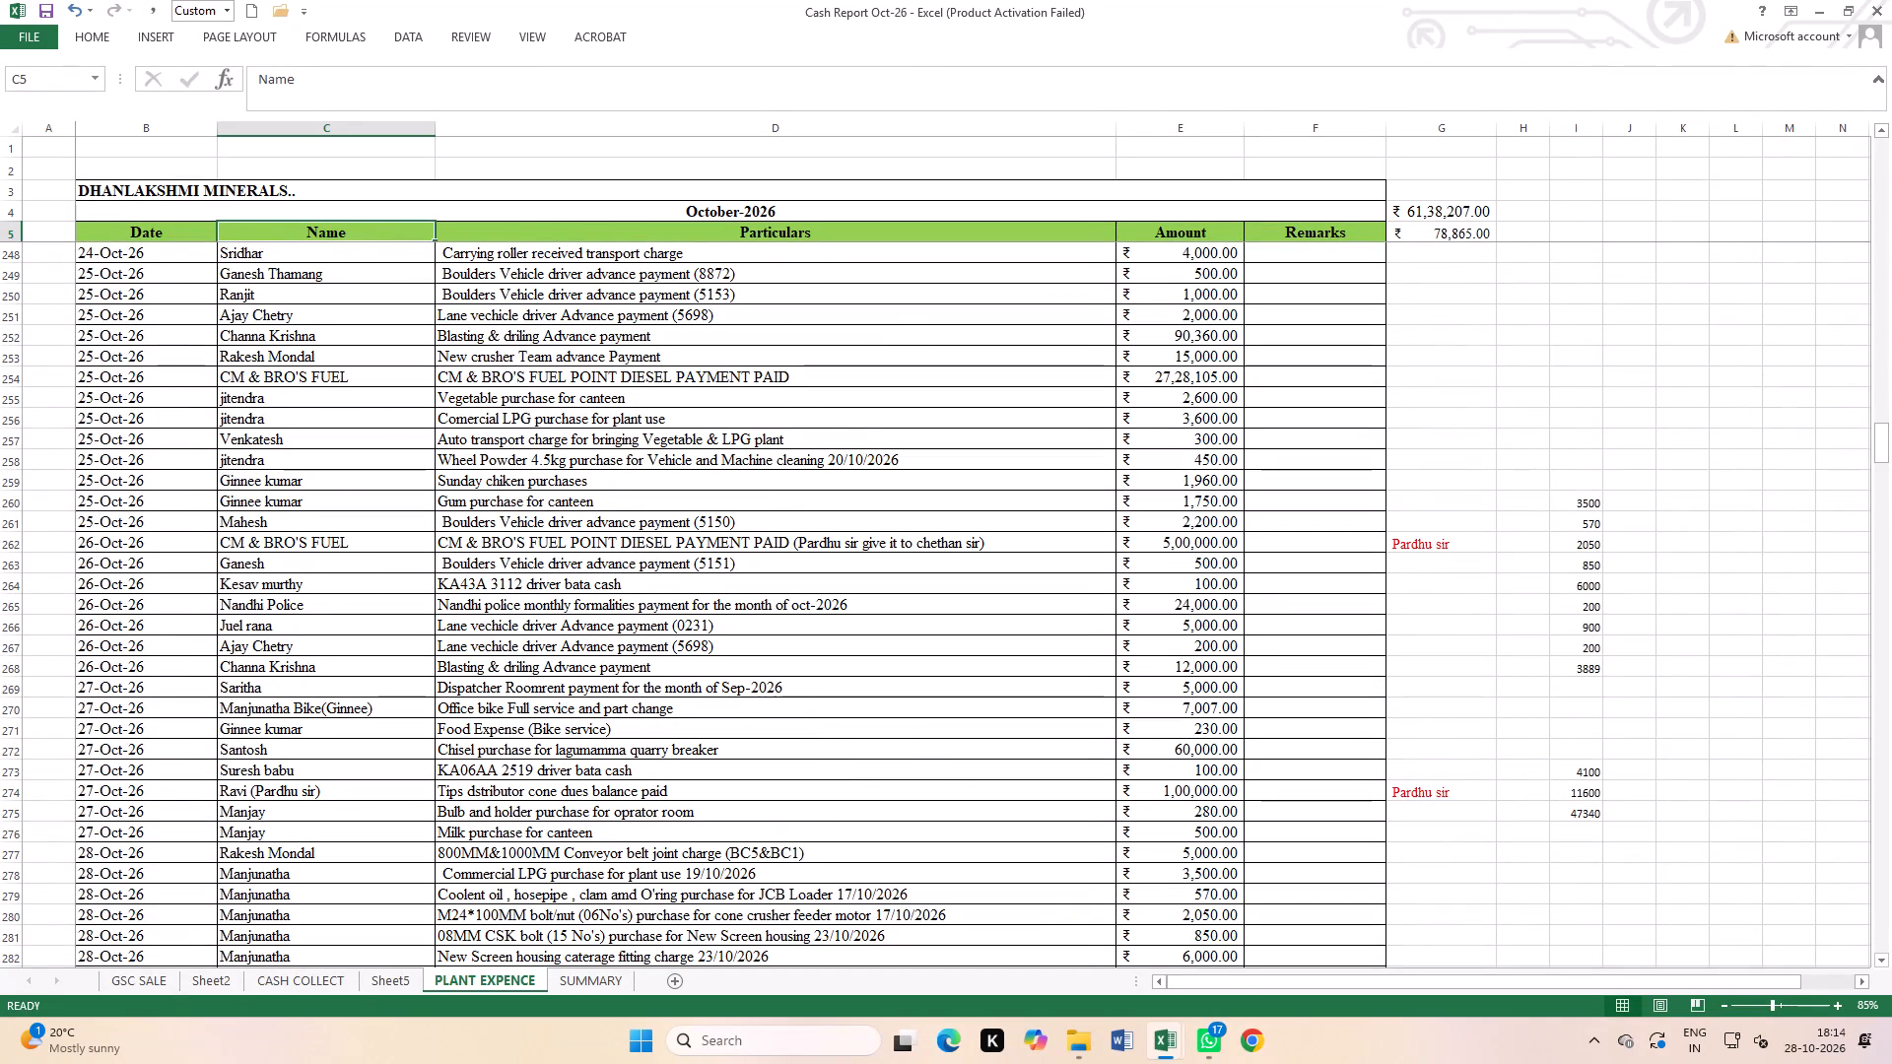
{"action": "scroll", "coordinate": [1136, 534], "scroll_direction": "up", "scroll_amount": 1}
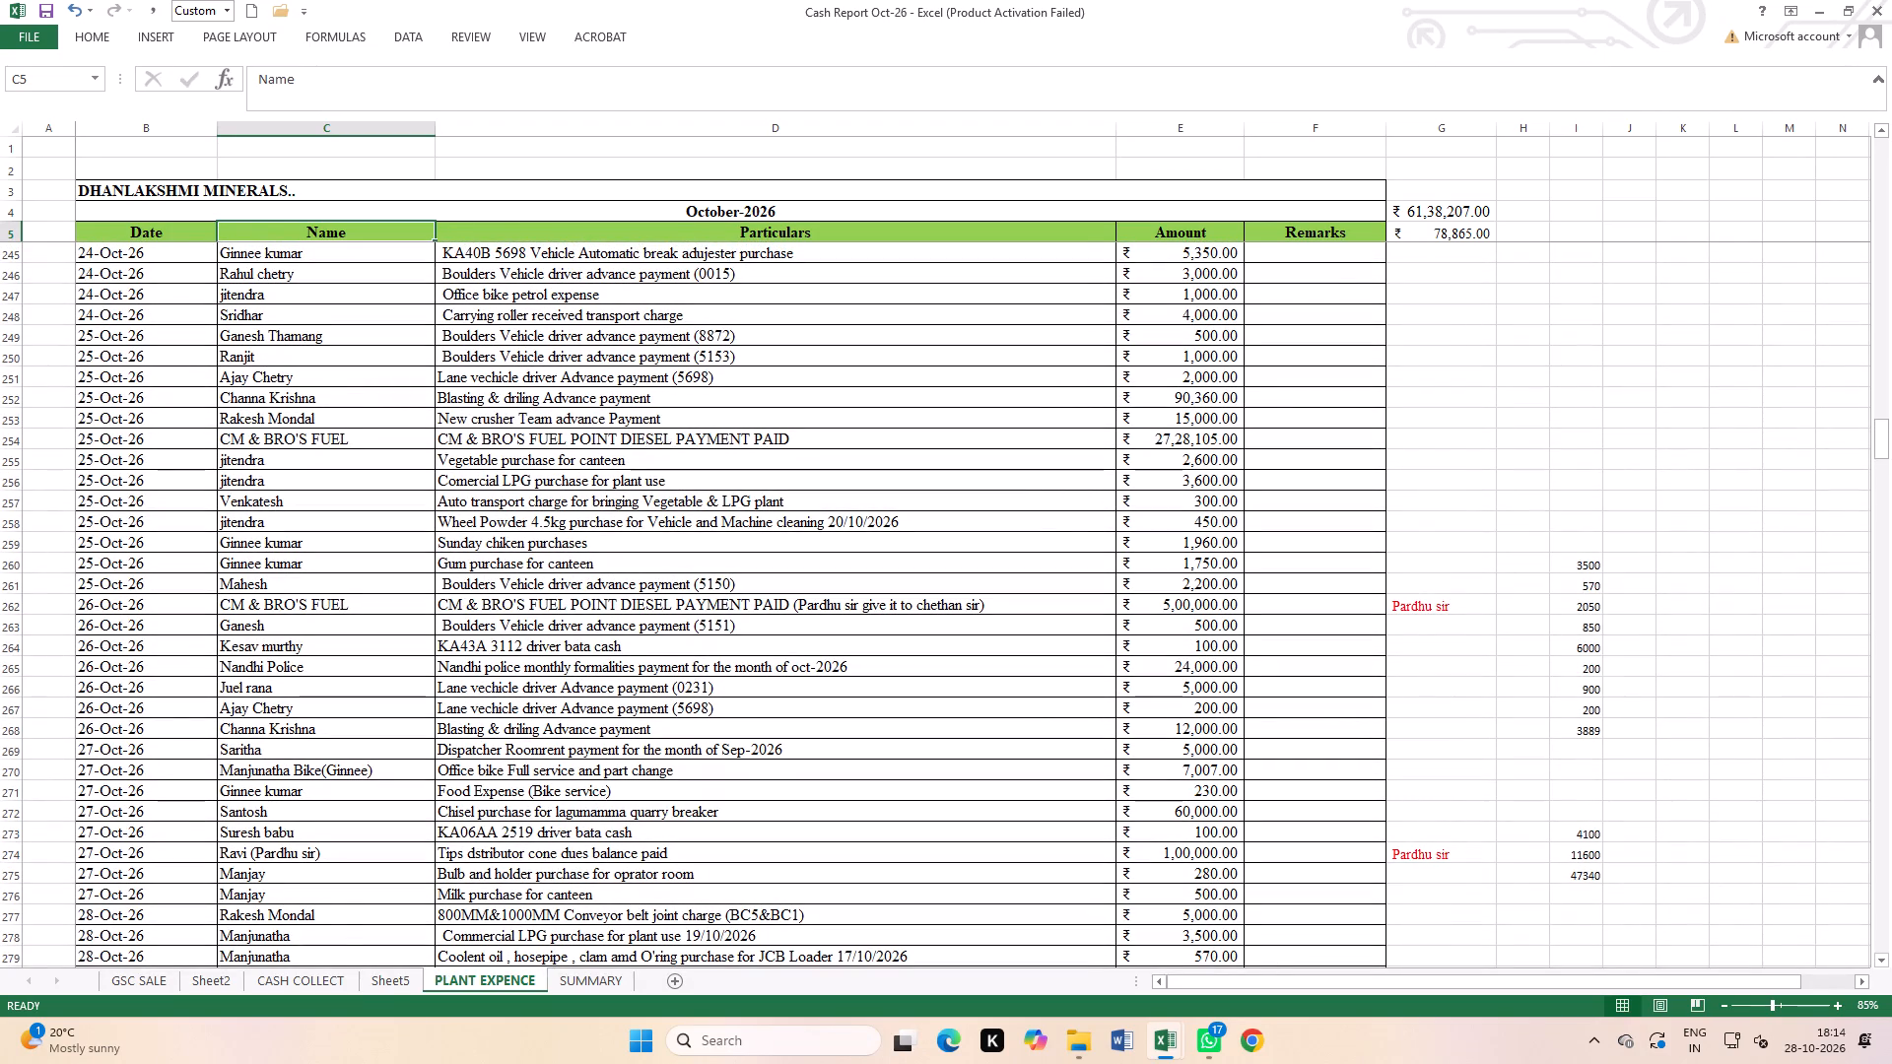
{"action": "left_click", "coordinate": [0, 439]}
{"action": "right_click", "coordinate": [185, 441]}
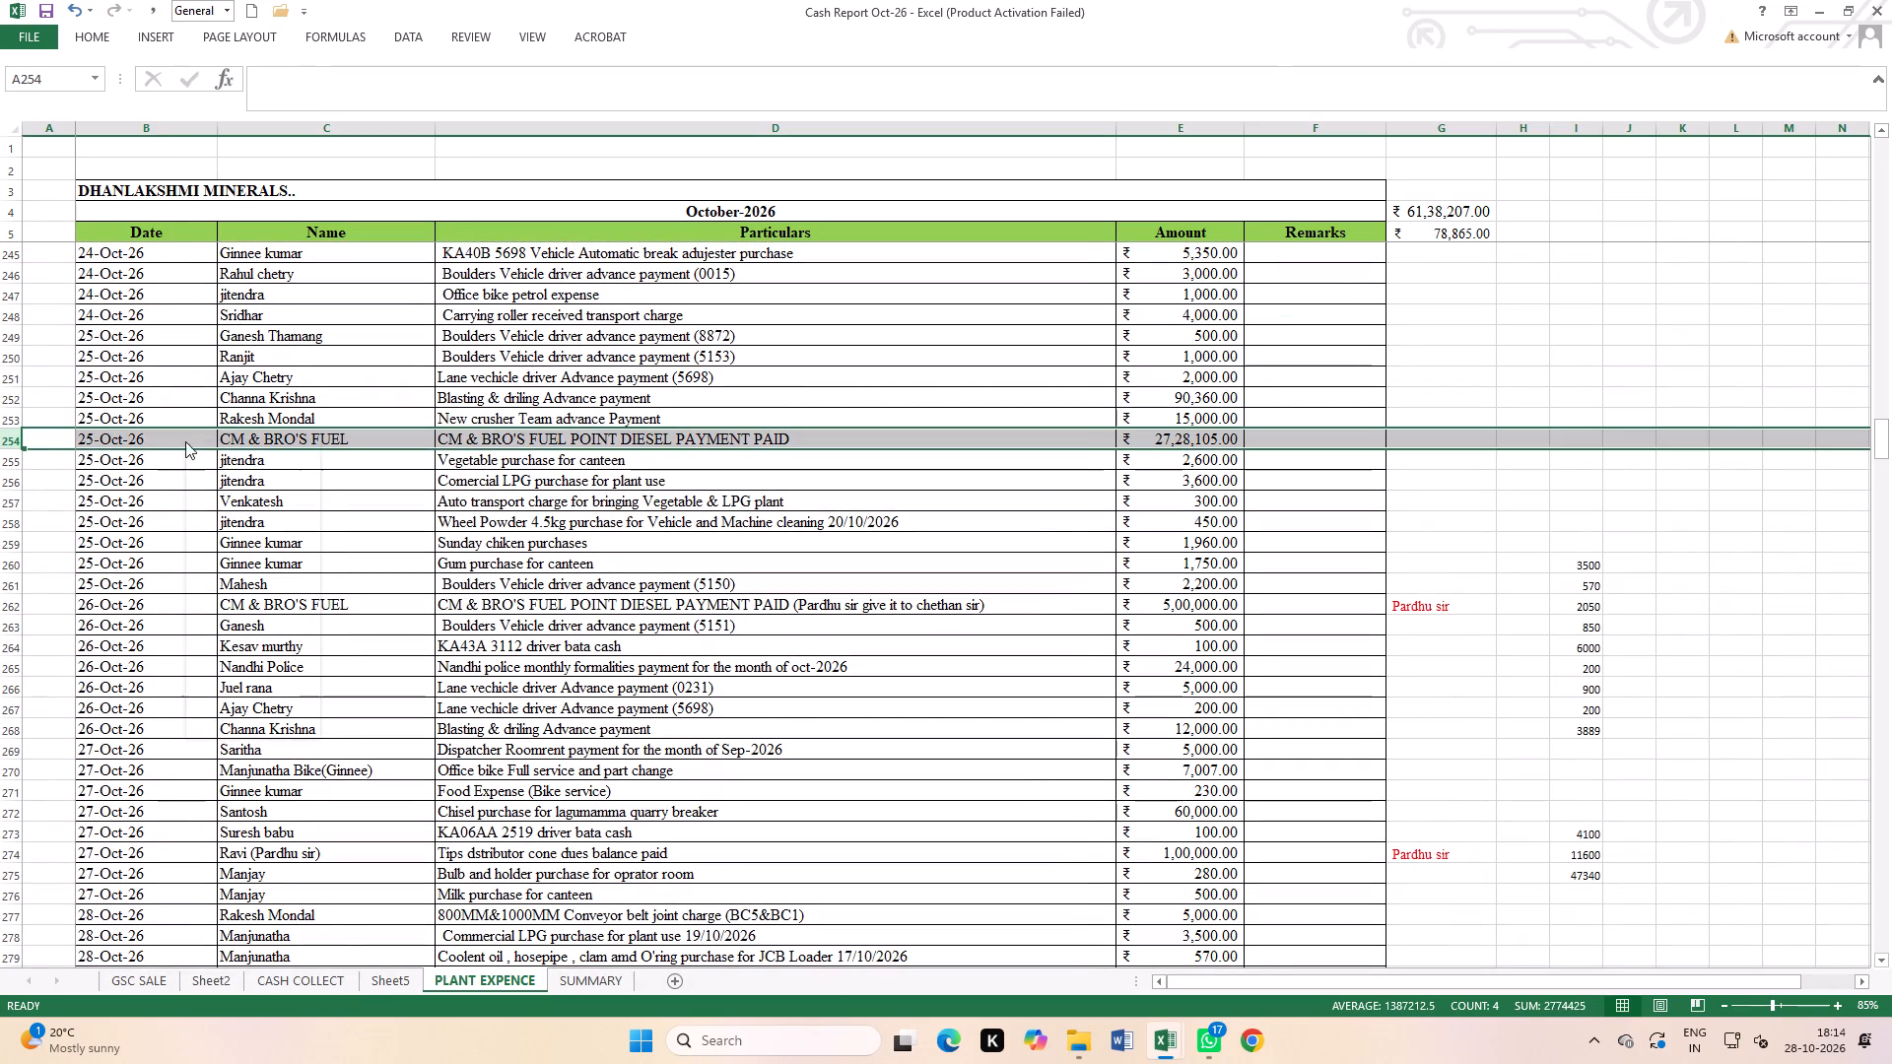
{"action": "left_click", "coordinate": [250, 598]}
Replace the MANJU label above the Pardhu sir and cash entries below the expense list with BUNK.
{"action": "scroll", "coordinate": [1216, 658], "scroll_direction": "down", "scroll_amount": 12}
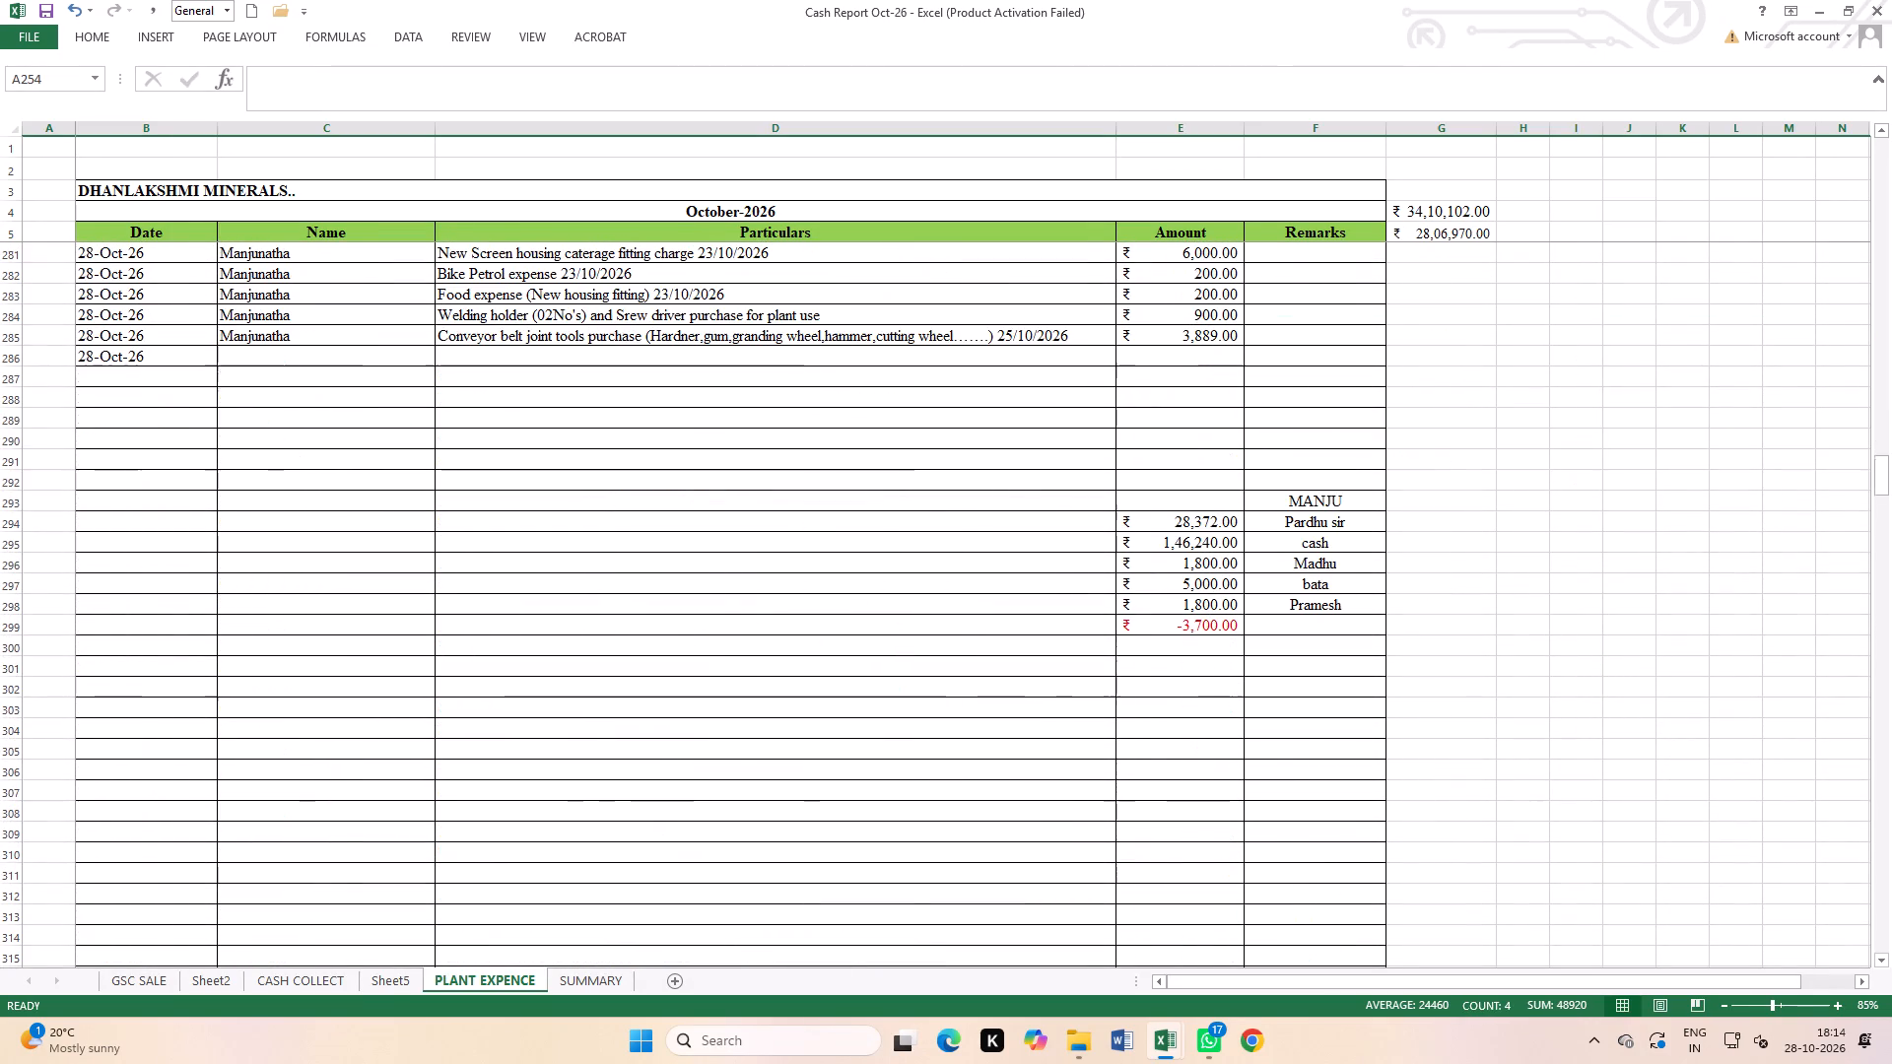
{"action": "left_click", "coordinate": [1287, 492]}
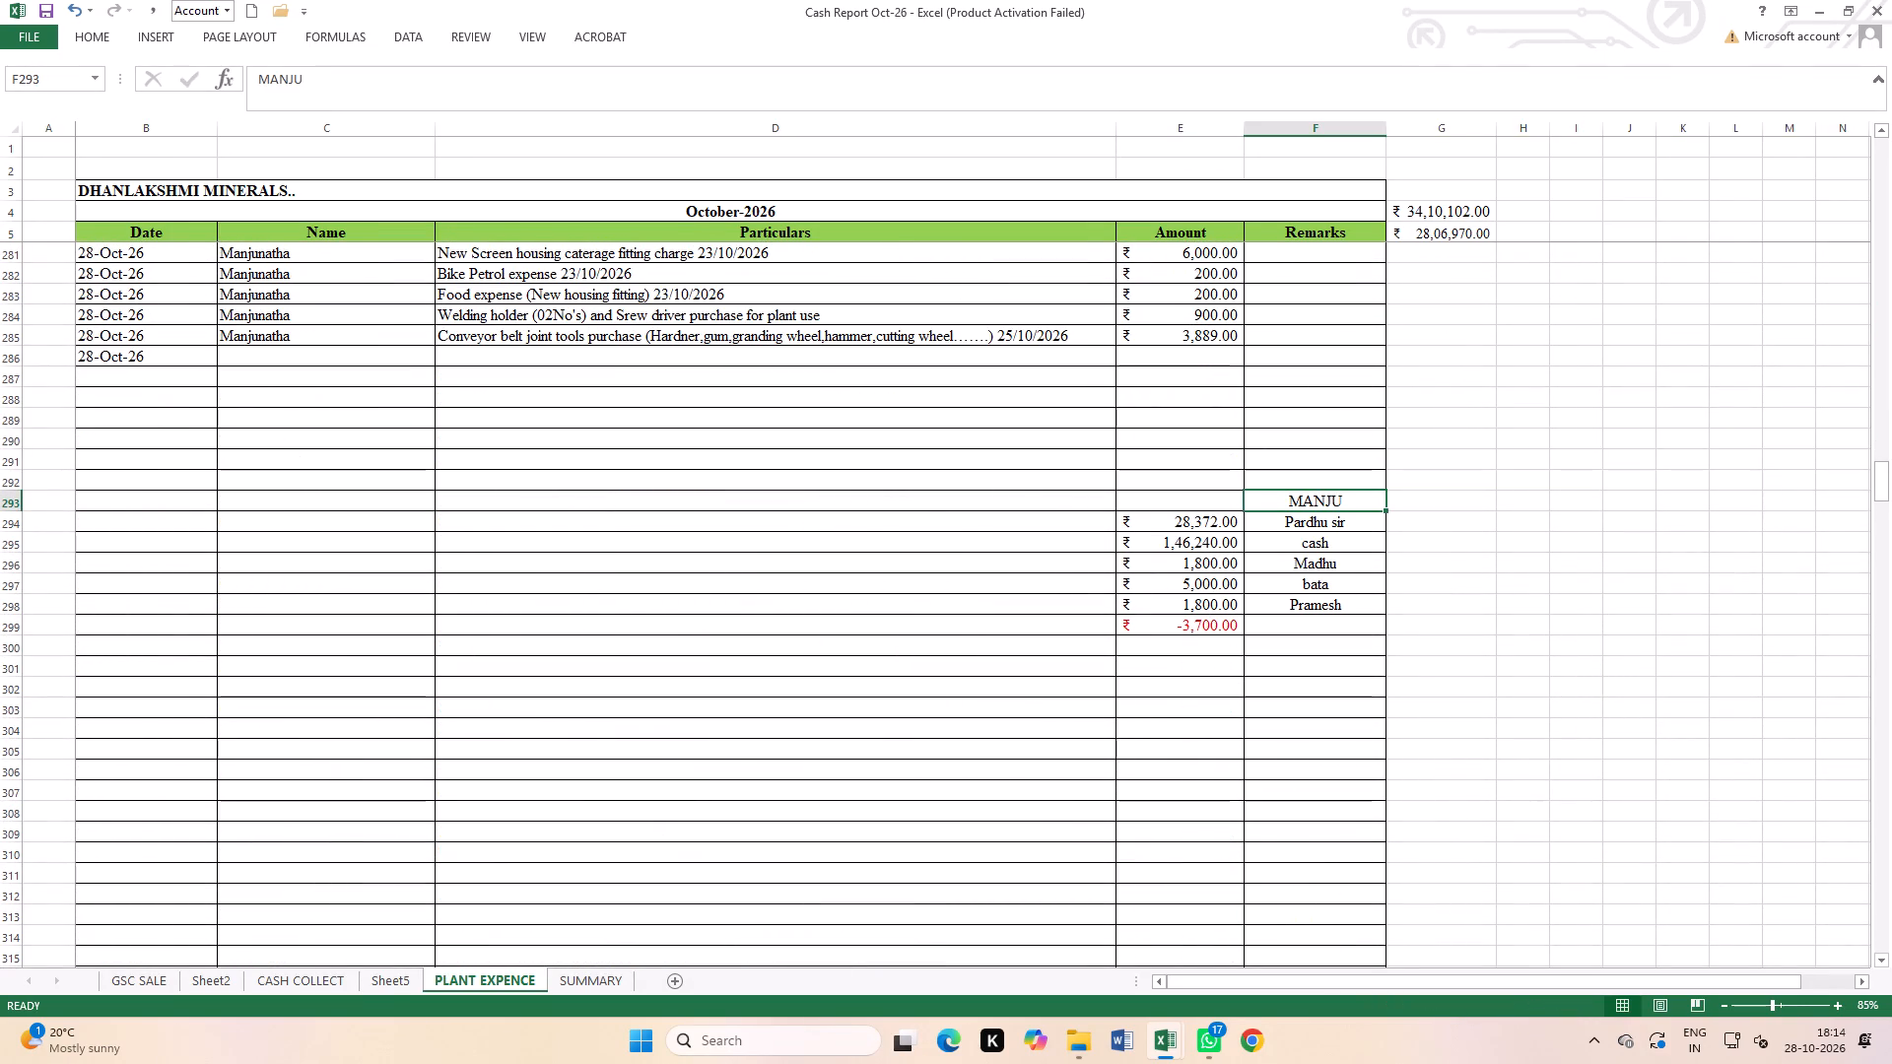
{"action": "type", "text": "BUNK"}
{"action": "left_click", "coordinate": [1599, 600]}
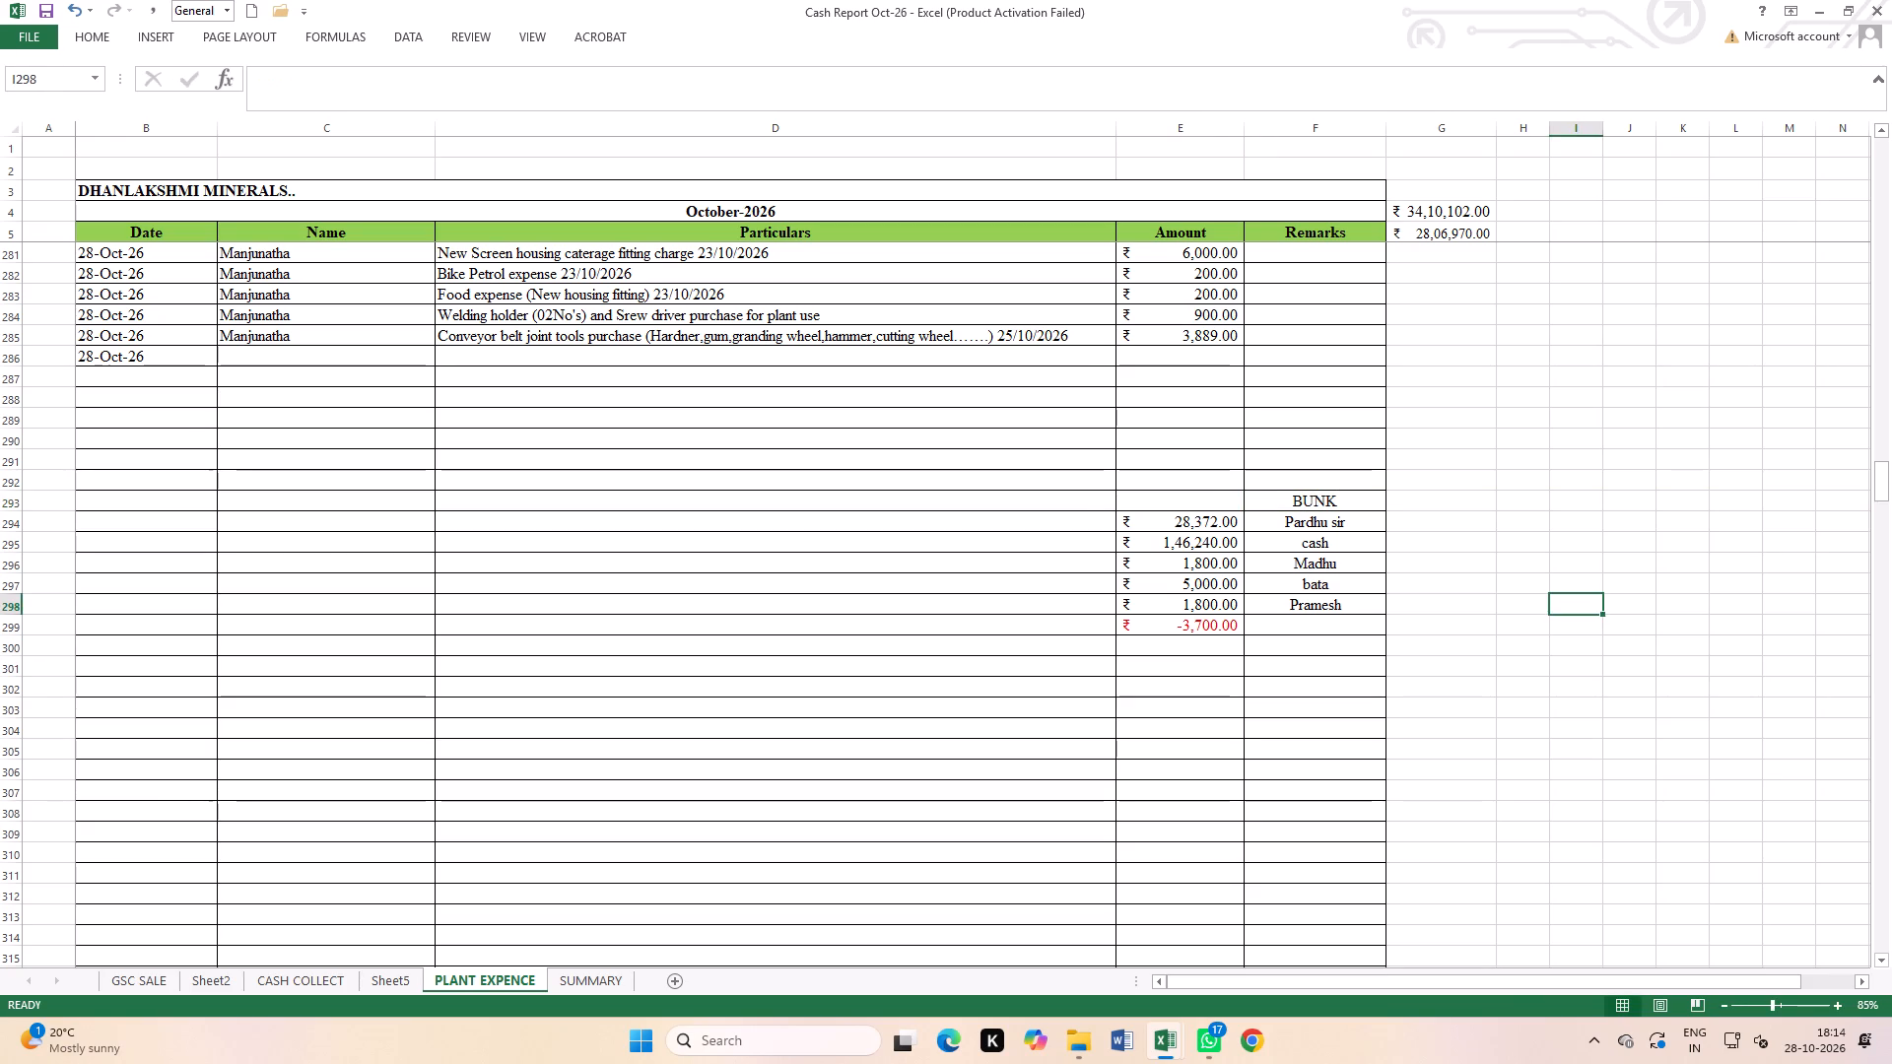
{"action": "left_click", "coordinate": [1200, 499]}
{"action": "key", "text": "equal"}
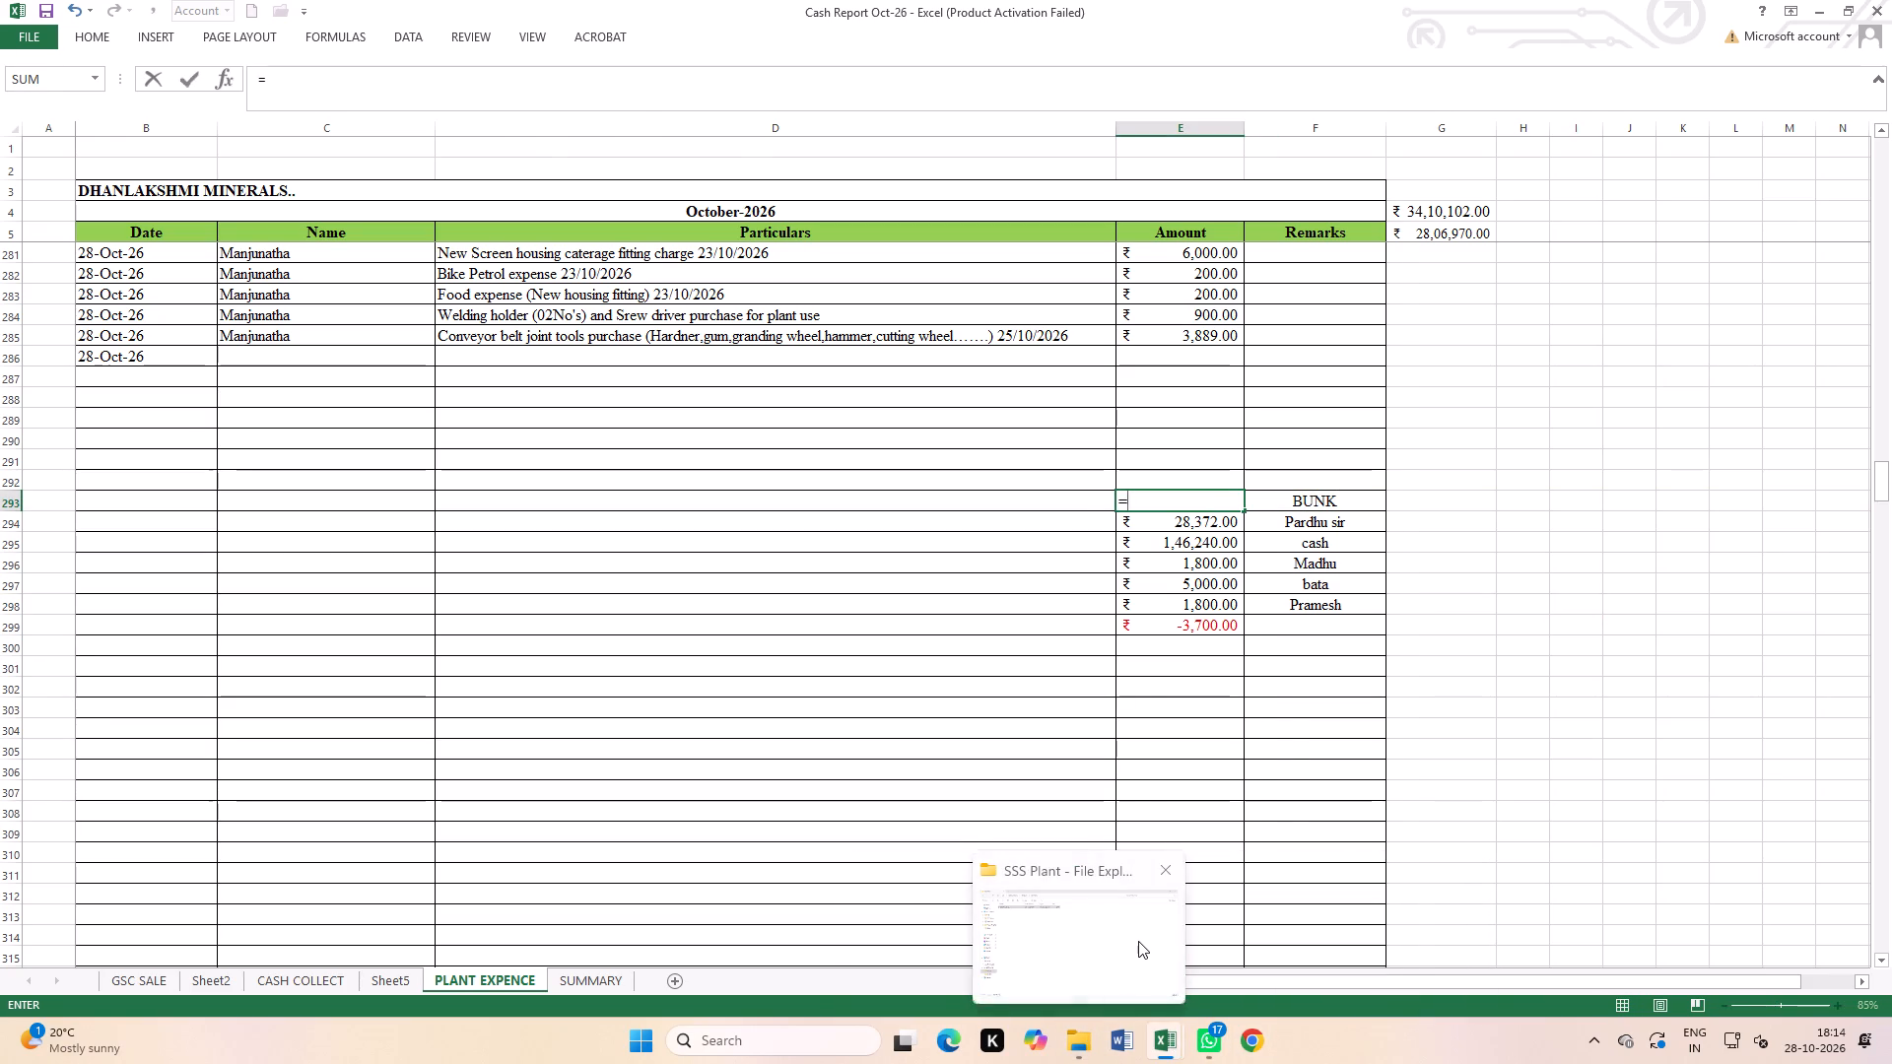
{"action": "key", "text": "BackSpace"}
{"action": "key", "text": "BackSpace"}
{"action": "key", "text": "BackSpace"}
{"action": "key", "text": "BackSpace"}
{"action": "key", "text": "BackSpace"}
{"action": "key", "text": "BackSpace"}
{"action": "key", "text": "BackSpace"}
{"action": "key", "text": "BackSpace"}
From the Minerals folder's Bunk subfolder, open the Bunk Payment By QR Code workbook and show its Oct-2026 sheet.
{"action": "left_click", "coordinate": [1071, 1046]}
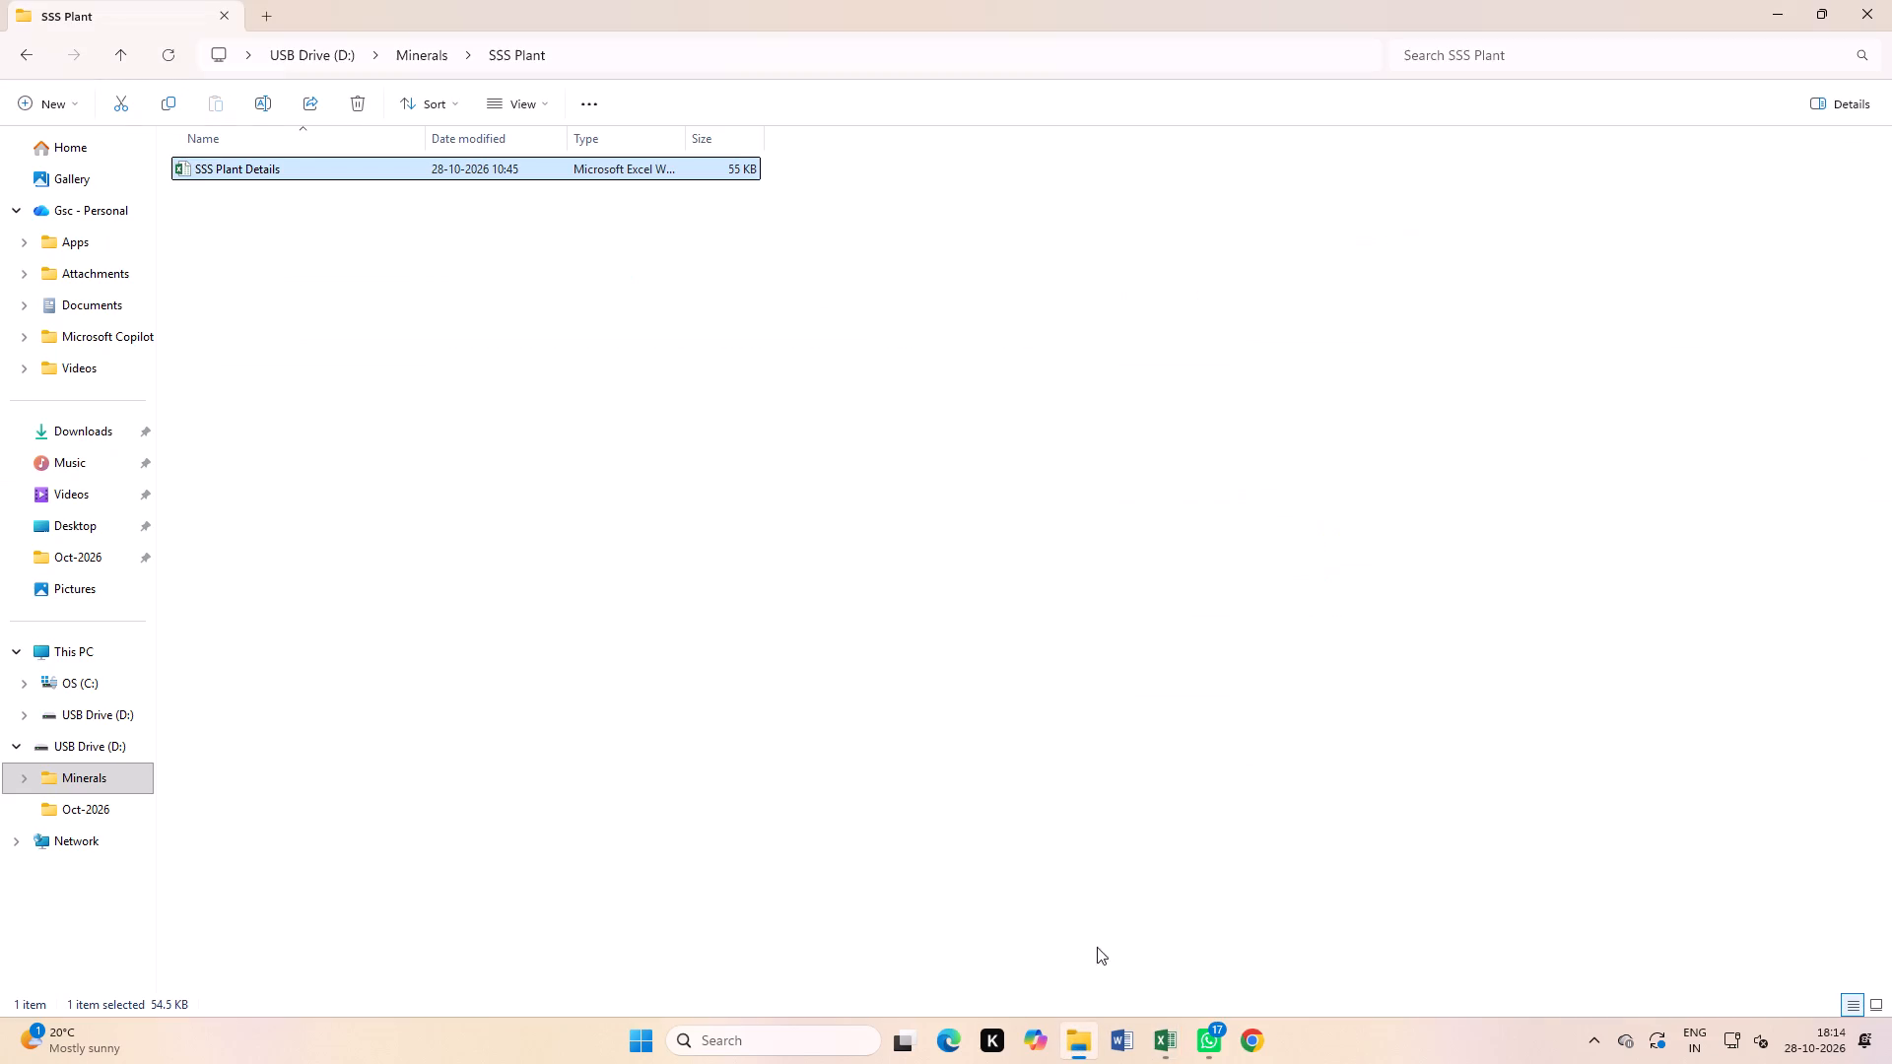
{"action": "left_click", "coordinate": [100, 775]}
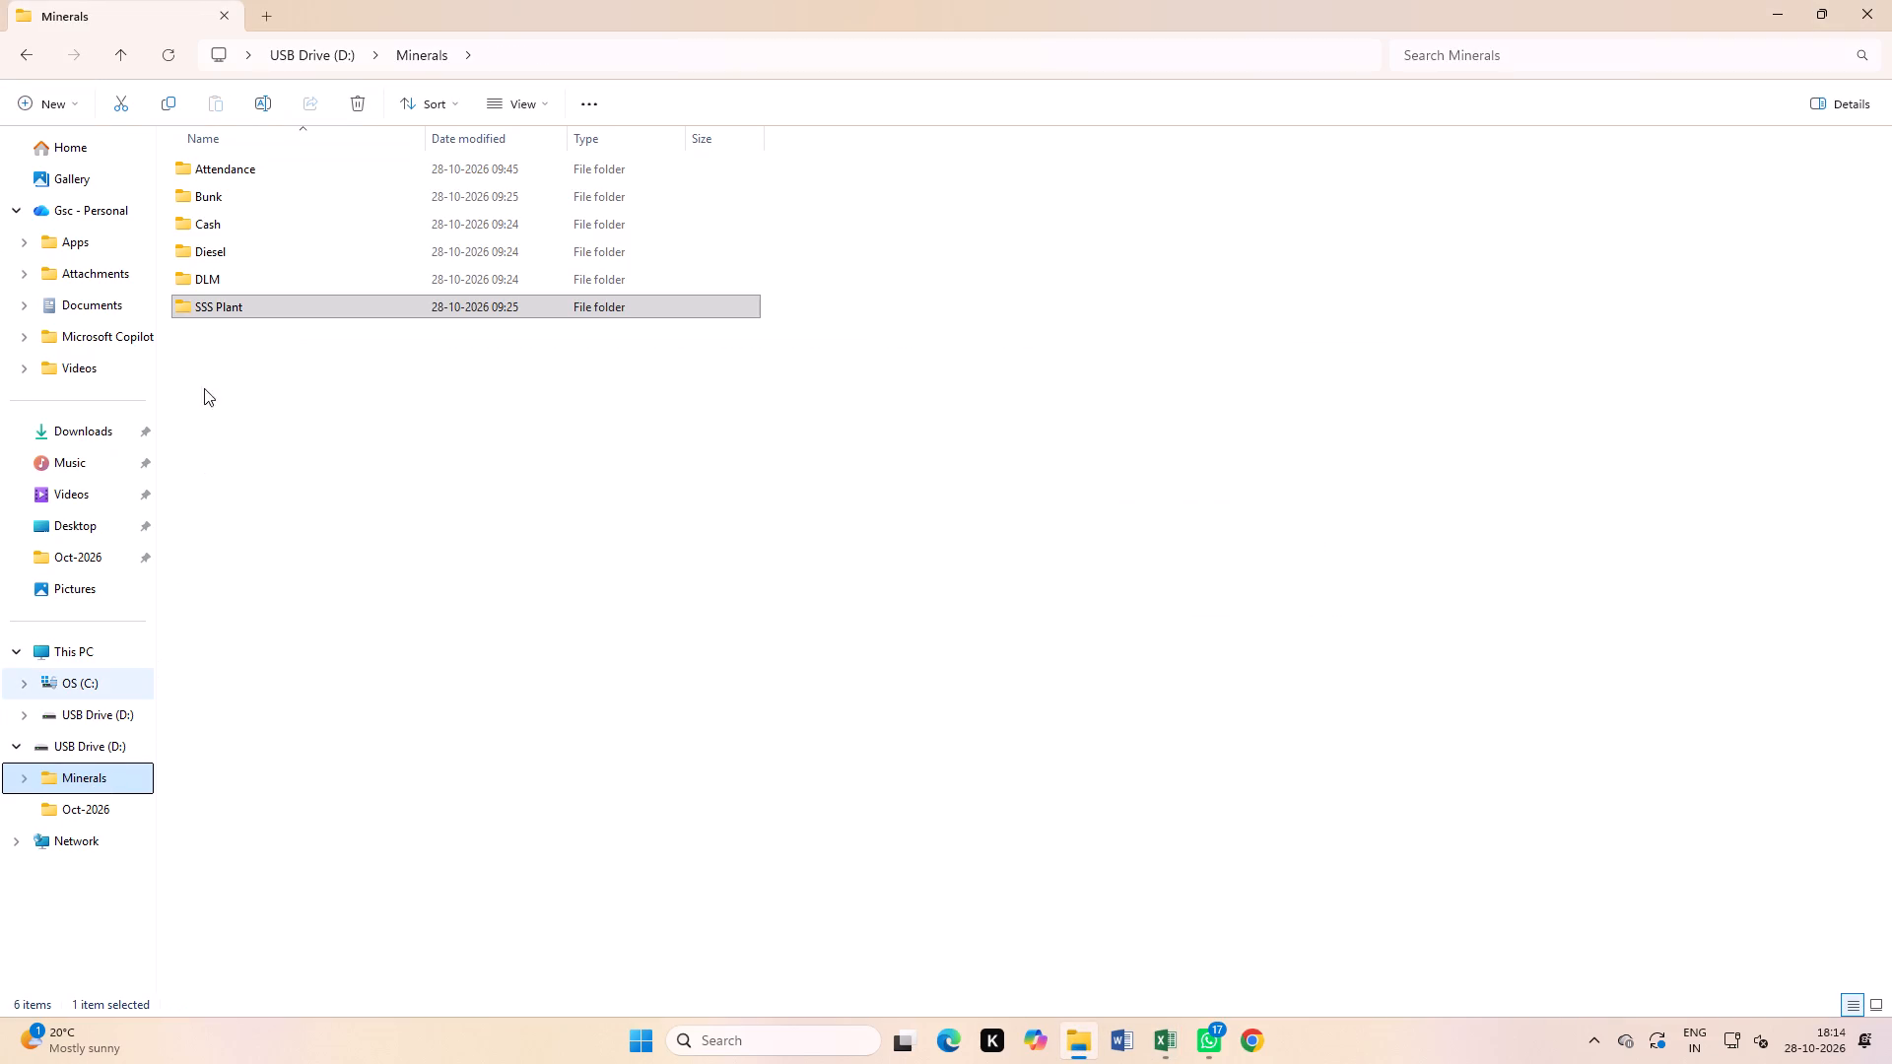
{"action": "double_click", "coordinate": [226, 201]}
{"action": "double_click", "coordinate": [234, 176]}
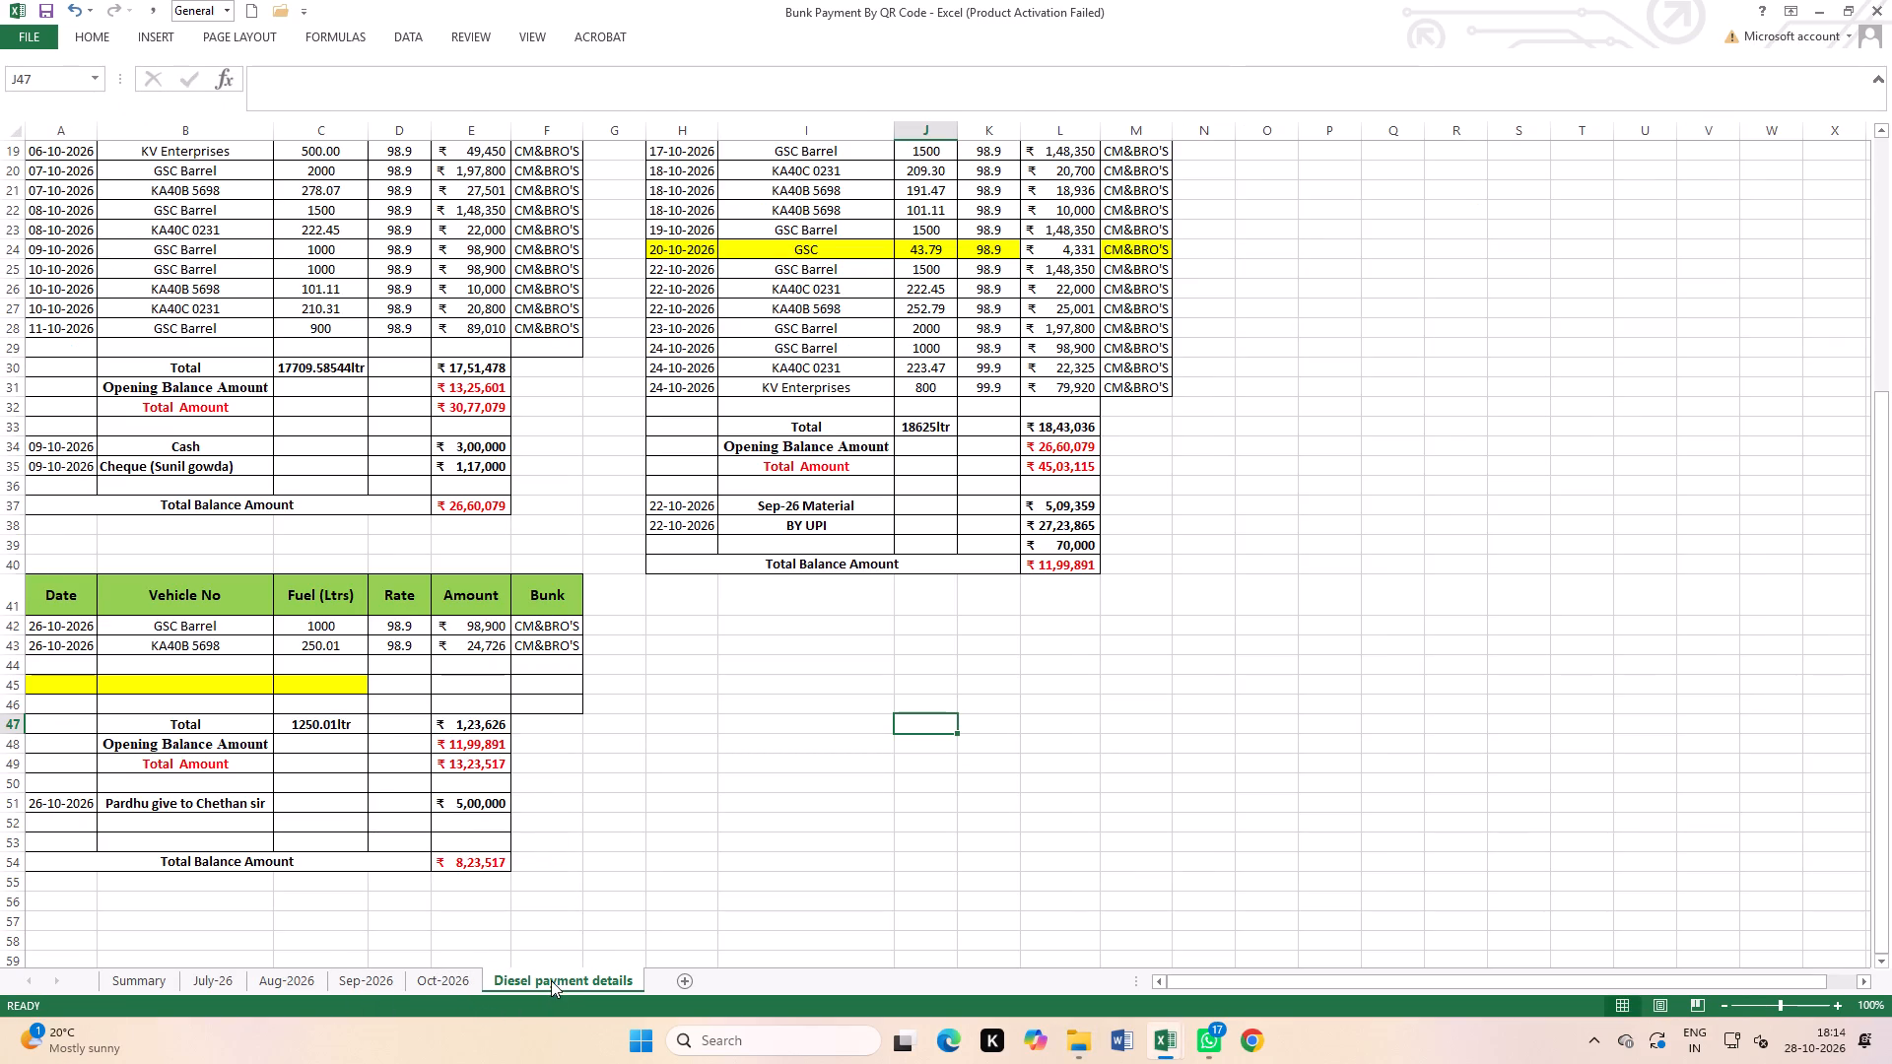
{"action": "left_click", "coordinate": [551, 980]}
{"action": "left_click", "coordinate": [463, 980]}
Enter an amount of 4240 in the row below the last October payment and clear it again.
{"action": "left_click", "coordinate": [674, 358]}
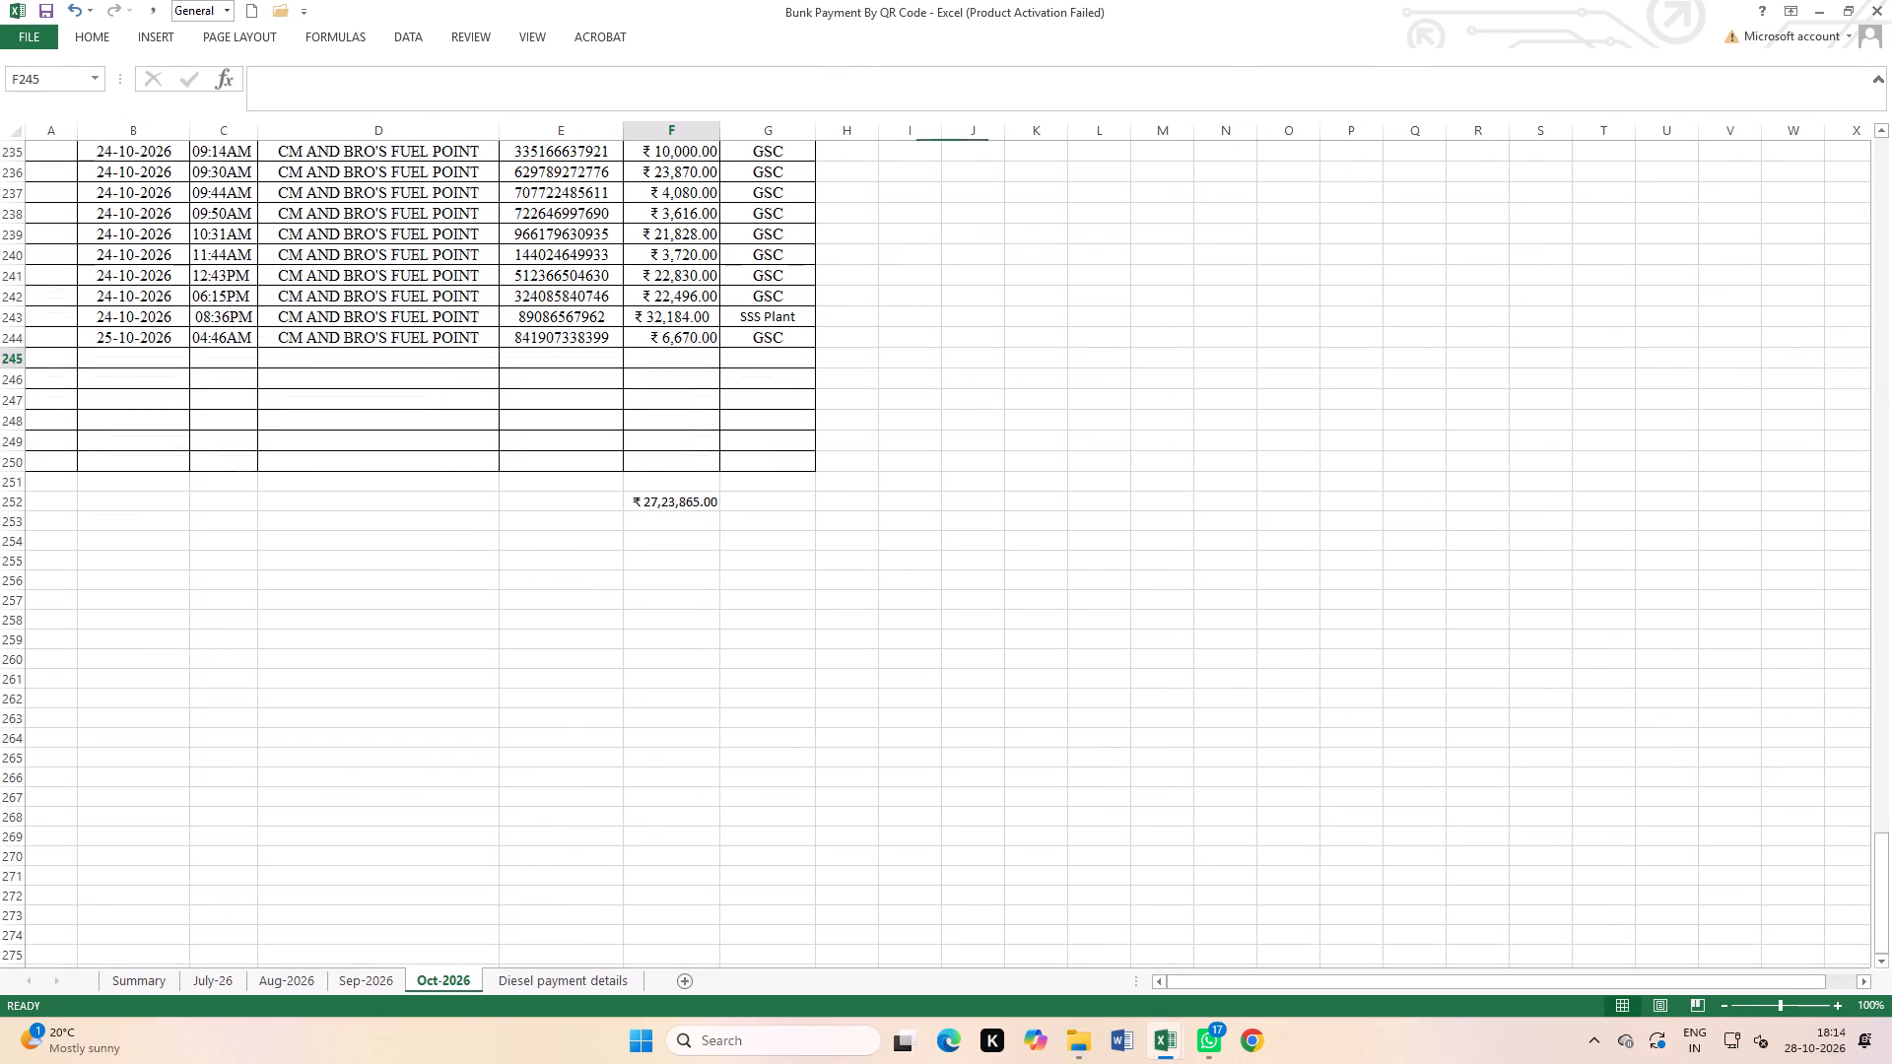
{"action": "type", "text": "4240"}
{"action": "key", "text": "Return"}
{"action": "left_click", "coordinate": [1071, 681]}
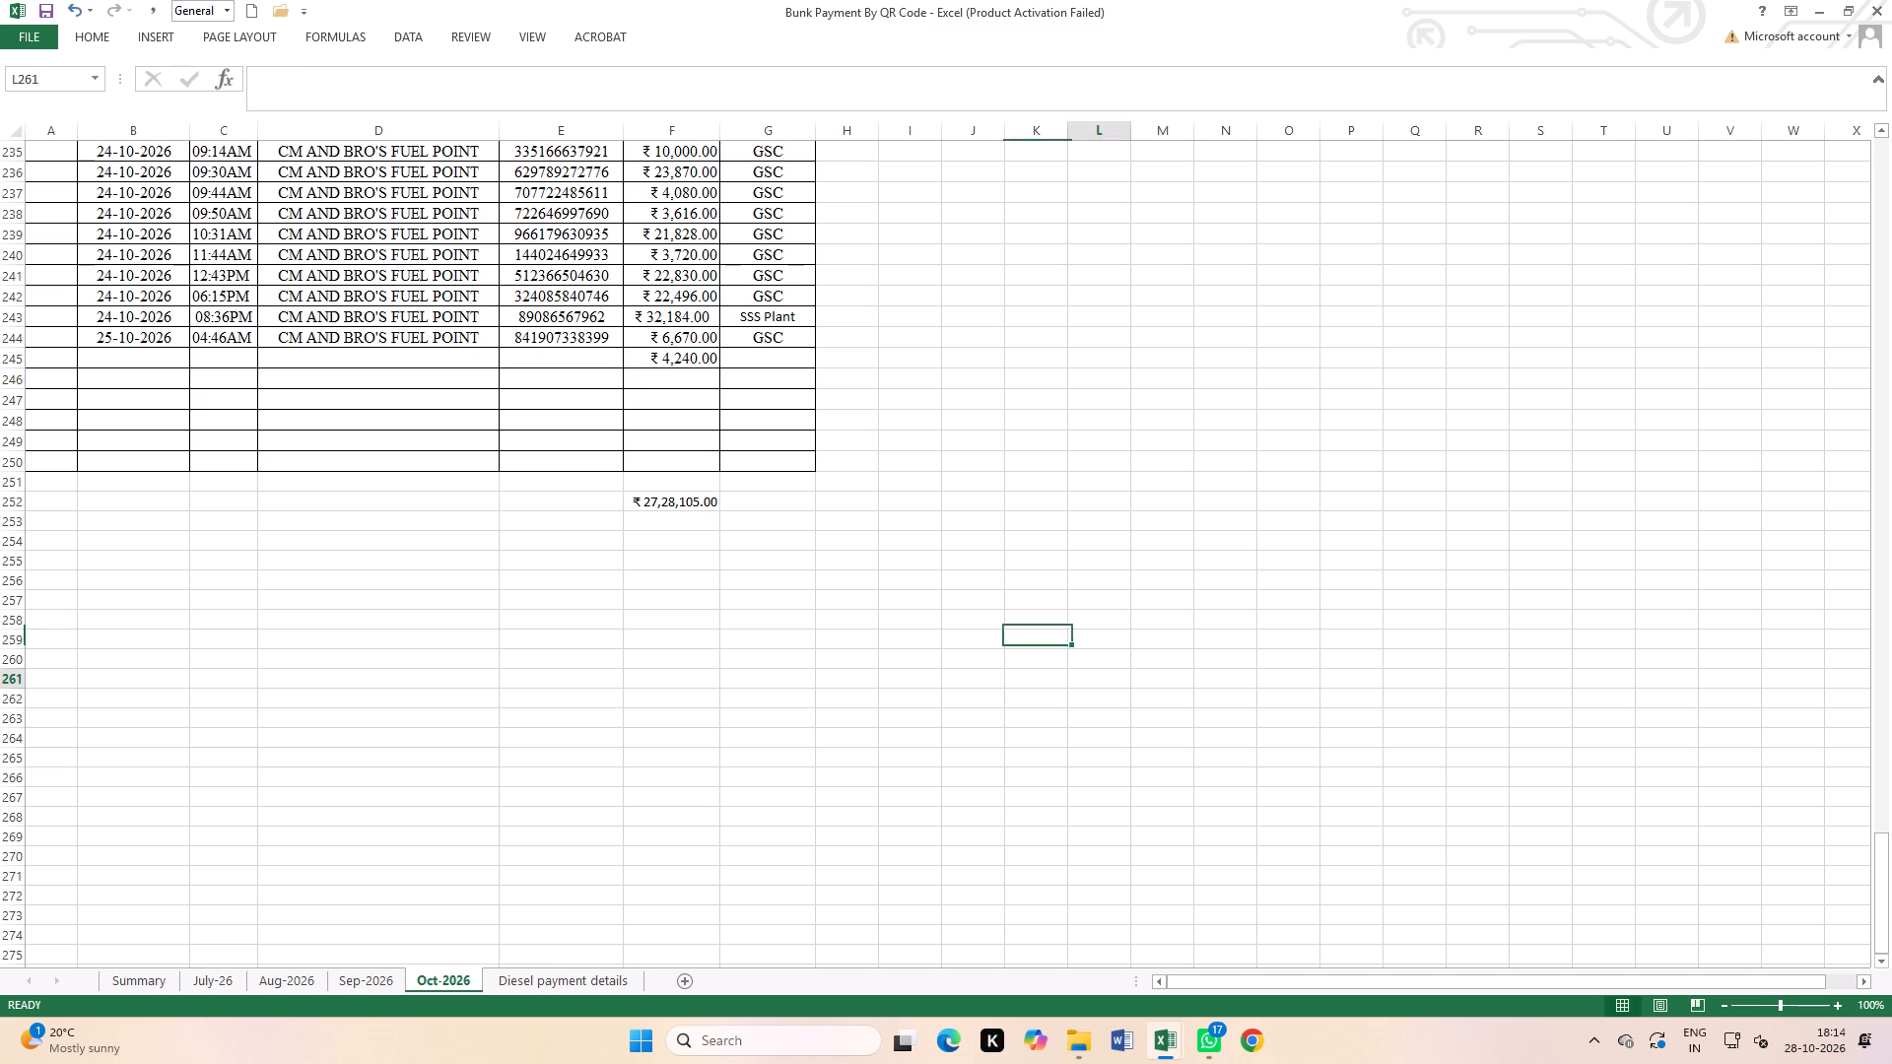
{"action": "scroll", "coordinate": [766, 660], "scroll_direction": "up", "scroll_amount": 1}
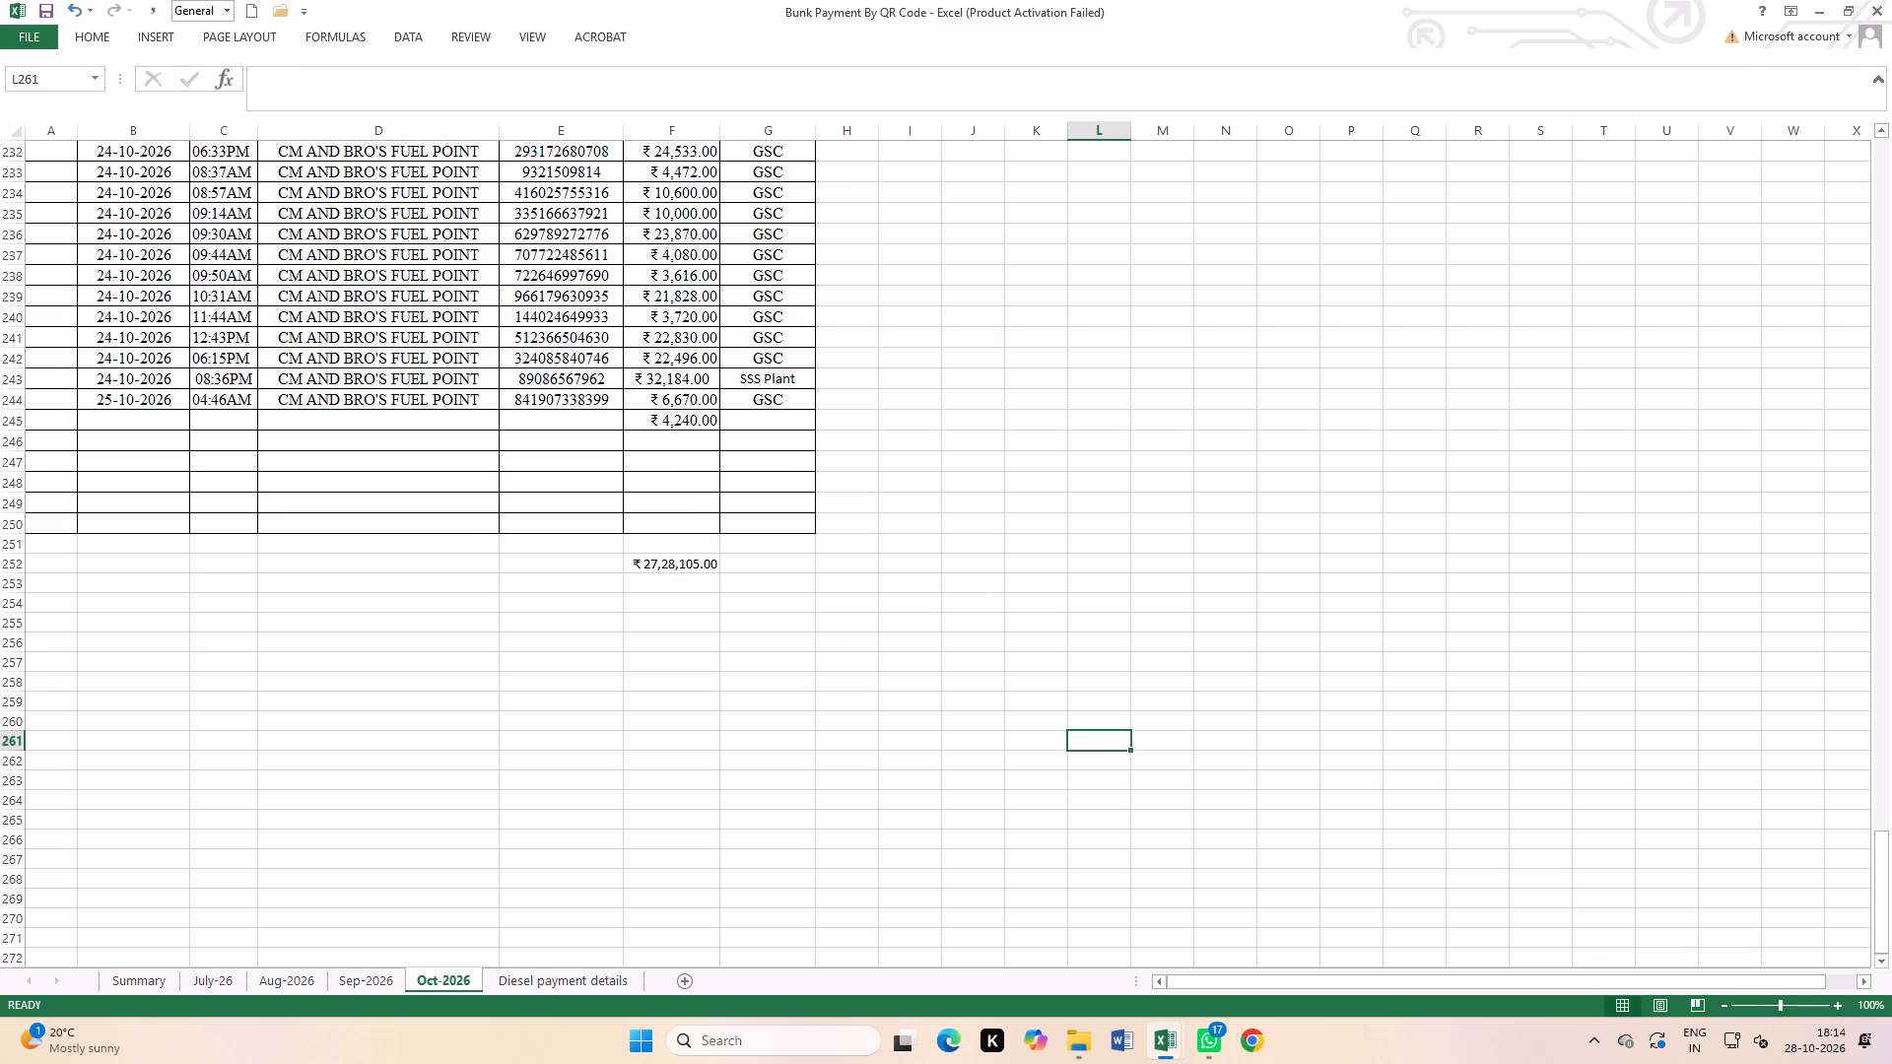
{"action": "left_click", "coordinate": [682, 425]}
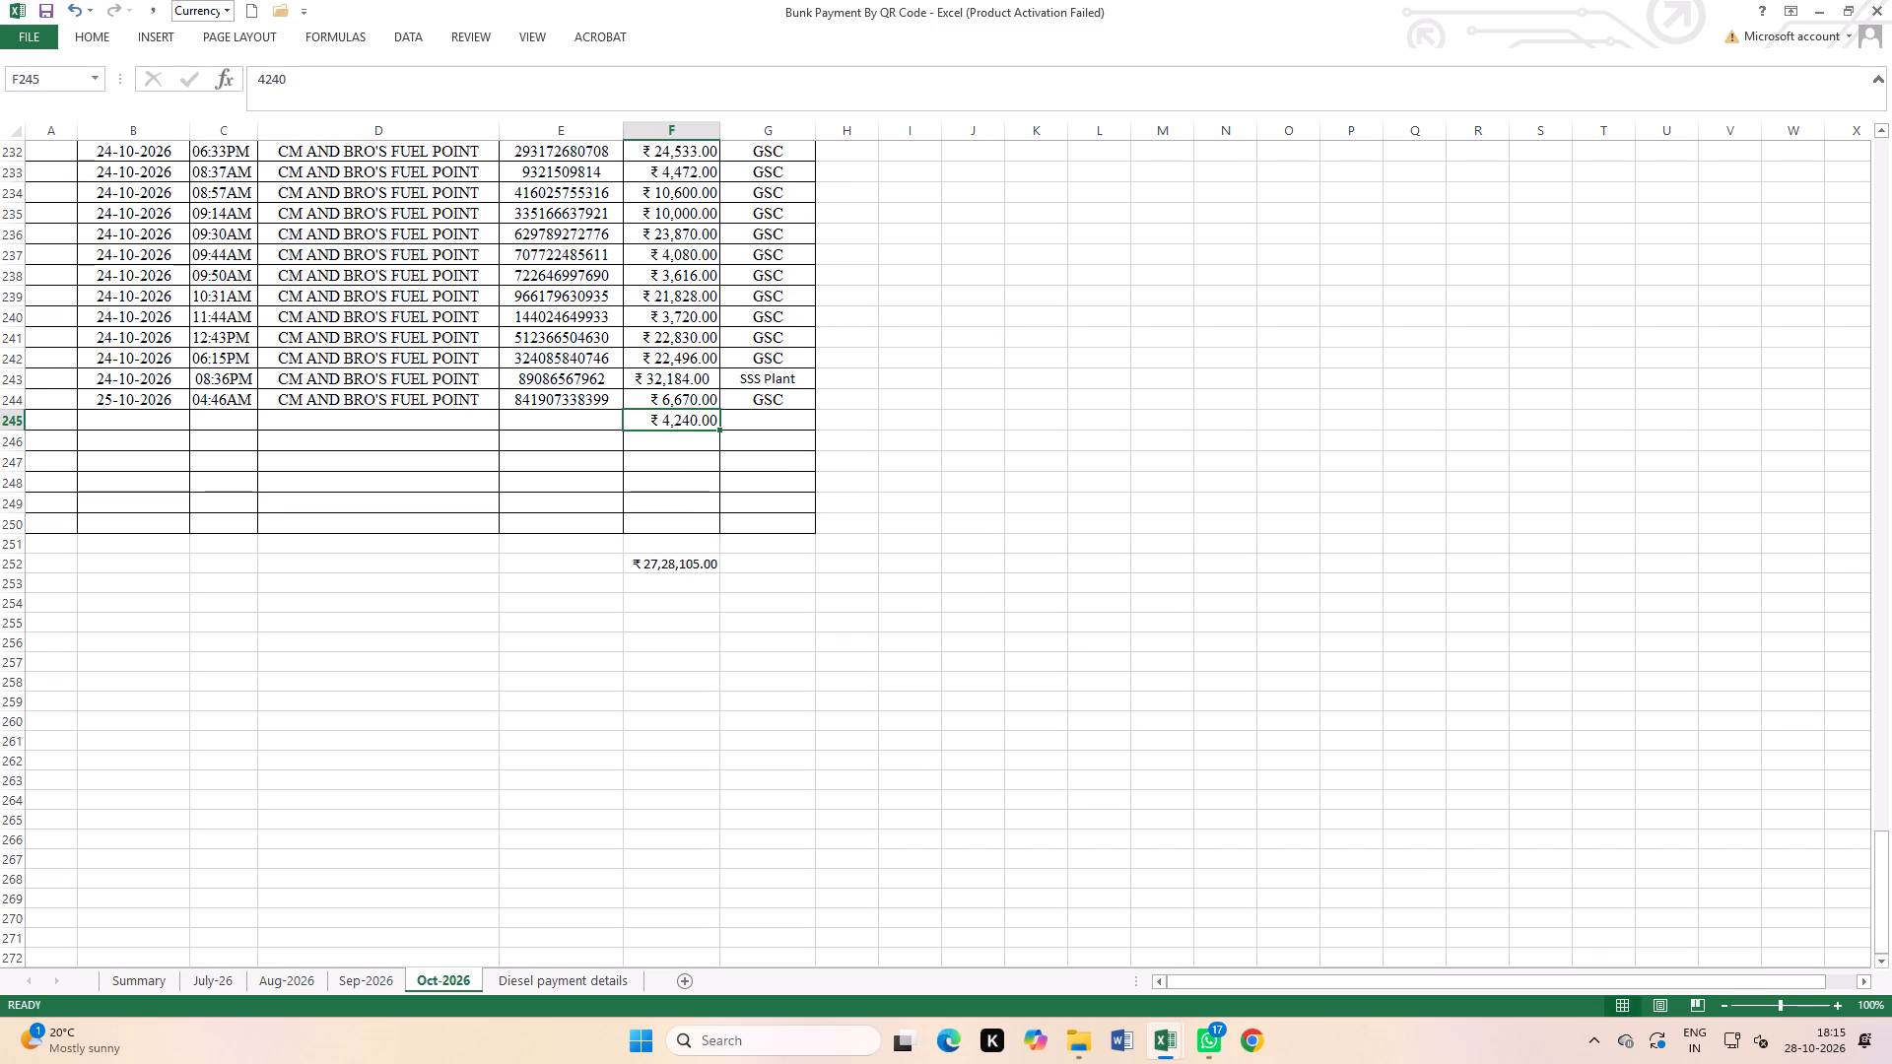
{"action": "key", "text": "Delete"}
Delete the total amount below the Oct-2026 payment table.
{"action": "left_click", "coordinate": [700, 565]}
{"action": "key", "text": "Delete"}
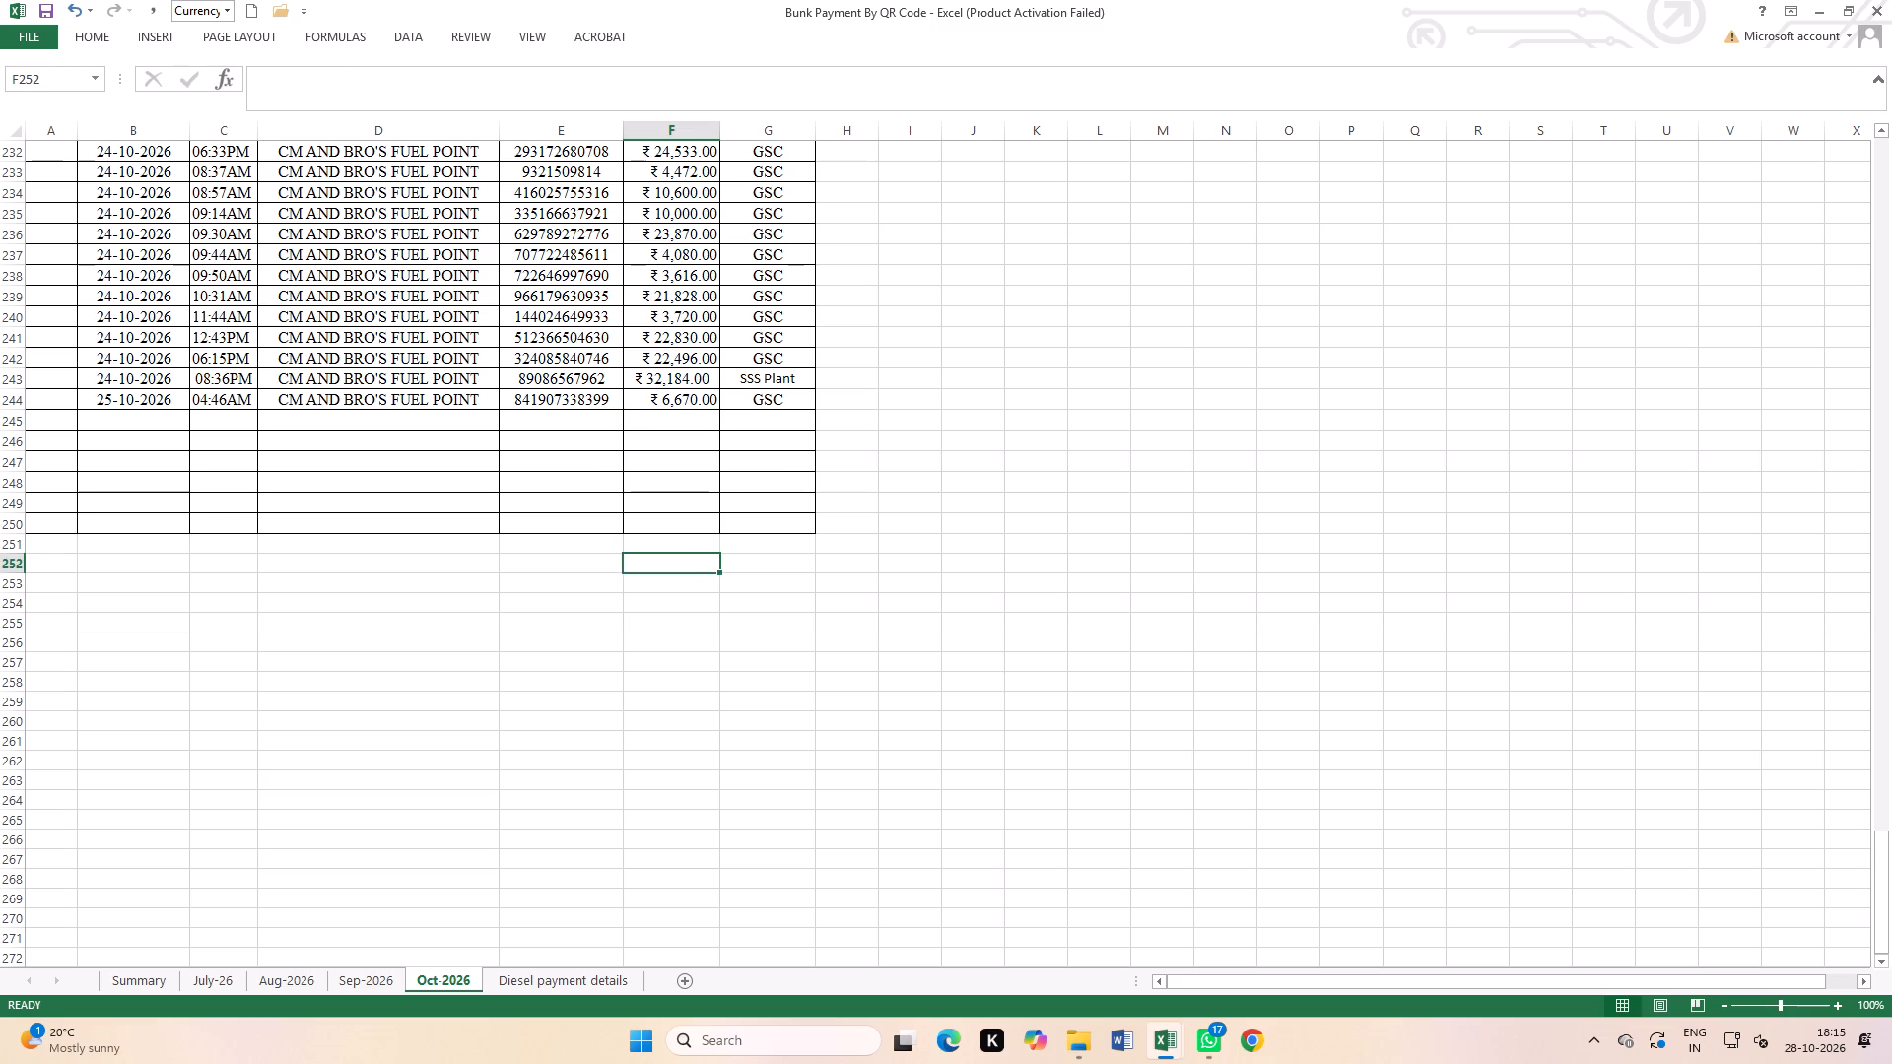
{"action": "left_click", "coordinate": [964, 637]}
Extend the payment table with all borders on columns A to G from row 251 to row 463.
{"action": "left_click_drag", "start_coordinate": [52, 541], "coordinate": [665, 1062]}
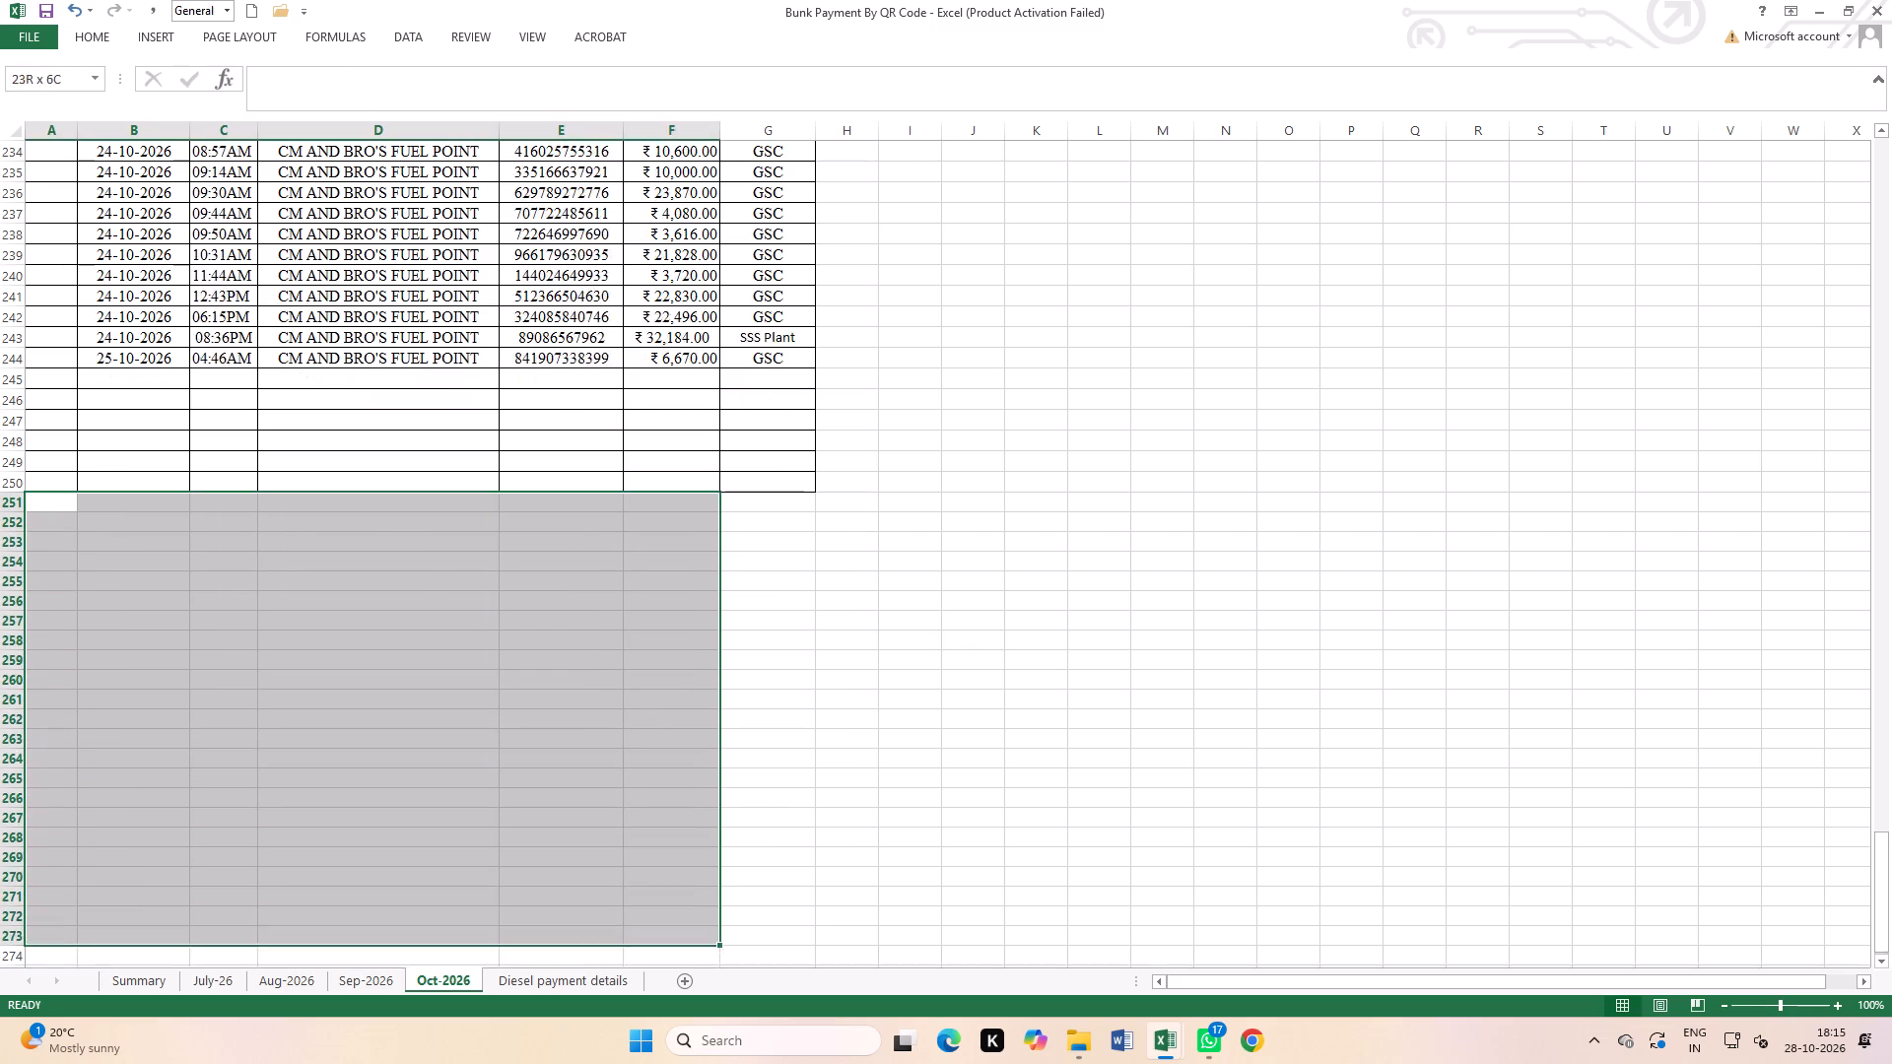
{"action": "left_click_drag", "start_coordinate": [665, 1062], "coordinate": [729, 1017]}
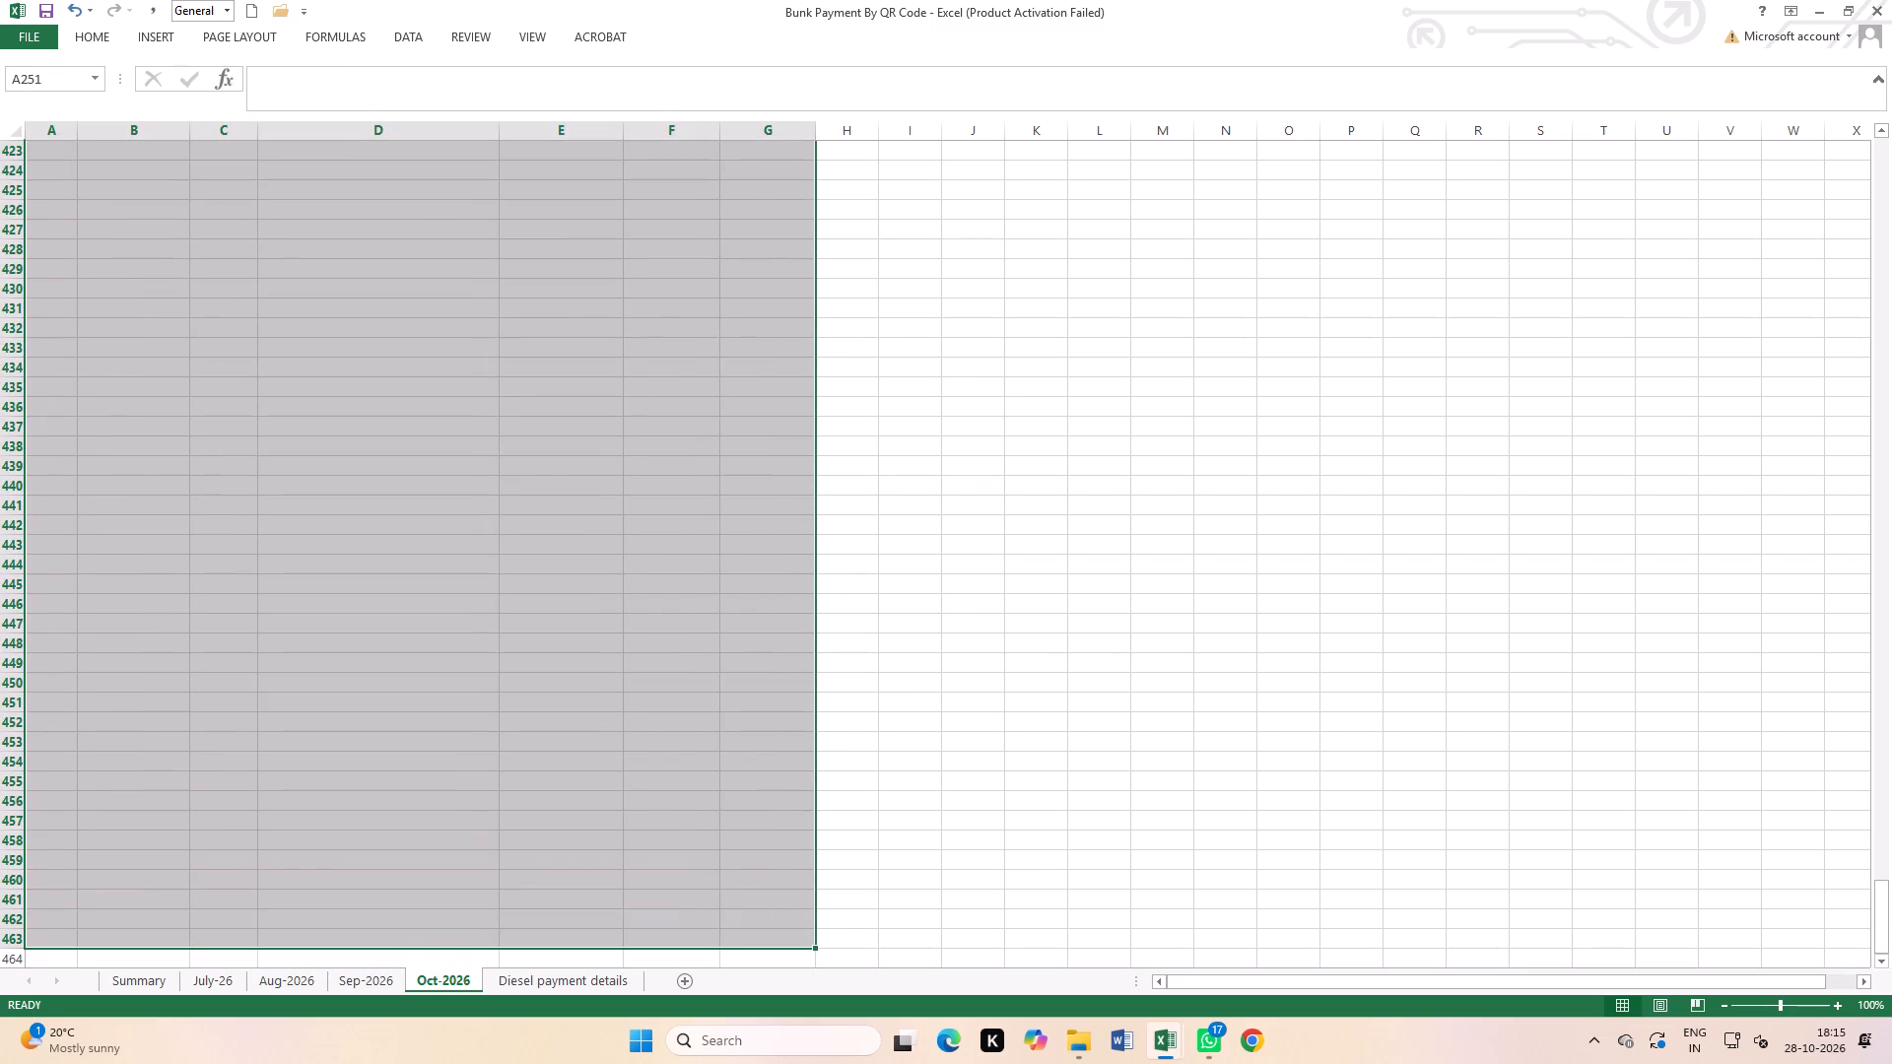
{"action": "left_click", "coordinate": [101, 44]}
{"action": "left_click", "coordinate": [280, 102]}
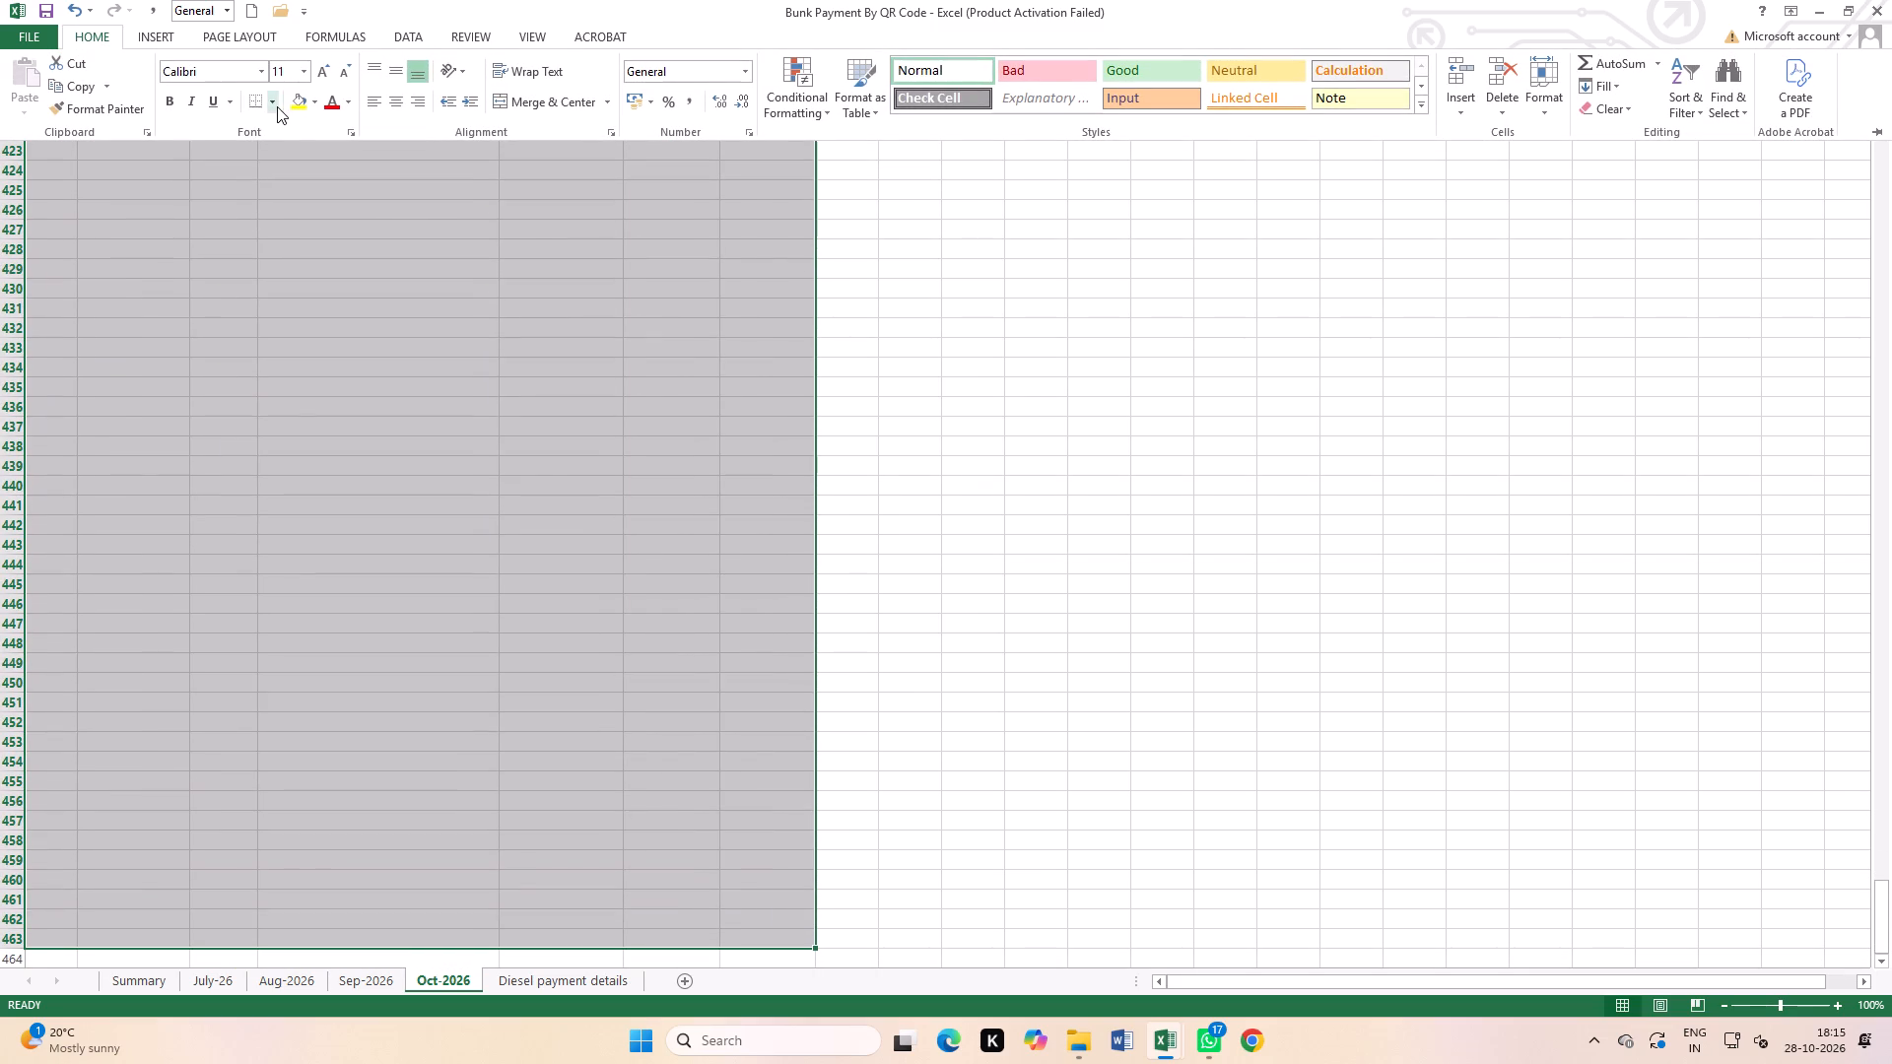
{"action": "left_click", "coordinate": [277, 106]}
{"action": "left_click", "coordinate": [299, 265]}
{"action": "double_click", "coordinate": [1140, 575]}
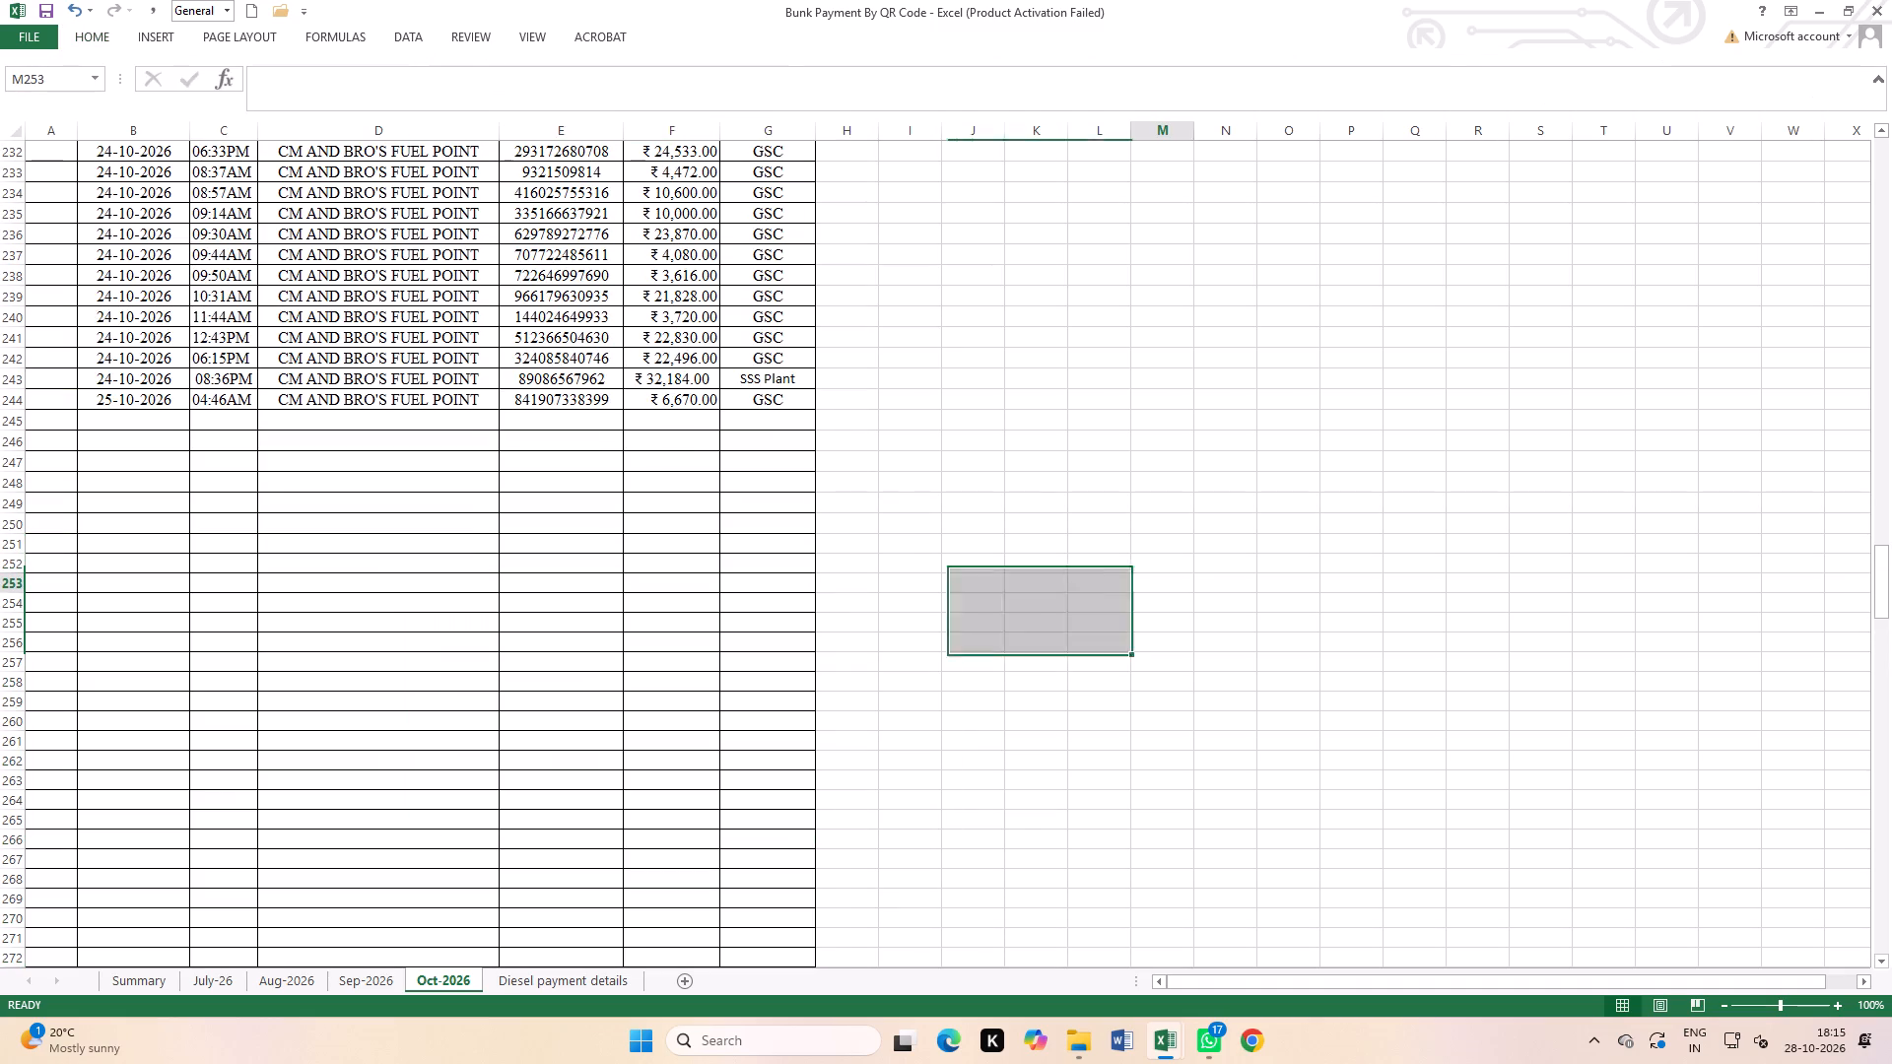
Look through the open Cash Report Oct-26 and SSS Plant Details workbooks, and close the DIESEL OCT workbook.
{"action": "key", "text": "ctrl+Tab"}
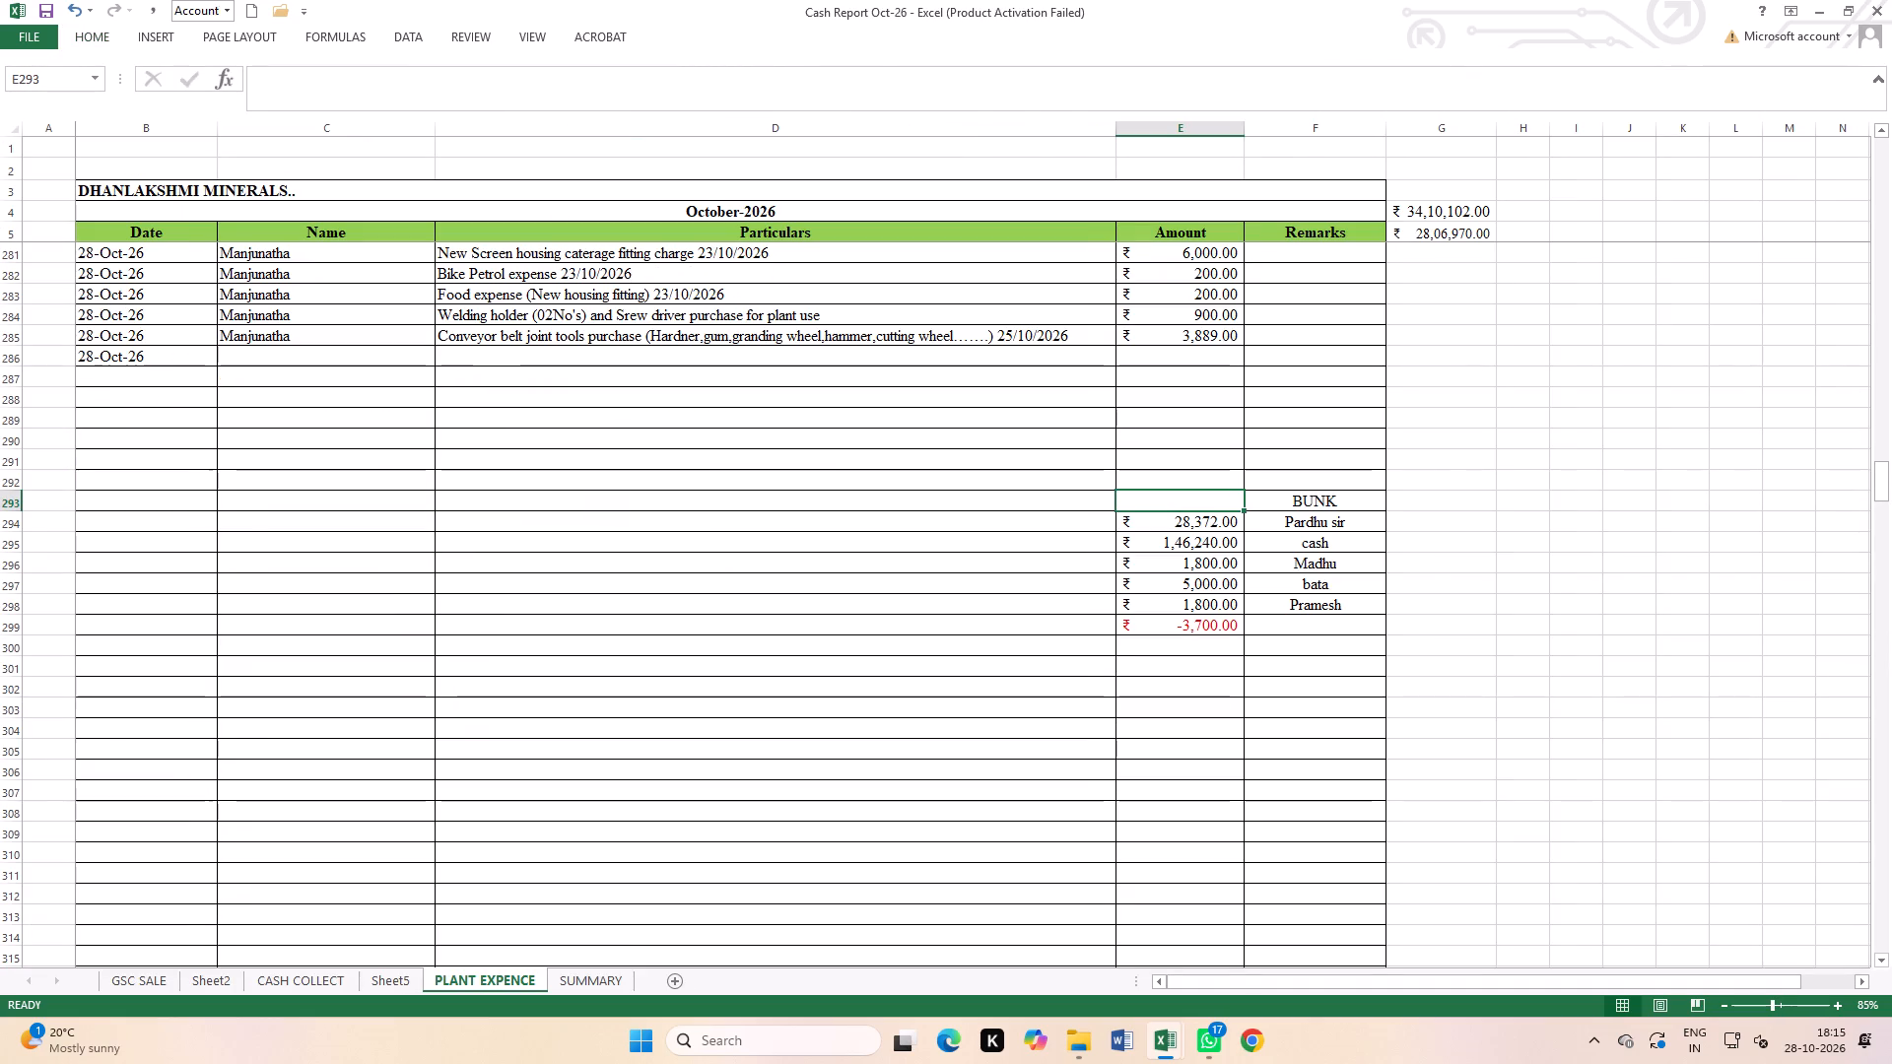
{"action": "key", "text": "ctrl+Tab"}
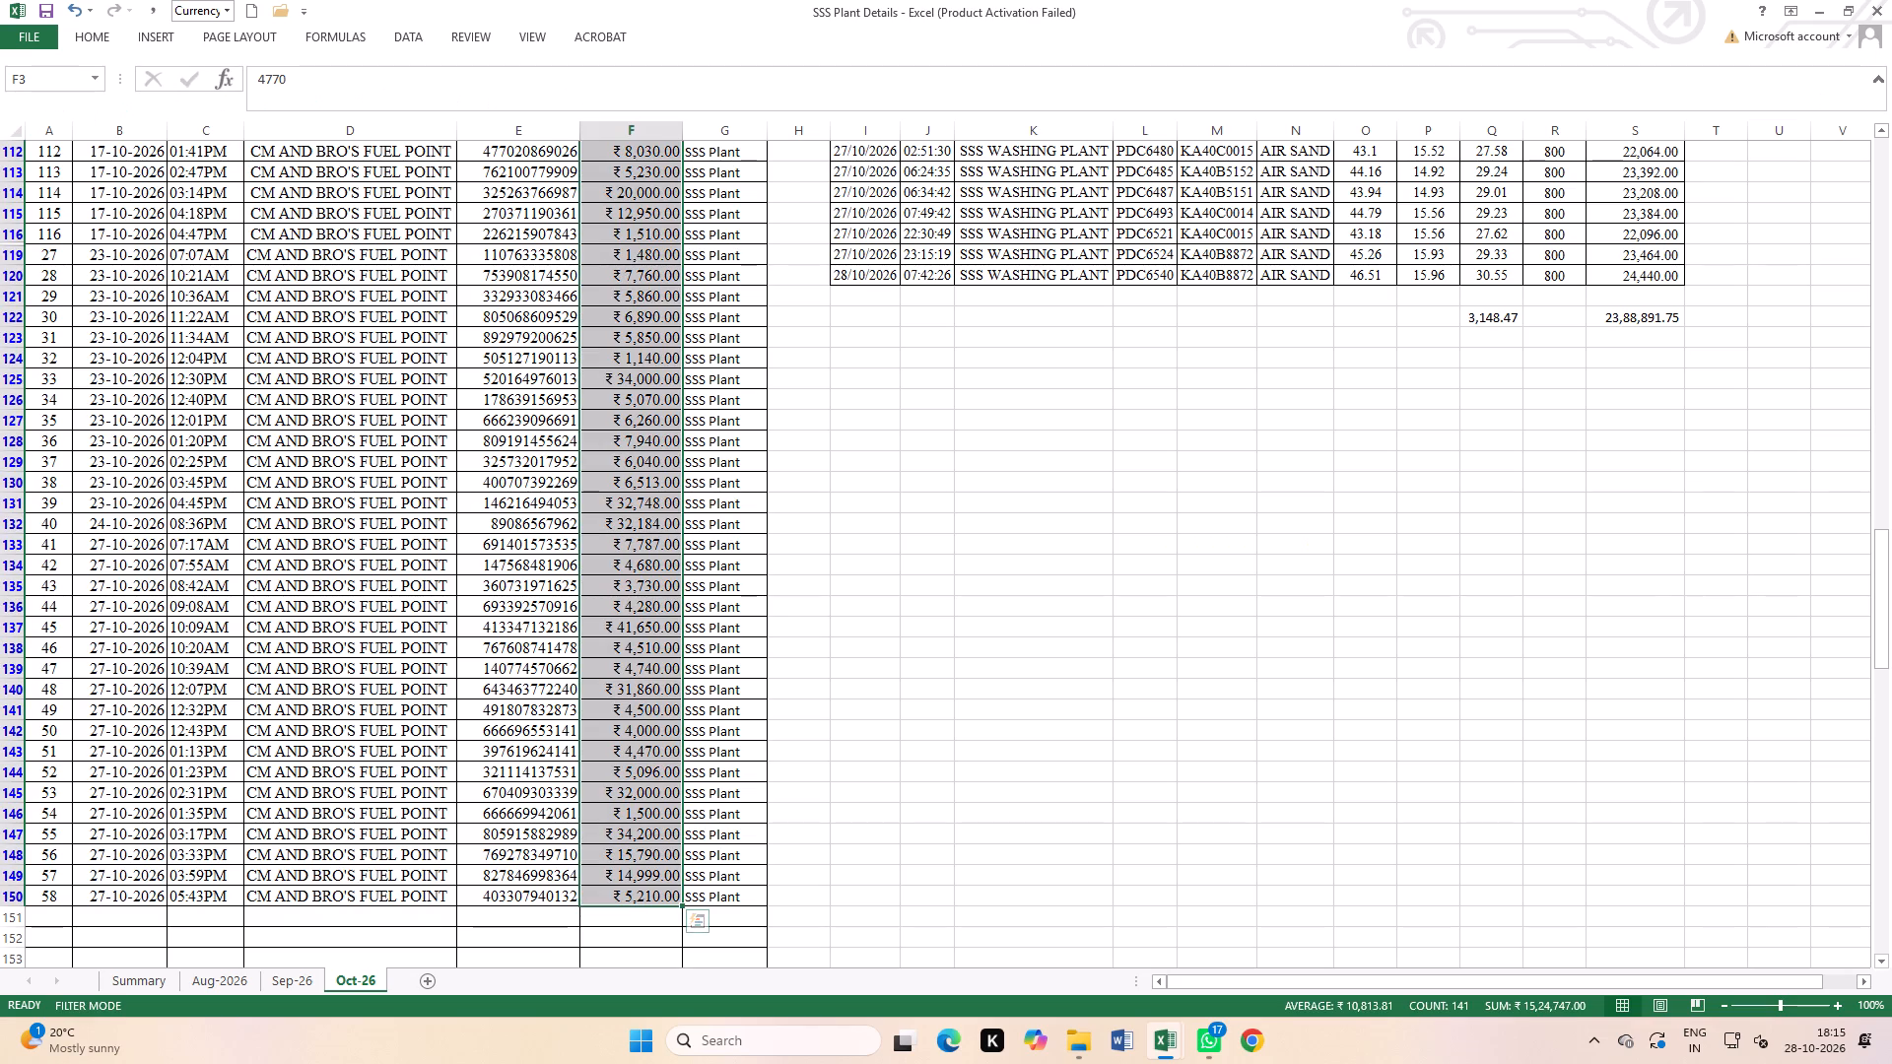
{"action": "scroll", "coordinate": [731, 735], "scroll_direction": "up", "scroll_amount": 5}
{"action": "scroll", "coordinate": [776, 652], "scroll_direction": "up", "scroll_amount": 6}
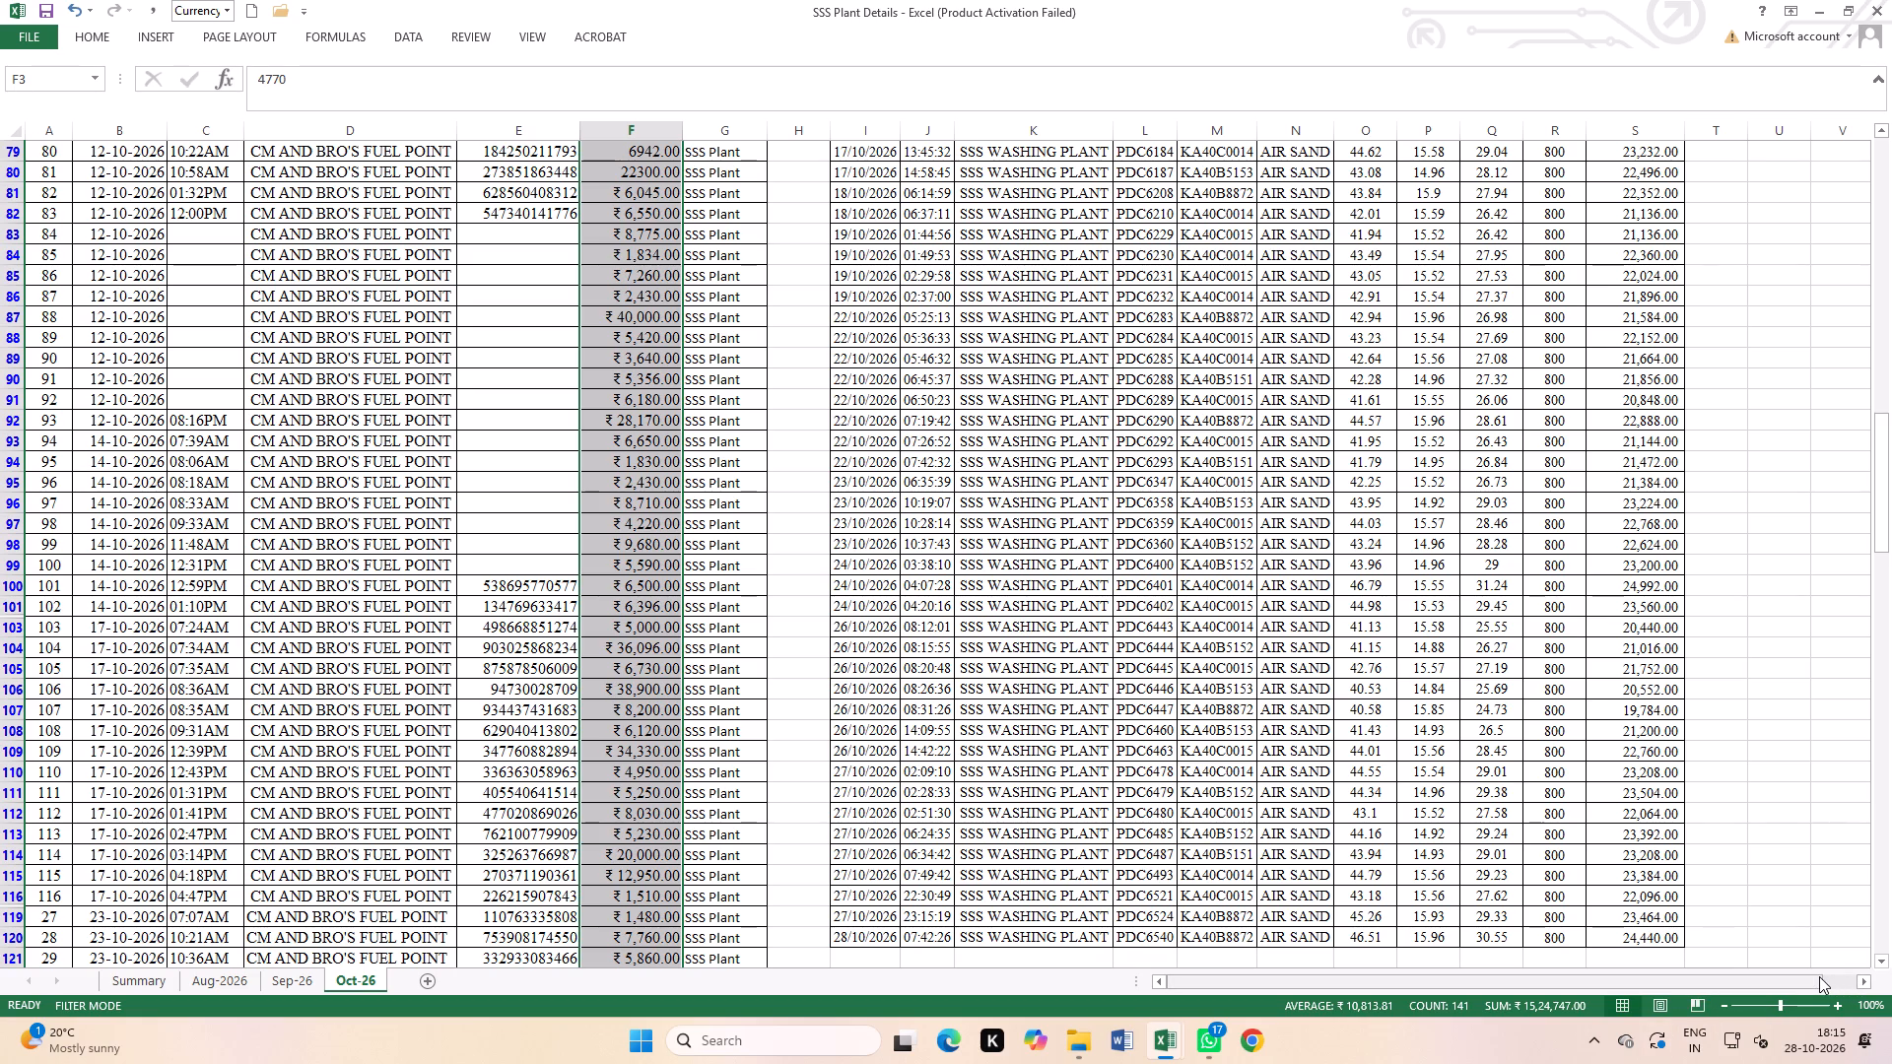
{"action": "key", "text": "ctrl+Tab"}
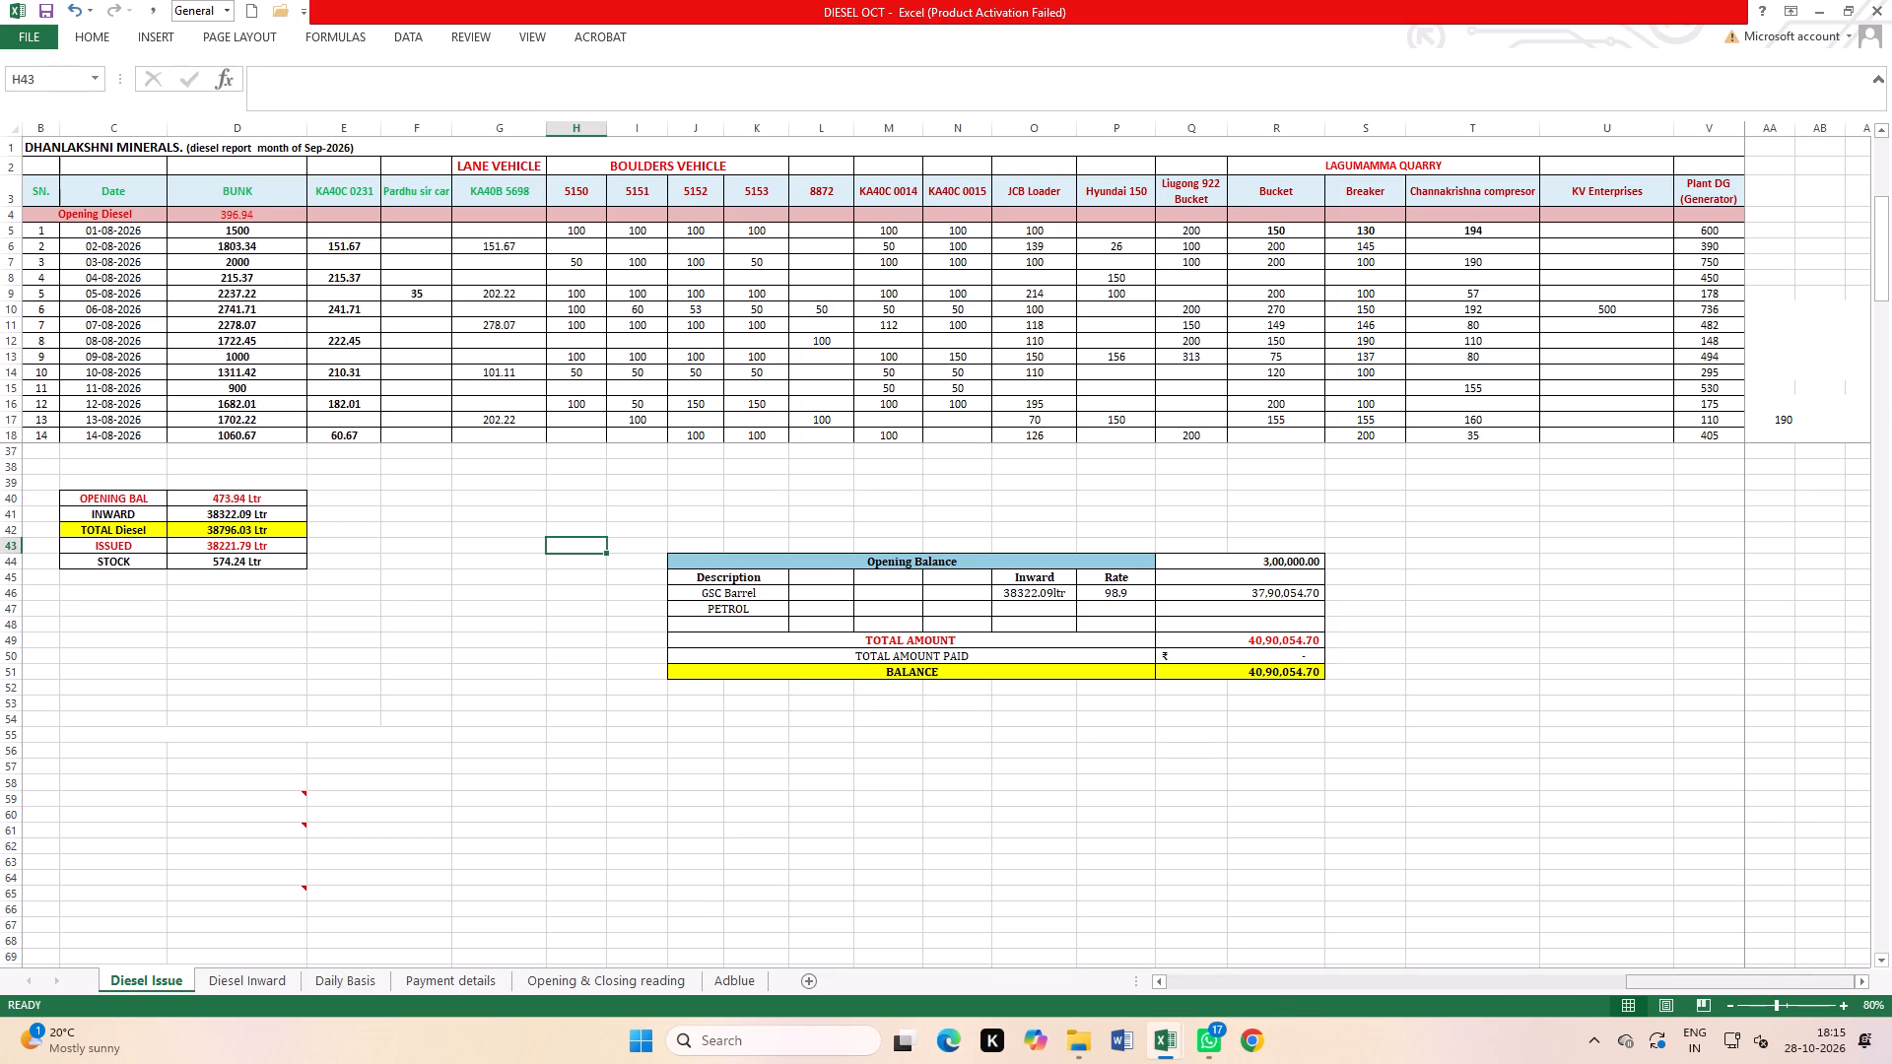
{"action": "left_click", "coordinate": [1889, 0]}
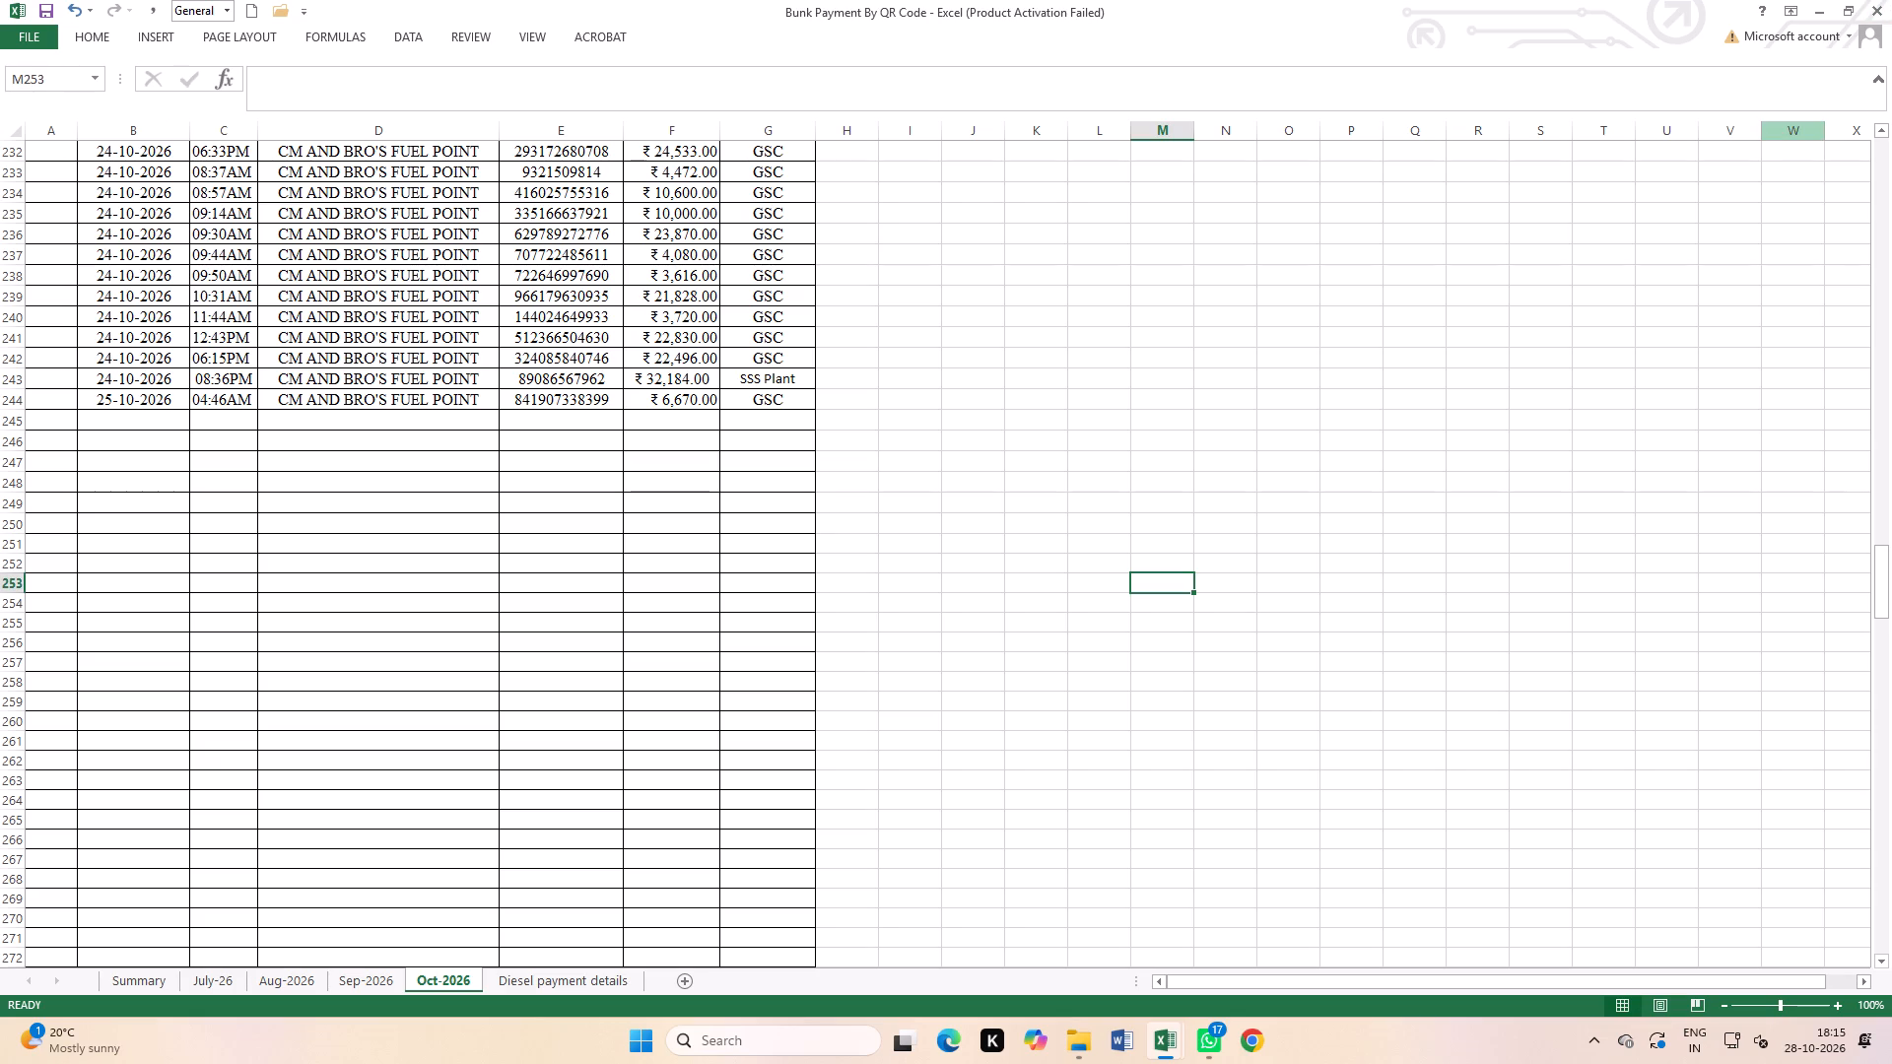
{"action": "scroll", "coordinate": [365, 421], "scroll_direction": "up", "scroll_amount": 3}
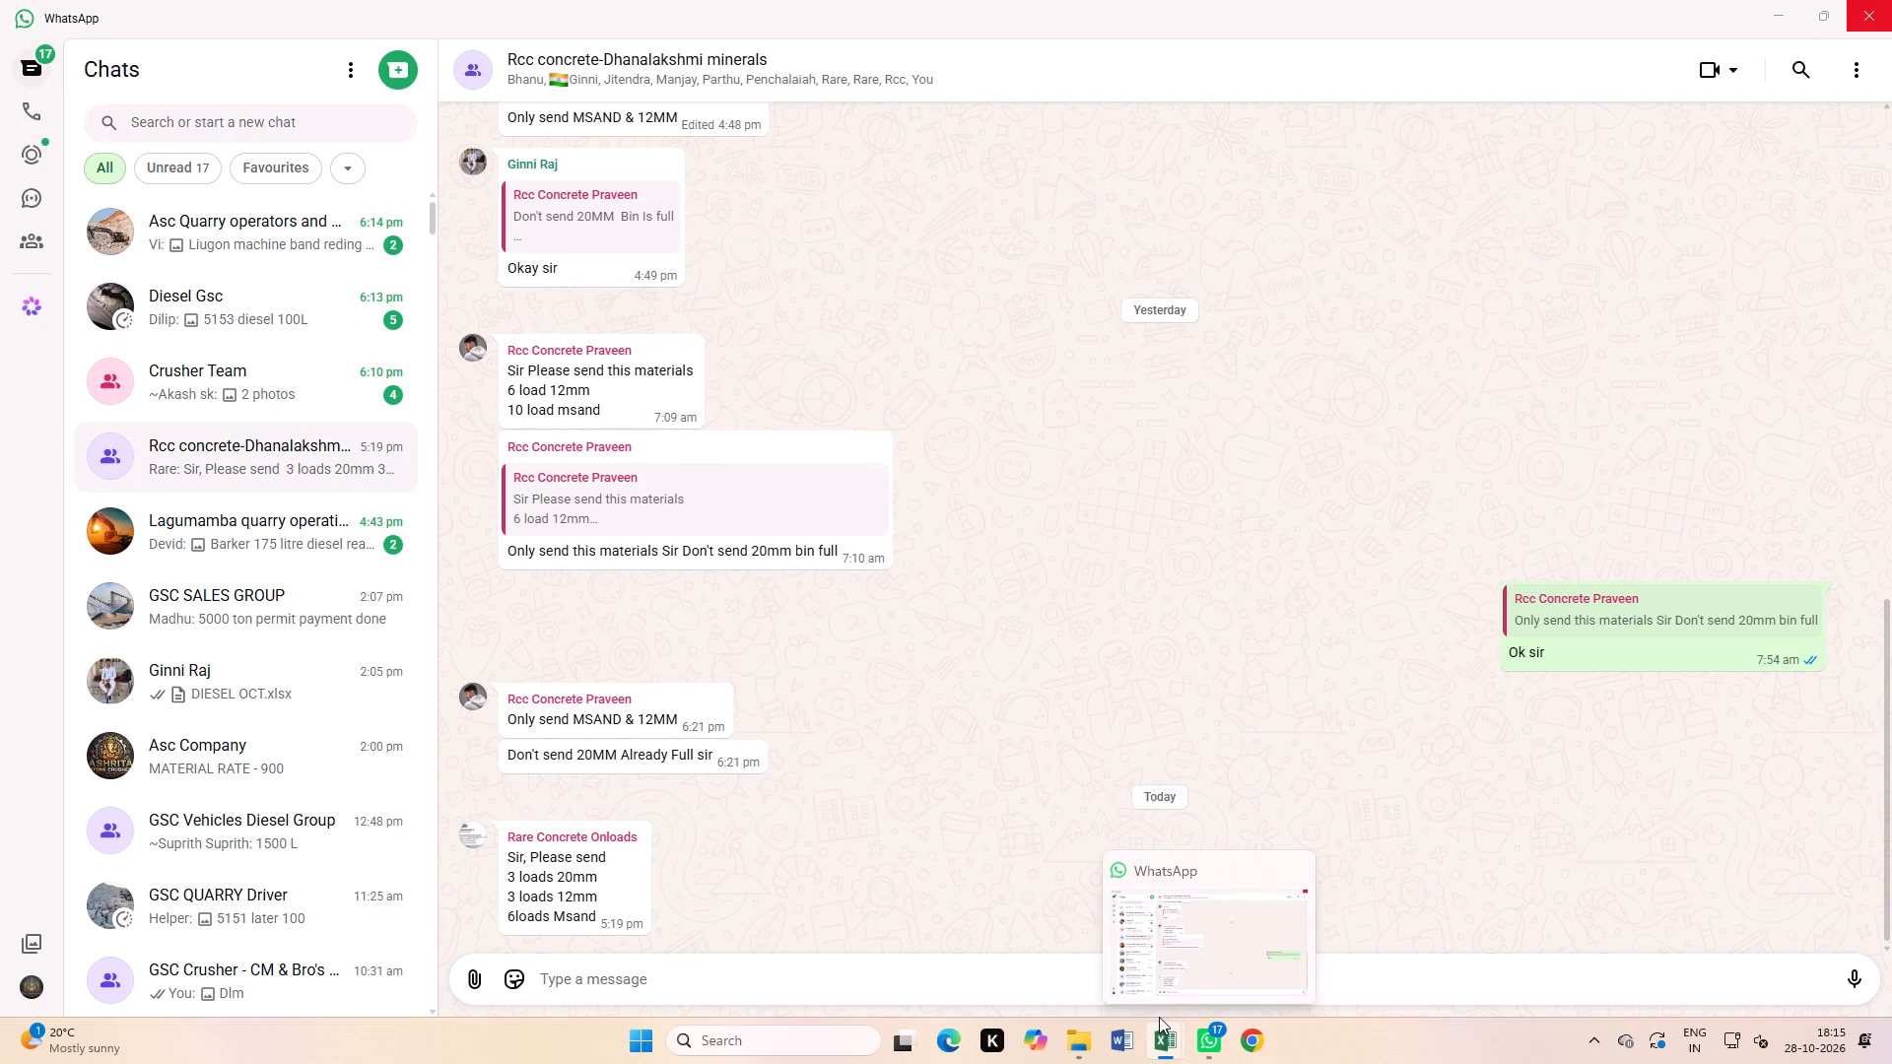
Copy the 27-10-2026 payment rows, columns B to G, from SSS Plant Details' Oct-26 sheet into Bunk Payment By QR Code's Oct-2026 sheet from row 245.
{"action": "left_click", "coordinate": [1180, 945]}
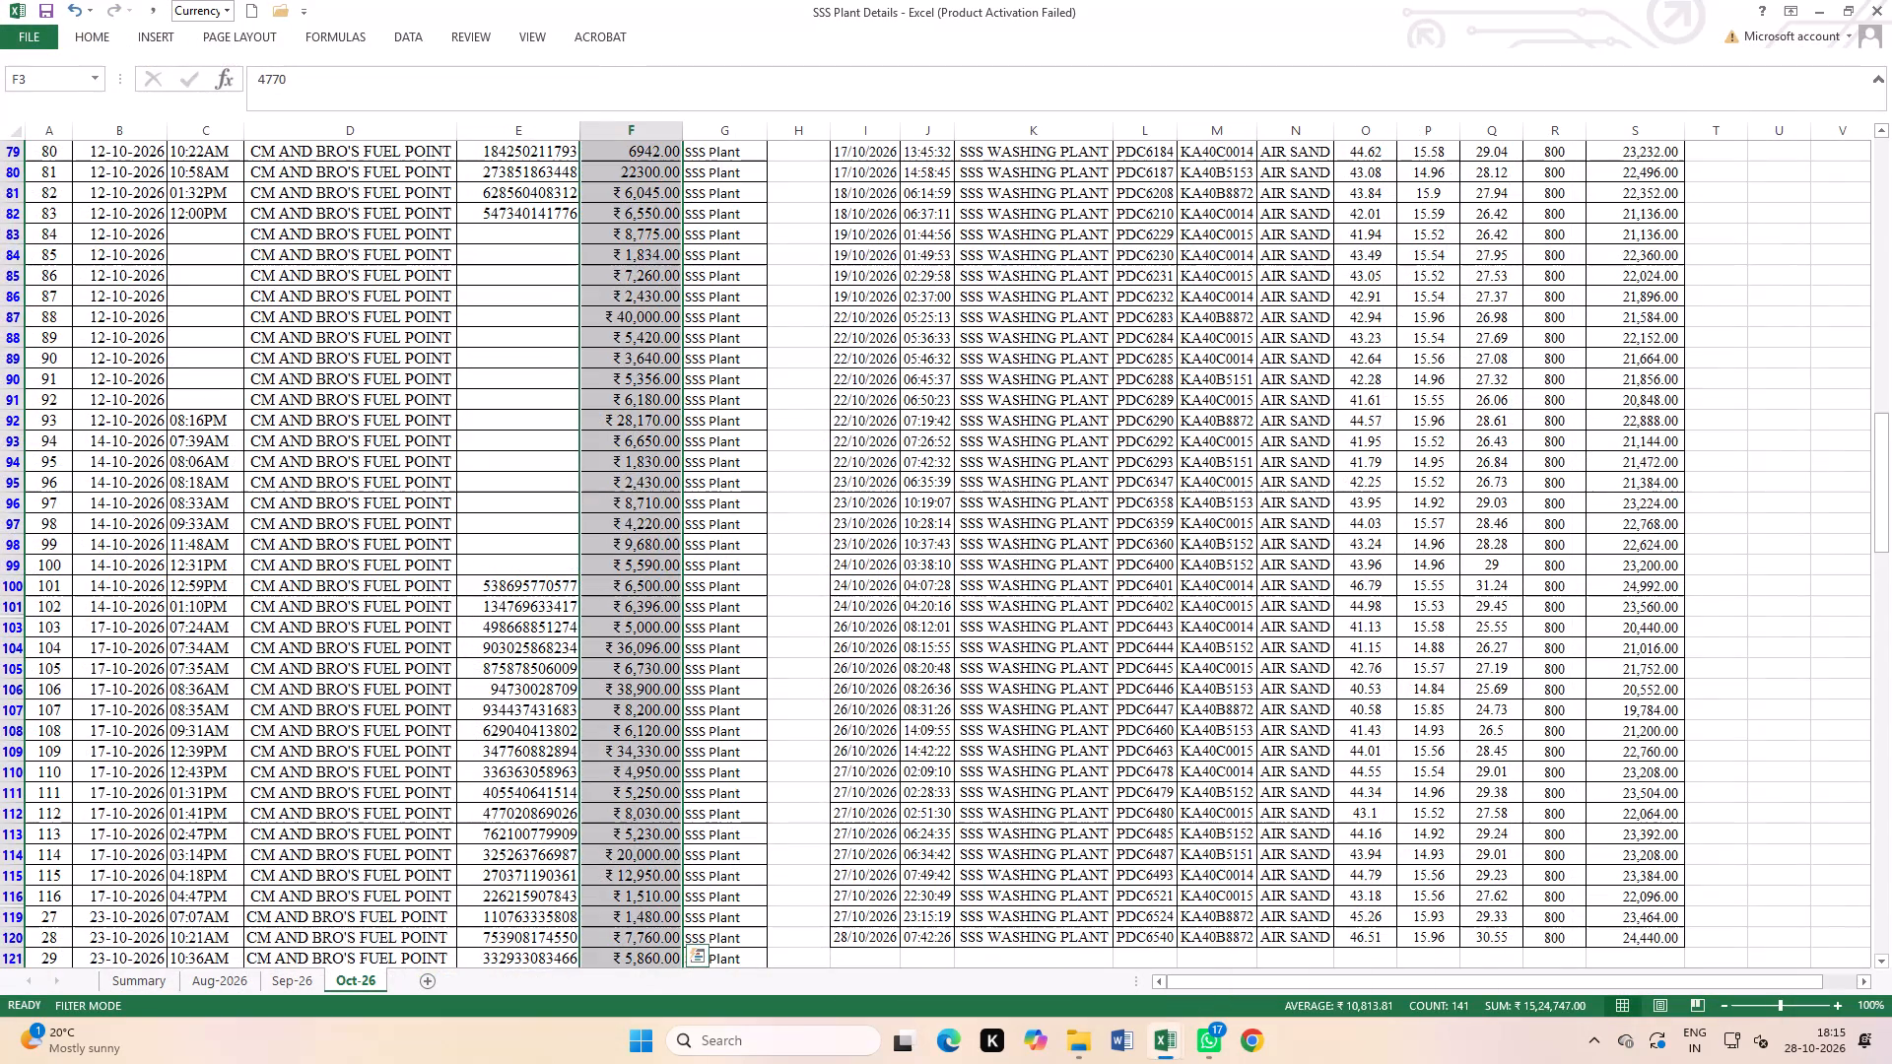
{"action": "scroll", "coordinate": [724, 532], "scroll_direction": "up", "scroll_amount": 3}
{"action": "scroll", "coordinate": [503, 561], "scroll_direction": "down", "scroll_amount": 4}
{"action": "scroll", "coordinate": [354, 557], "scroll_direction": "down", "scroll_amount": 10}
{"action": "scroll", "coordinate": [222, 565], "scroll_direction": "down", "scroll_amount": 2}
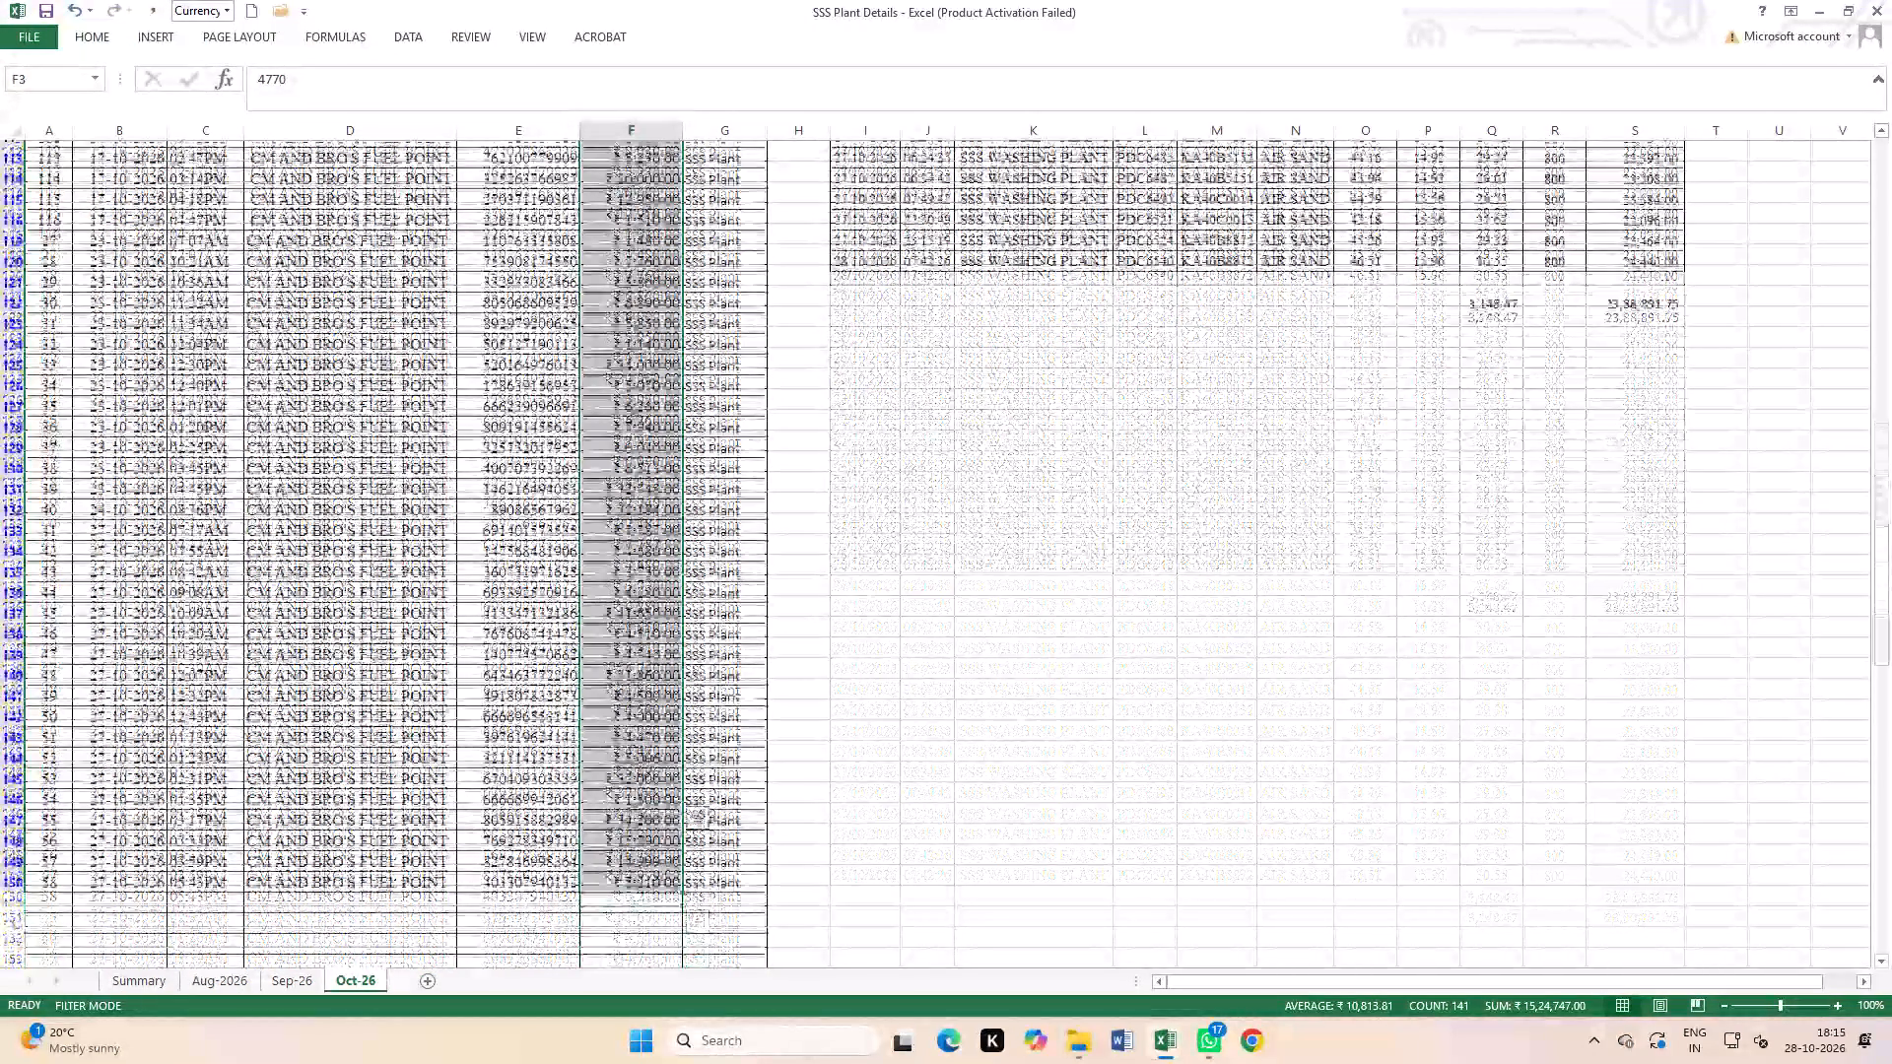
{"action": "scroll", "coordinate": [222, 565], "scroll_direction": "down", "scroll_amount": 2}
{"action": "left_click", "coordinate": [197, 507]}
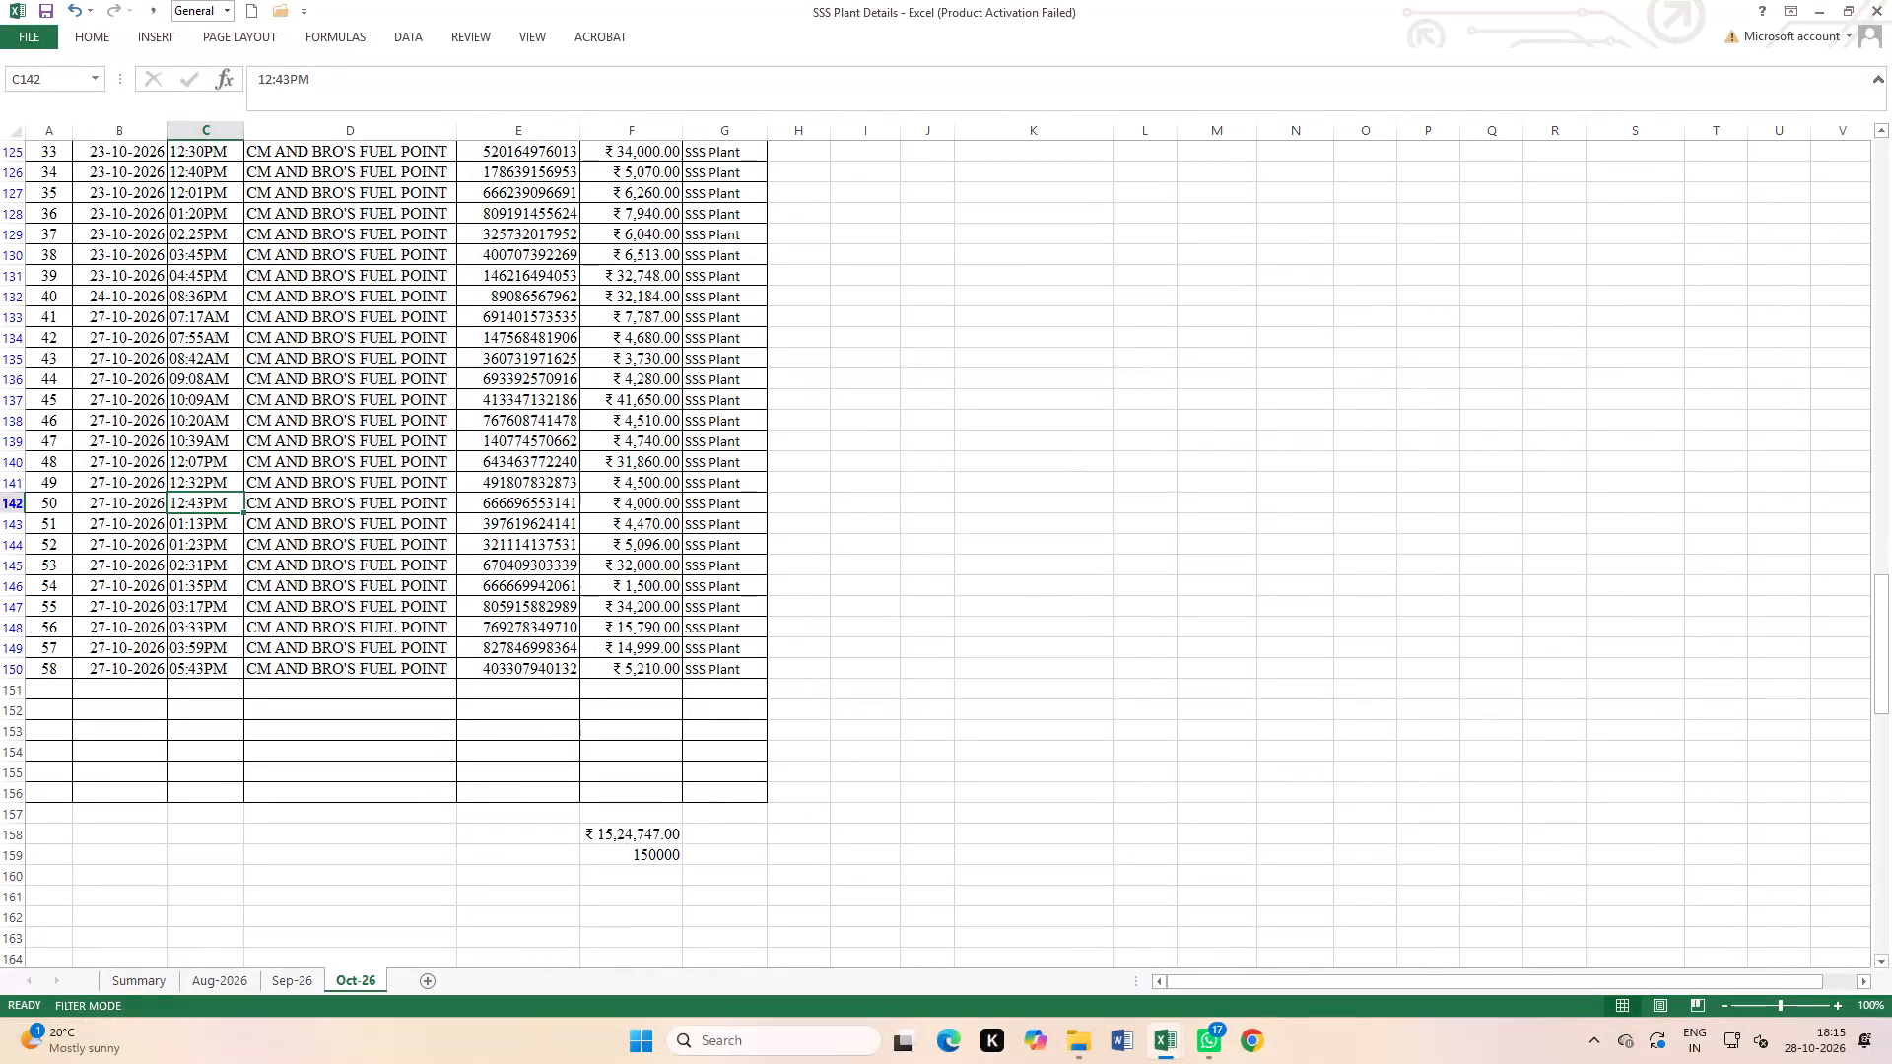
{"action": "left_click_drag", "start_coordinate": [107, 315], "coordinate": [694, 675]}
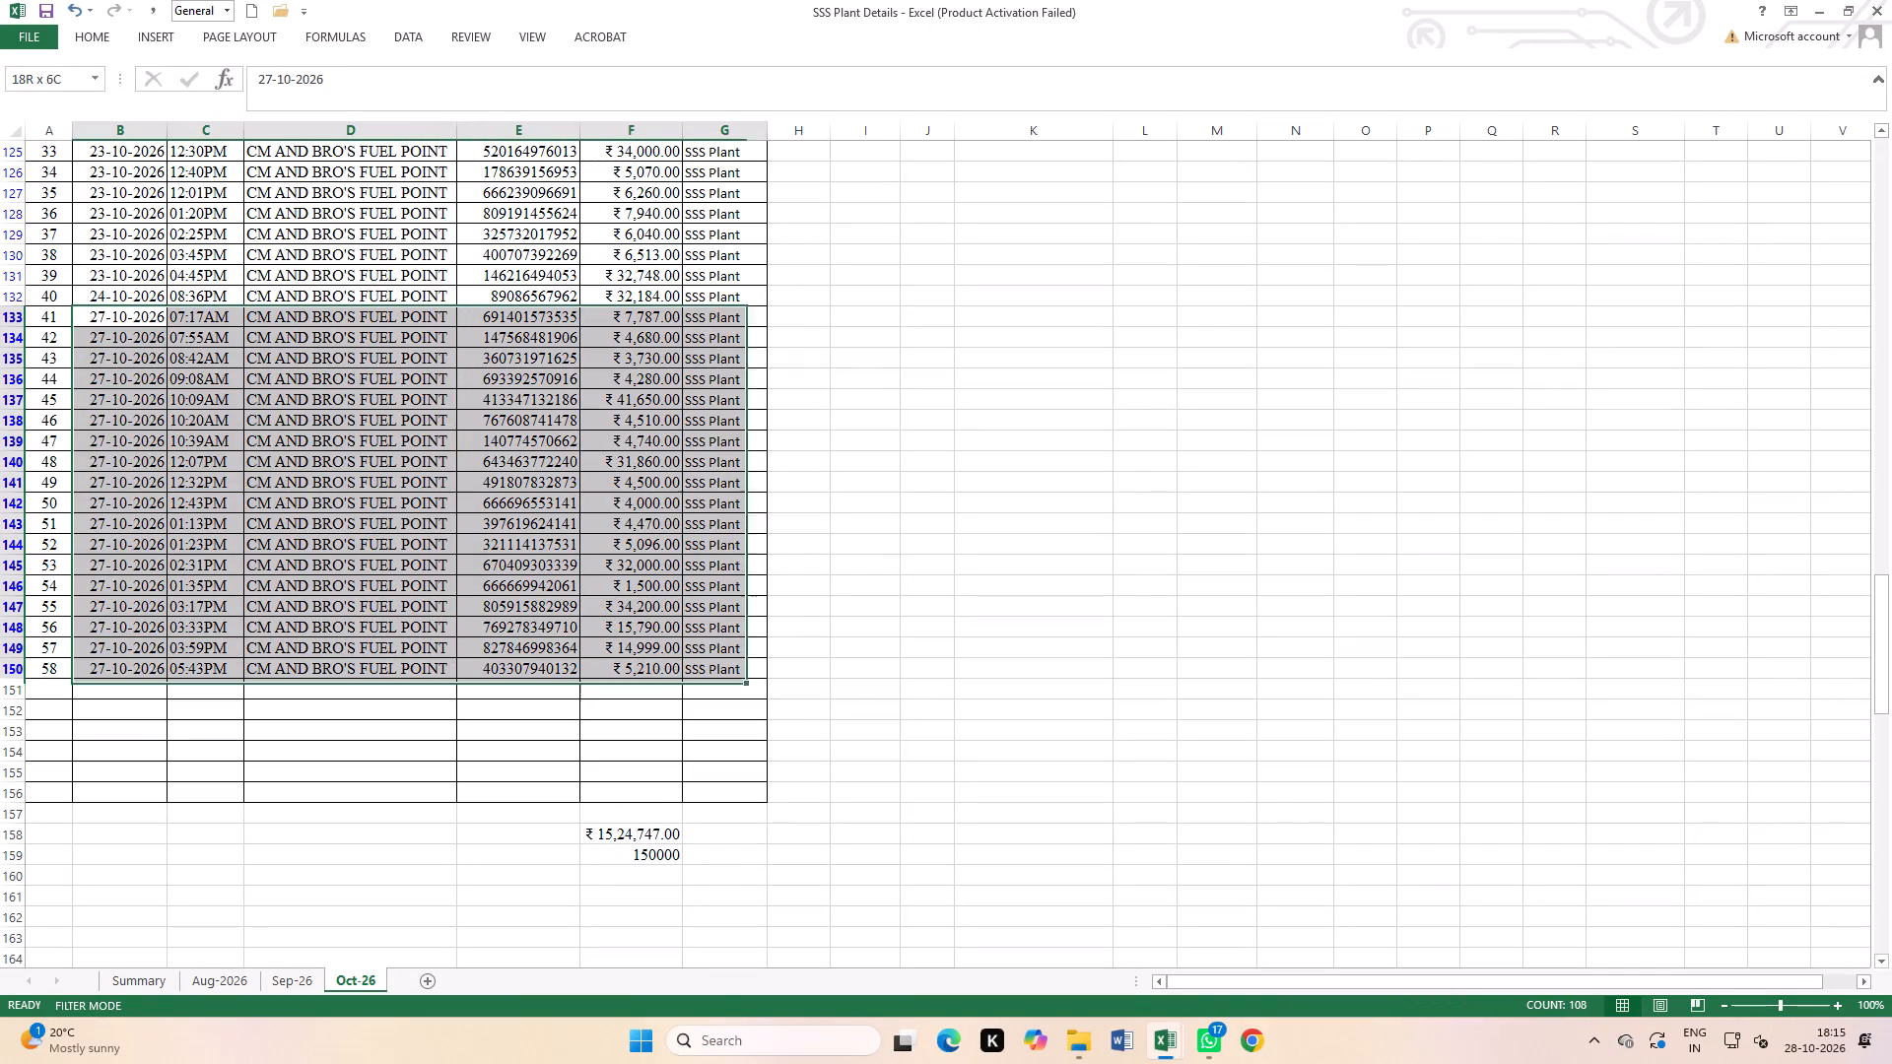
{"action": "left_click_drag", "start_coordinate": [694, 675], "coordinate": [705, 675]}
{"action": "key", "text": "ctrl+c"}
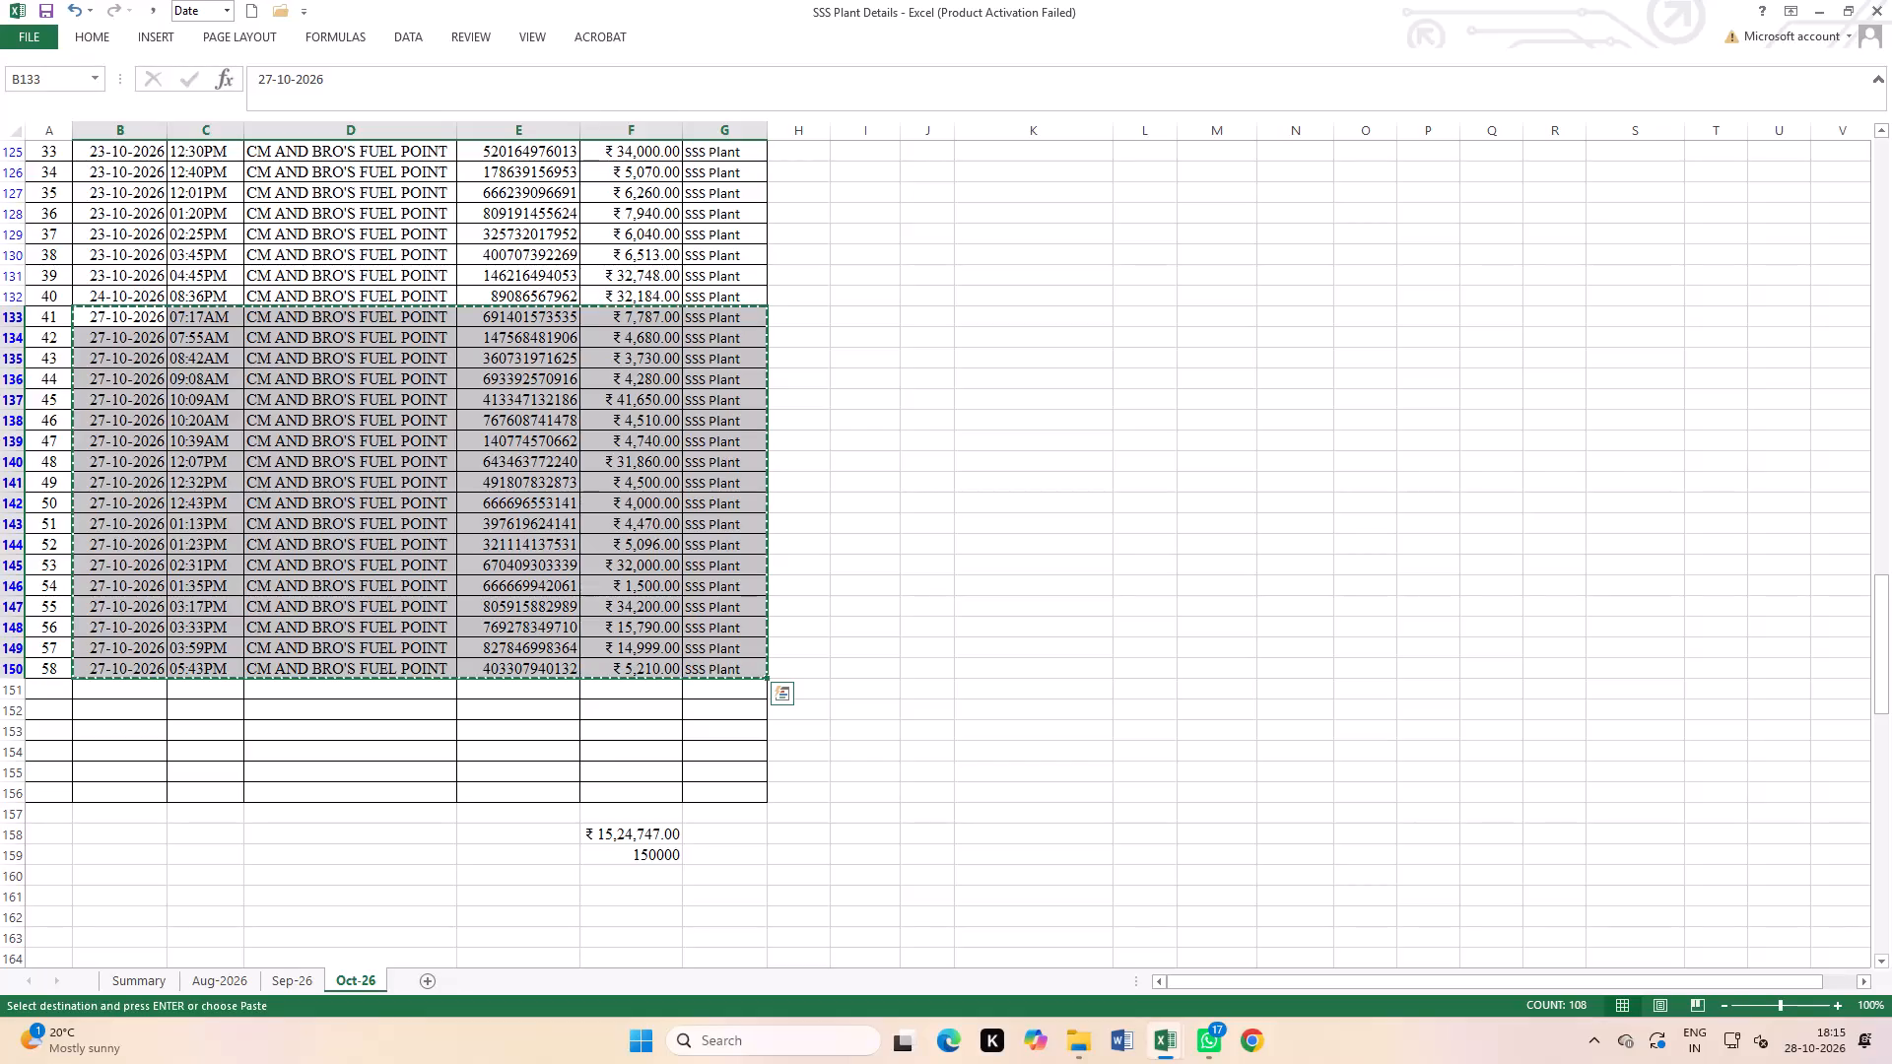
{"action": "key", "text": "ctrl+Tab"}
{"action": "left_click", "coordinate": [152, 615]}
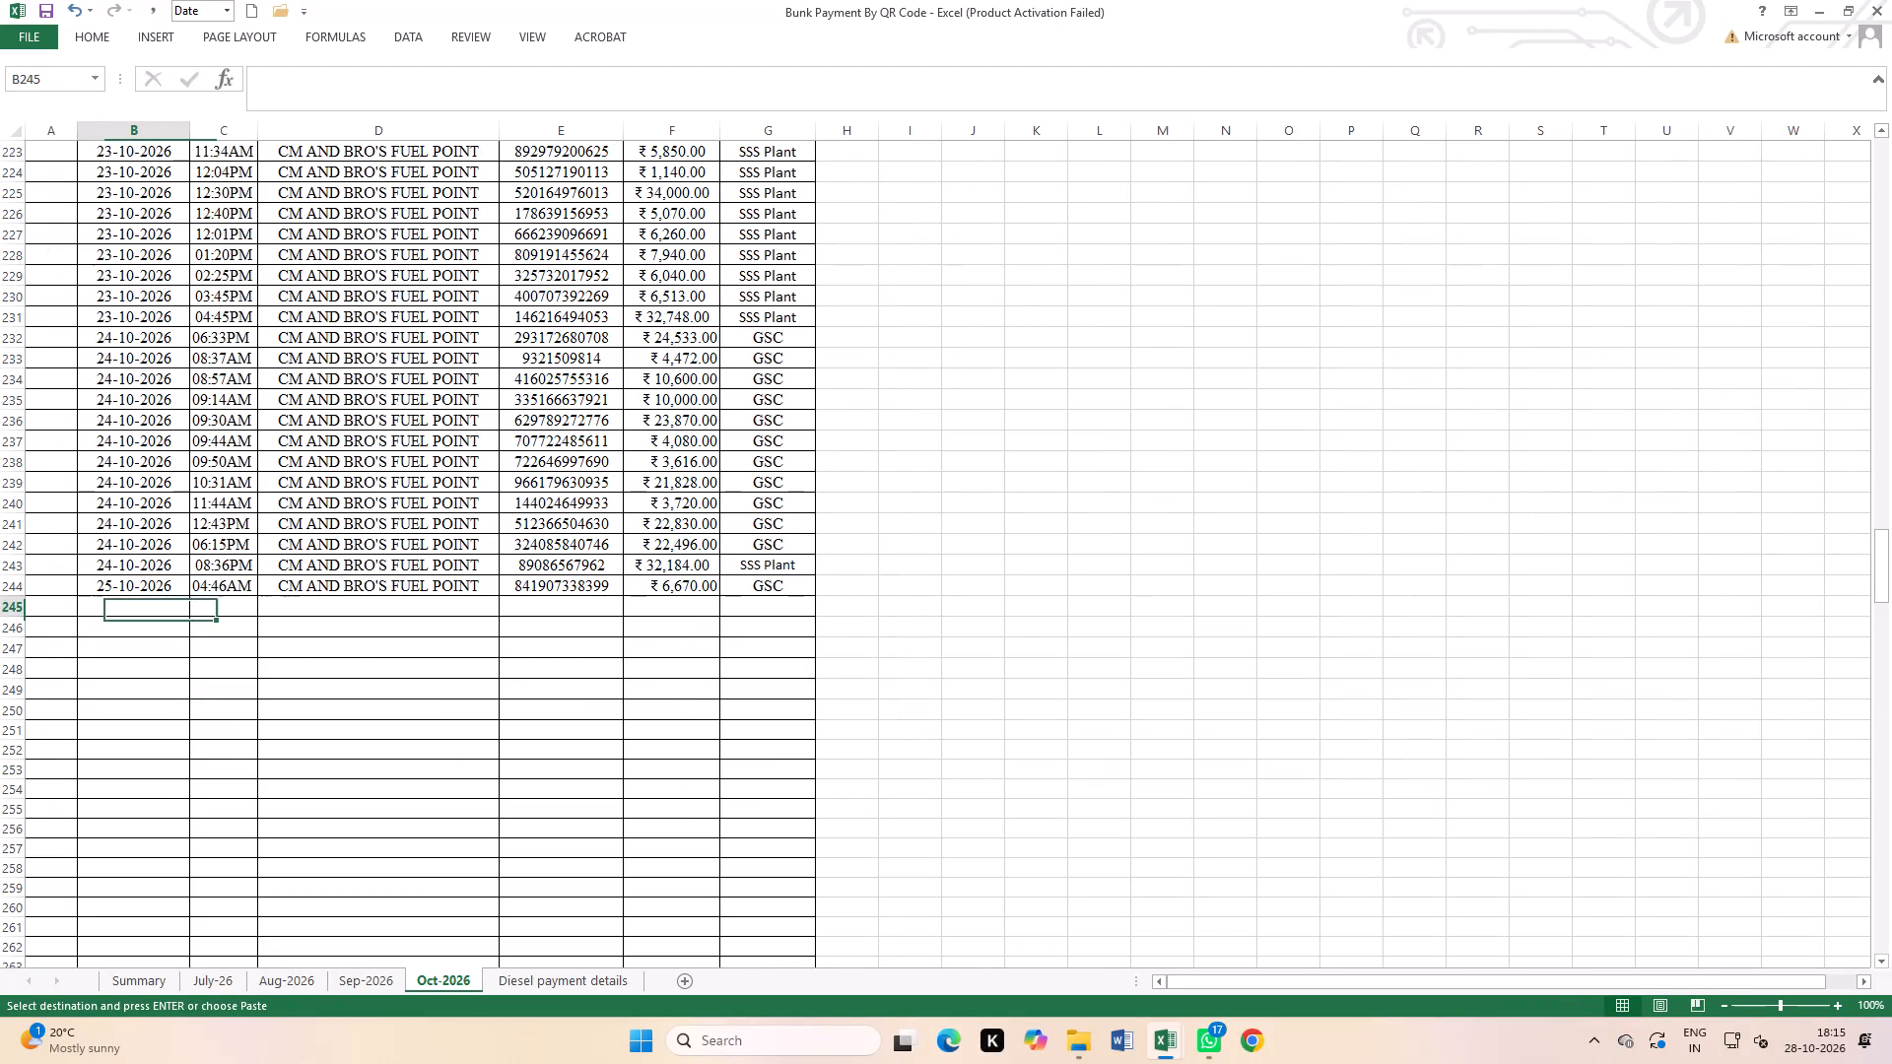
{"action": "key", "text": "ctrl+v"}
Enter an amount of 4240 in column F of row 263, directly below the pasted payments.
{"action": "scroll", "coordinate": [777, 717], "scroll_direction": "down", "scroll_amount": 3}
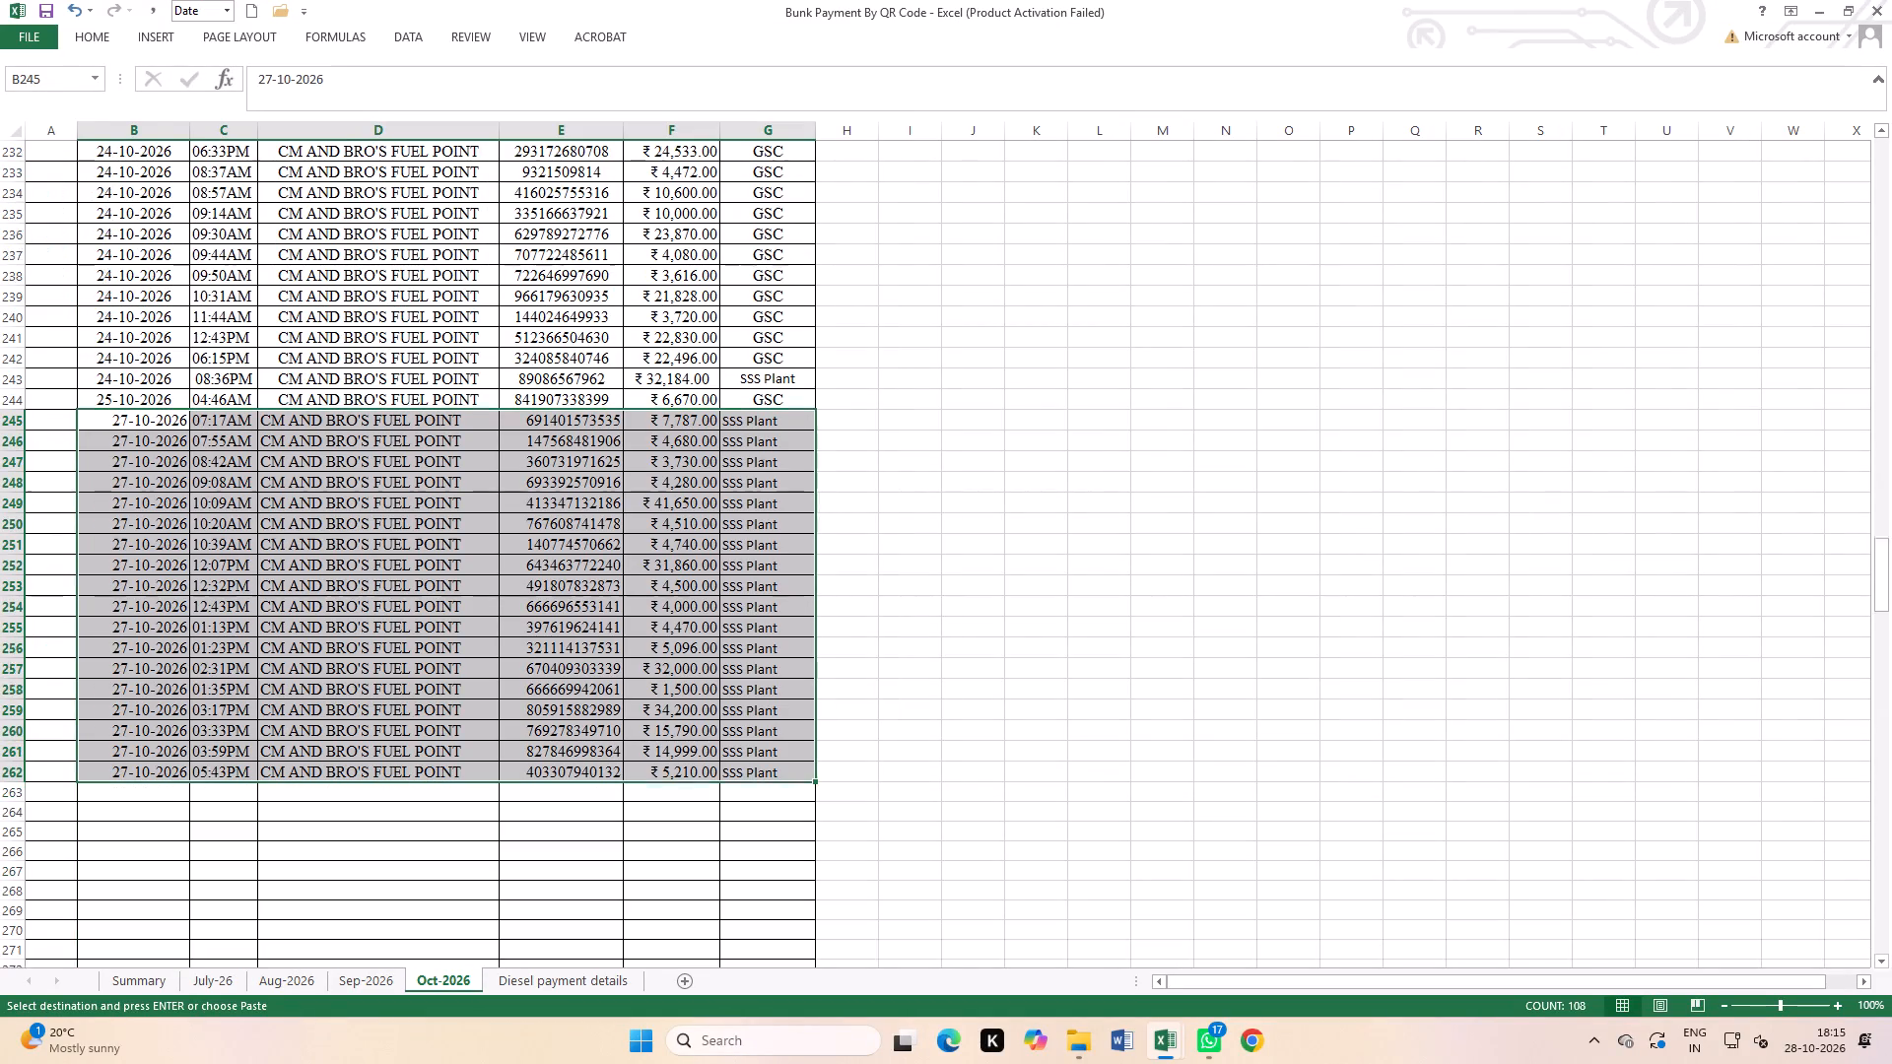
{"action": "scroll", "coordinate": [777, 717], "scroll_direction": "down", "scroll_amount": 6}
{"action": "left_click", "coordinate": [732, 684]}
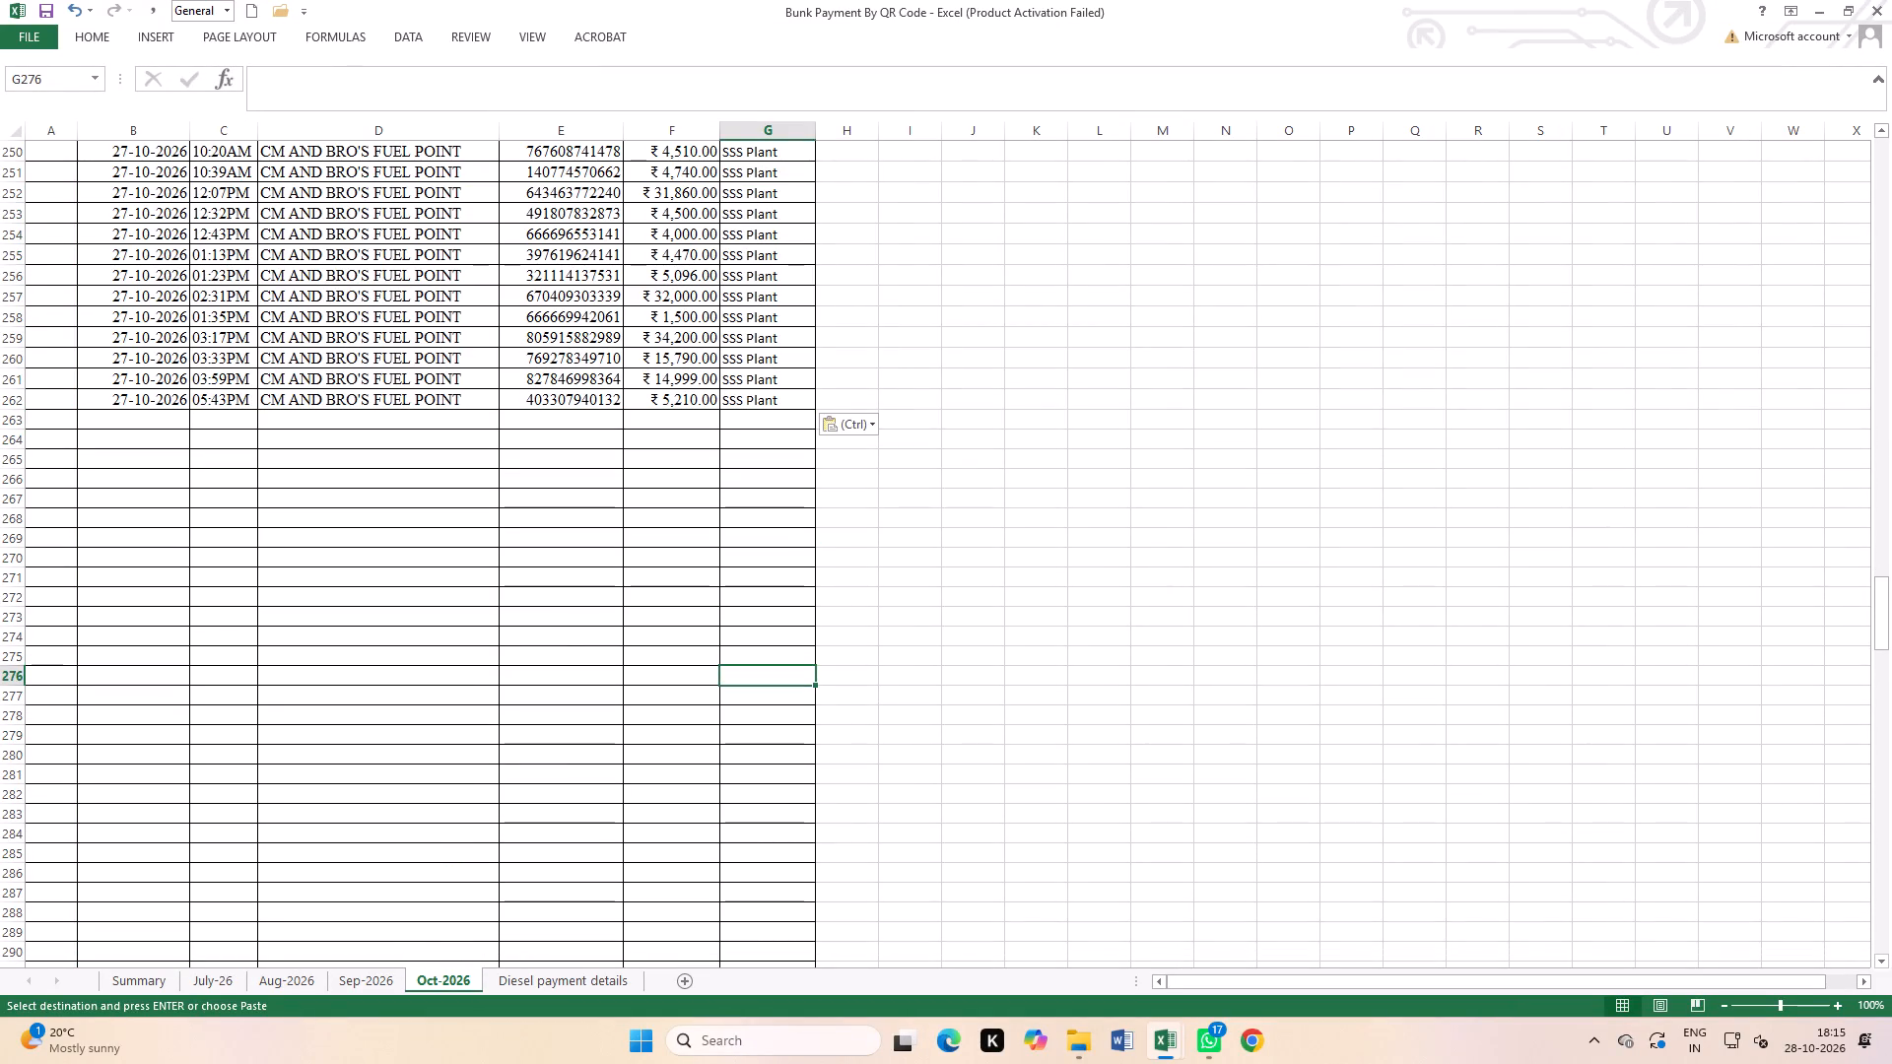
{"action": "left_click", "coordinate": [682, 421]}
{"action": "type", "text": "4240"}
{"action": "key", "text": "Return"}
Total the Oct-2026 payment amounts in cell F266 with an AutoSum of F3:F265.
{"action": "scroll", "coordinate": [725, 423], "scroll_direction": "down", "scroll_amount": 20}
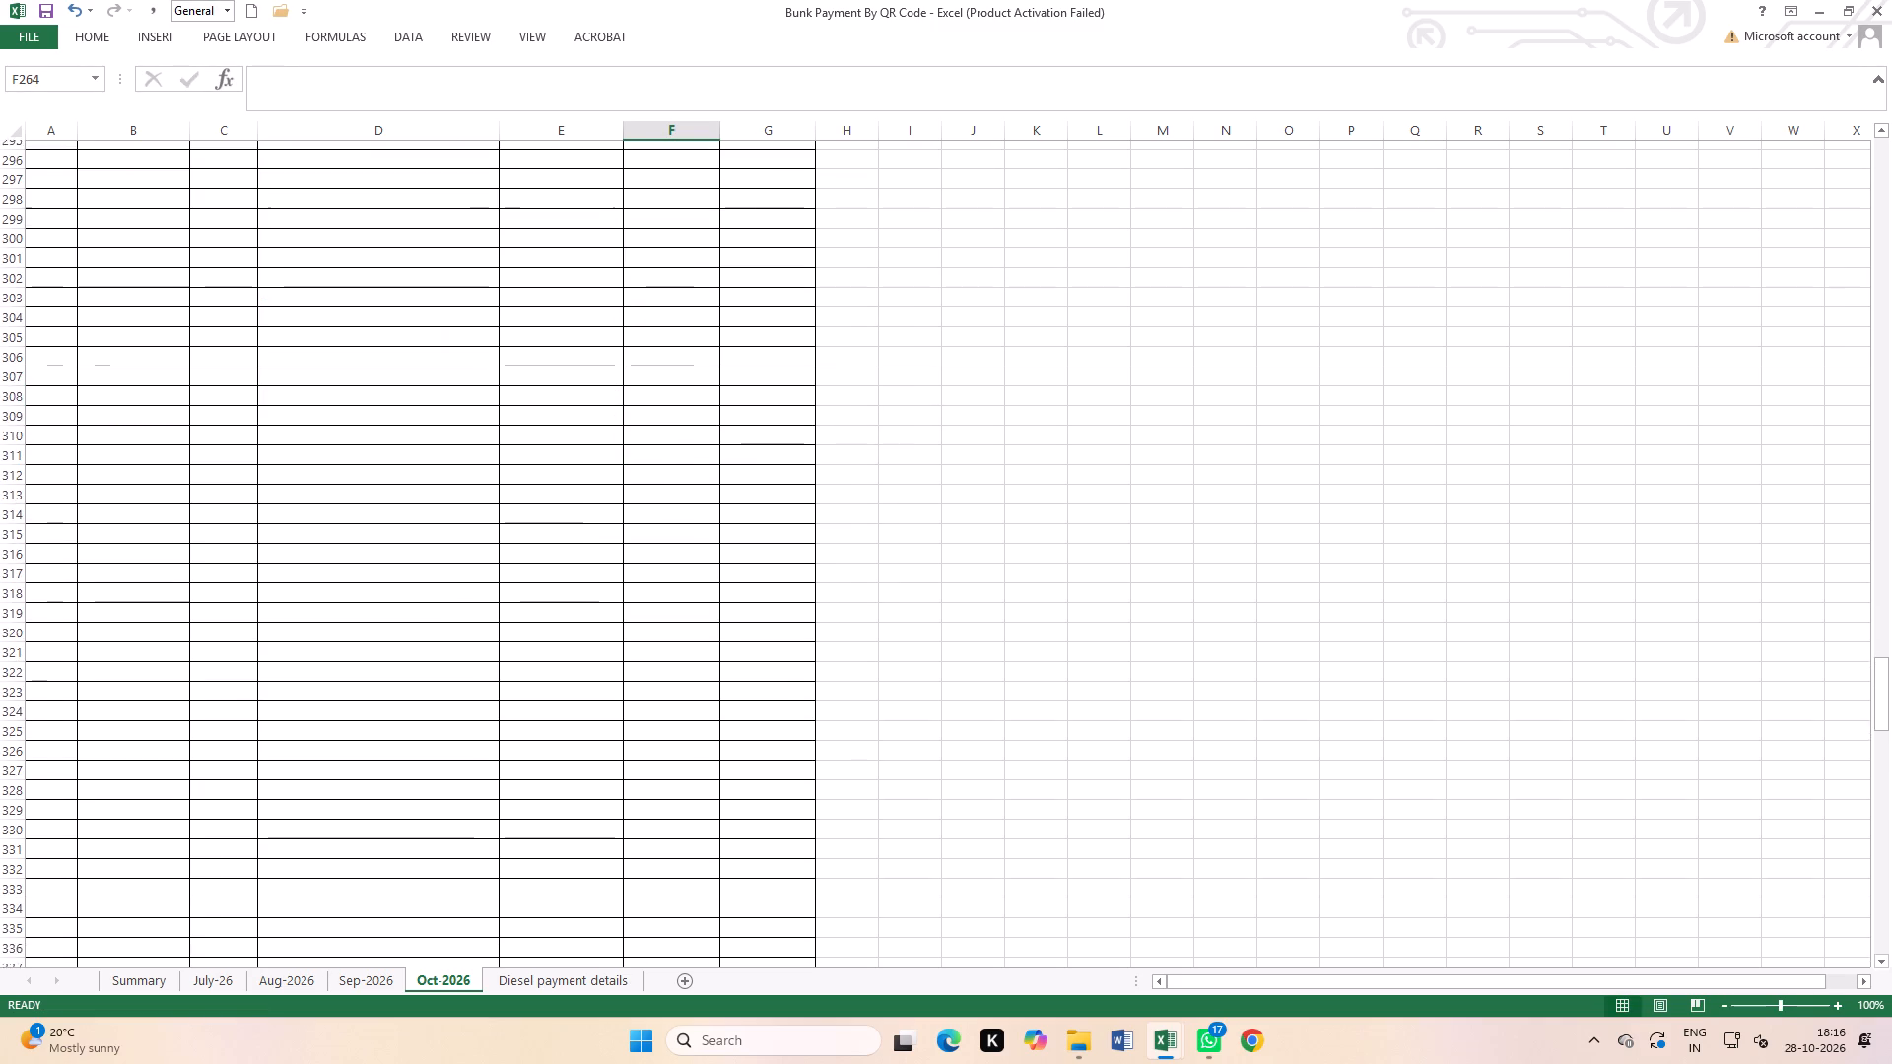
{"action": "scroll", "coordinate": [737, 731], "scroll_direction": "down", "scroll_amount": 20}
{"action": "scroll", "coordinate": [737, 731], "scroll_direction": "down", "scroll_amount": 20}
{"action": "scroll", "coordinate": [737, 731], "scroll_direction": "down", "scroll_amount": 8}
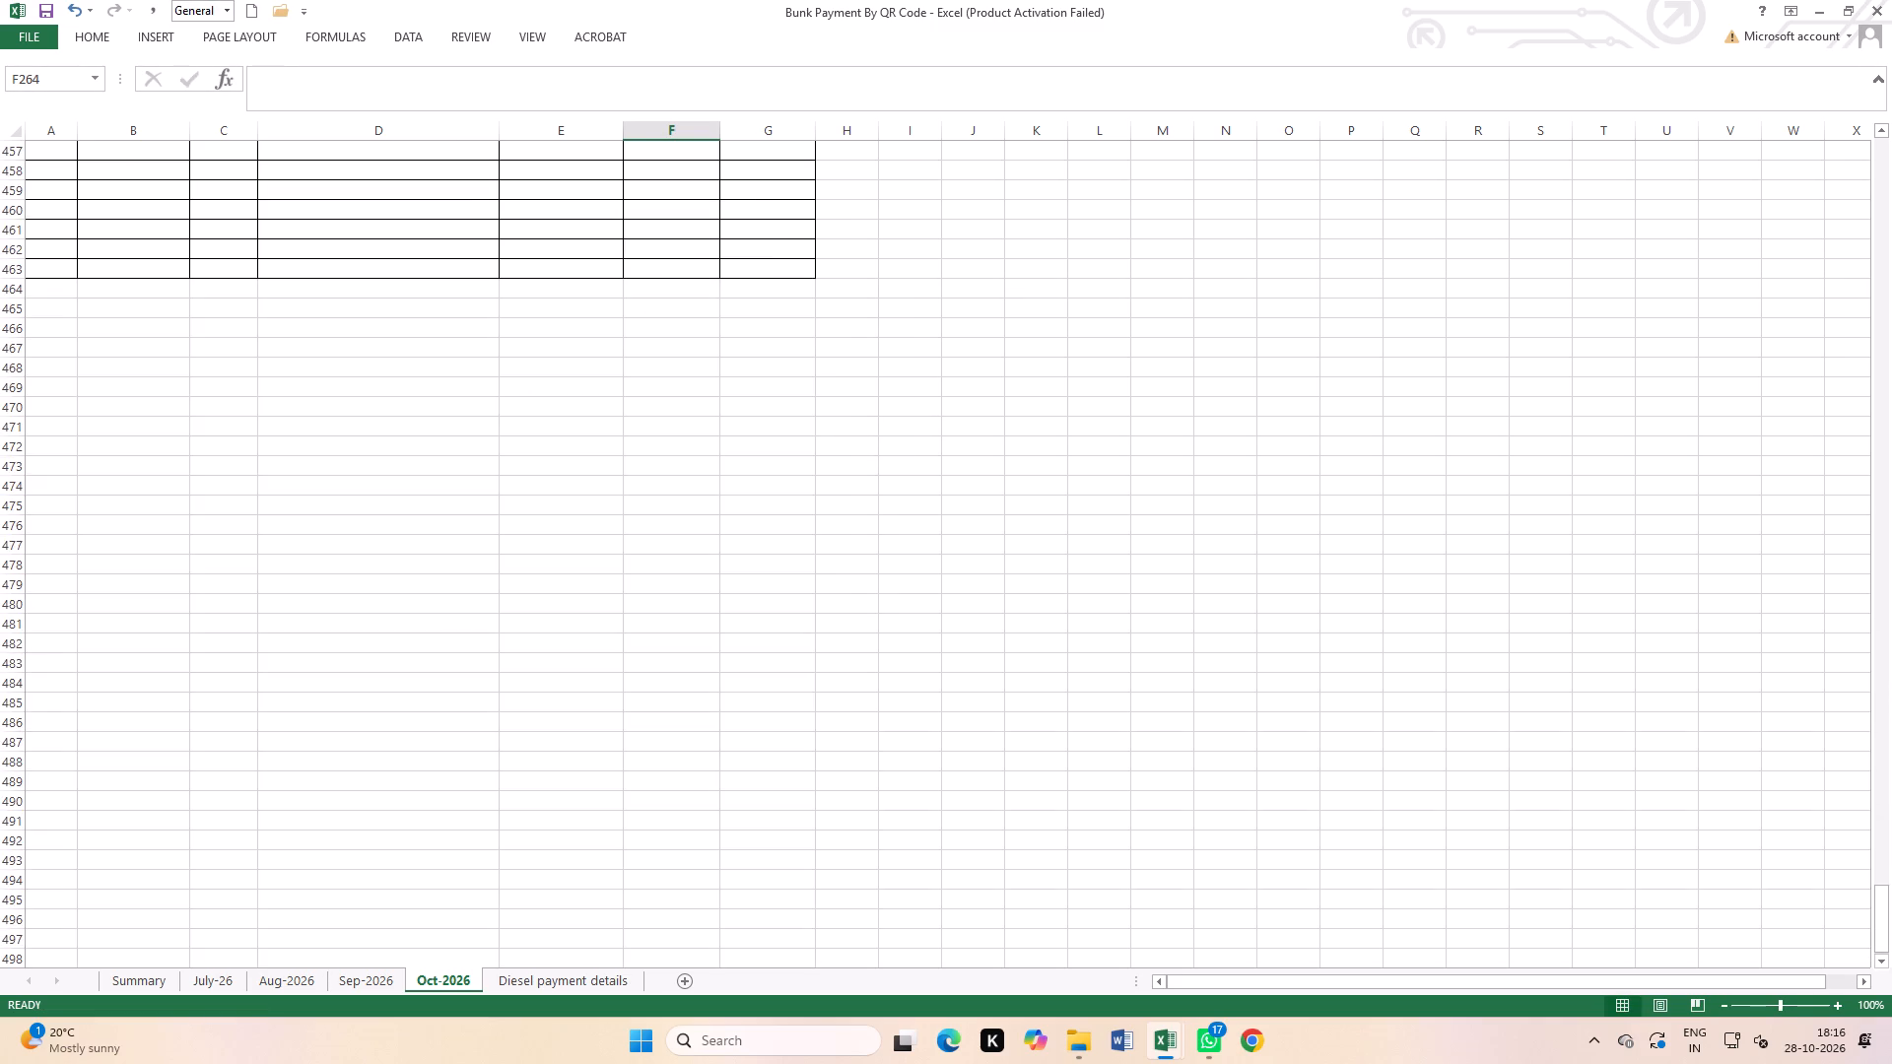
{"action": "scroll", "coordinate": [726, 798], "scroll_direction": "down", "scroll_amount": 7}
{"action": "scroll", "coordinate": [728, 792], "scroll_direction": "up", "scroll_amount": 11}
{"action": "scroll", "coordinate": [680, 657], "scroll_direction": "up", "scroll_amount": 12}
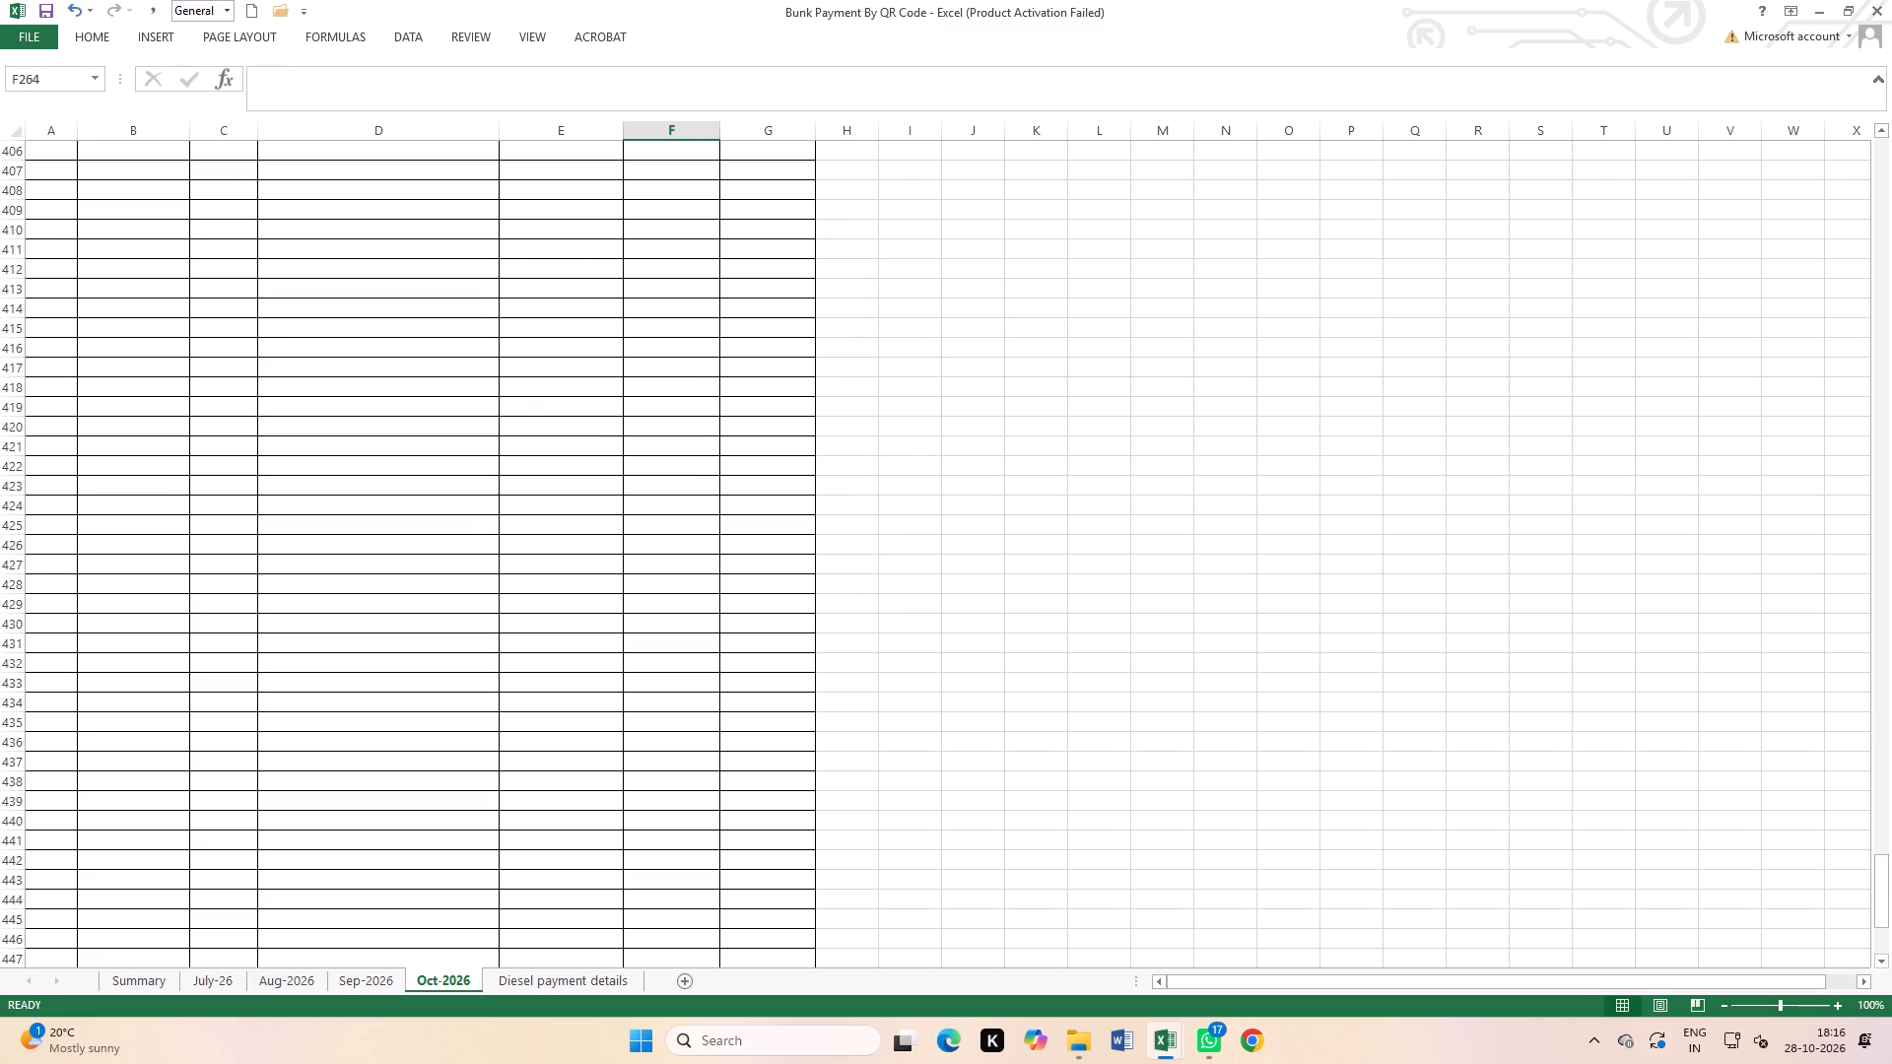
{"action": "left_click_drag", "start_coordinate": [1884, 870], "coordinate": [1891, 664]}
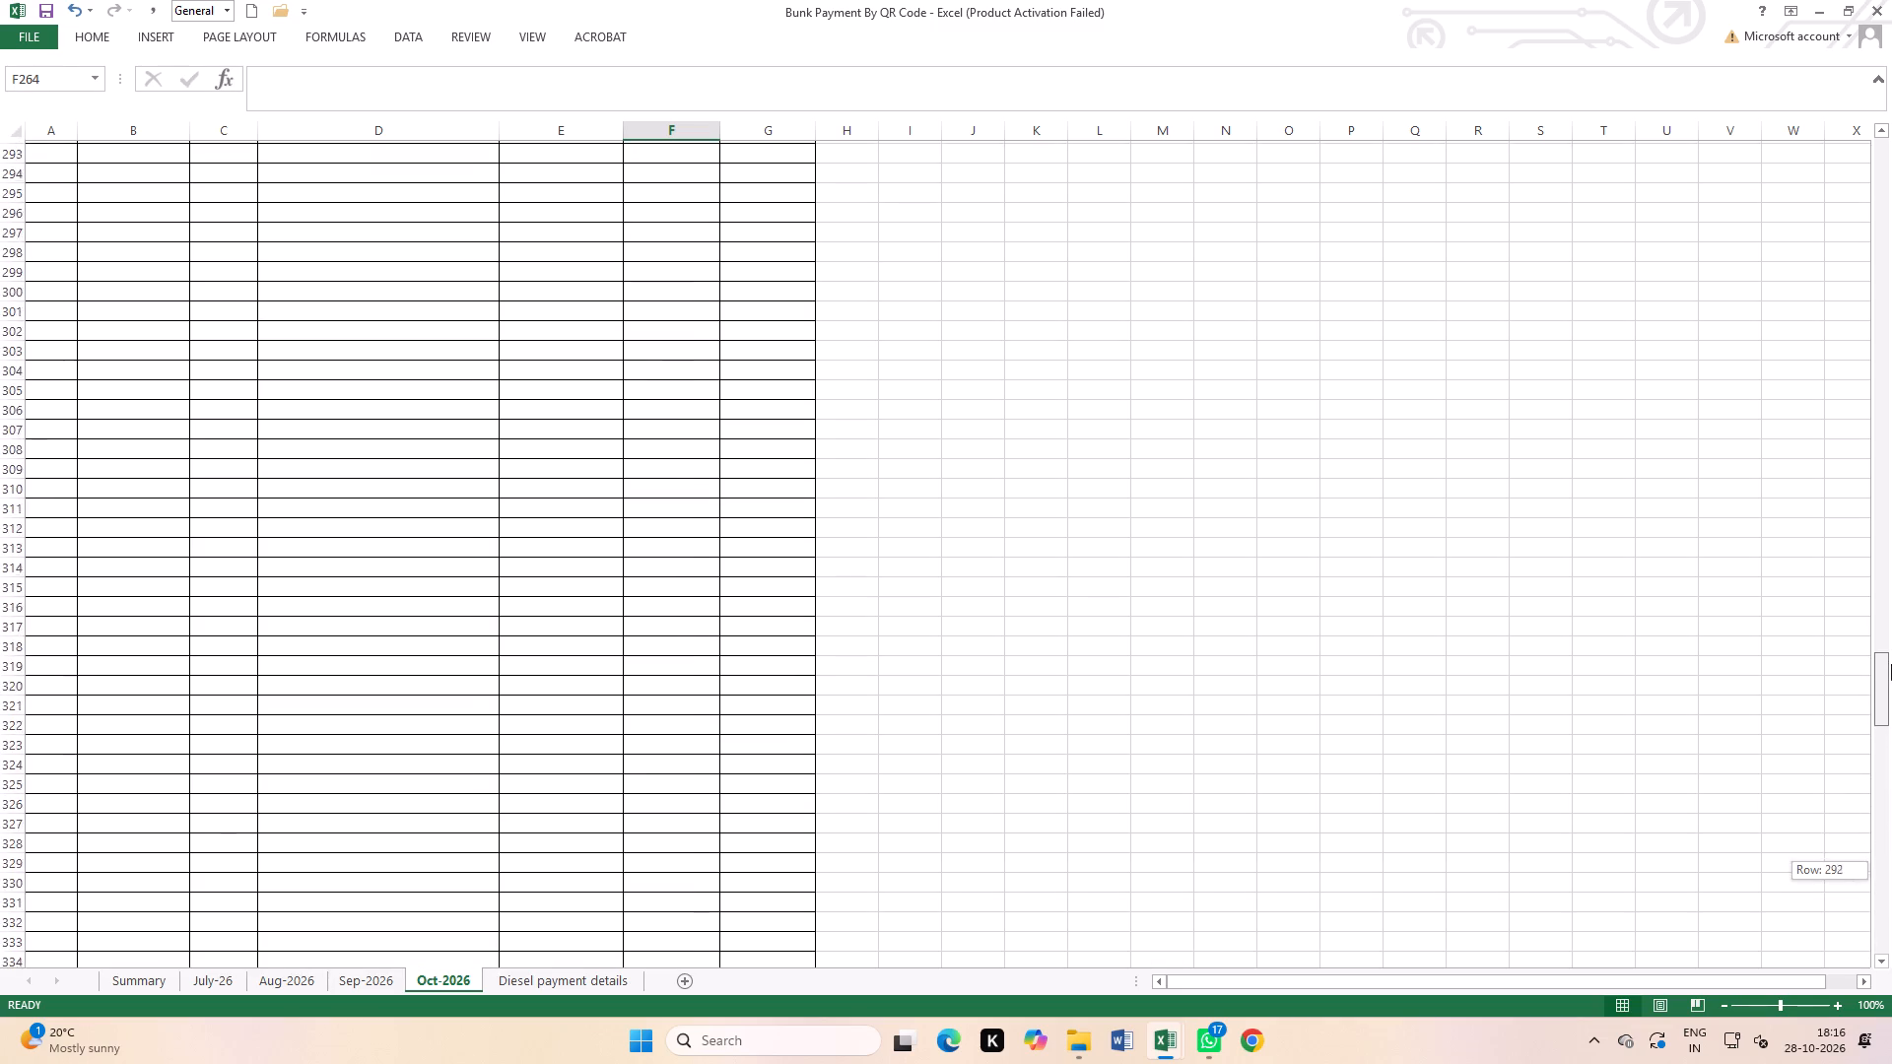
{"action": "left_click_drag", "start_coordinate": [1891, 664], "coordinate": [1891, 600]}
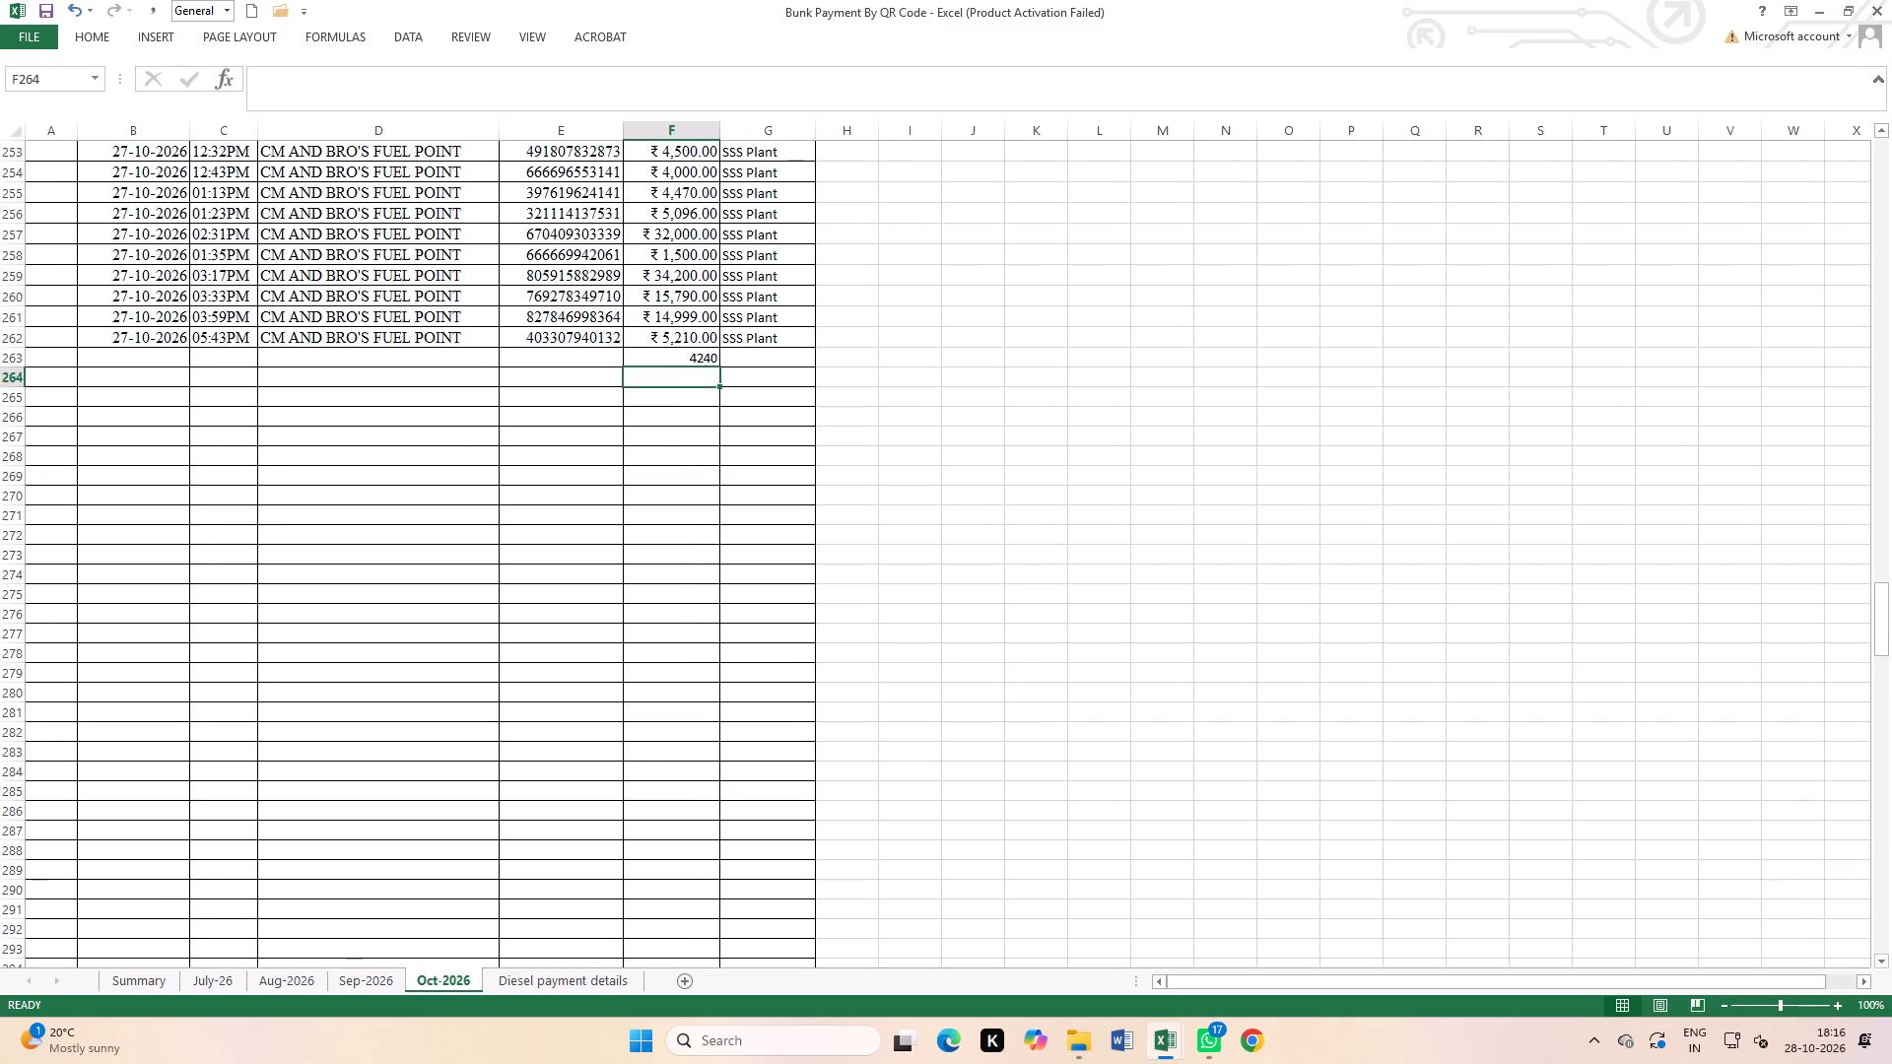
{"action": "left_click", "coordinate": [671, 416]}
{"action": "left_click", "coordinate": [99, 42]}
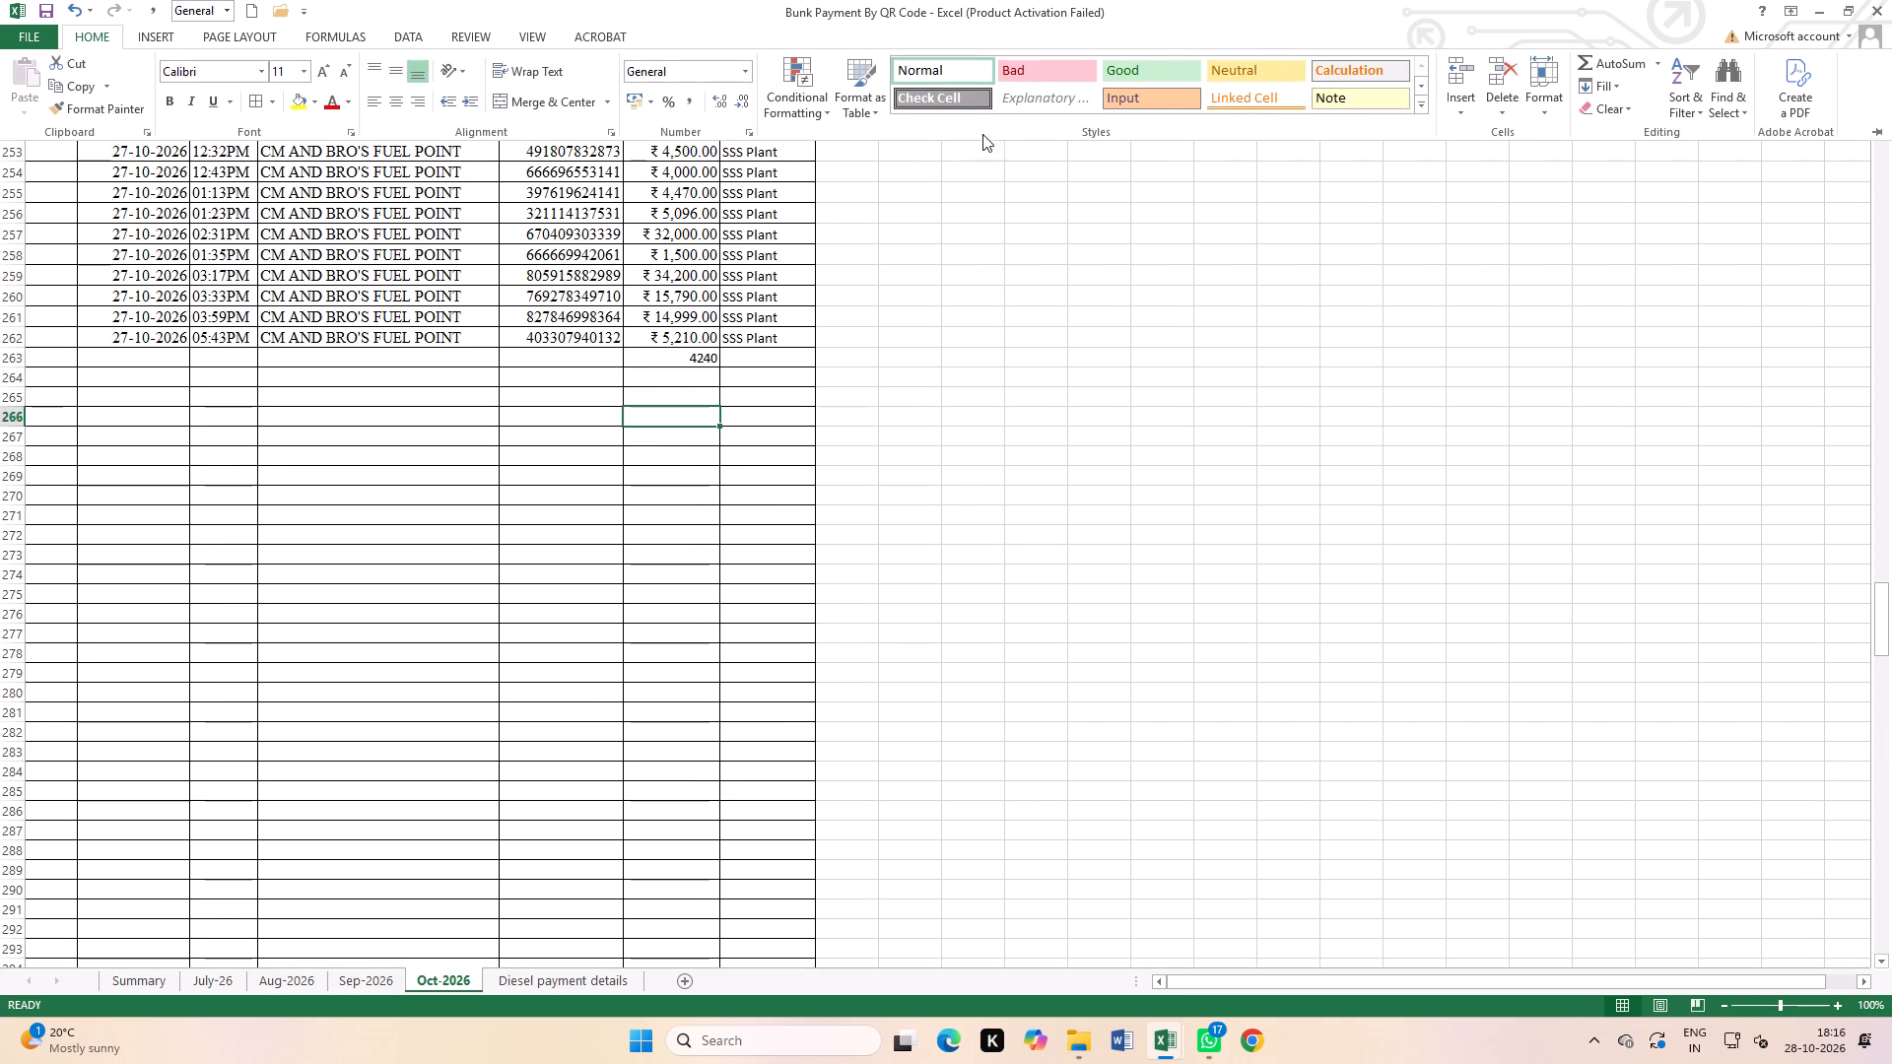
{"action": "left_click", "coordinate": [1616, 62]}
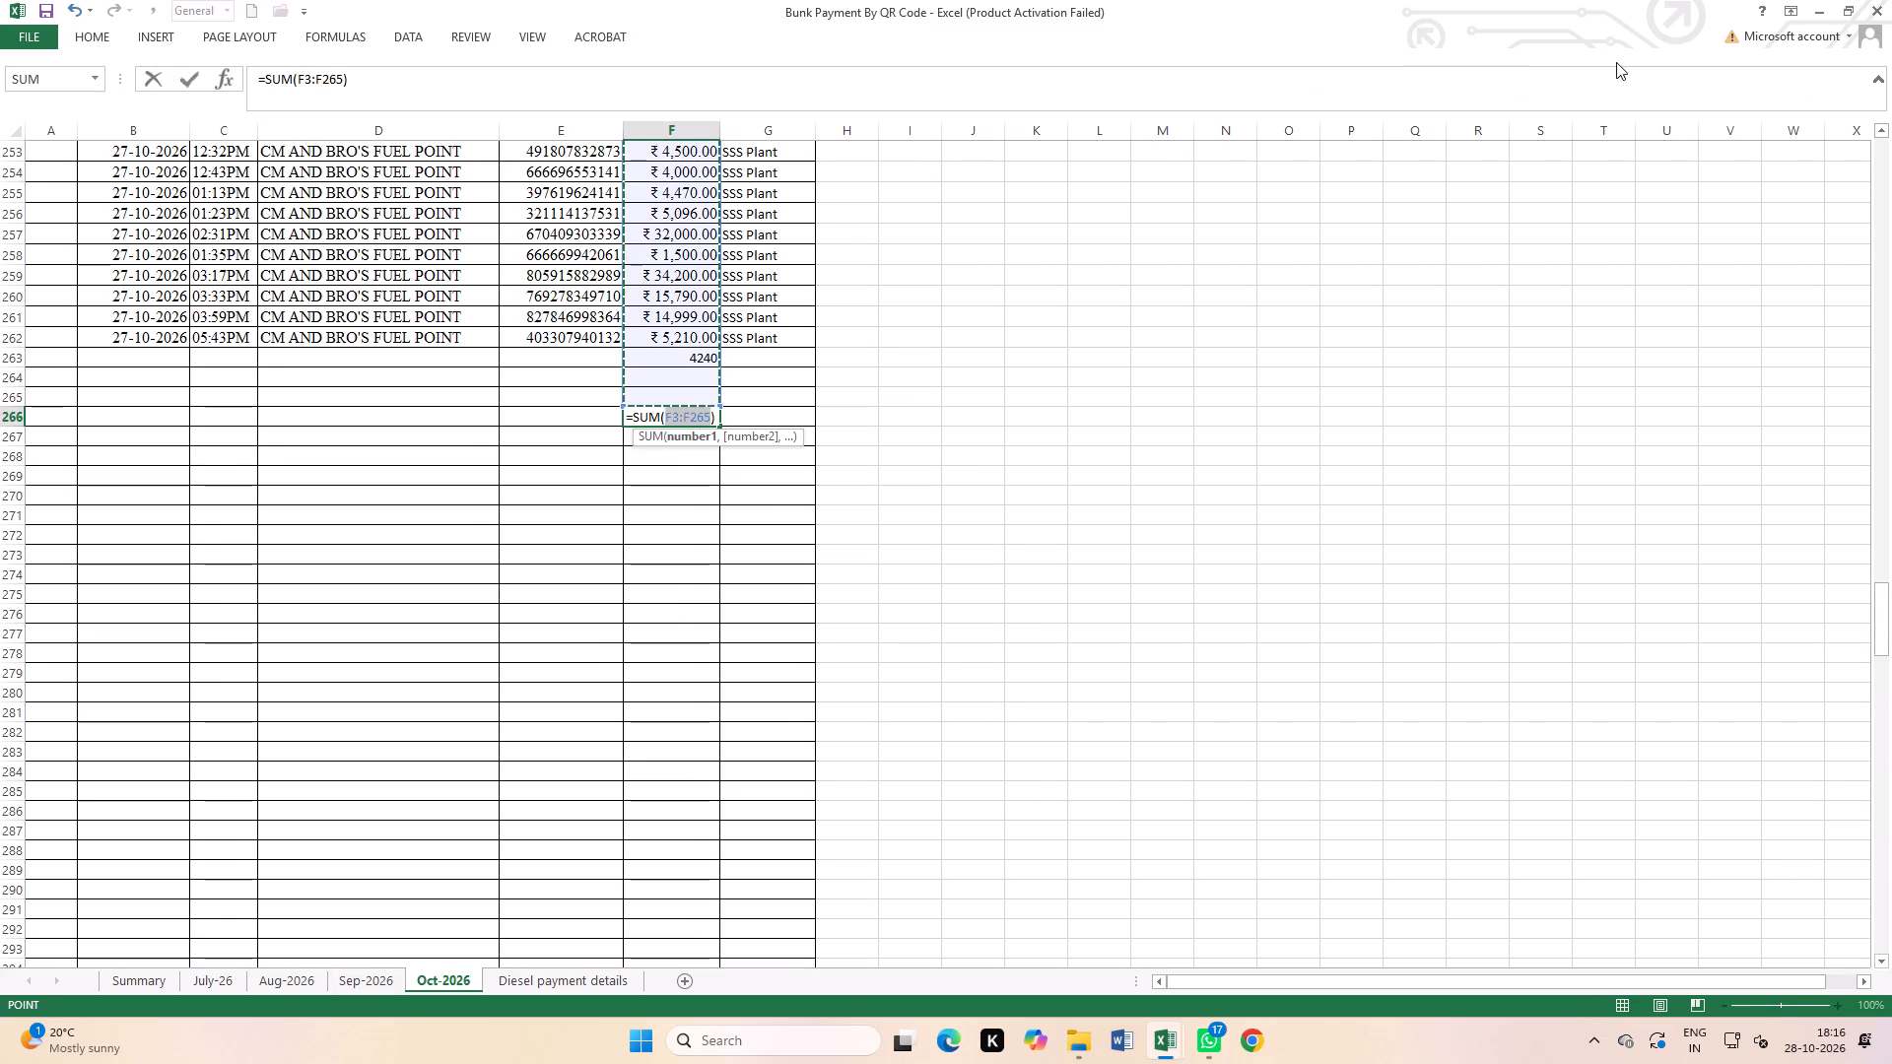
{"action": "key", "text": "Return"}
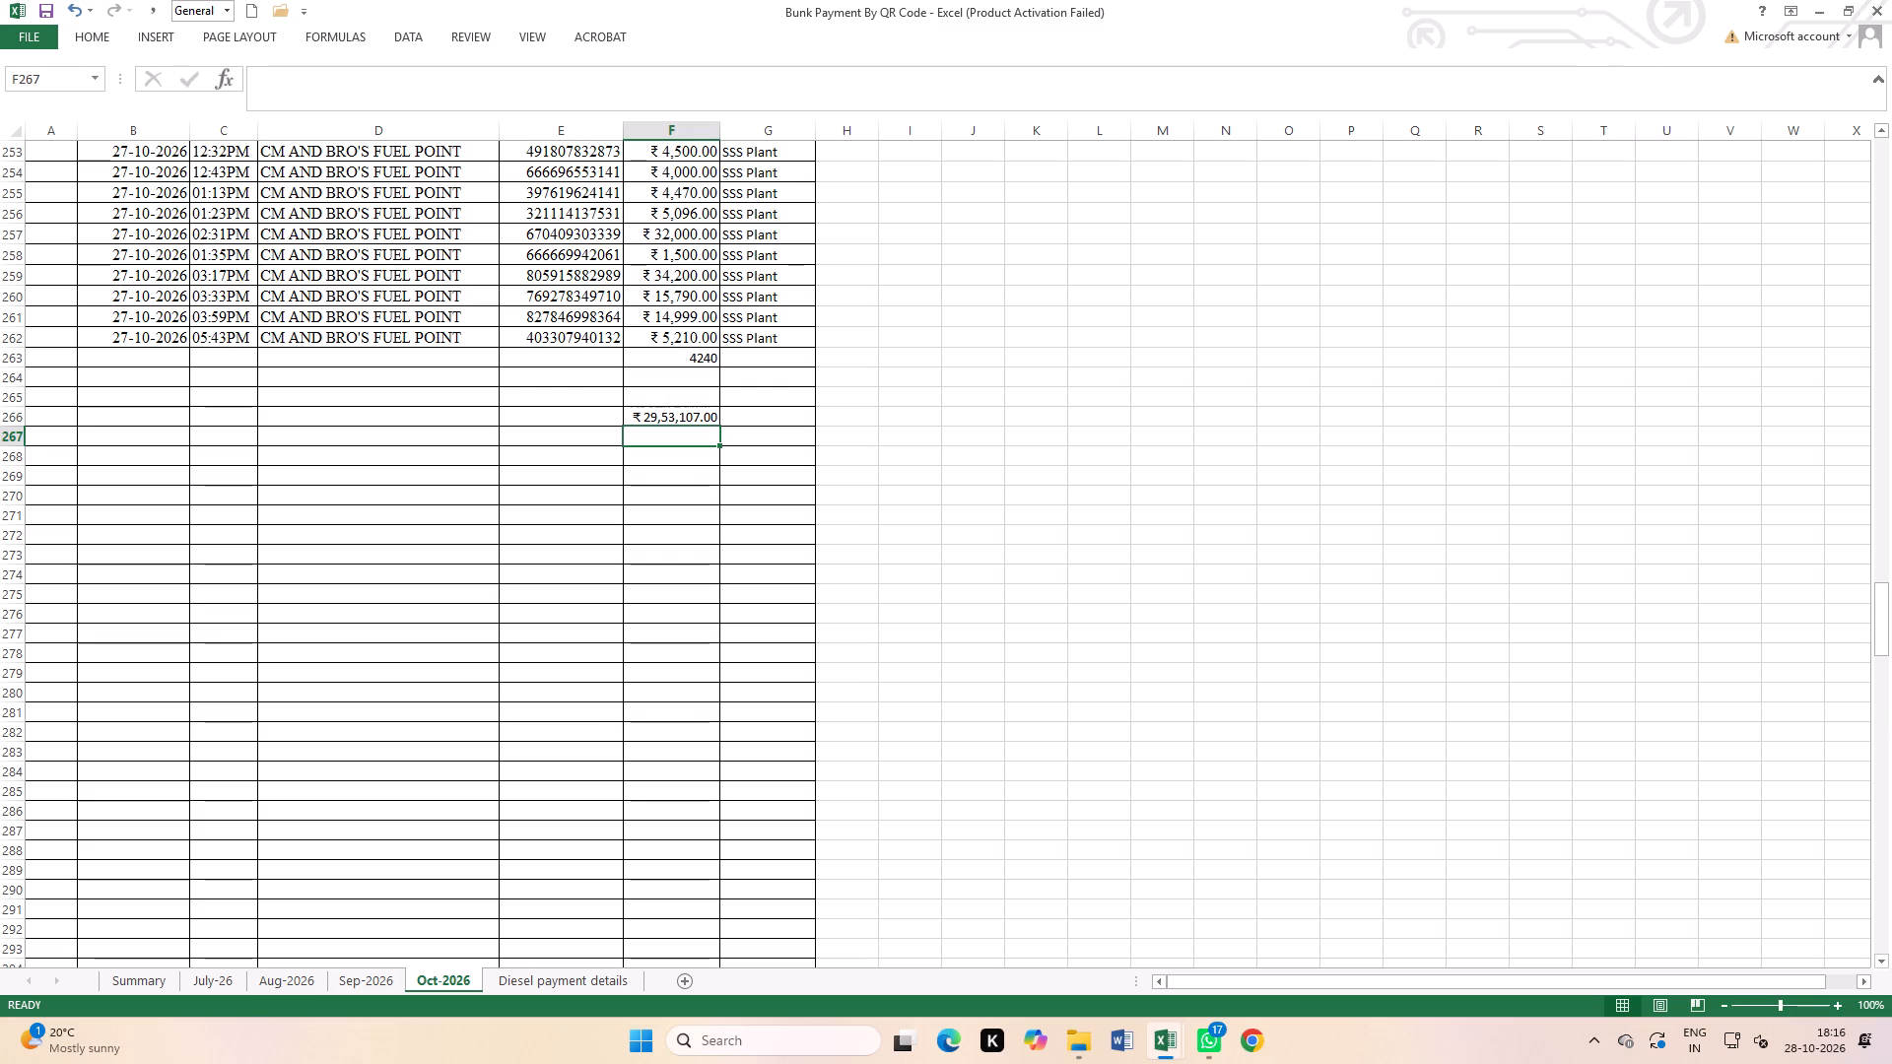
In Cash Report Oct-26's PLANT EXPENCE sheet, link the BUNK amount in E293 to cell F266 of Bunk Payment By QR Code's Oct-2026 sheet.
{"action": "key", "text": "ctrl+Tab"}
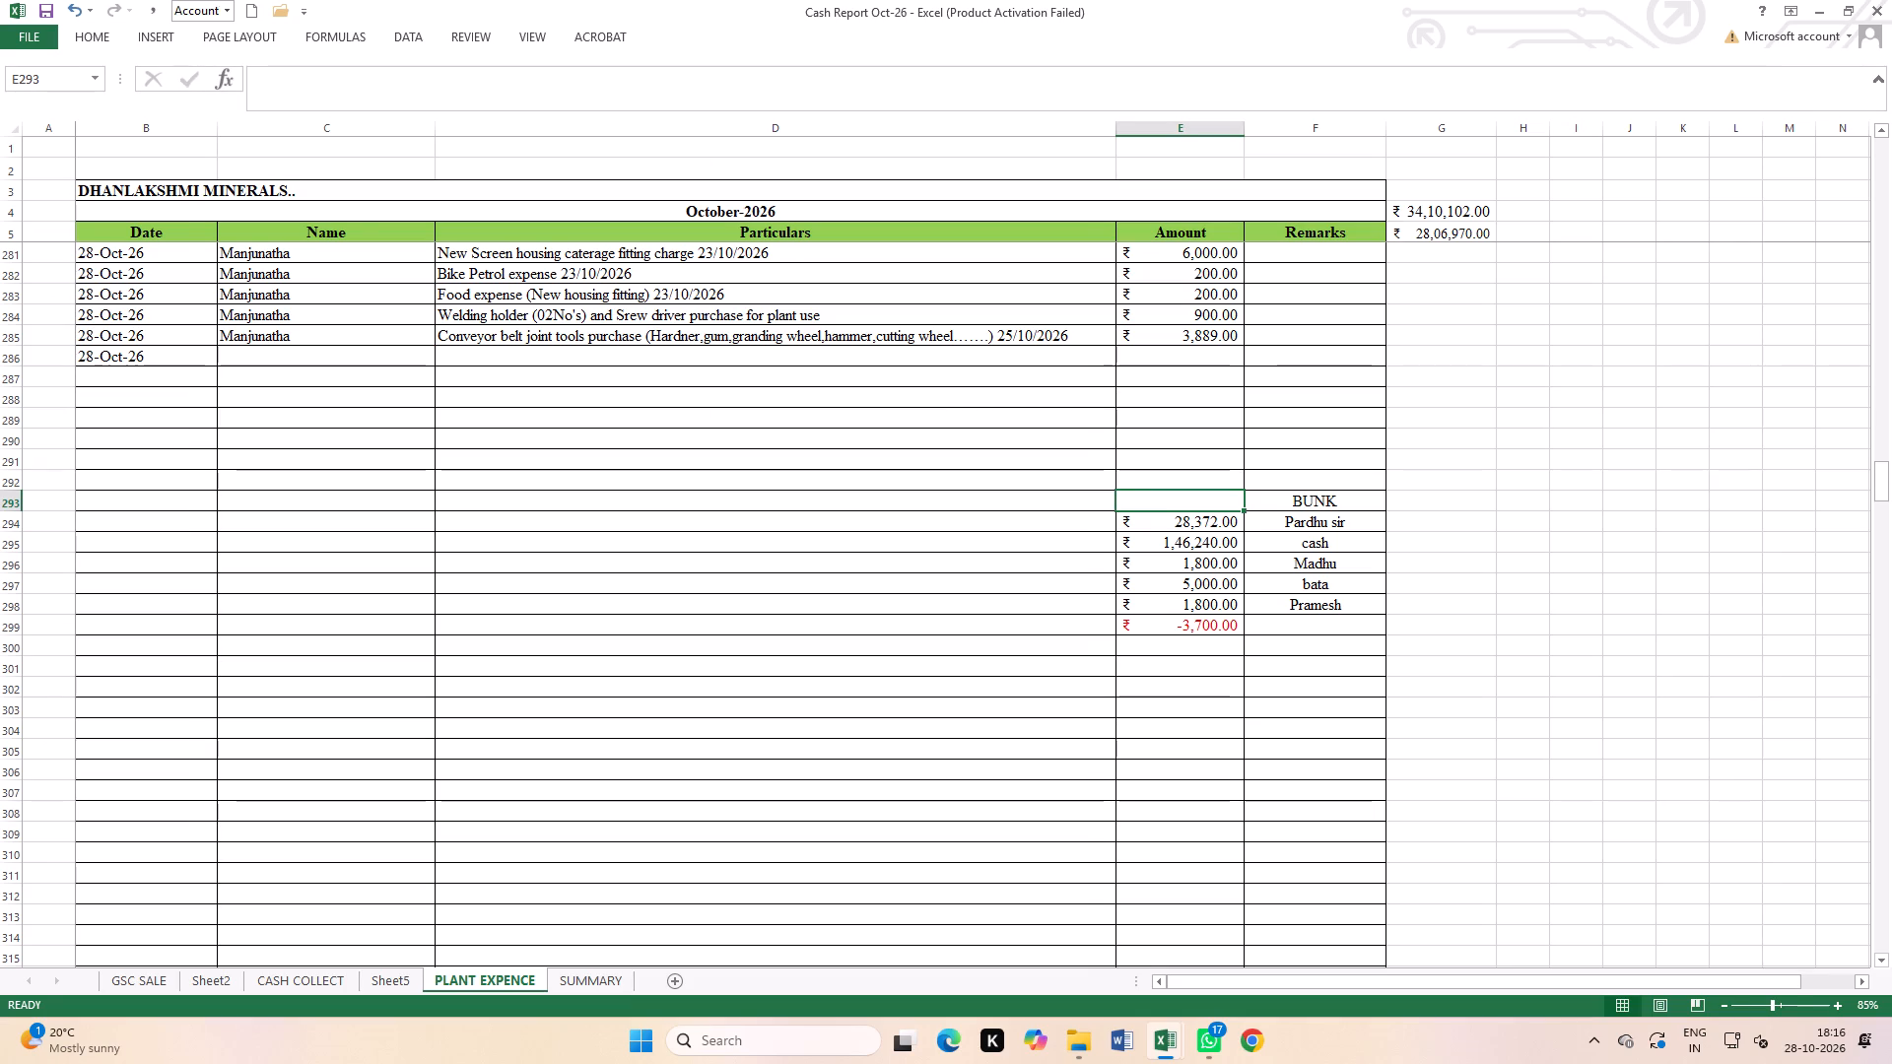
{"action": "key", "text": "equal"}
{"action": "key", "text": "ctrl+Tab"}
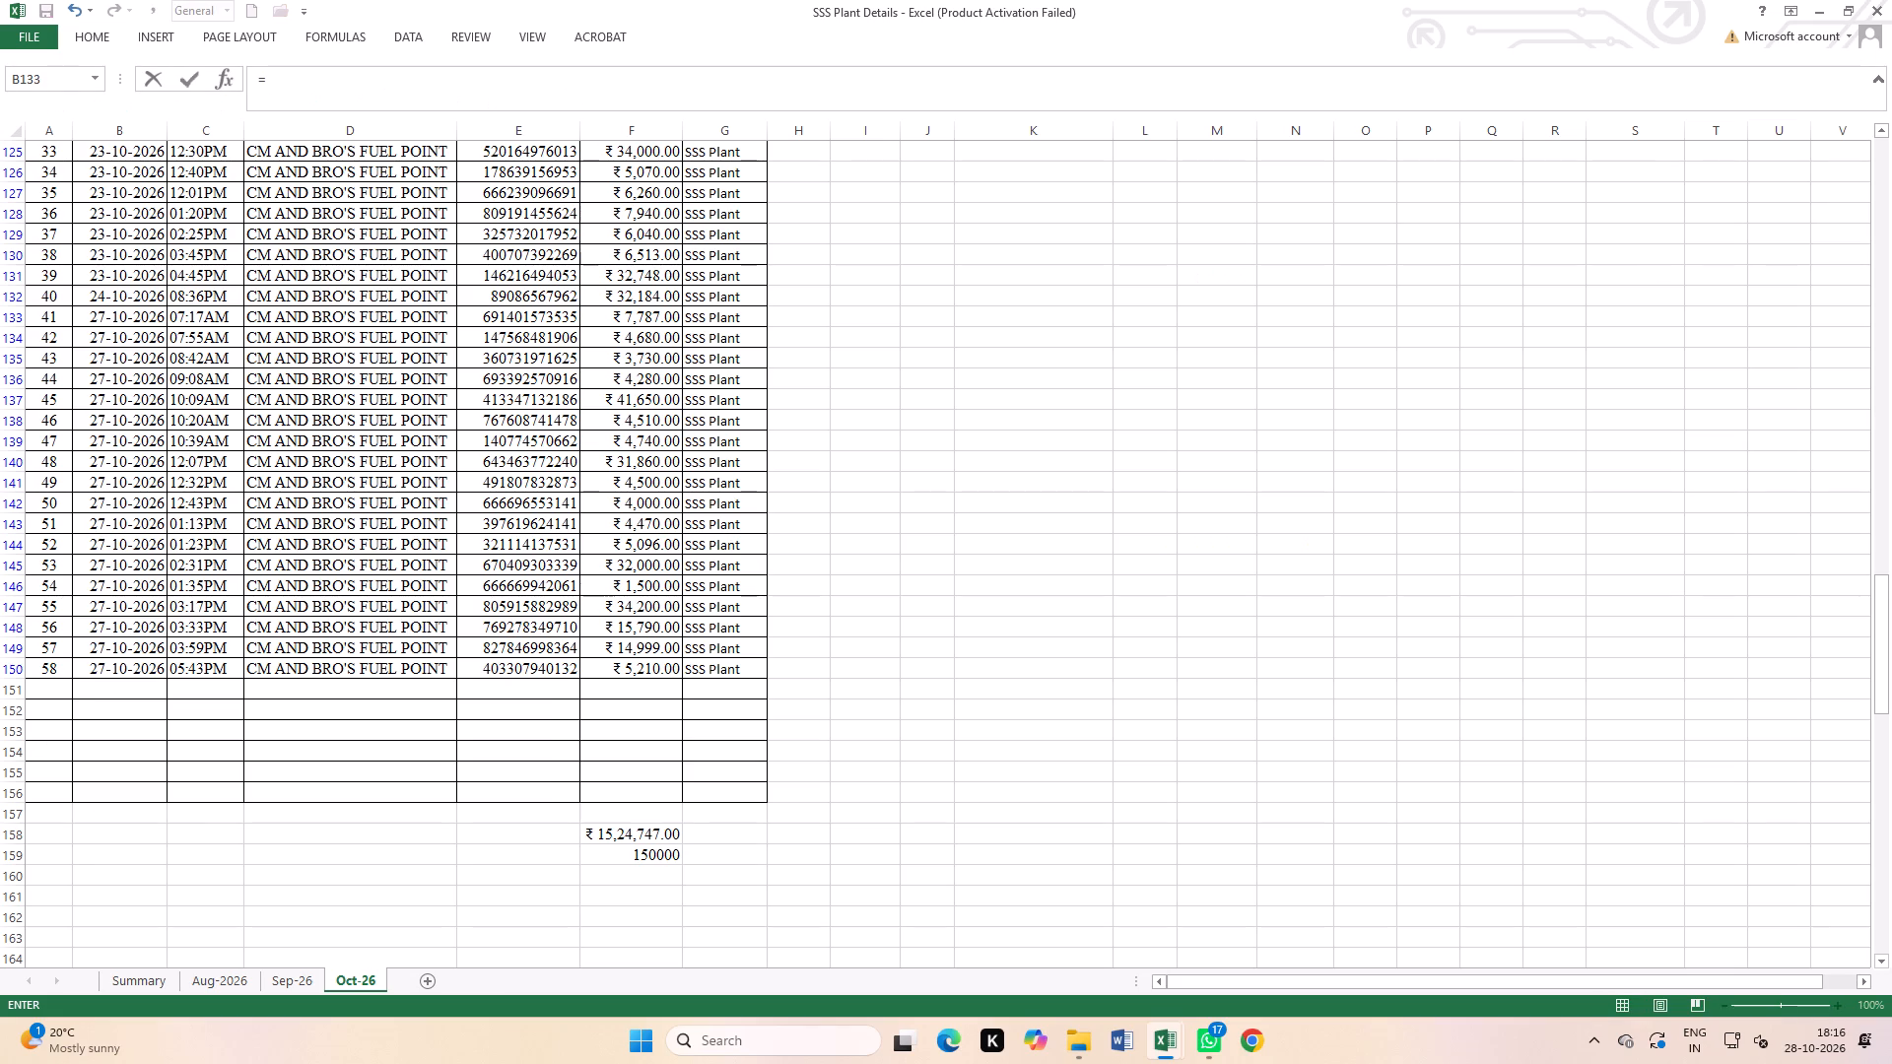
{"action": "key", "text": "ctrl+Tab"}
{"action": "left_click", "coordinate": [659, 421]}
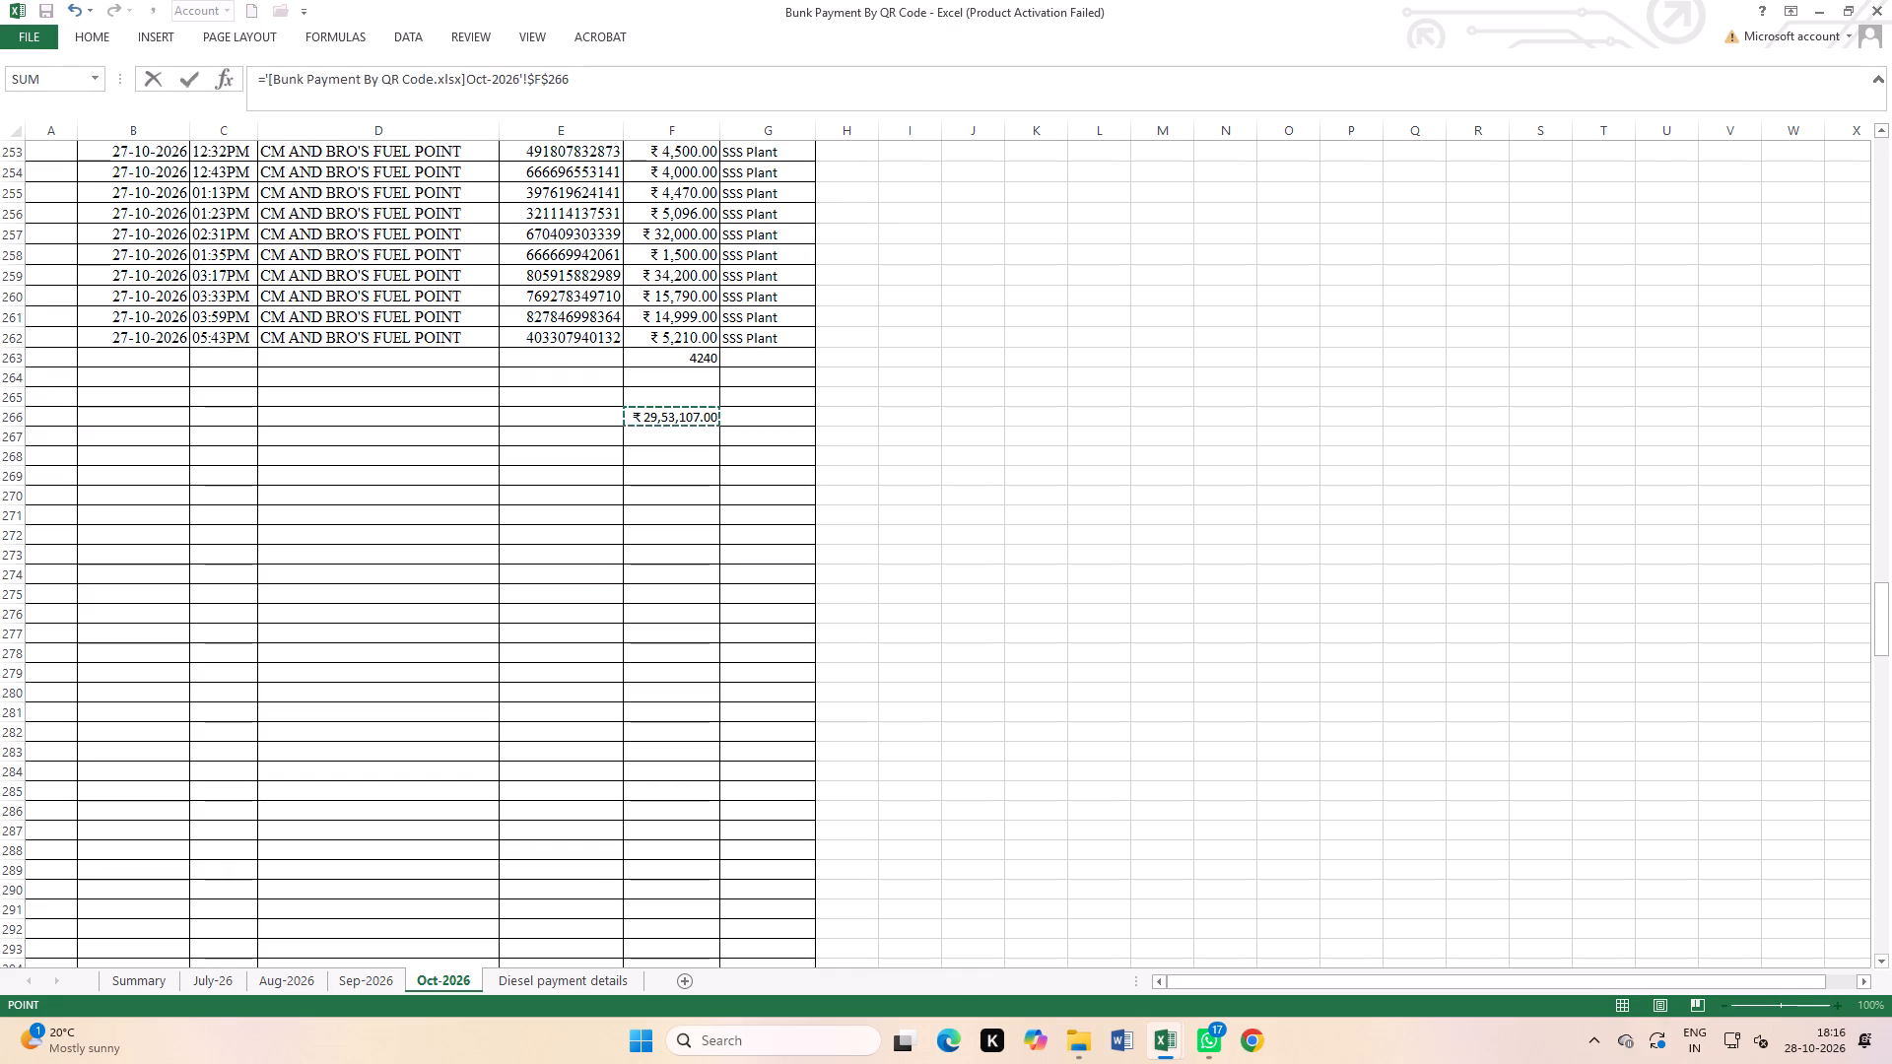
{"action": "key", "text": "Return"}
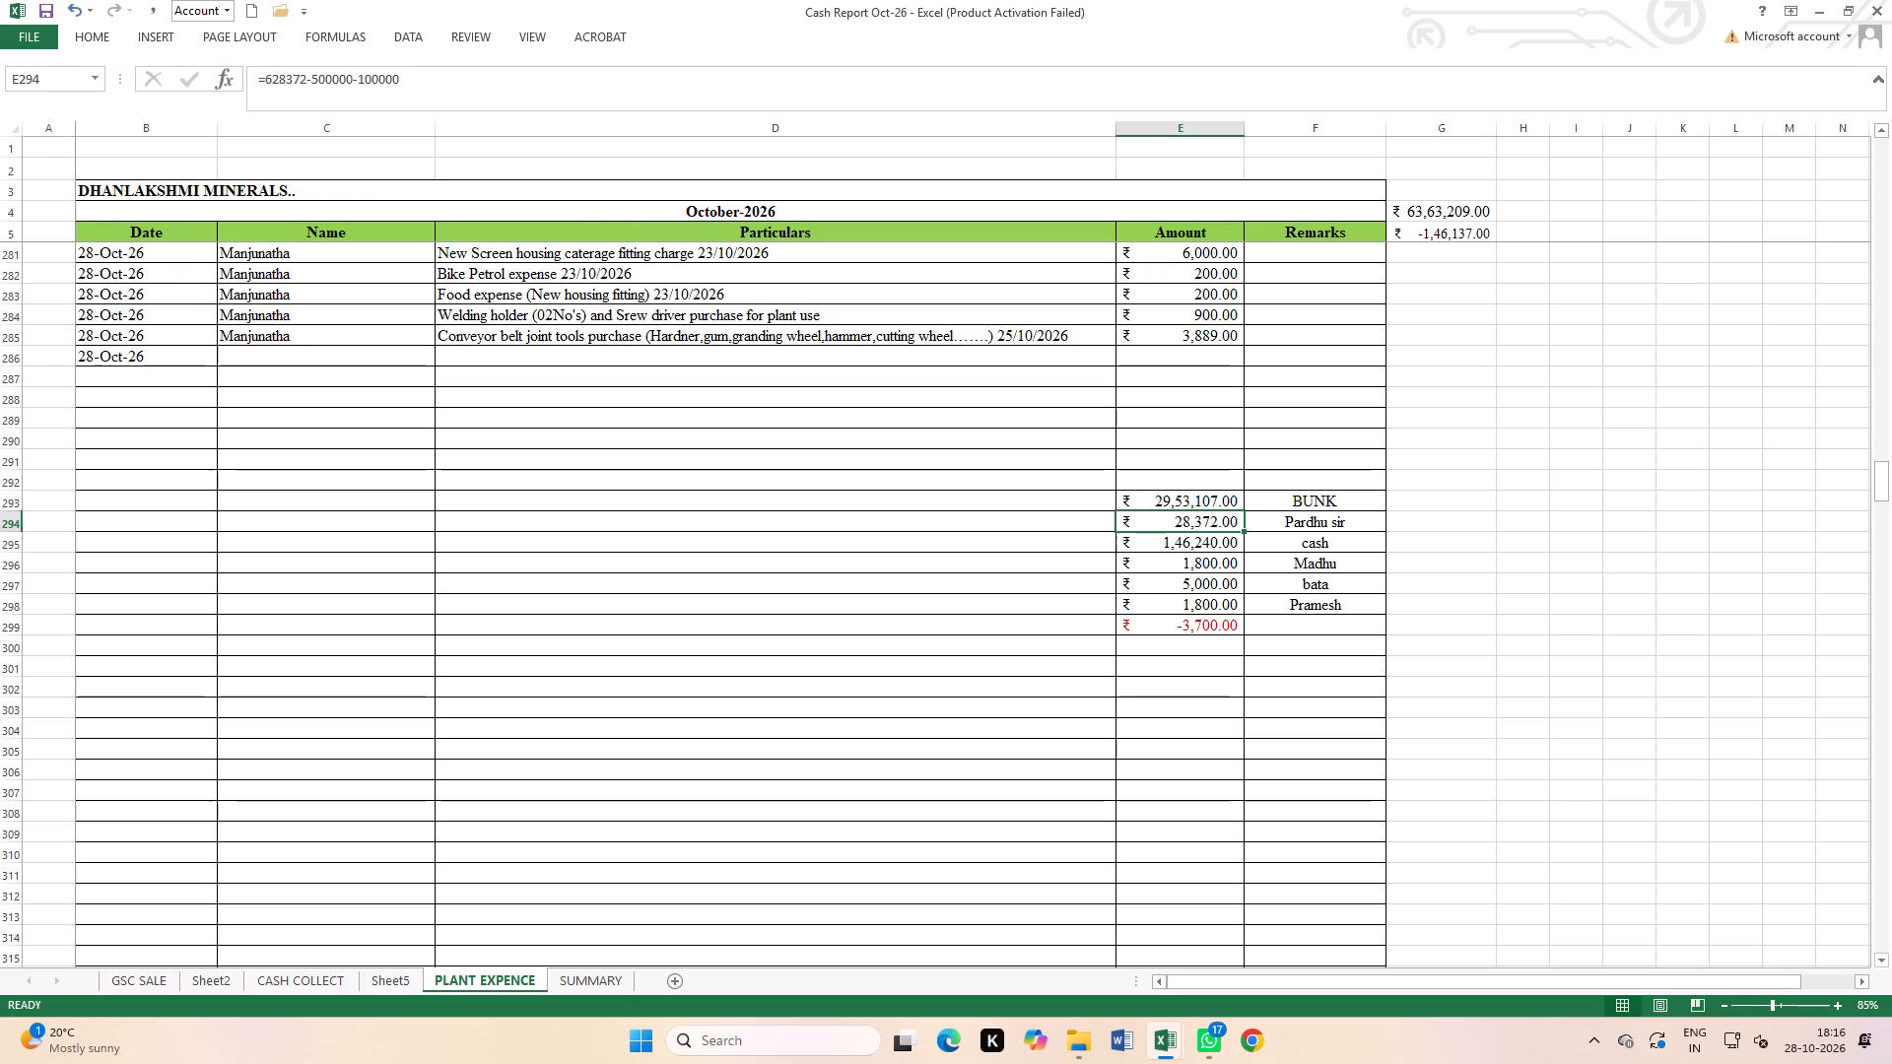
In SSS Plant Details' Oct-26 sheet, delete the 150000 entry below the payment total in cell F159.
{"action": "key", "text": "ctrl+Tab"}
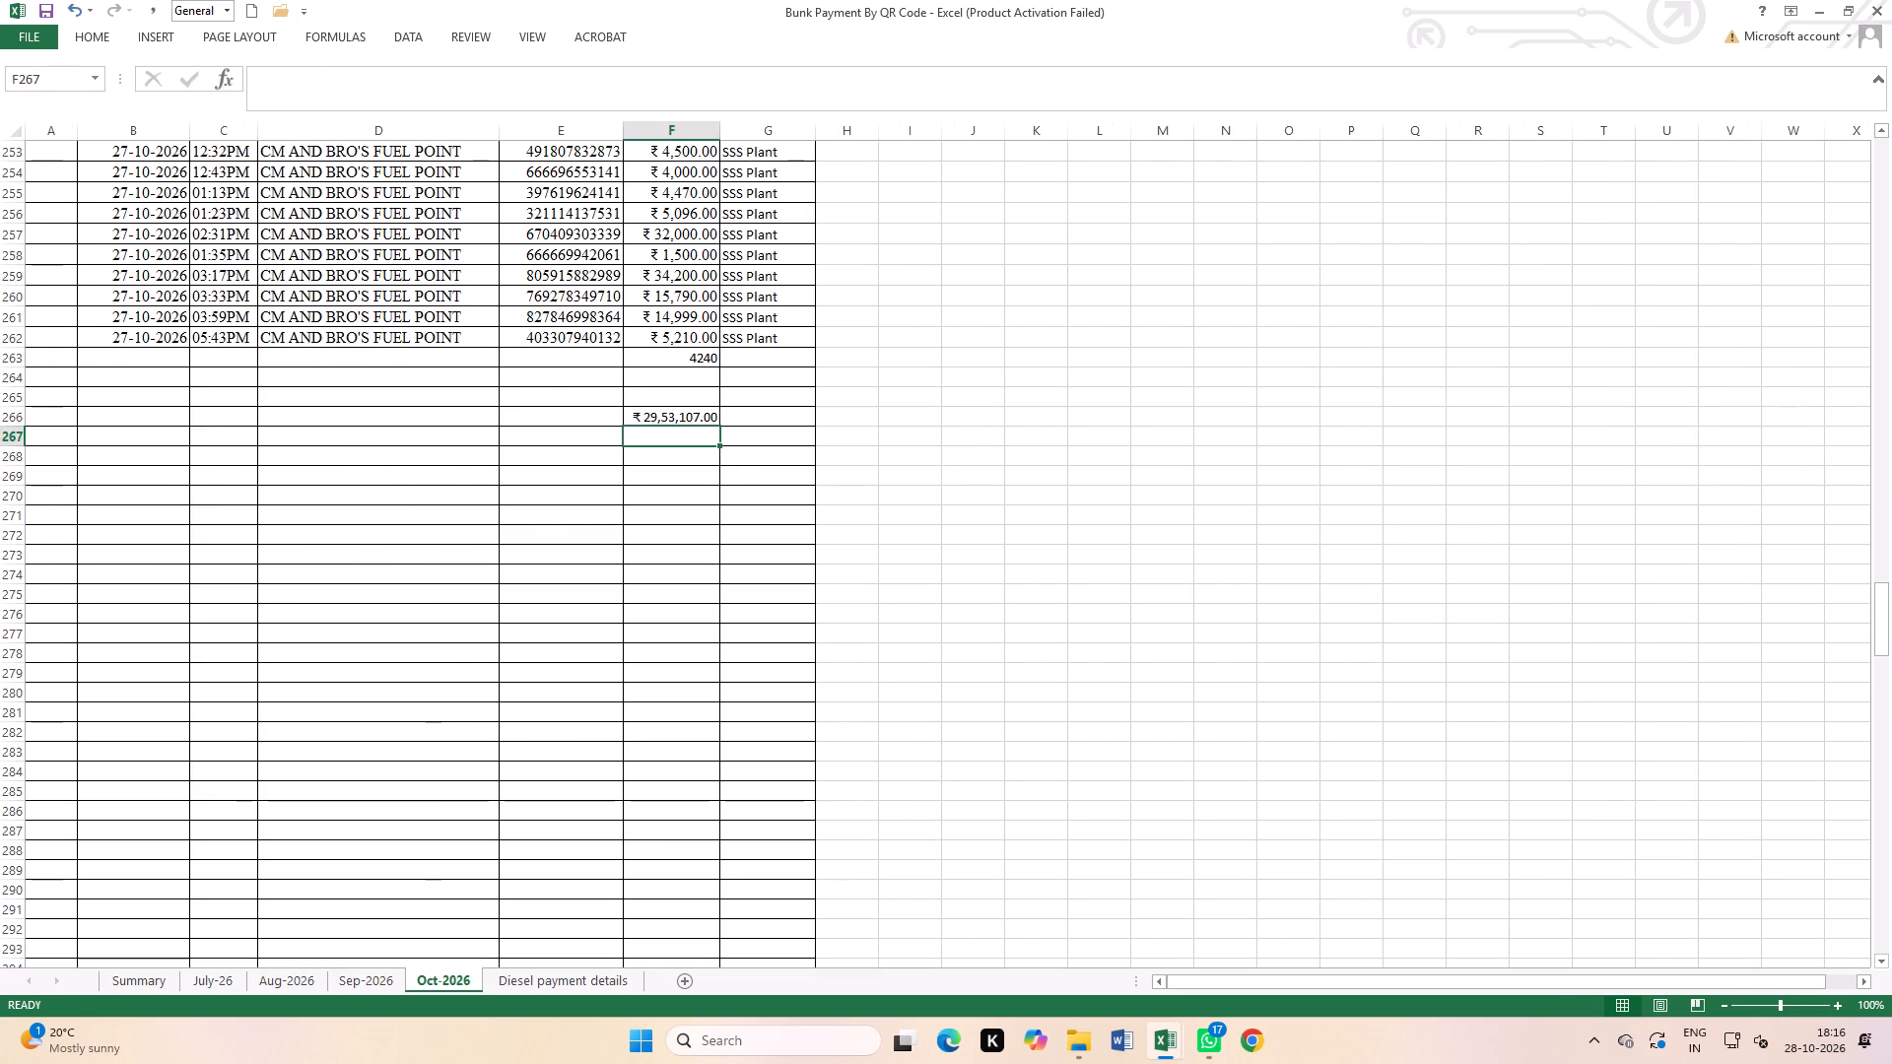
{"action": "key", "text": "ctrl+Tab"}
{"action": "left_click", "coordinate": [668, 849]}
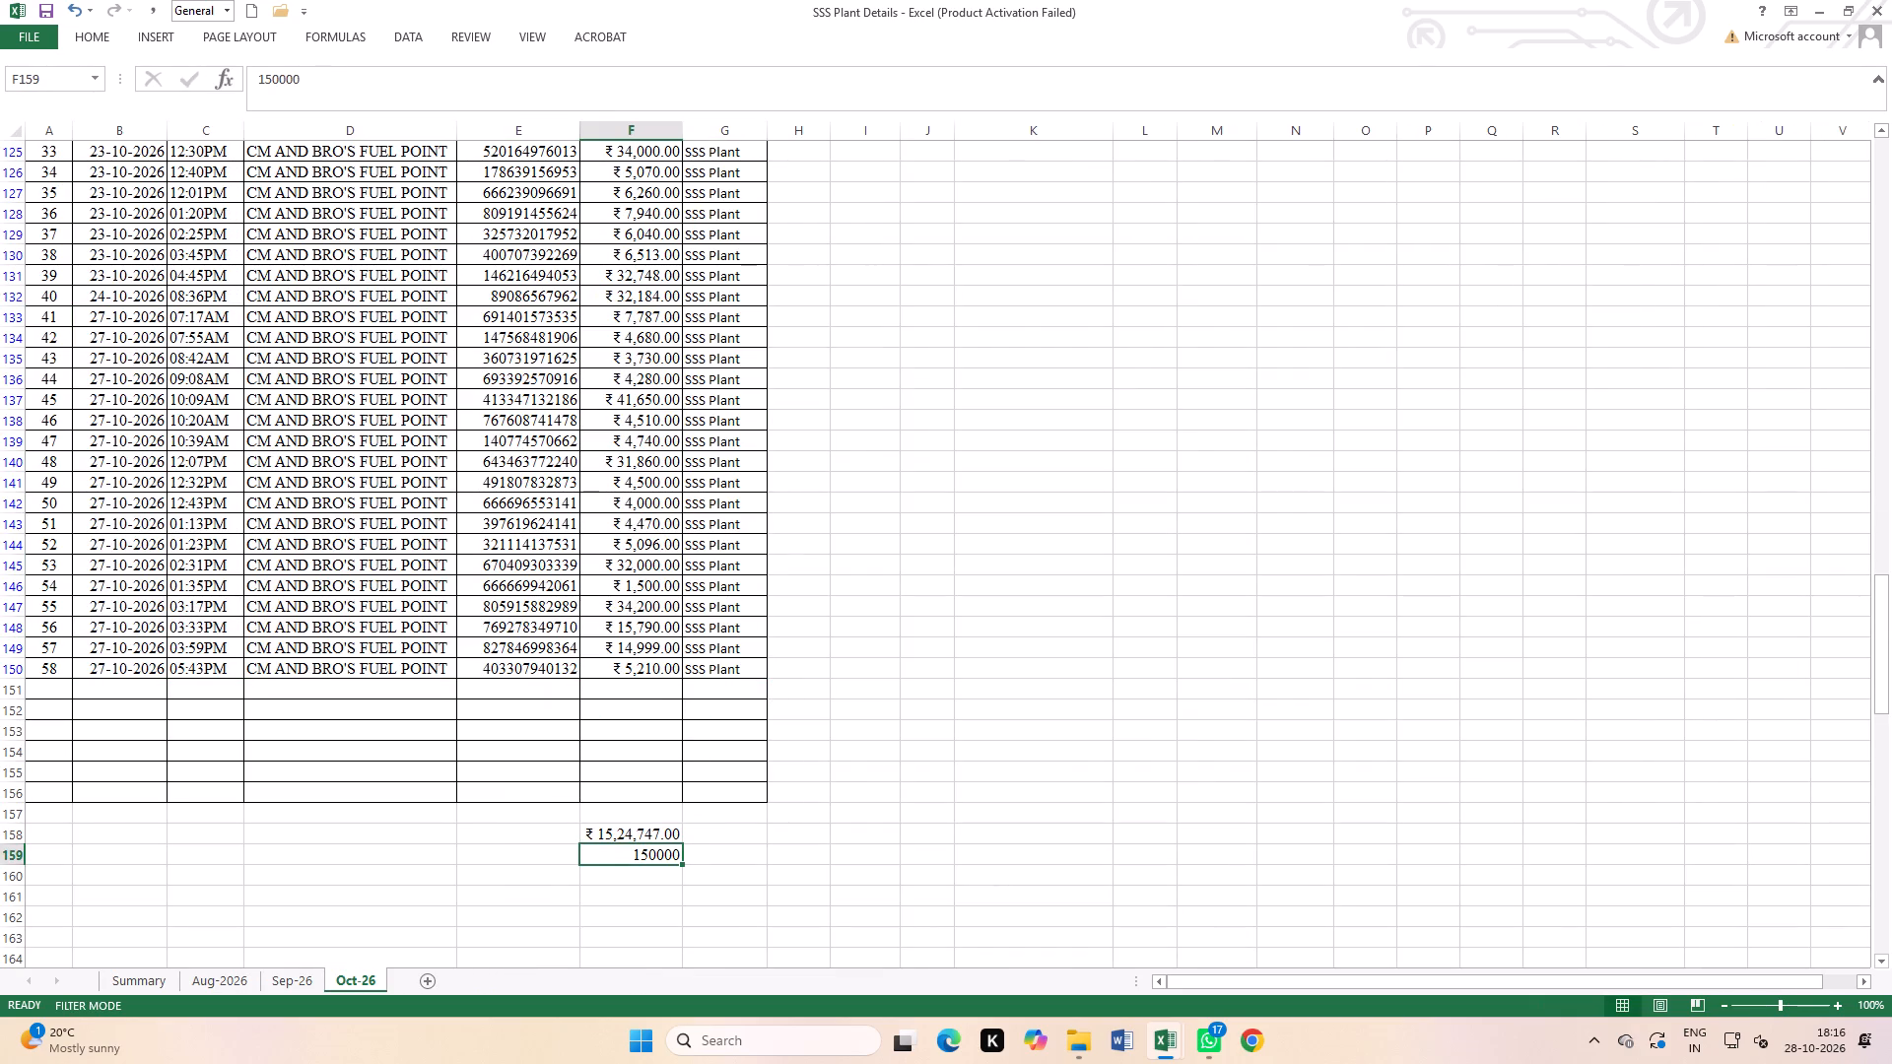
{"action": "key", "text": "Delete"}
{"action": "left_click", "coordinate": [1116, 797]}
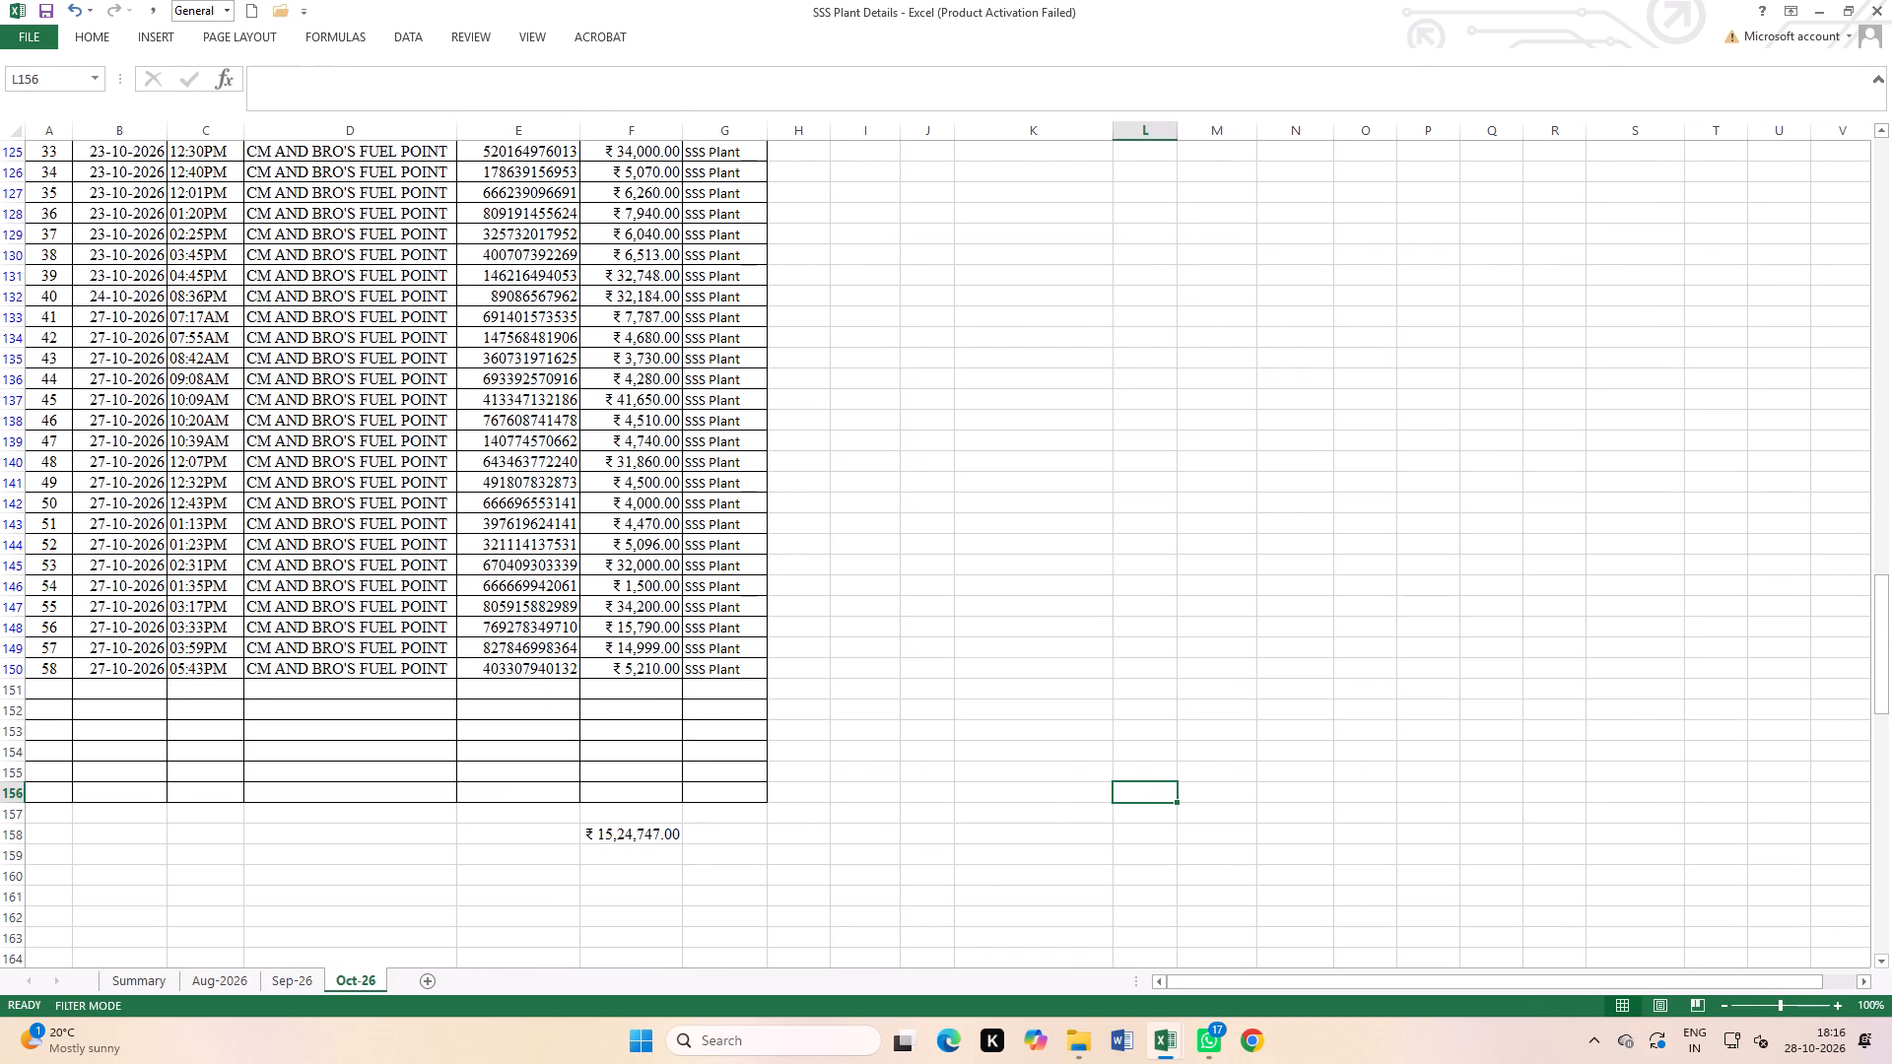
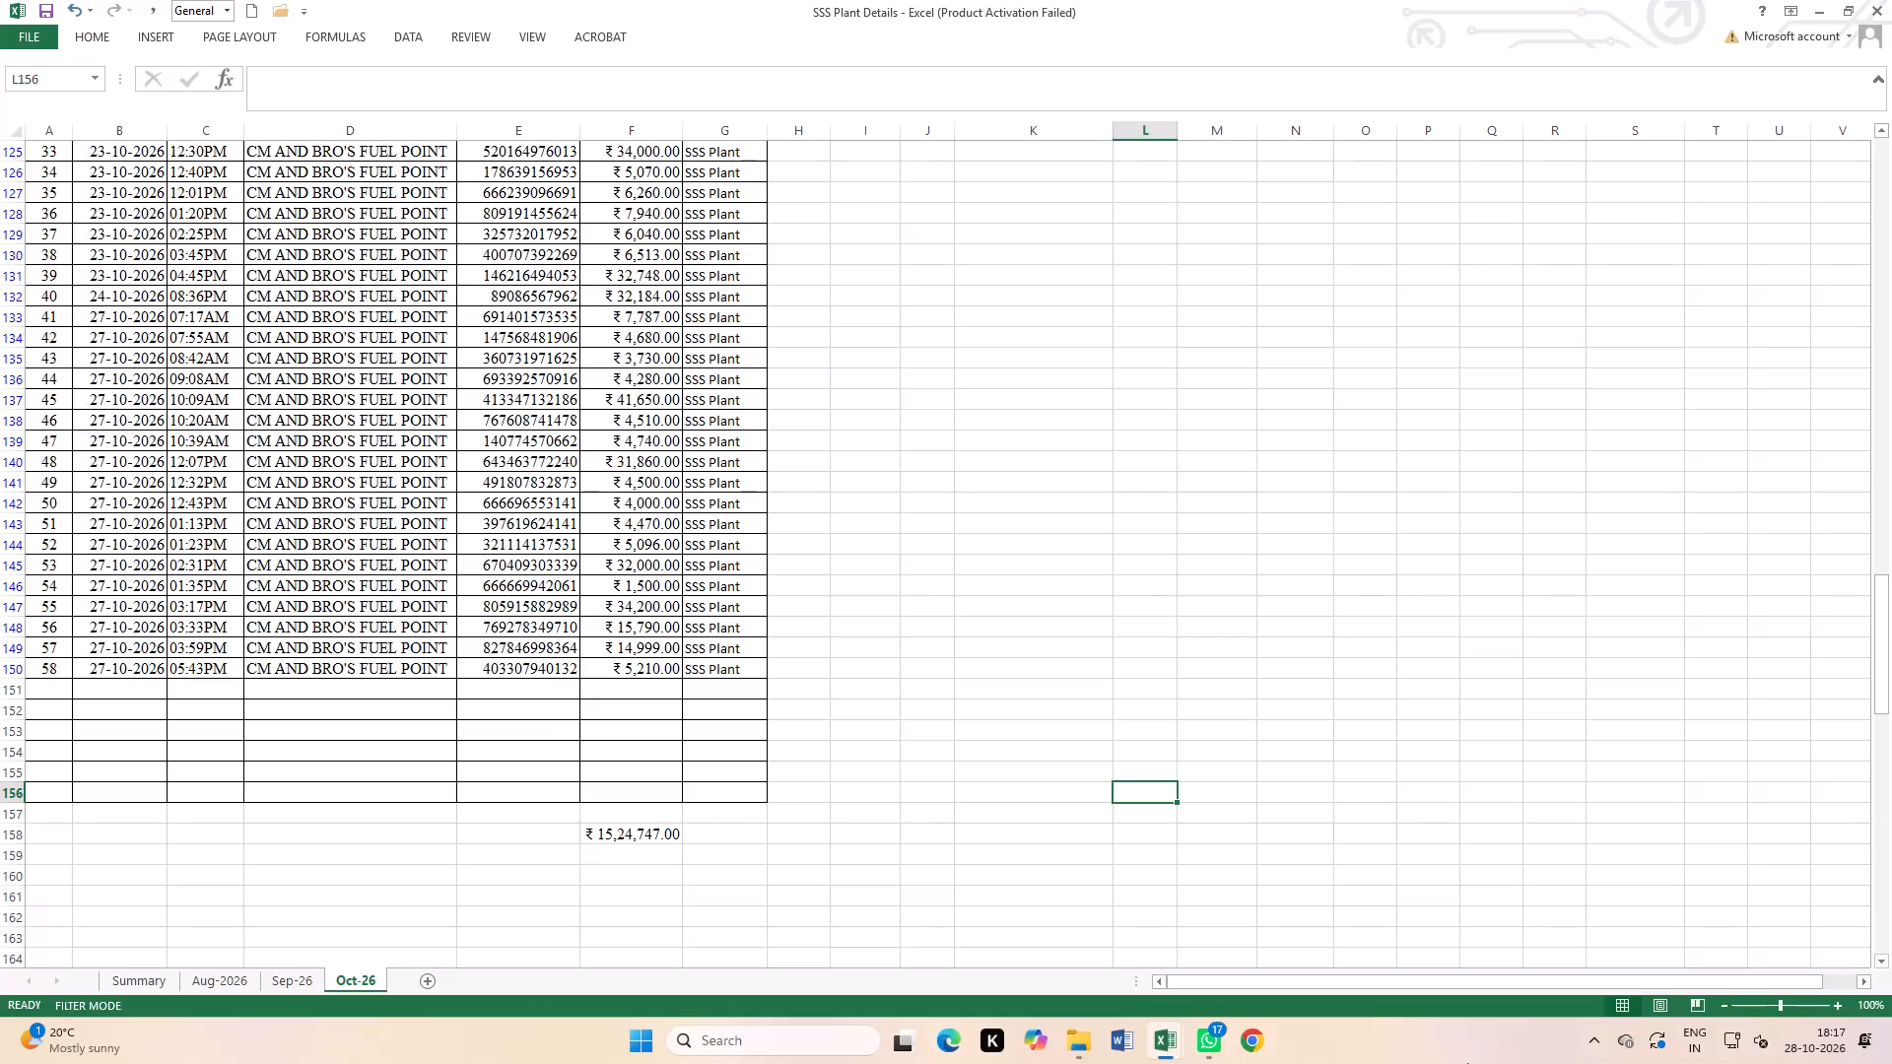
Open the Sep-26 Cash report workbook from the Minerals Cash folder and review the collected payments in its Cash Vendors sheet.
{"action": "left_click", "coordinate": [1073, 1036]}
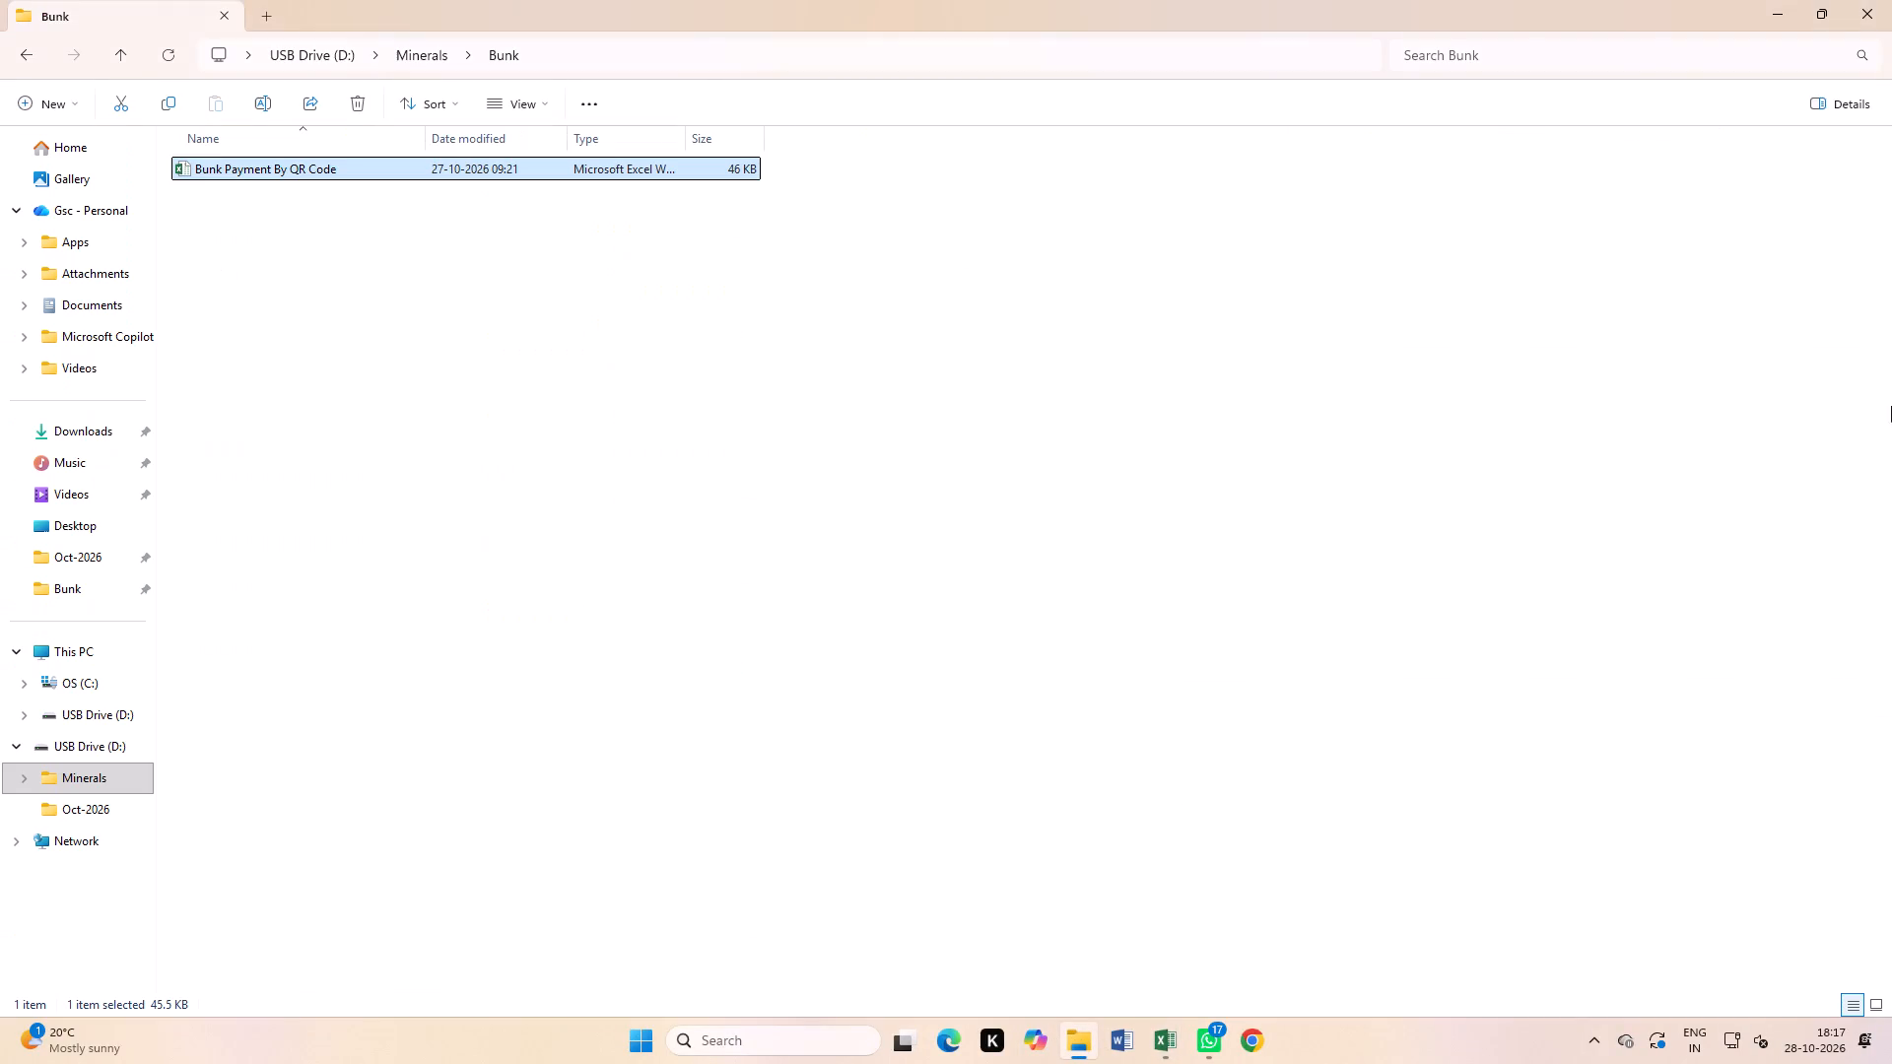
{"action": "left_click", "coordinate": [69, 550]}
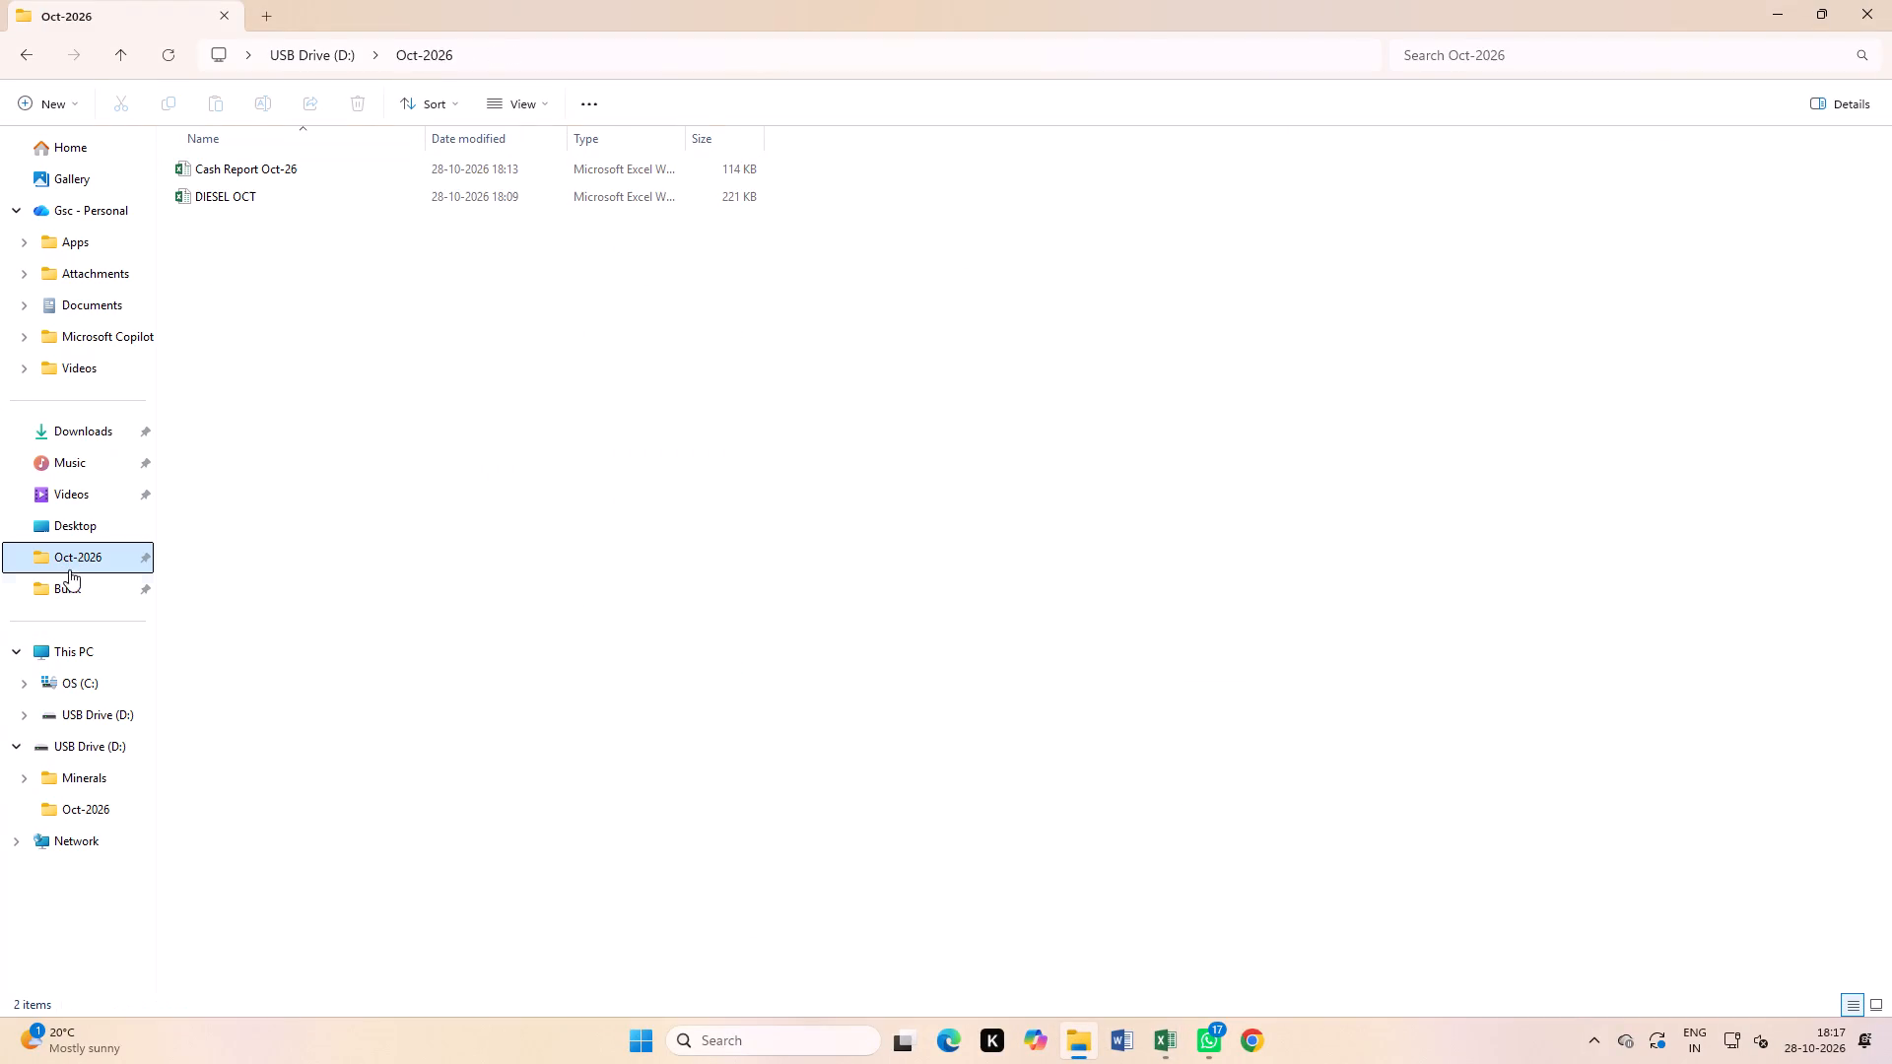
{"action": "left_click", "coordinate": [92, 772]}
{"action": "double_click", "coordinate": [205, 224]}
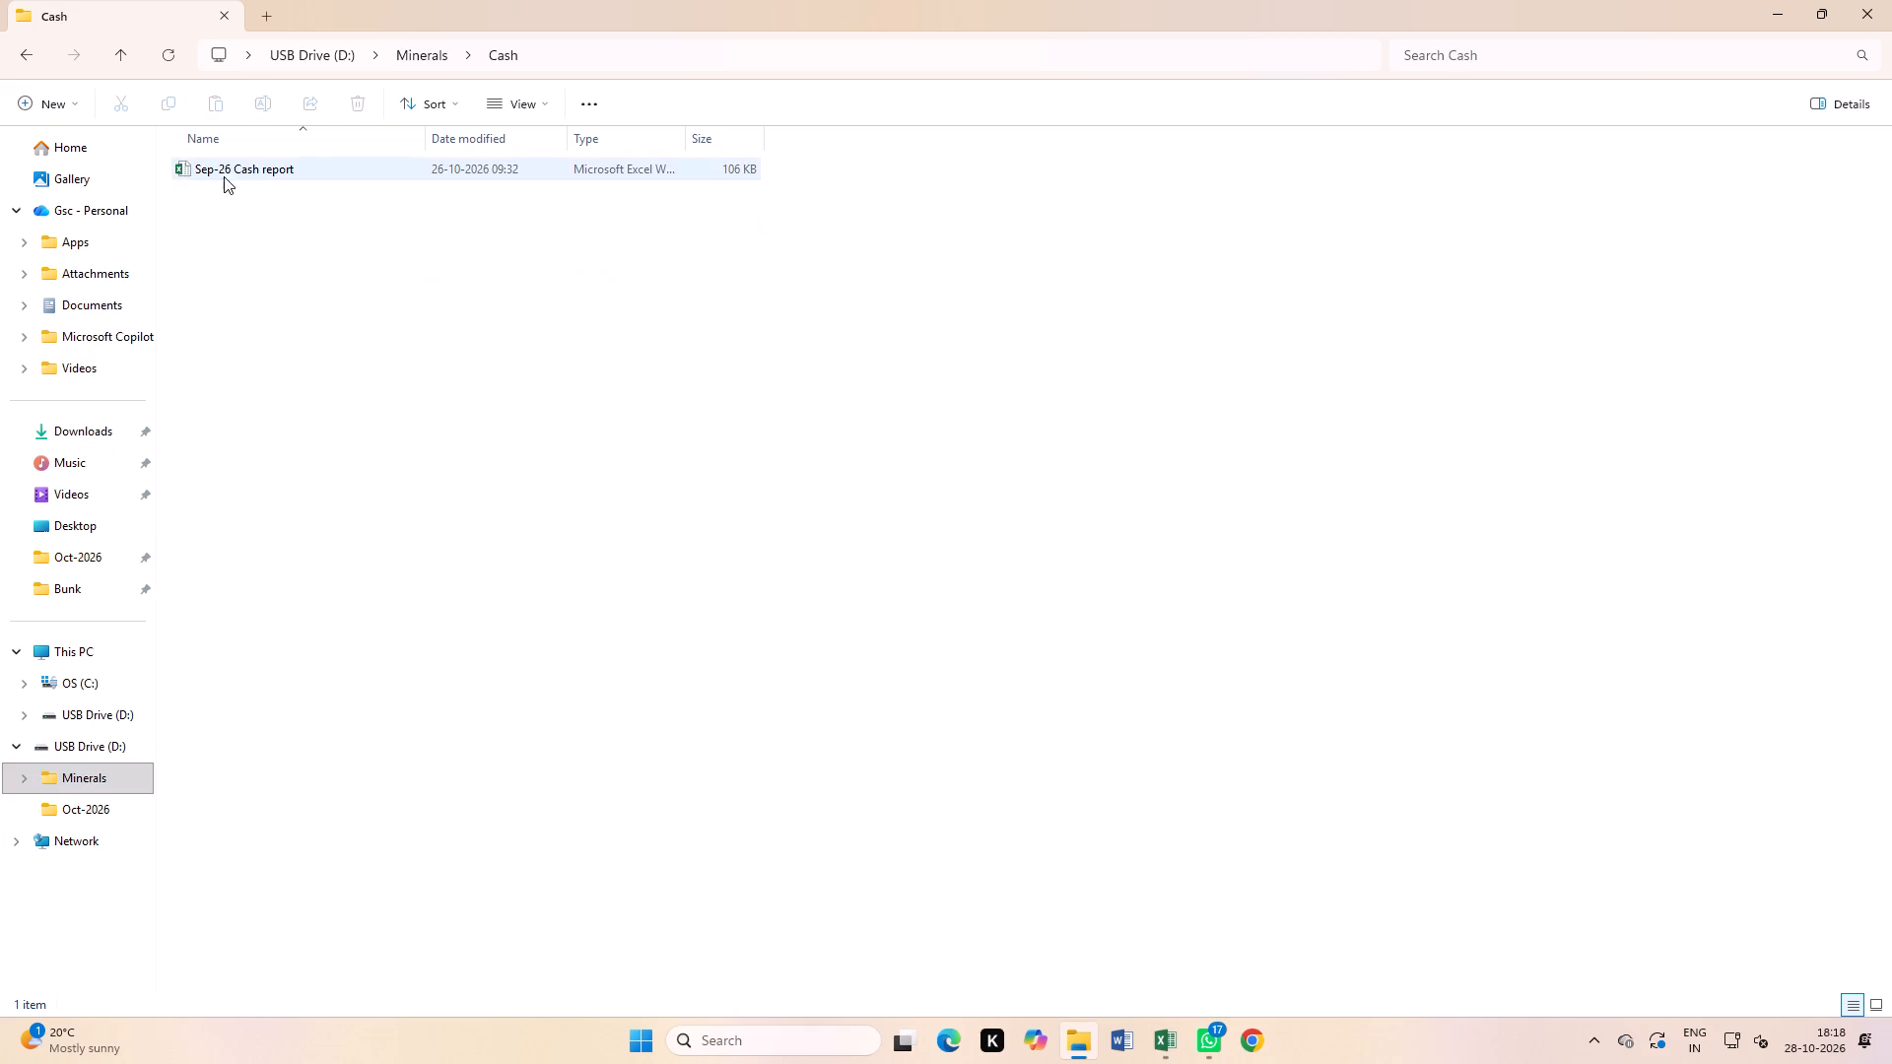
{"action": "double_click", "coordinate": [225, 174]}
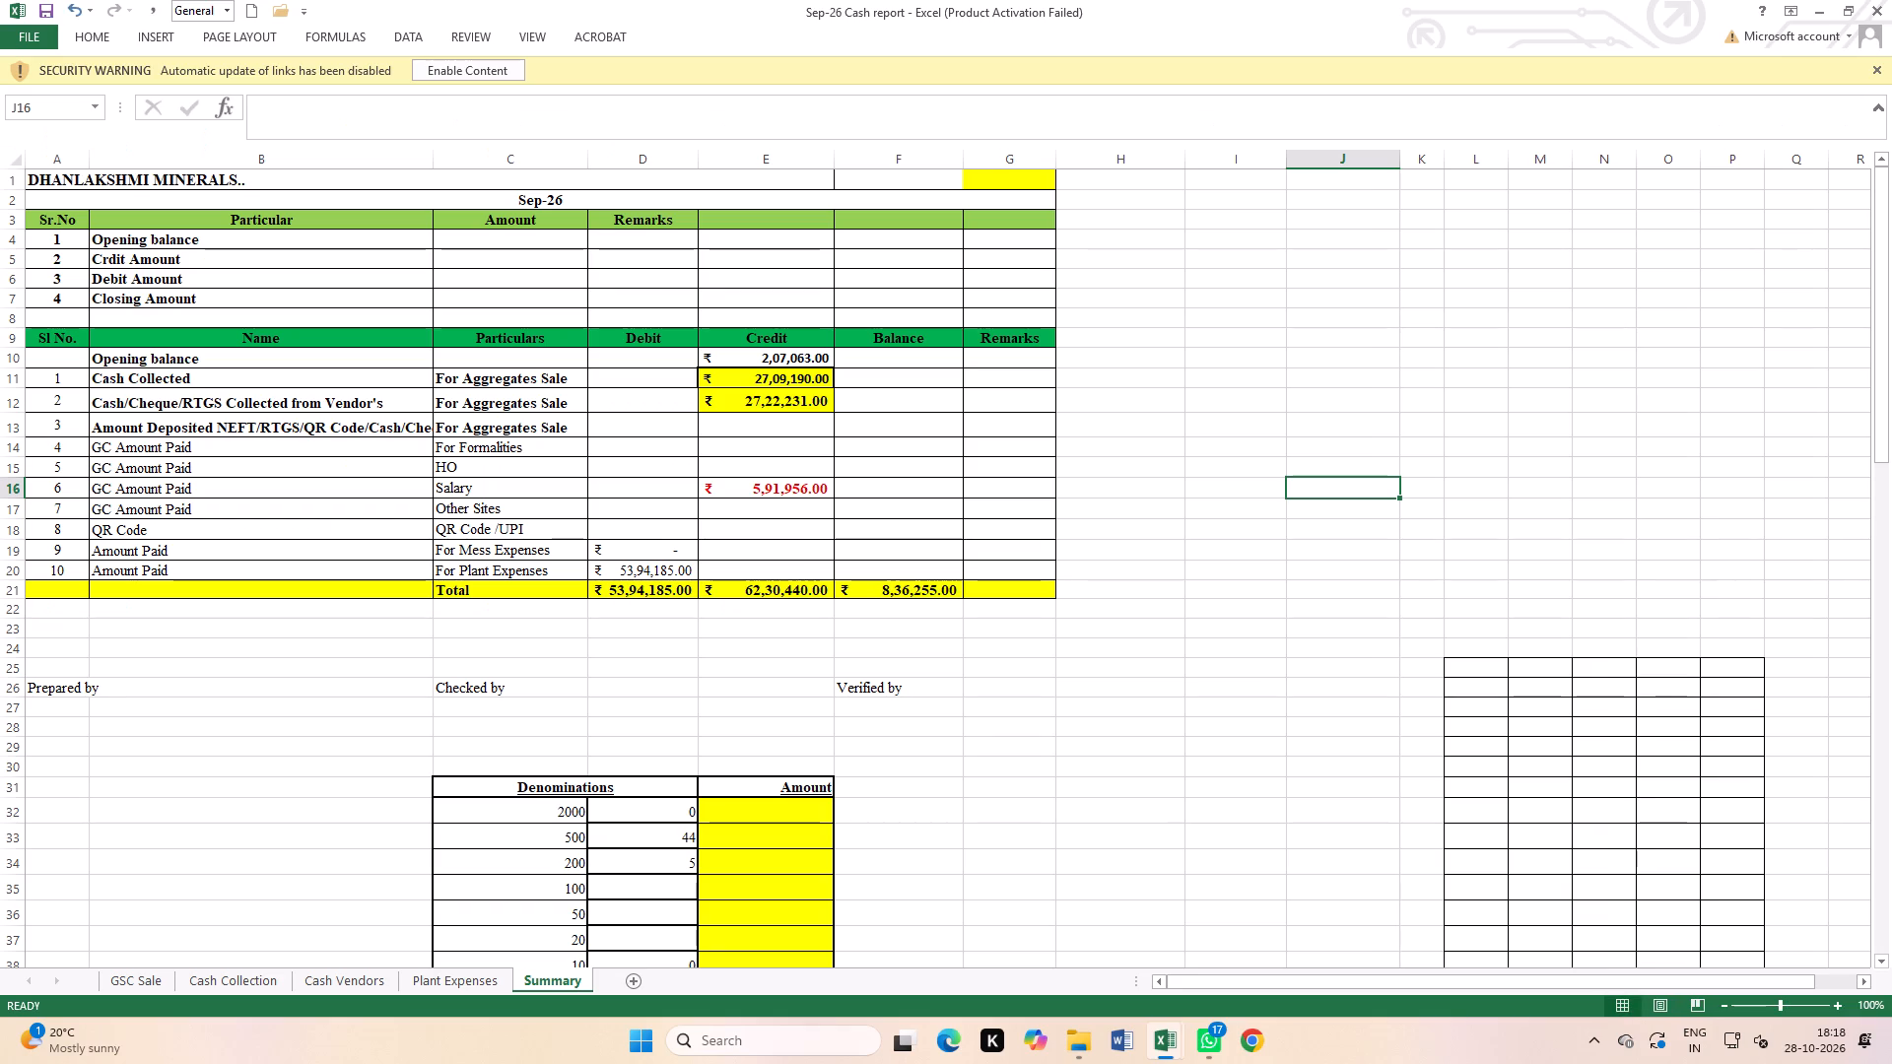
{"action": "left_click", "coordinate": [323, 975]}
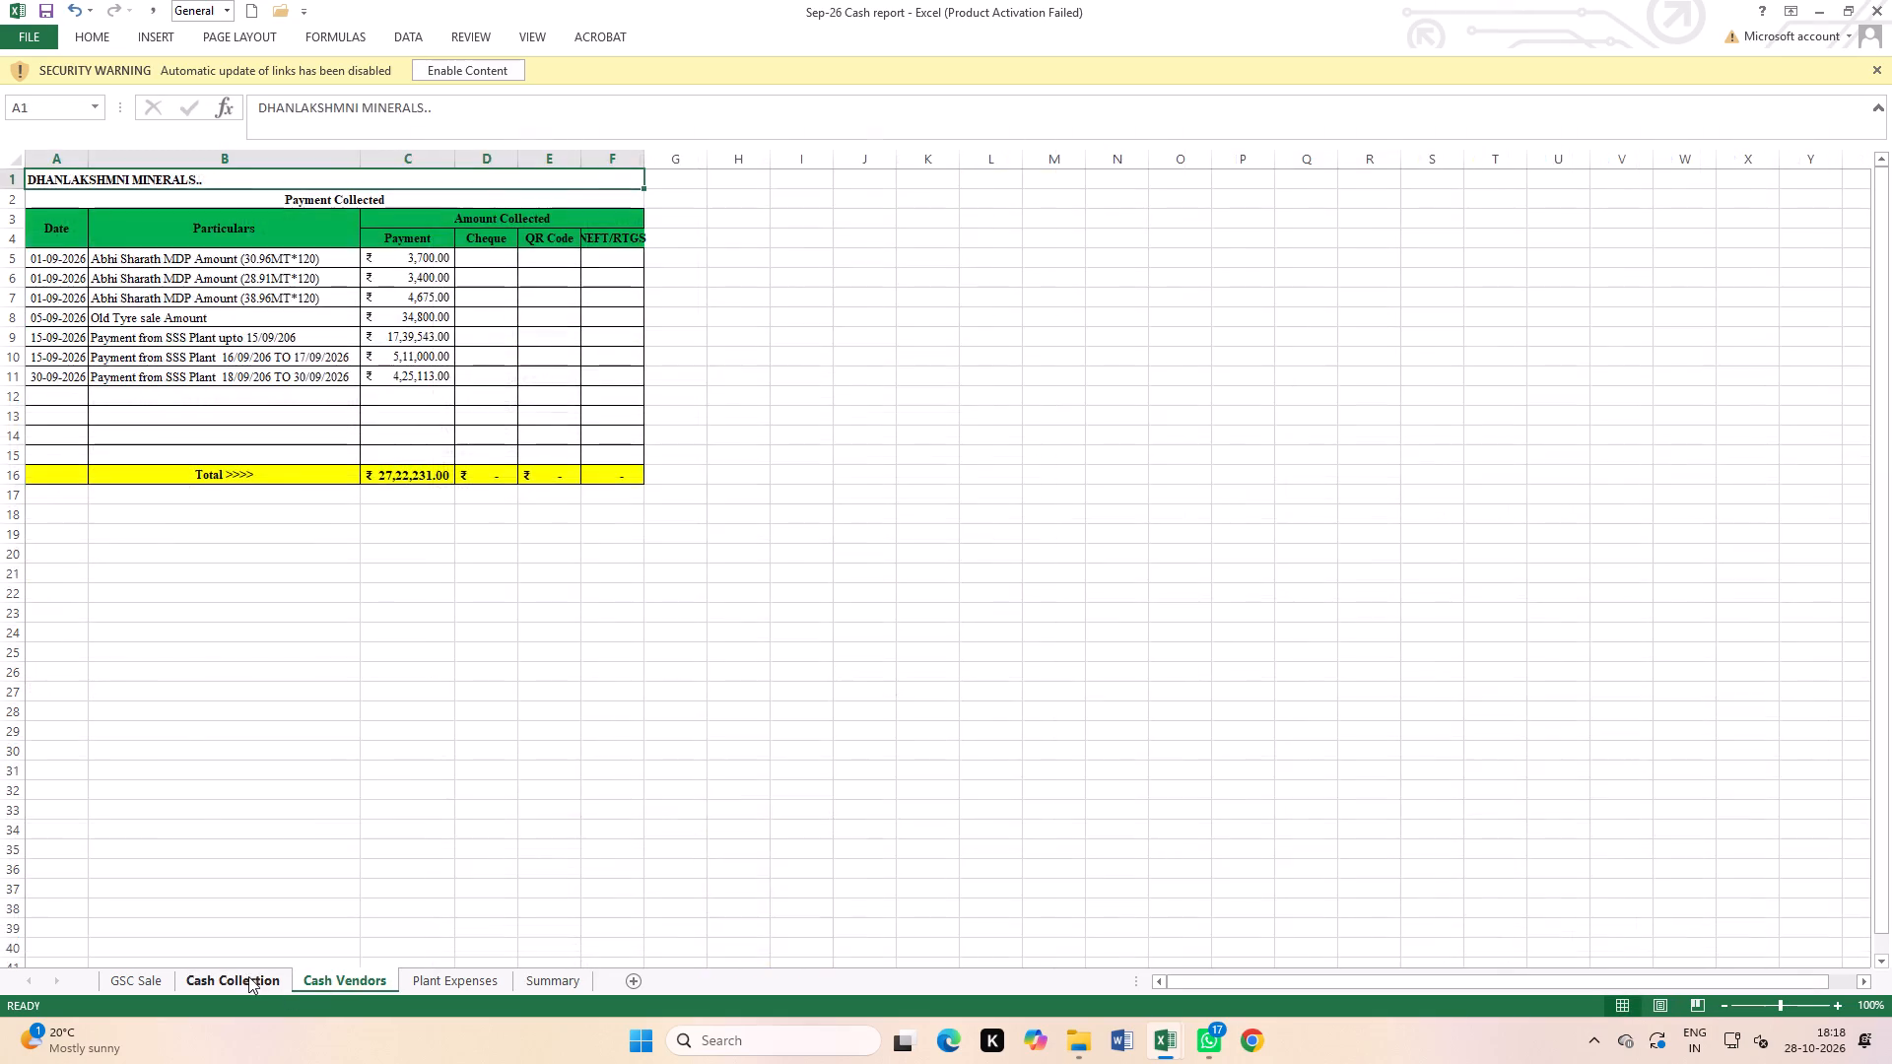
{"action": "left_click", "coordinate": [247, 976]}
{"action": "left_click", "coordinate": [346, 987]}
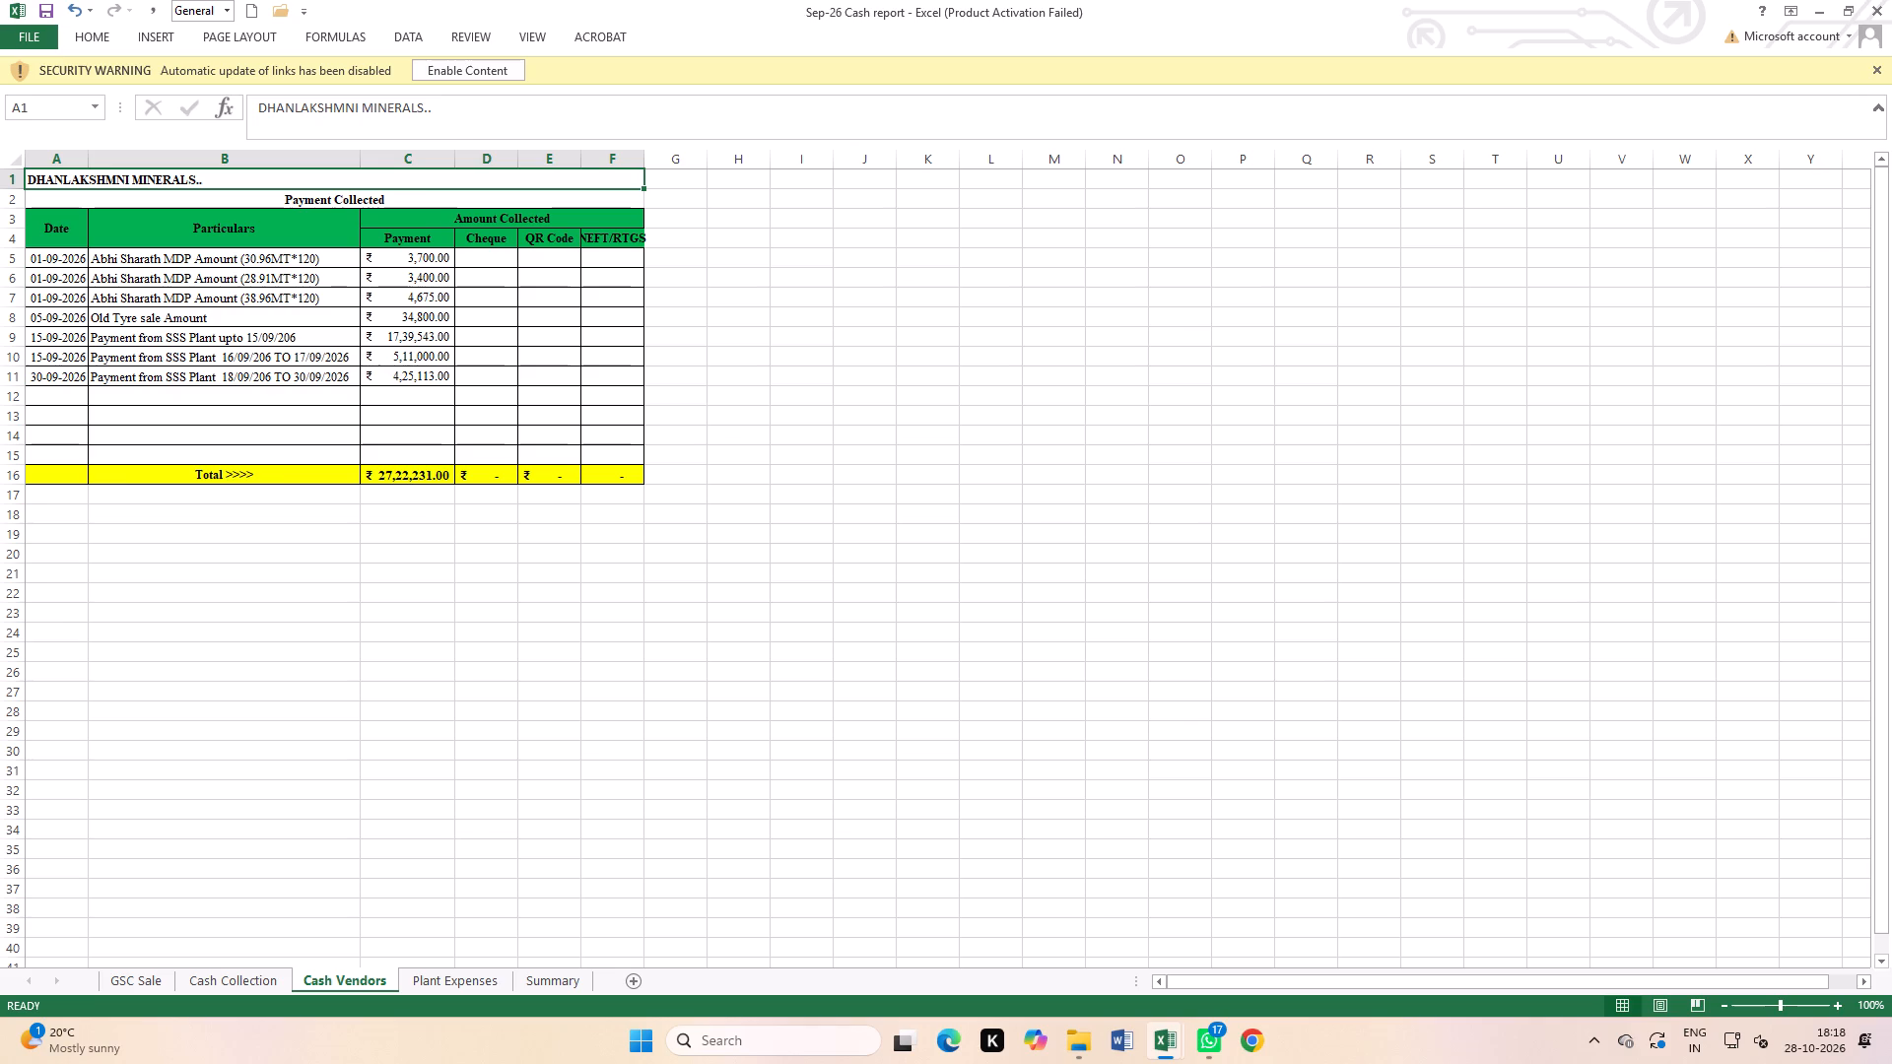
In SSS Plant Details' Sep-26 sheet, filter the bunk payment table's Remark column to show only Chandru sir and Pardhu sir.
{"action": "key", "text": "ctrl+Tab"}
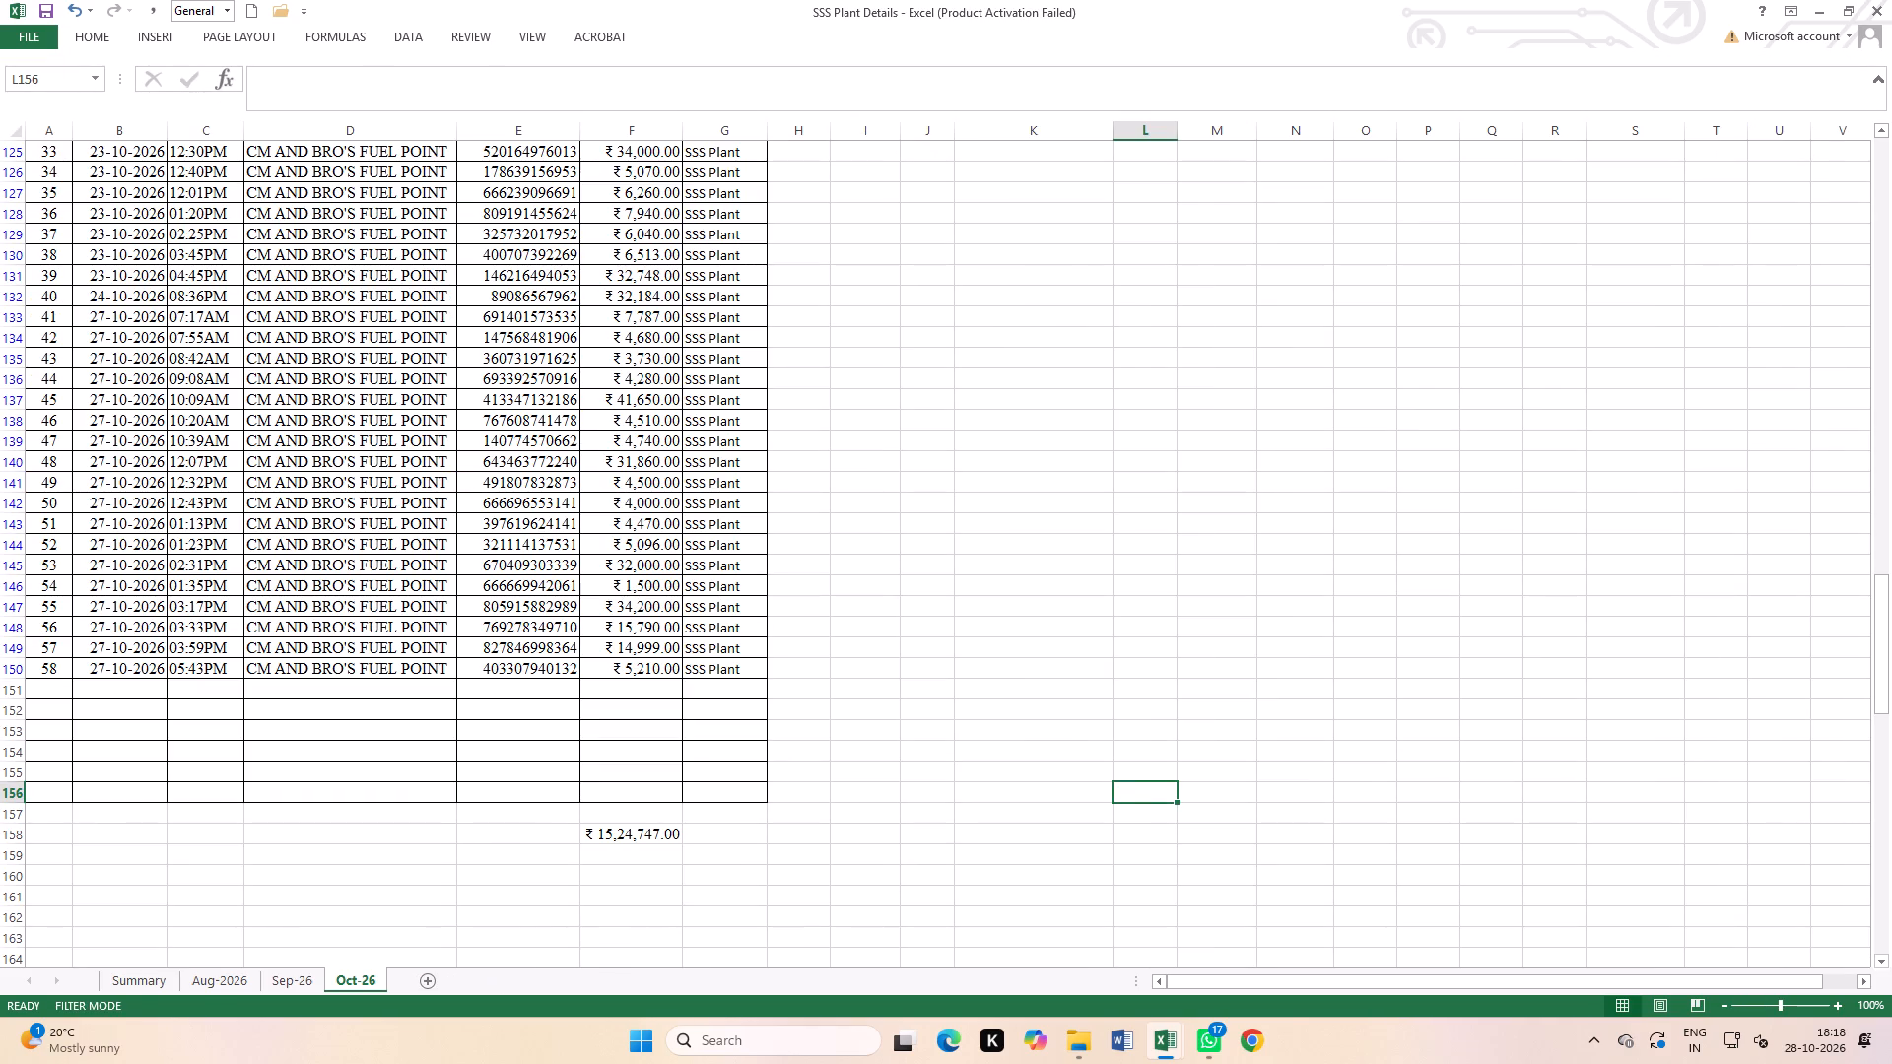
{"action": "left_click", "coordinate": [284, 978]}
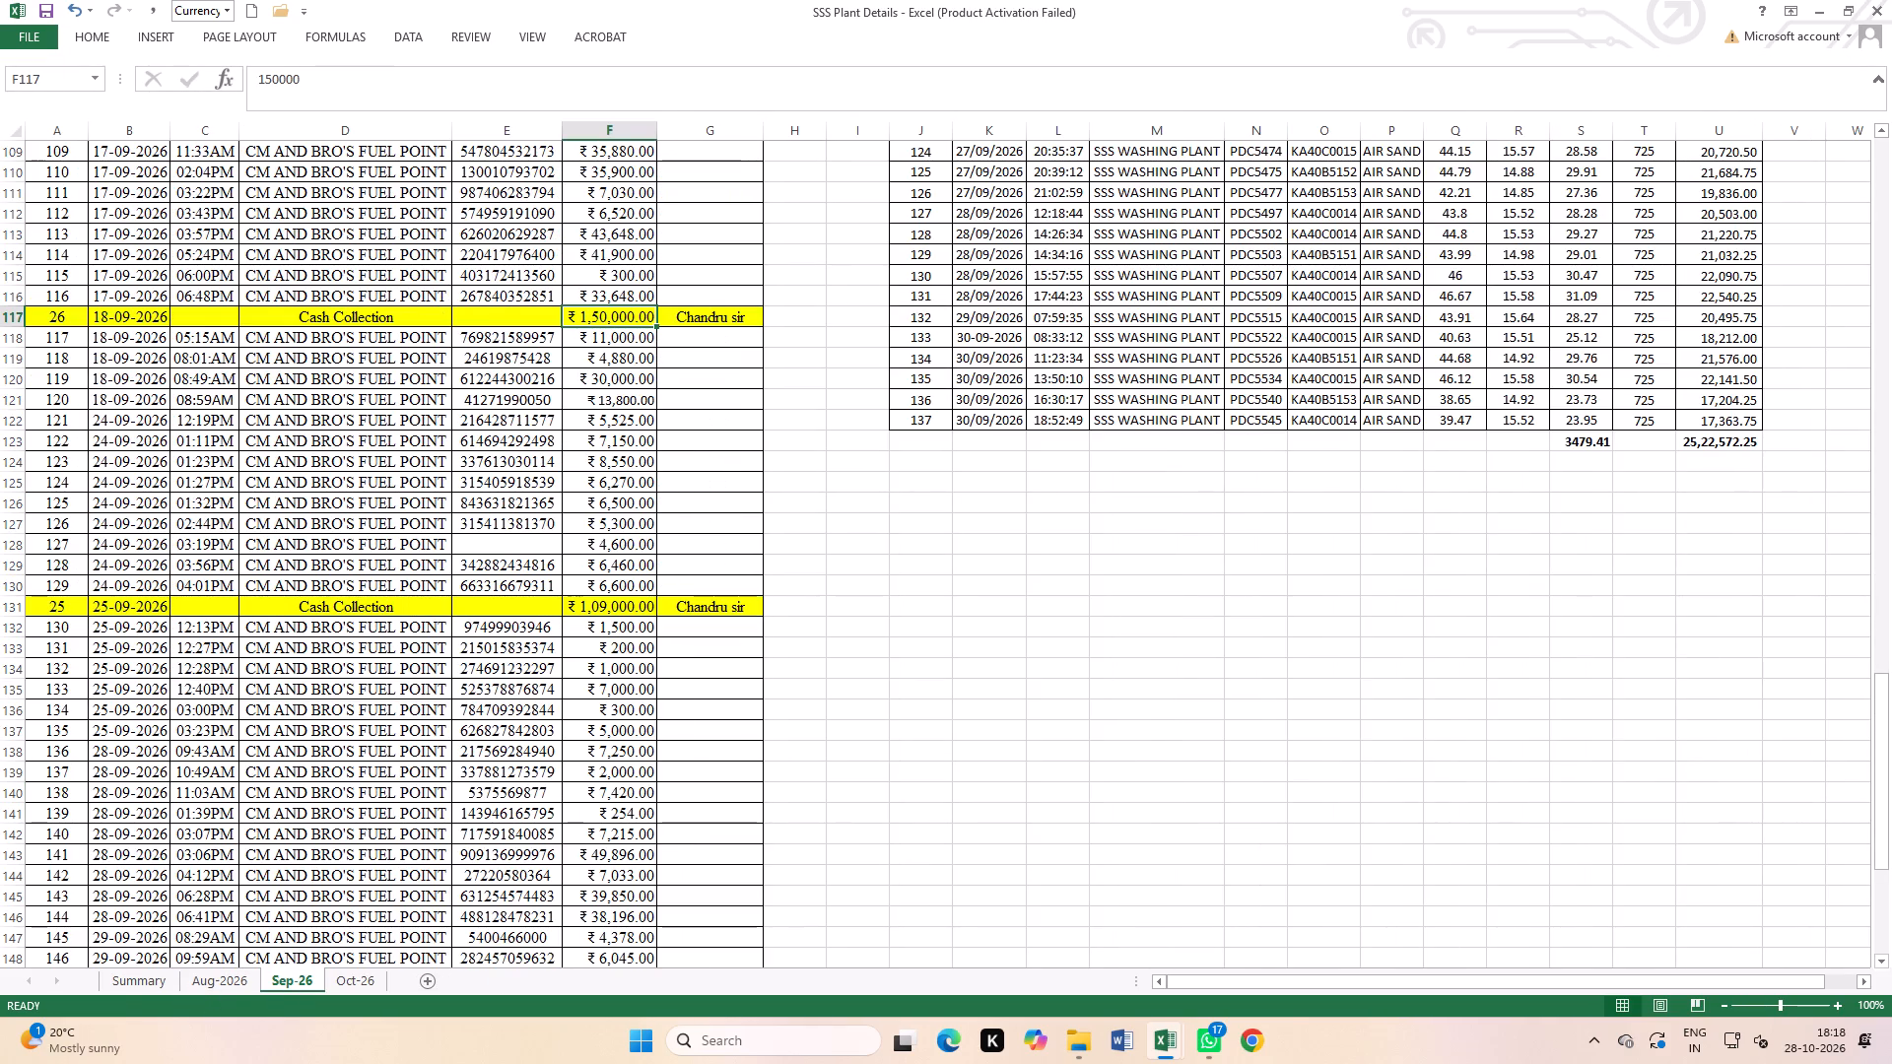
{"action": "scroll", "coordinate": [1650, 598], "scroll_direction": "up", "scroll_amount": 7}
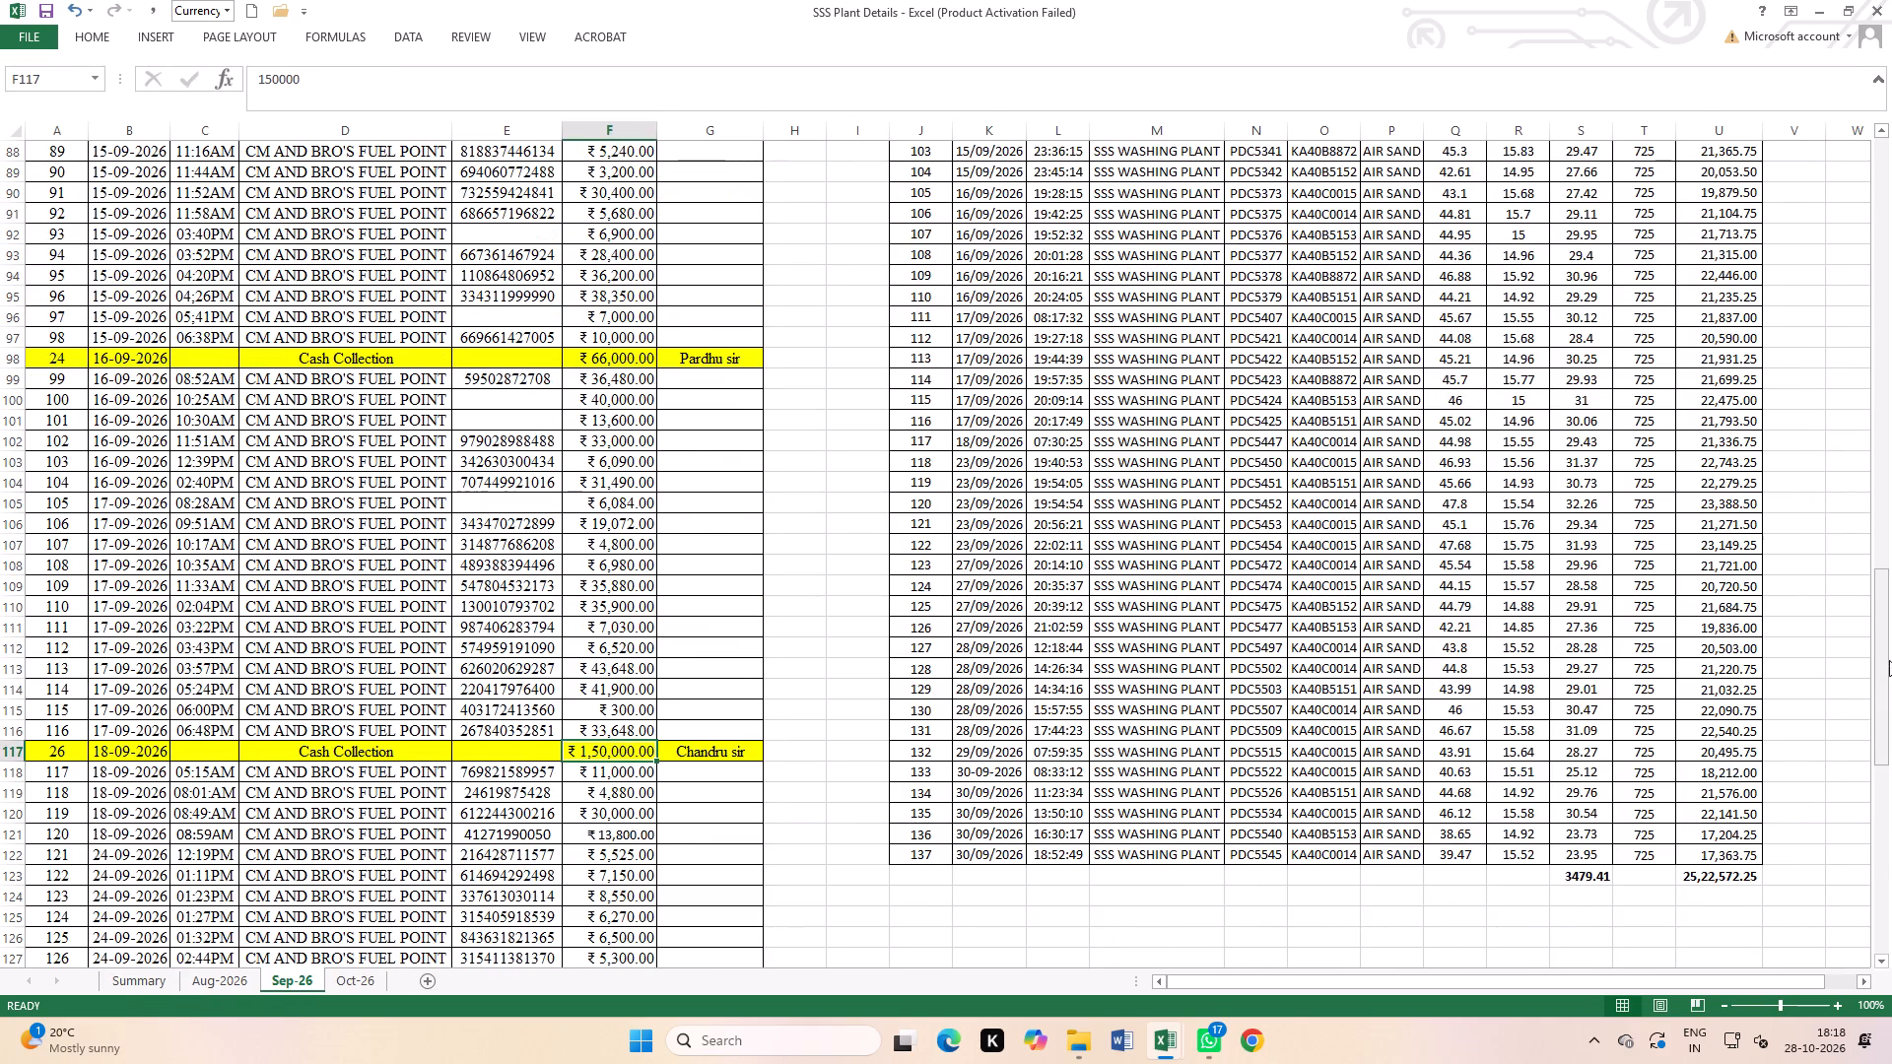
{"action": "left_click_drag", "start_coordinate": [1881, 632], "coordinate": [1891, 87]}
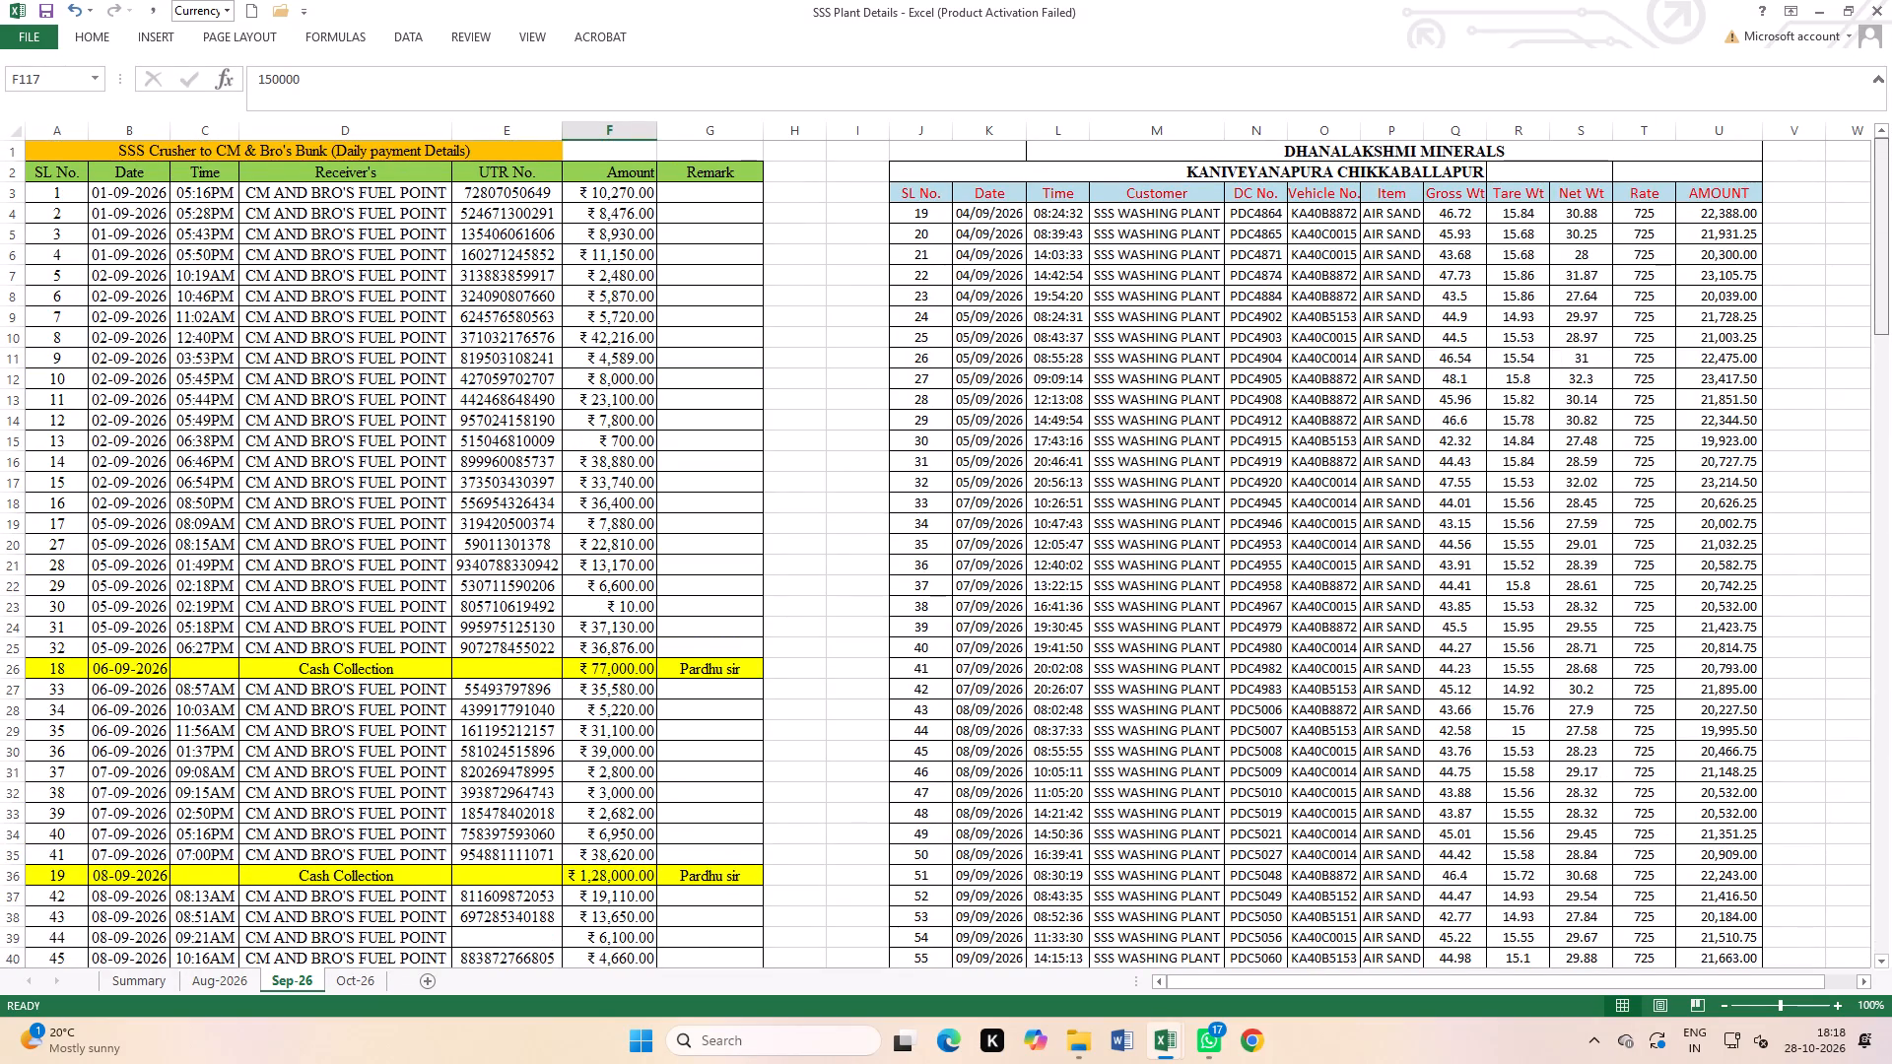
{"action": "left_click_drag", "start_coordinate": [57, 173], "coordinate": [705, 166]}
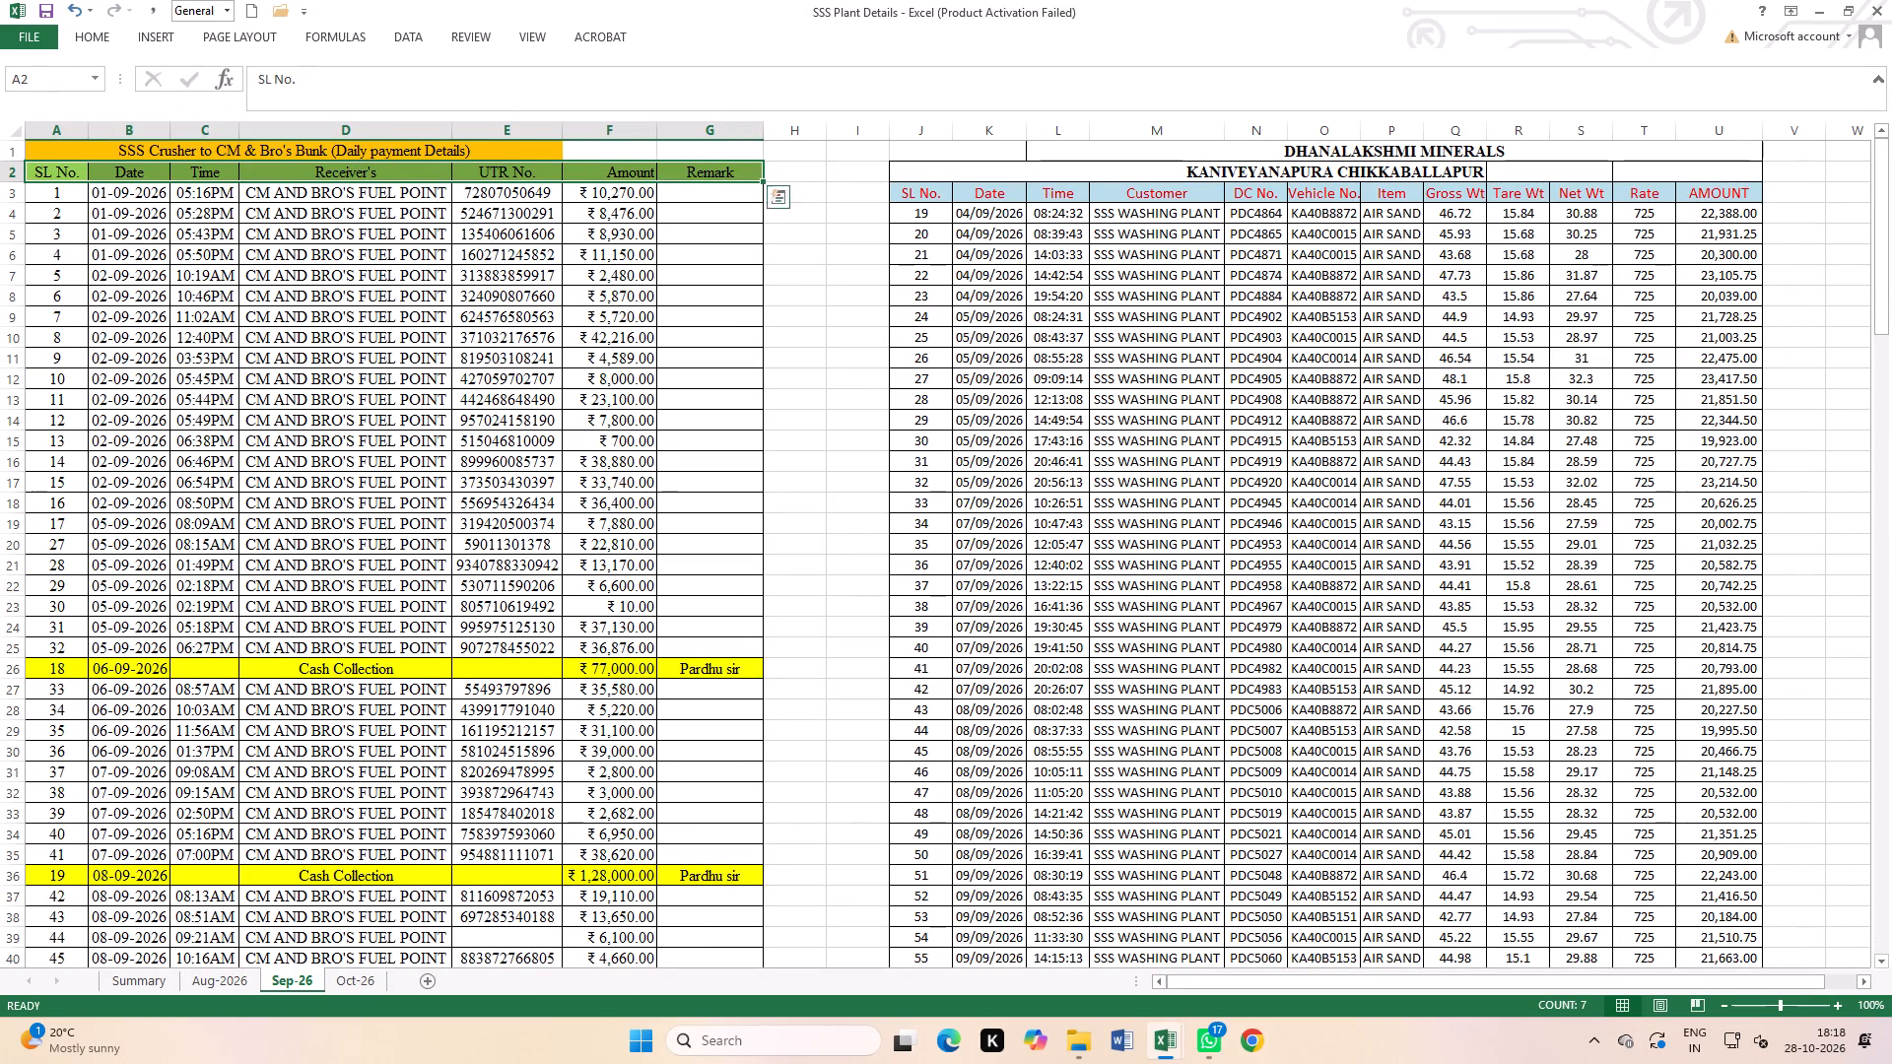
{"action": "left_click", "coordinate": [404, 30]}
{"action": "left_click", "coordinate": [512, 72]}
{"action": "left_click", "coordinate": [699, 386]}
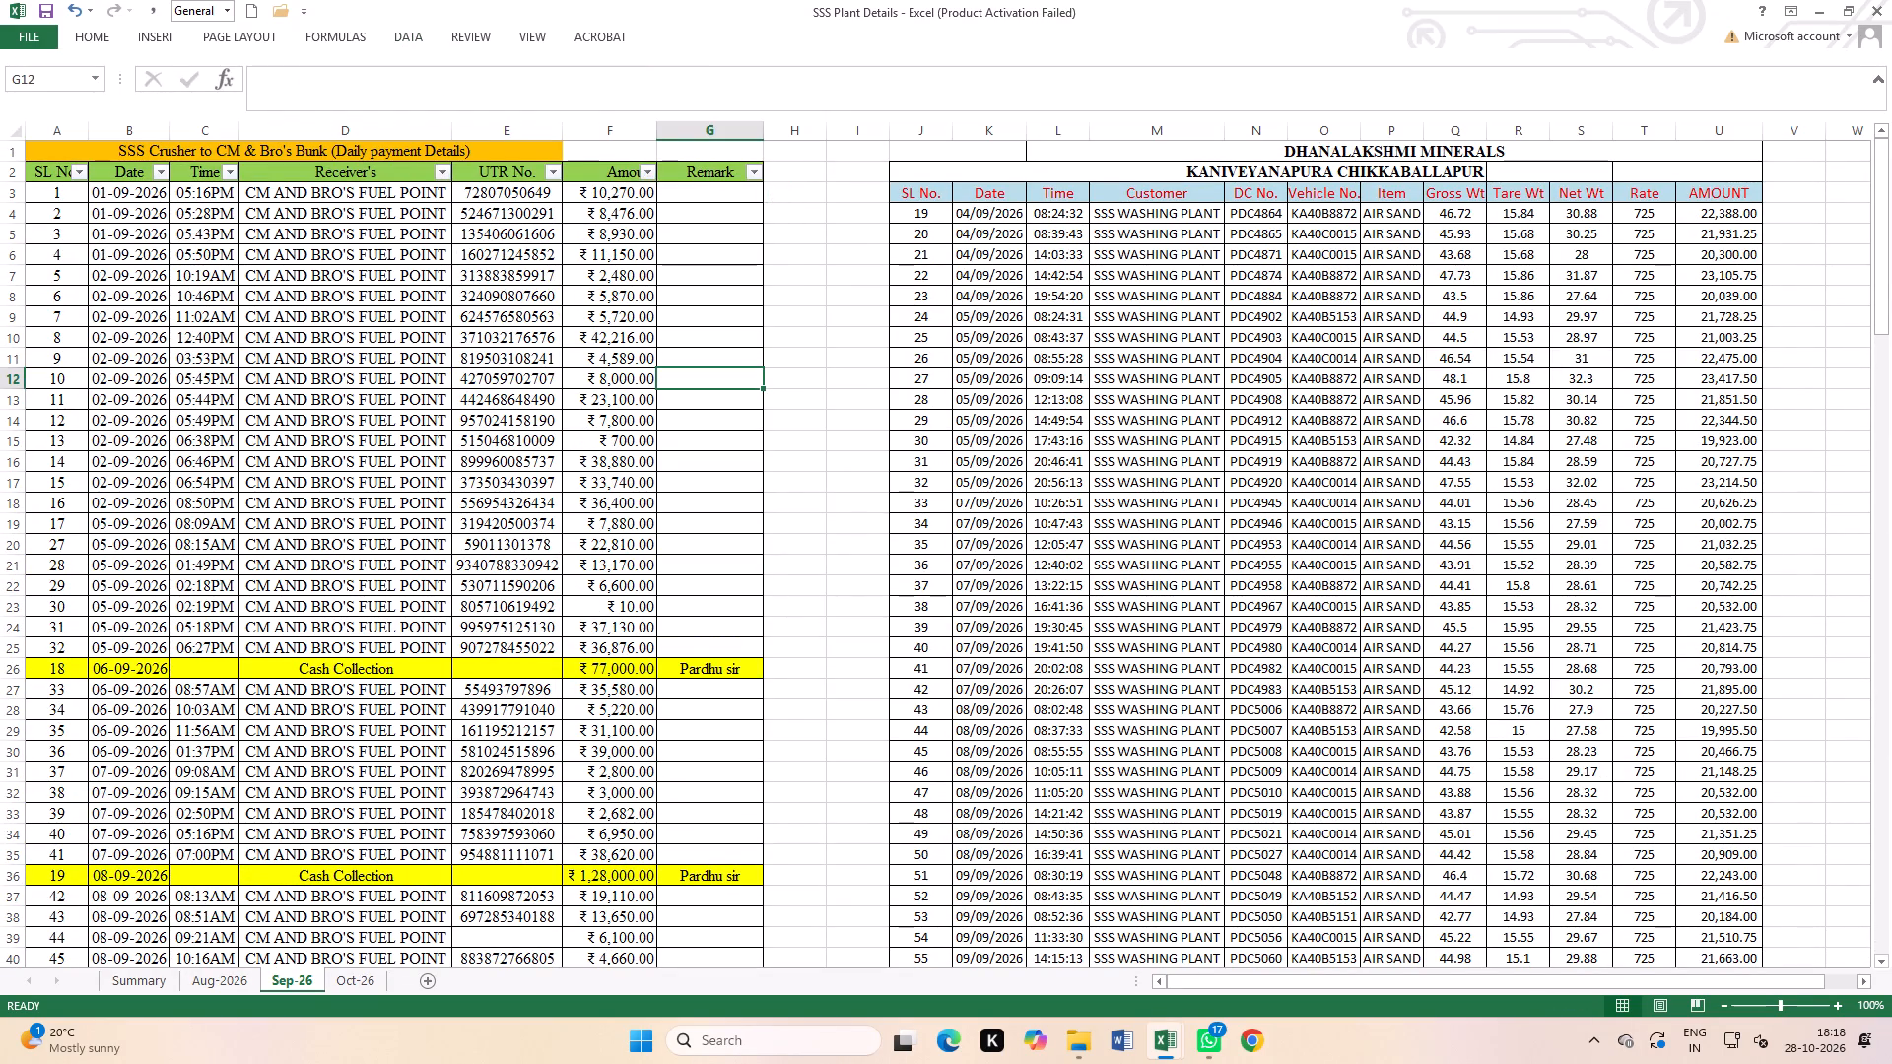
{"action": "left_click", "coordinate": [749, 178]}
{"action": "left_click", "coordinate": [589, 366]}
{"action": "left_click", "coordinate": [583, 383]}
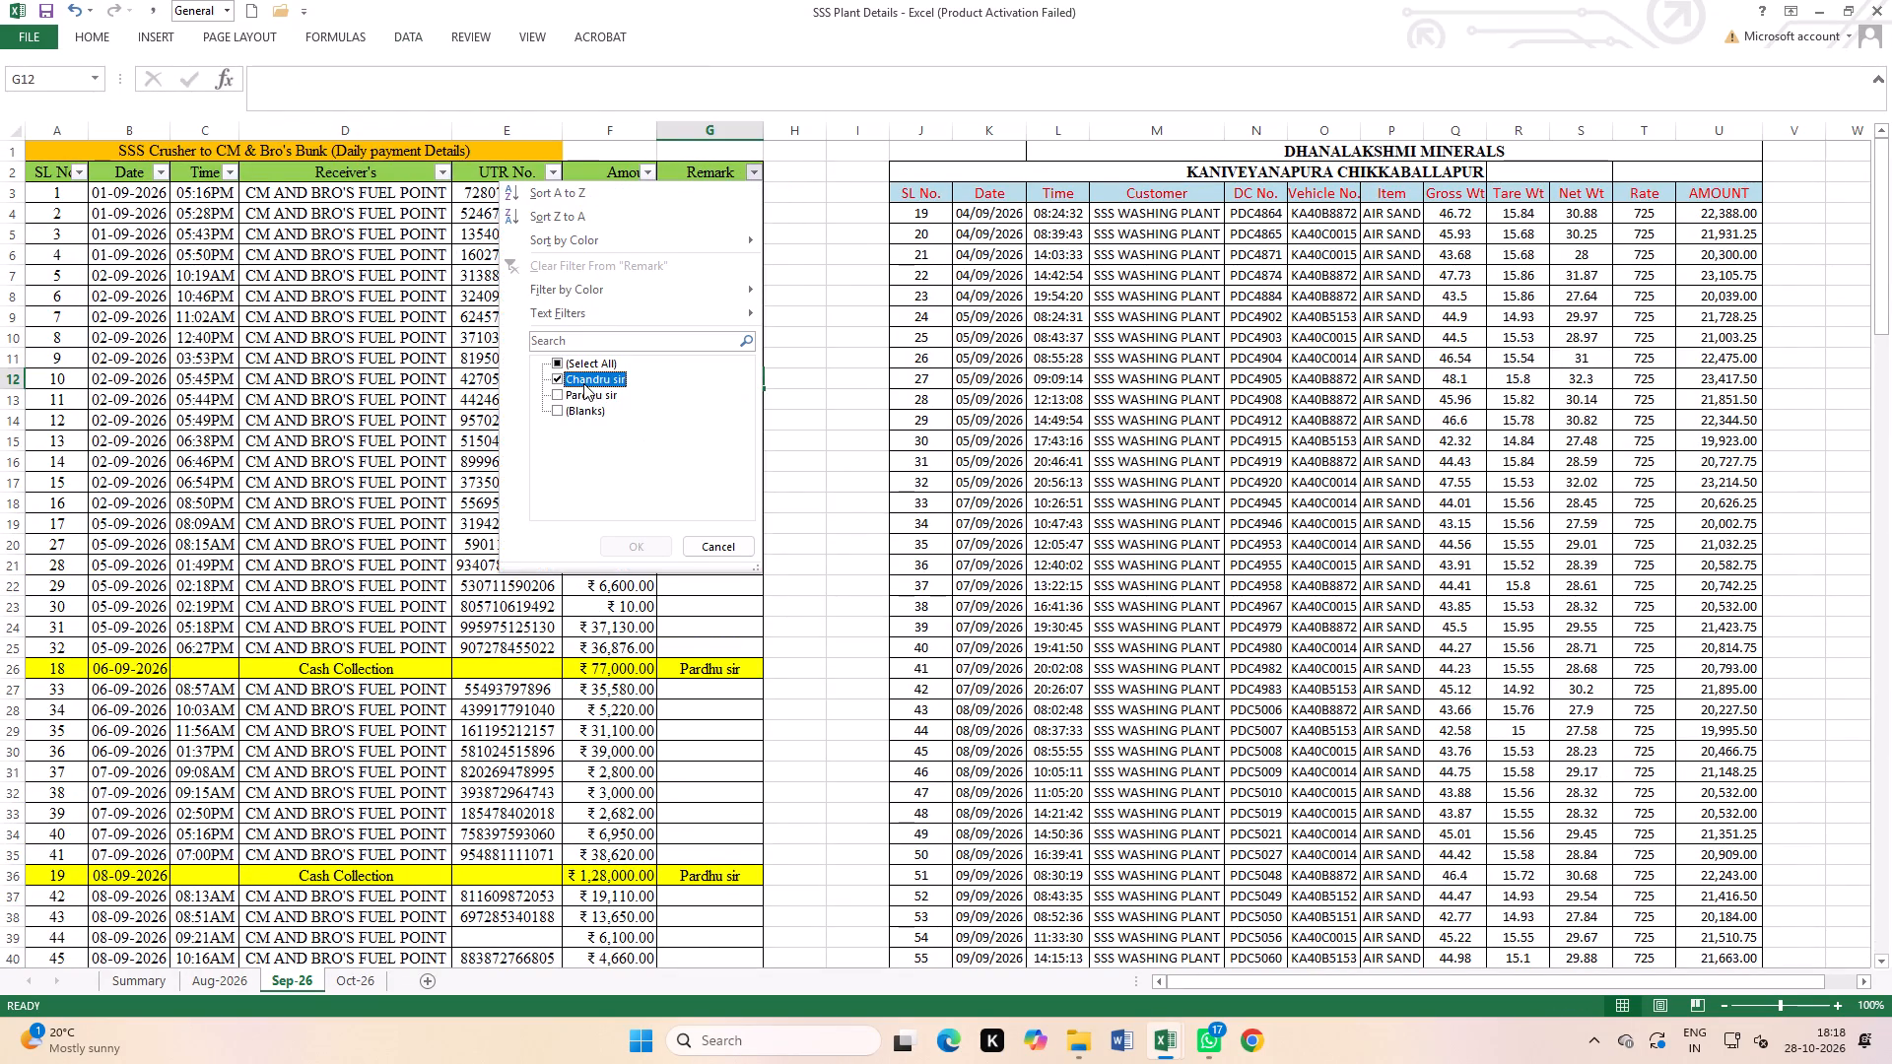
{"action": "left_click", "coordinate": [585, 399]}
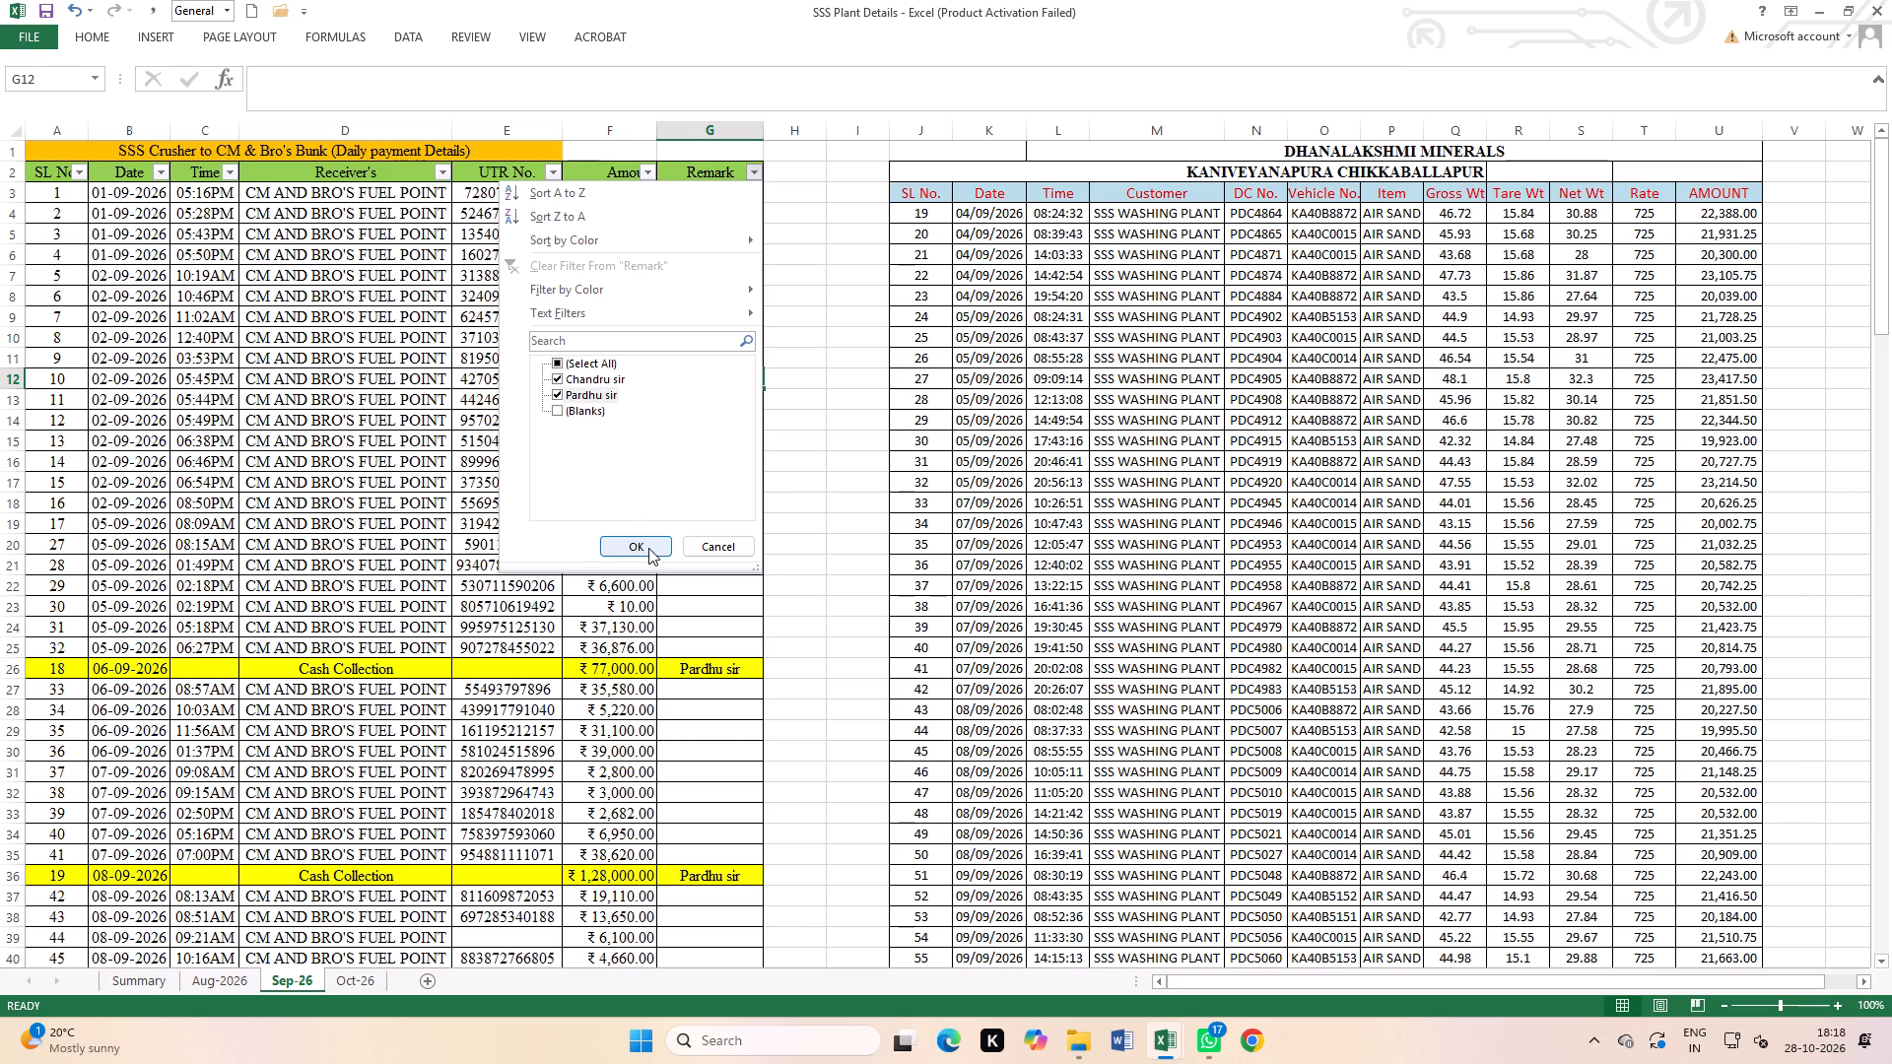
{"action": "left_click", "coordinate": [648, 548]}
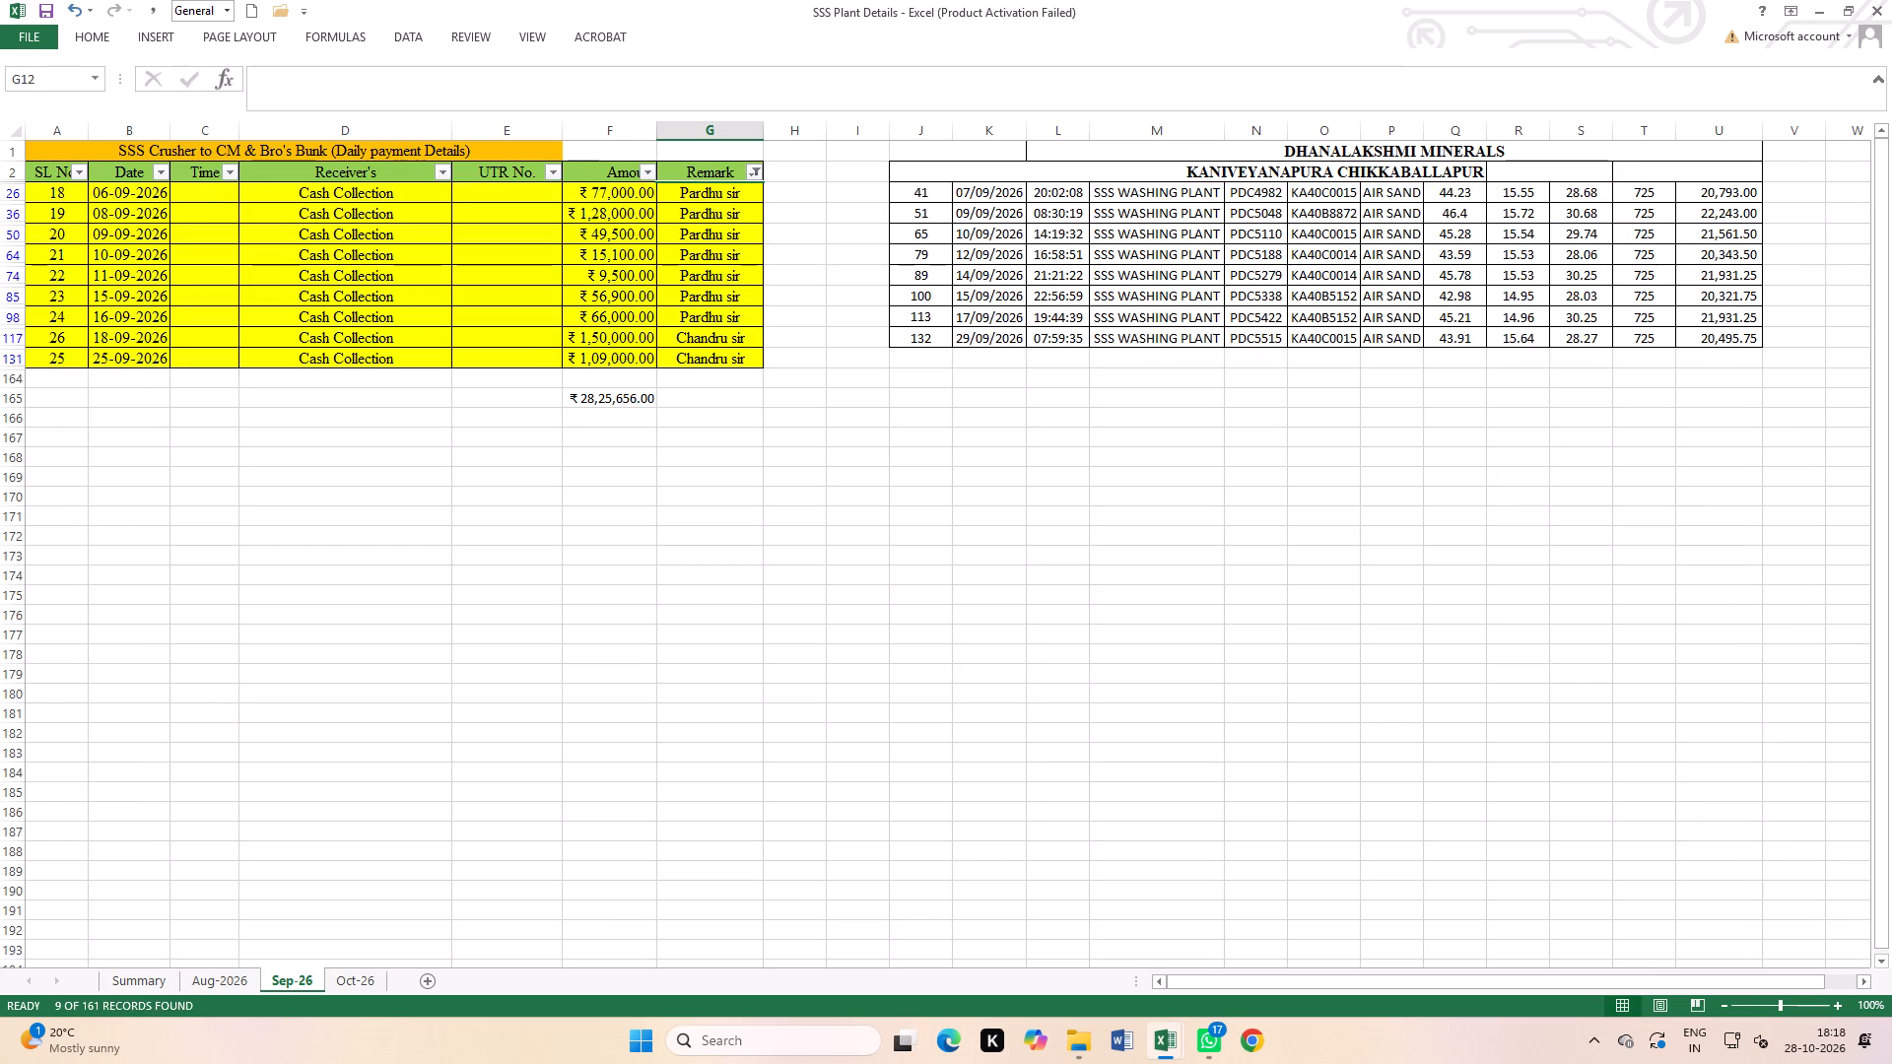
Check the sum of the filtered Cash Collection amounts in column F, and remove the filter from the table.
{"action": "left_click_drag", "start_coordinate": [608, 194], "coordinate": [629, 356]}
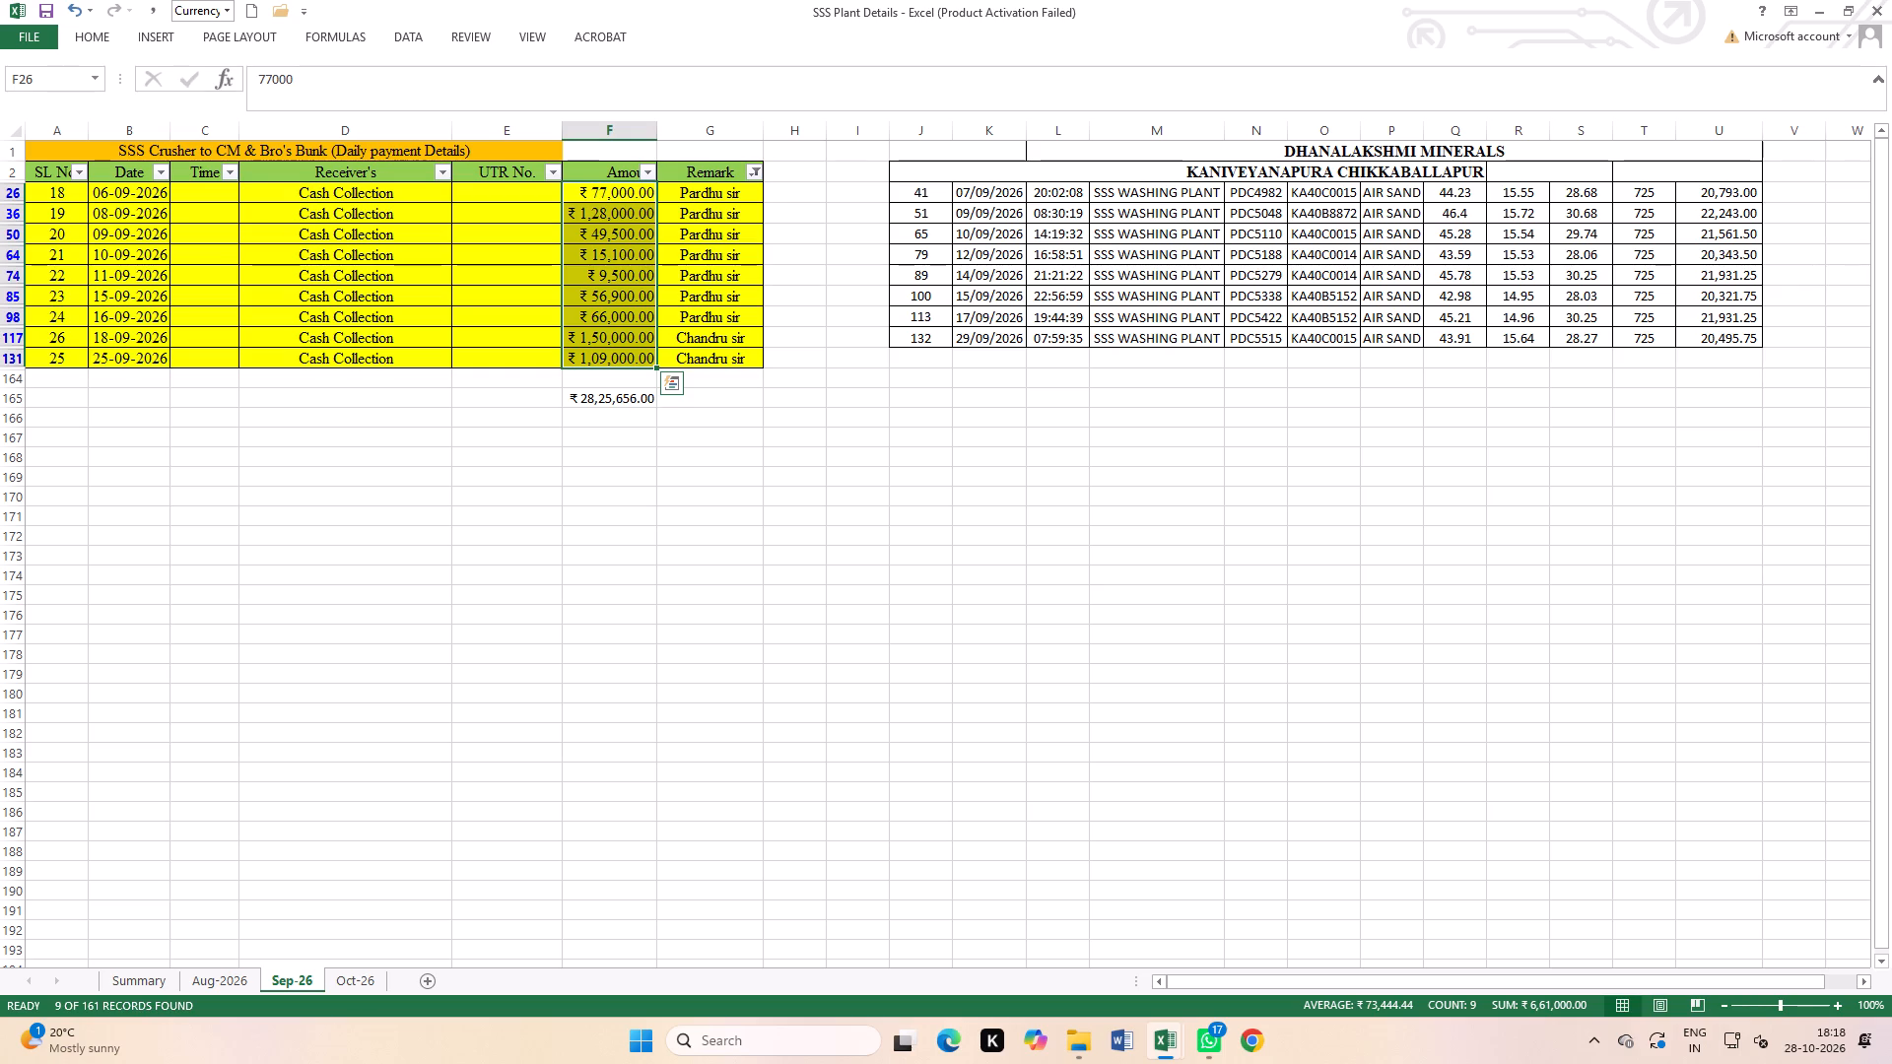
{"action": "scroll", "coordinate": [629, 356], "scroll_direction": "up", "scroll_amount": 1}
{"action": "left_click", "coordinate": [411, 34]}
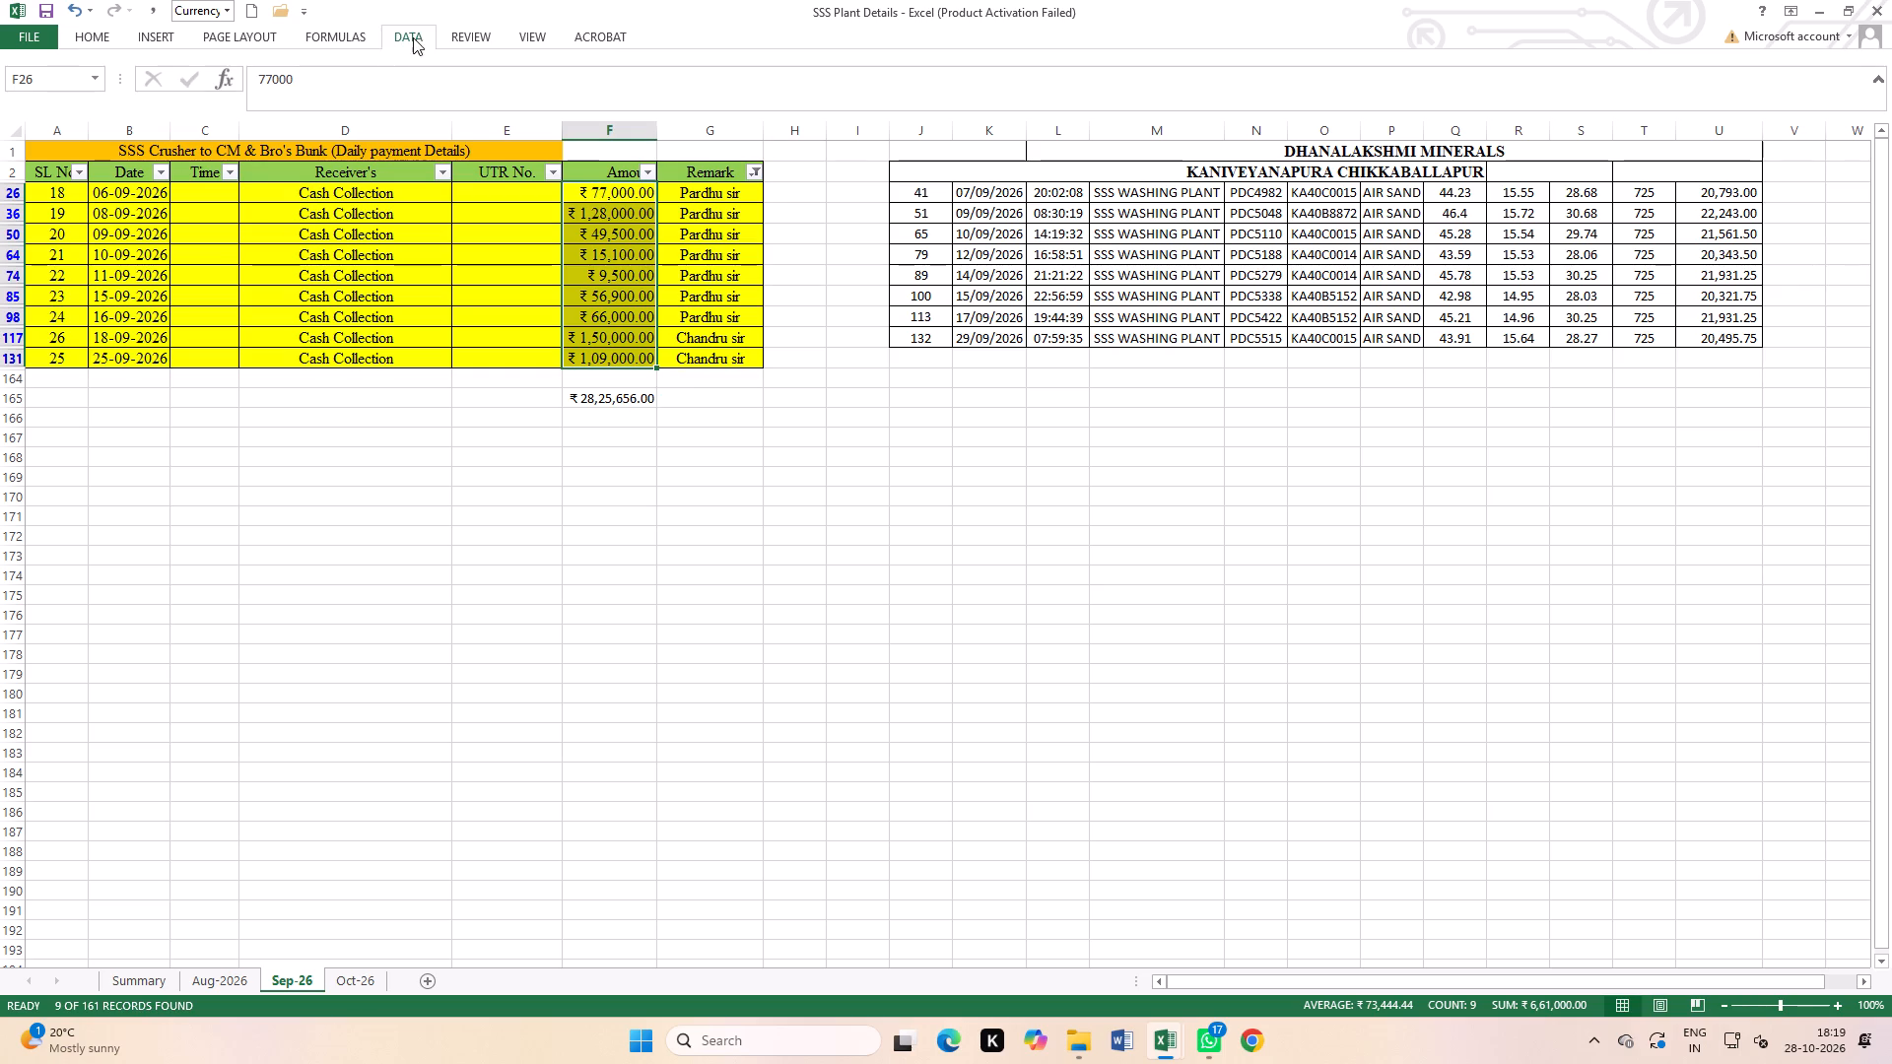
{"action": "left_click", "coordinate": [528, 83]}
Close the SSS Plant Details workbook without saving its changes.
{"action": "left_click", "coordinate": [1891, 0]}
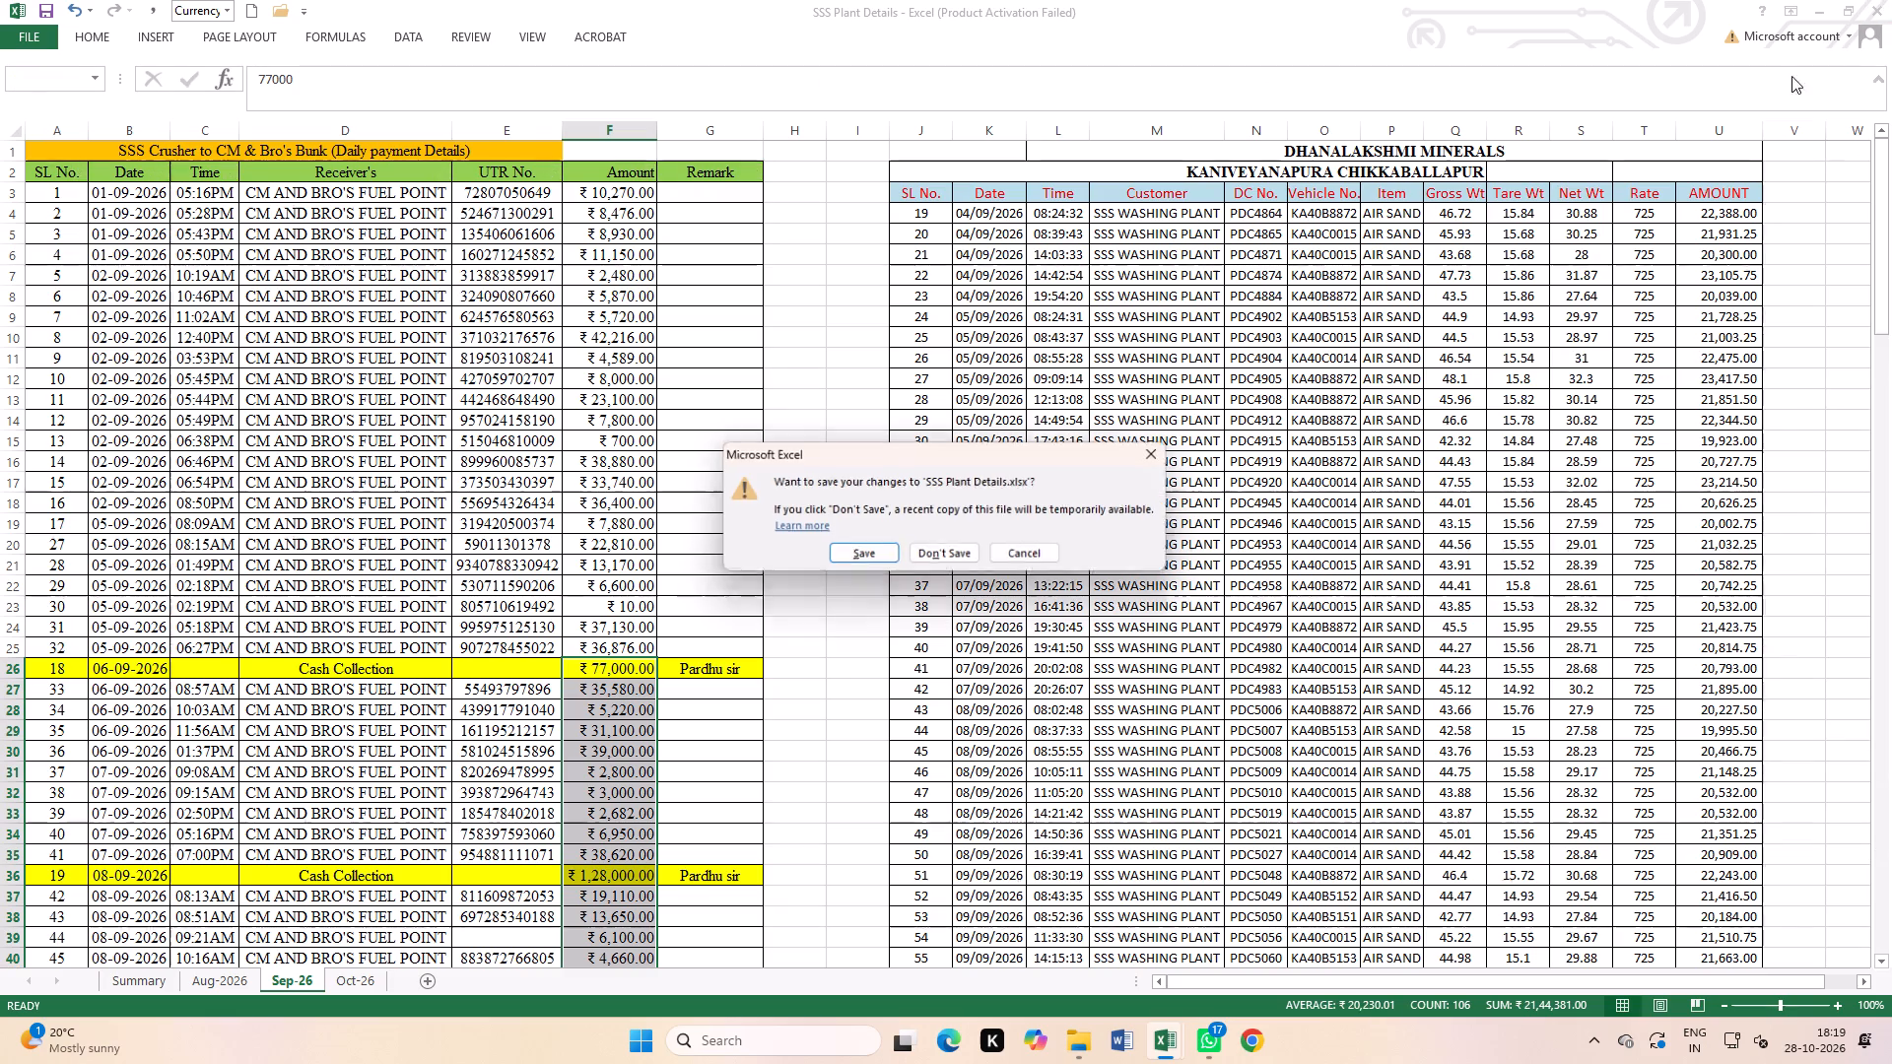
{"action": "left_click", "coordinate": [973, 552]}
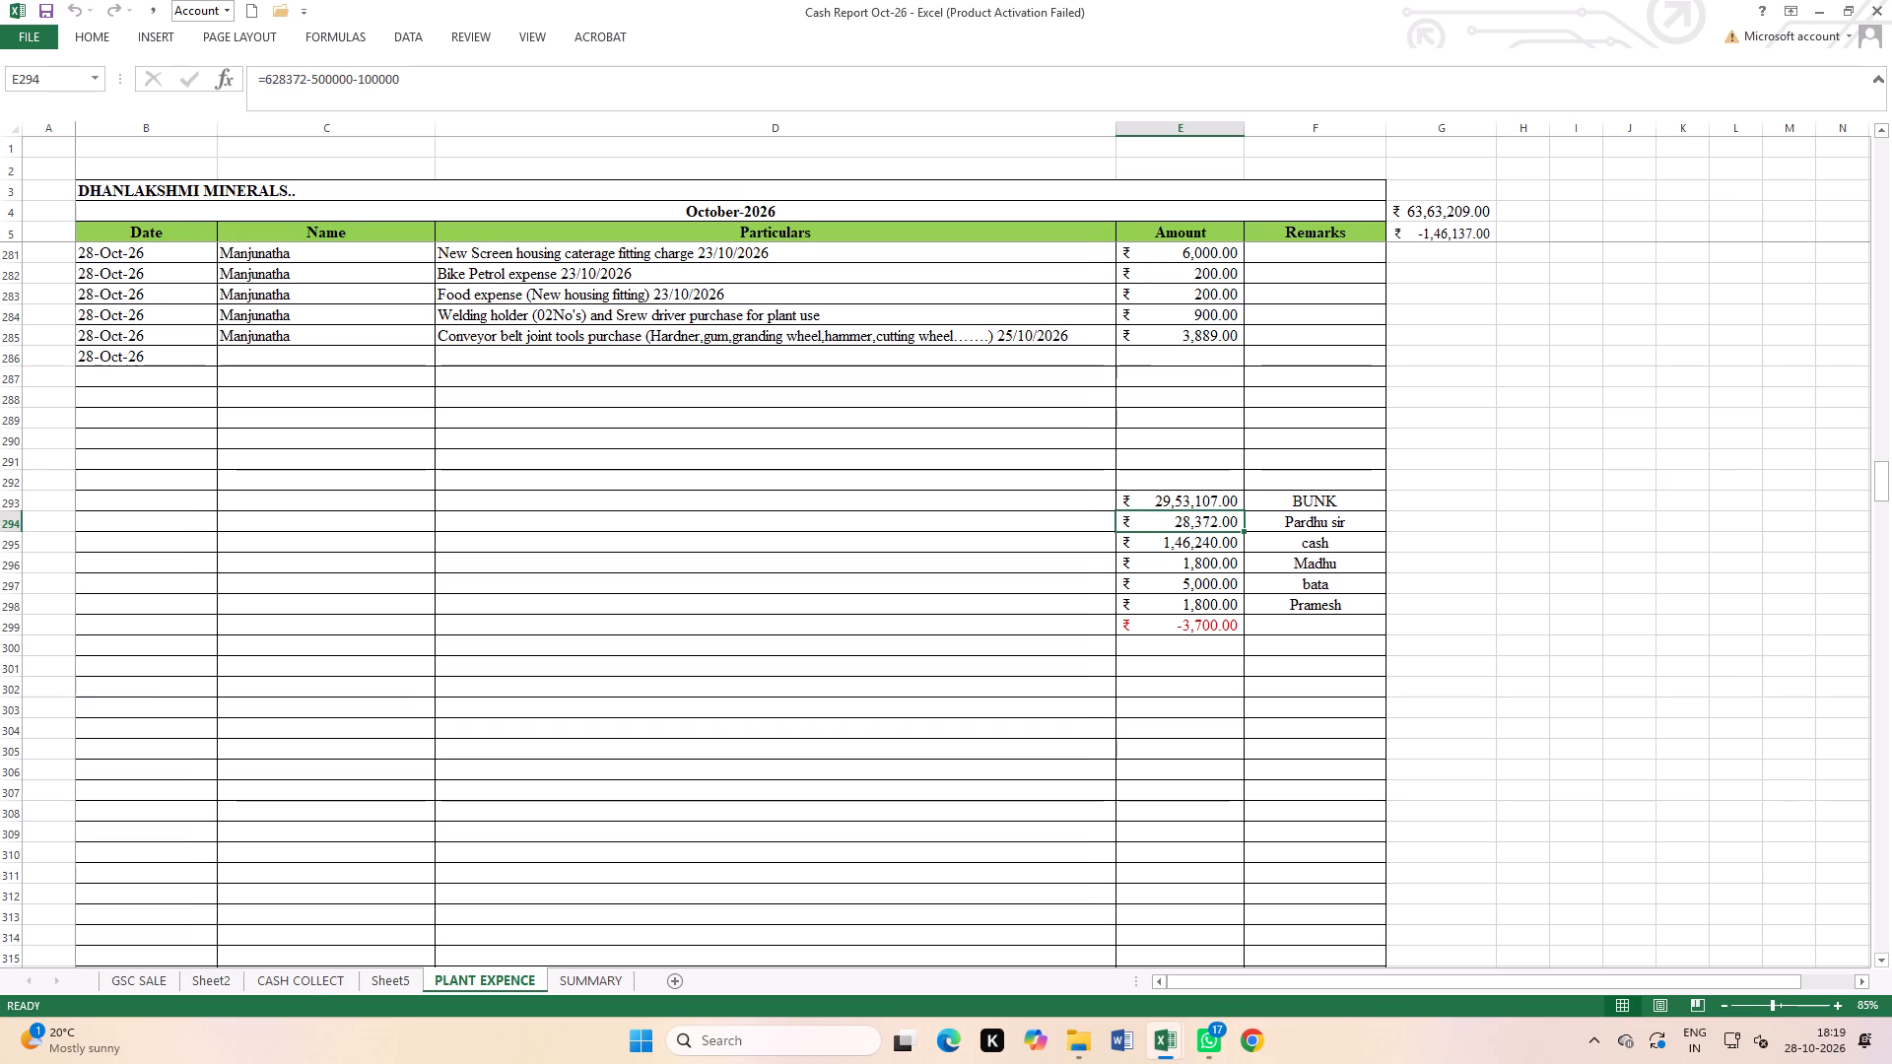
In Cash Report Oct-26's Sheet2, change the SSS Plant cash payment in C9 to =516700+150000 and save the workbook.
{"action": "left_click", "coordinate": [307, 984]}
{"action": "left_click", "coordinate": [245, 982]}
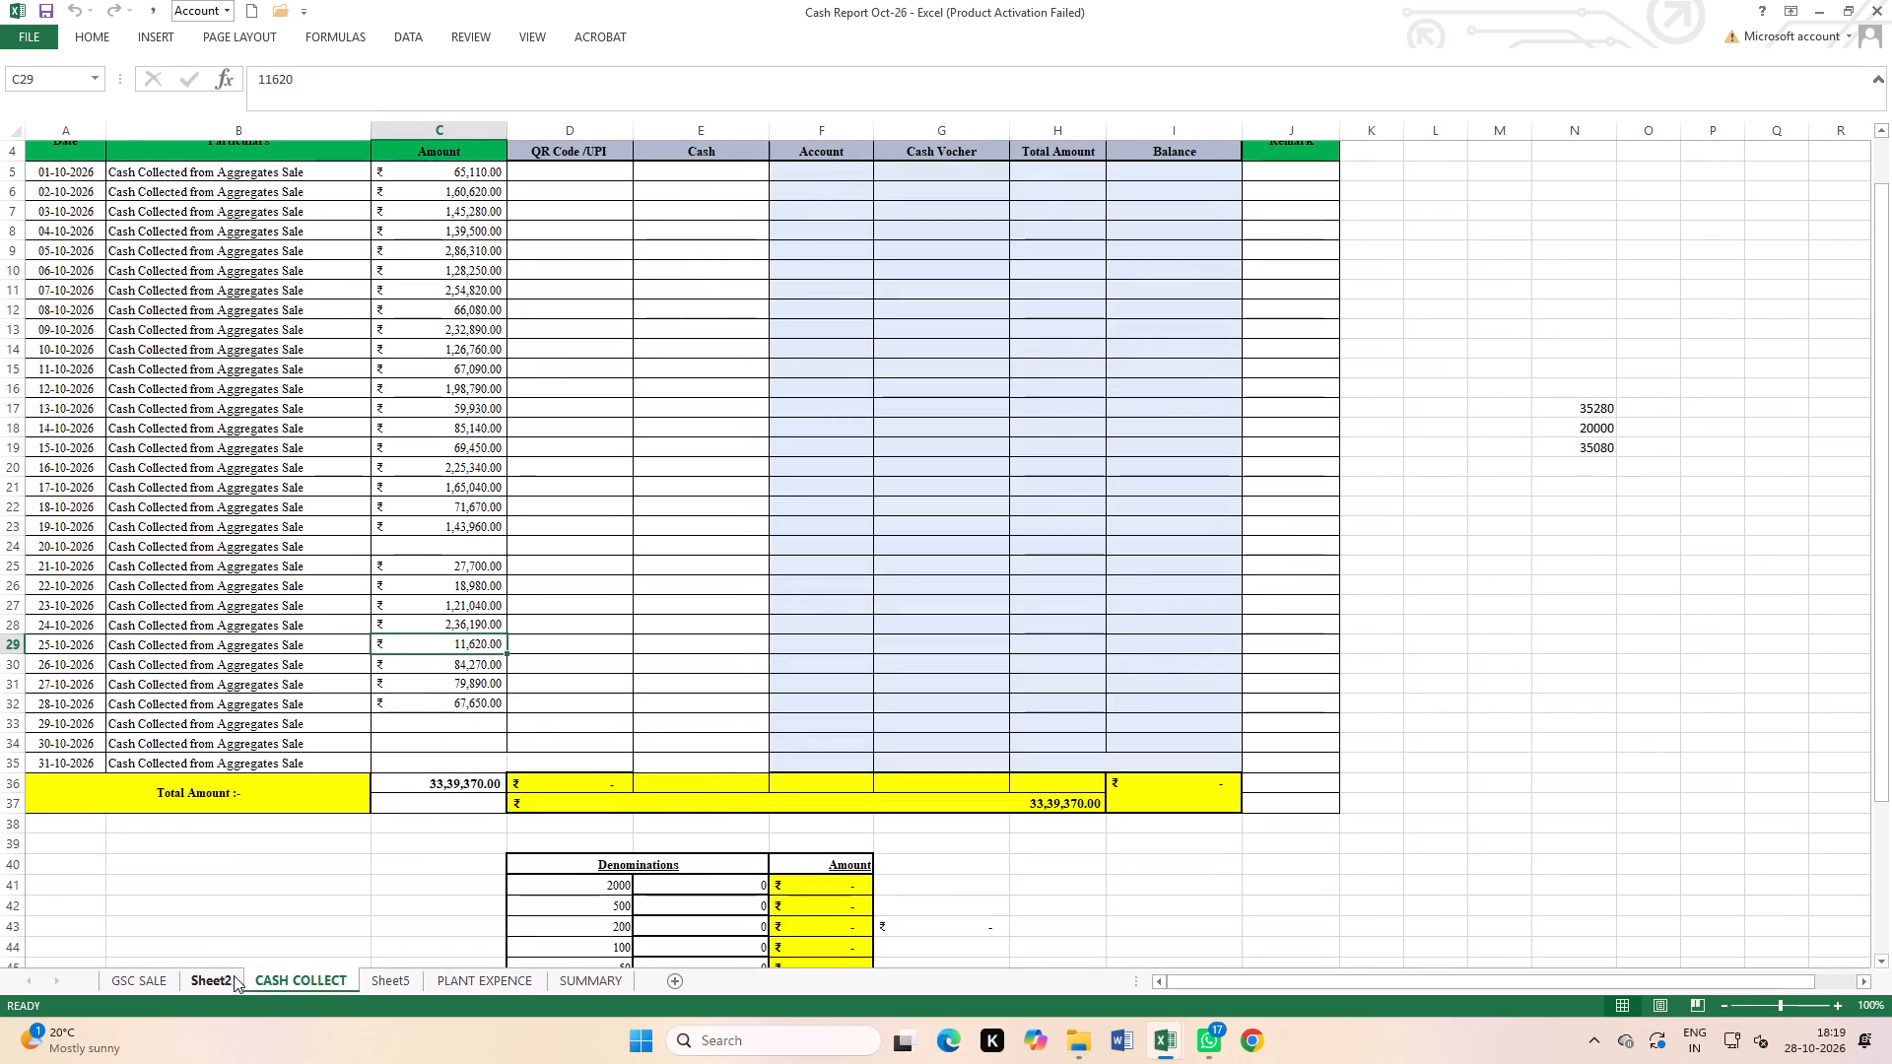
{"action": "left_click", "coordinate": [226, 974]}
{"action": "double_click", "coordinate": [411, 310]}
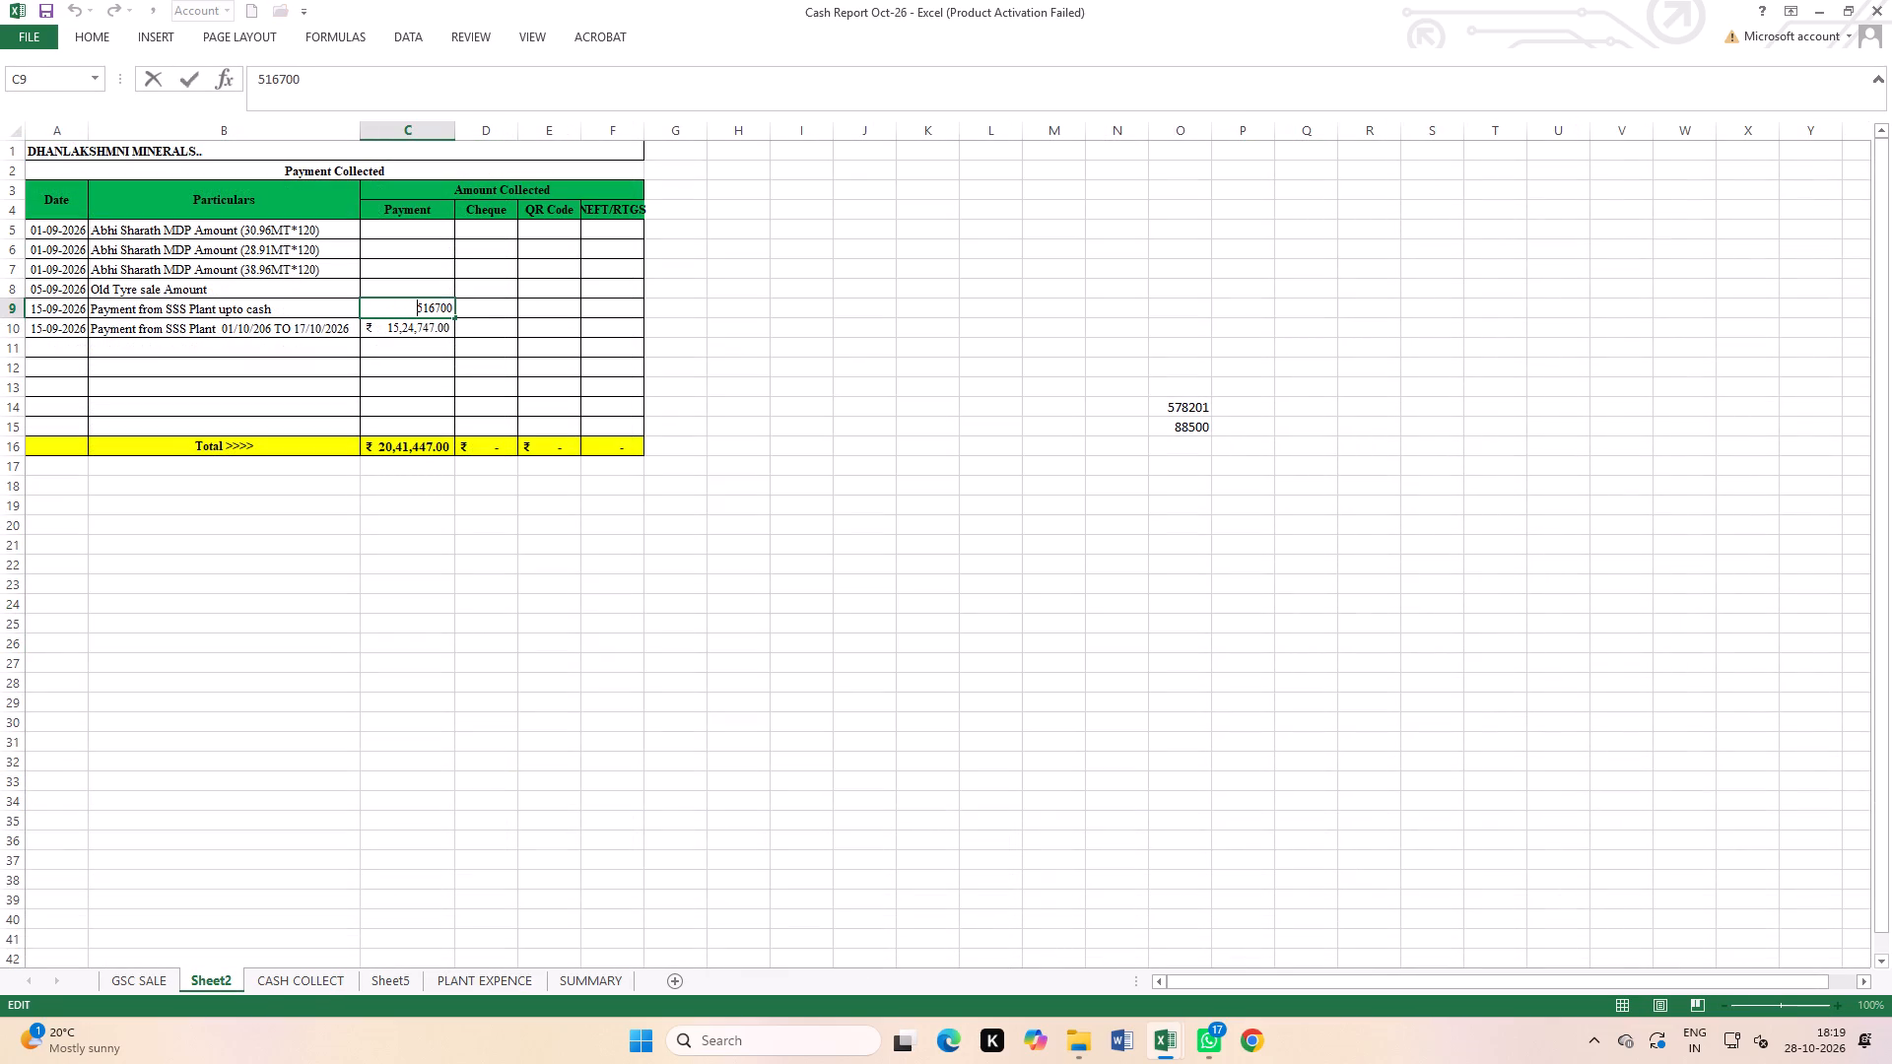
{"action": "key", "text": "equal"}
{"action": "key", "text": "Right"}
{"action": "key", "text": "Right"}
{"action": "key", "text": "Right"}
{"action": "key", "text": "Right"}
{"action": "key", "text": "Right"}
{"action": "key", "text": "Right"}
{"action": "key", "text": "Right"}
{"action": "key", "text": "Right"}
{"action": "key", "text": "Right"}
{"action": "key", "text": "Right"}
{"action": "key", "text": "Right"}
{"action": "key", "text": "Right"}
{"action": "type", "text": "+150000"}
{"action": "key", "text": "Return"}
{"action": "left_click", "coordinate": [828, 688]}
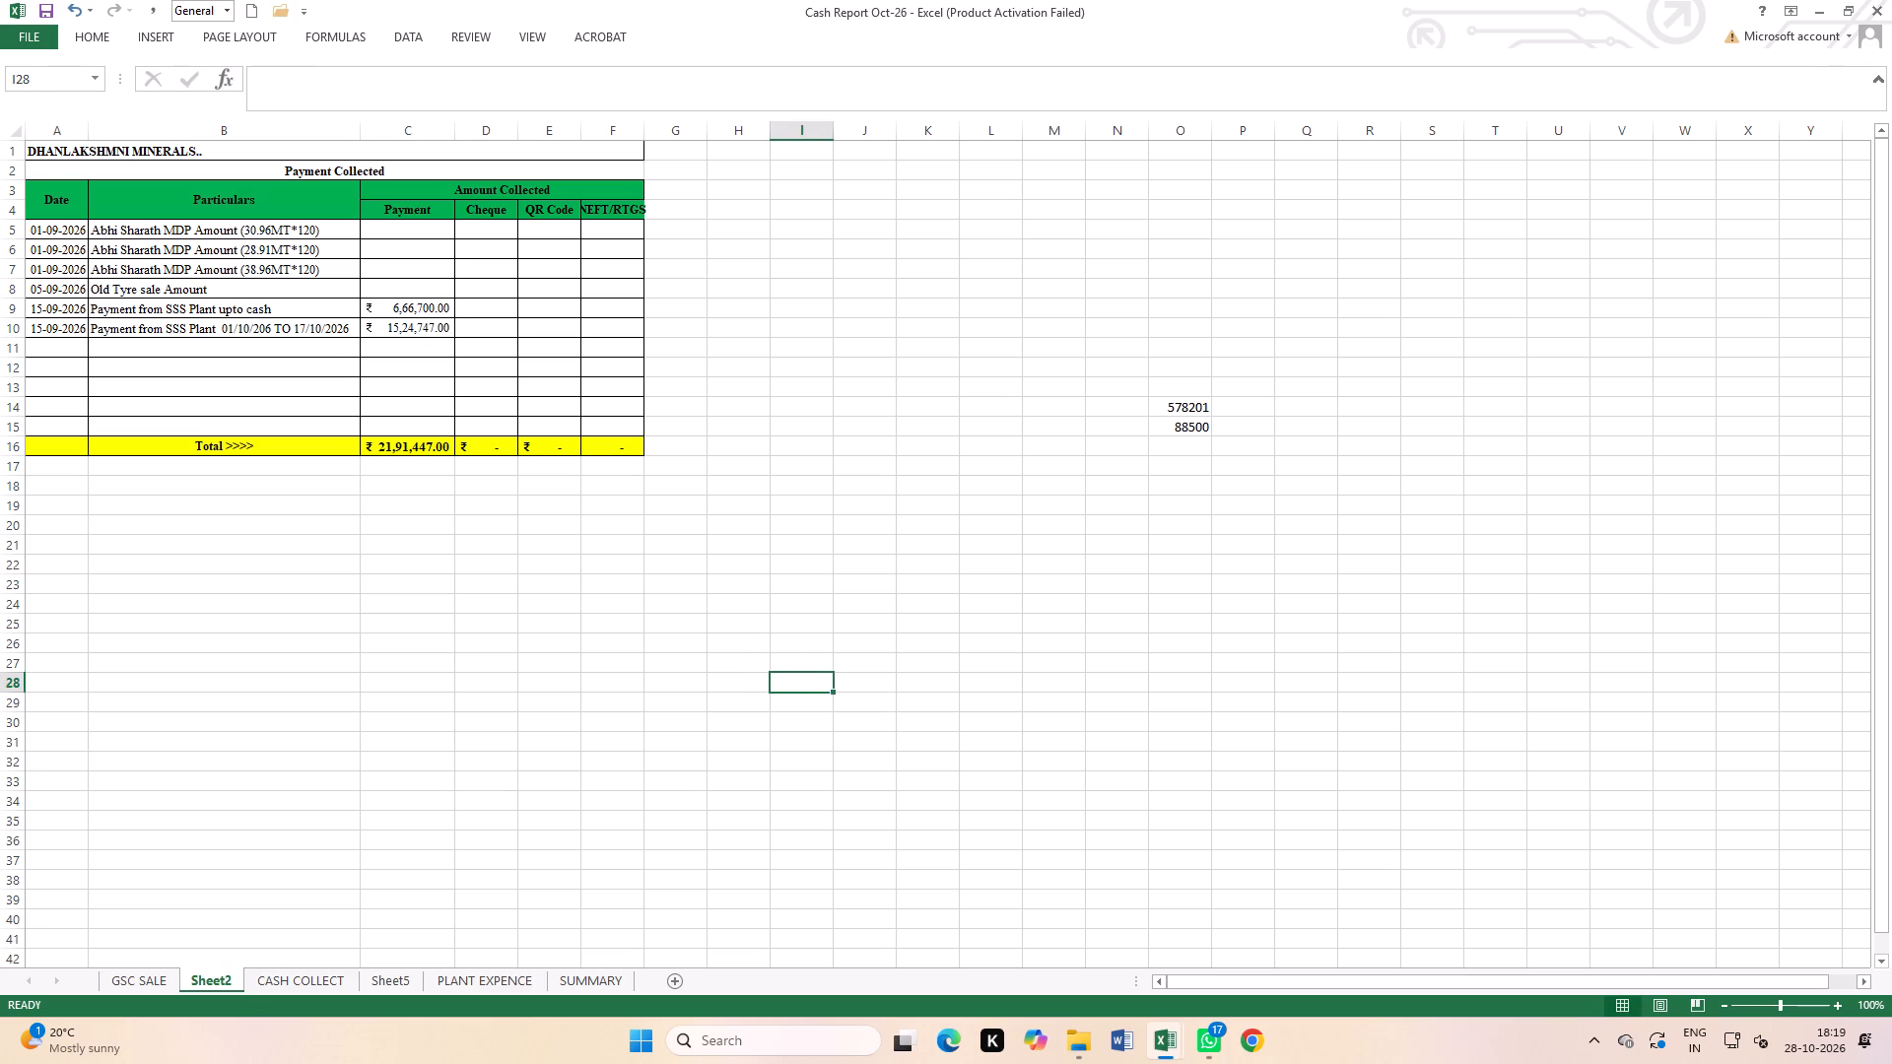
{"action": "double_click", "coordinate": [42, 4]}
Check the balance on the SUMMARY sheet and return to the PLANT EXPENCE sheet.
{"action": "left_click", "coordinate": [545, 978]}
{"action": "left_click", "coordinate": [579, 978]}
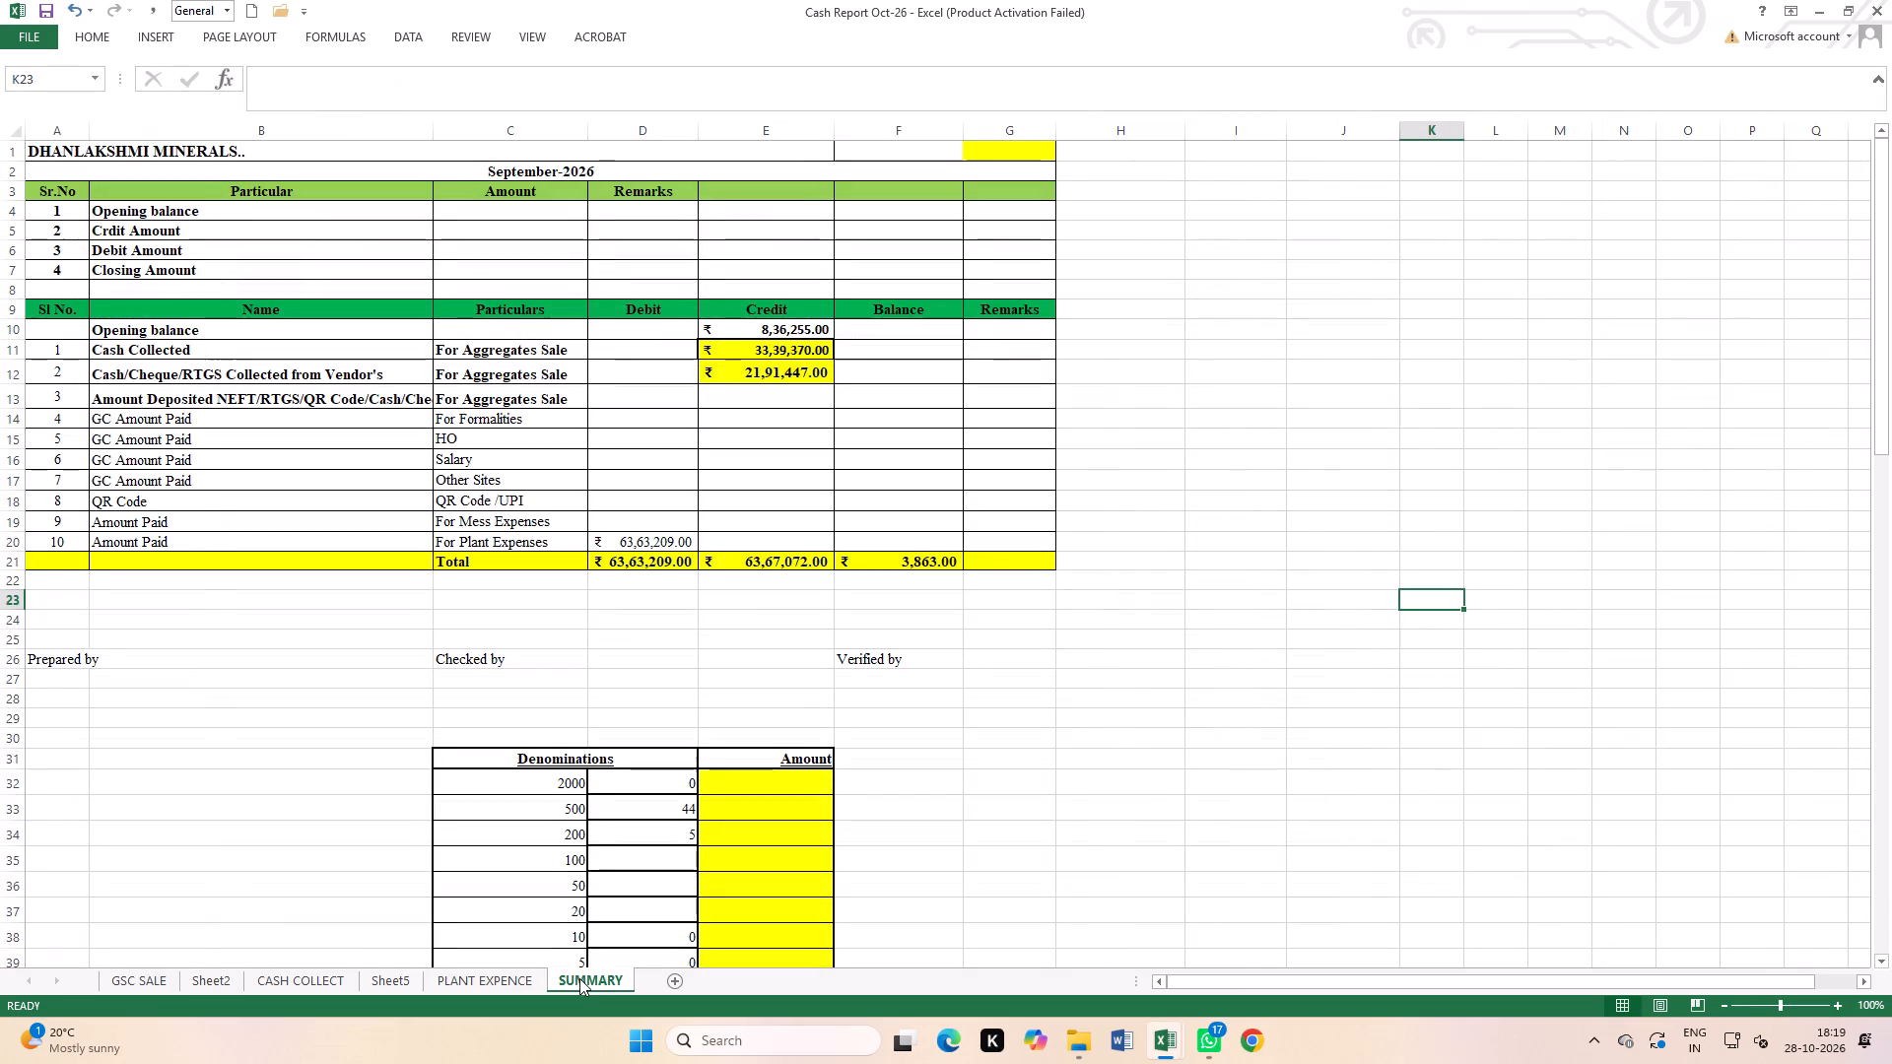
{"action": "left_click", "coordinate": [458, 989]}
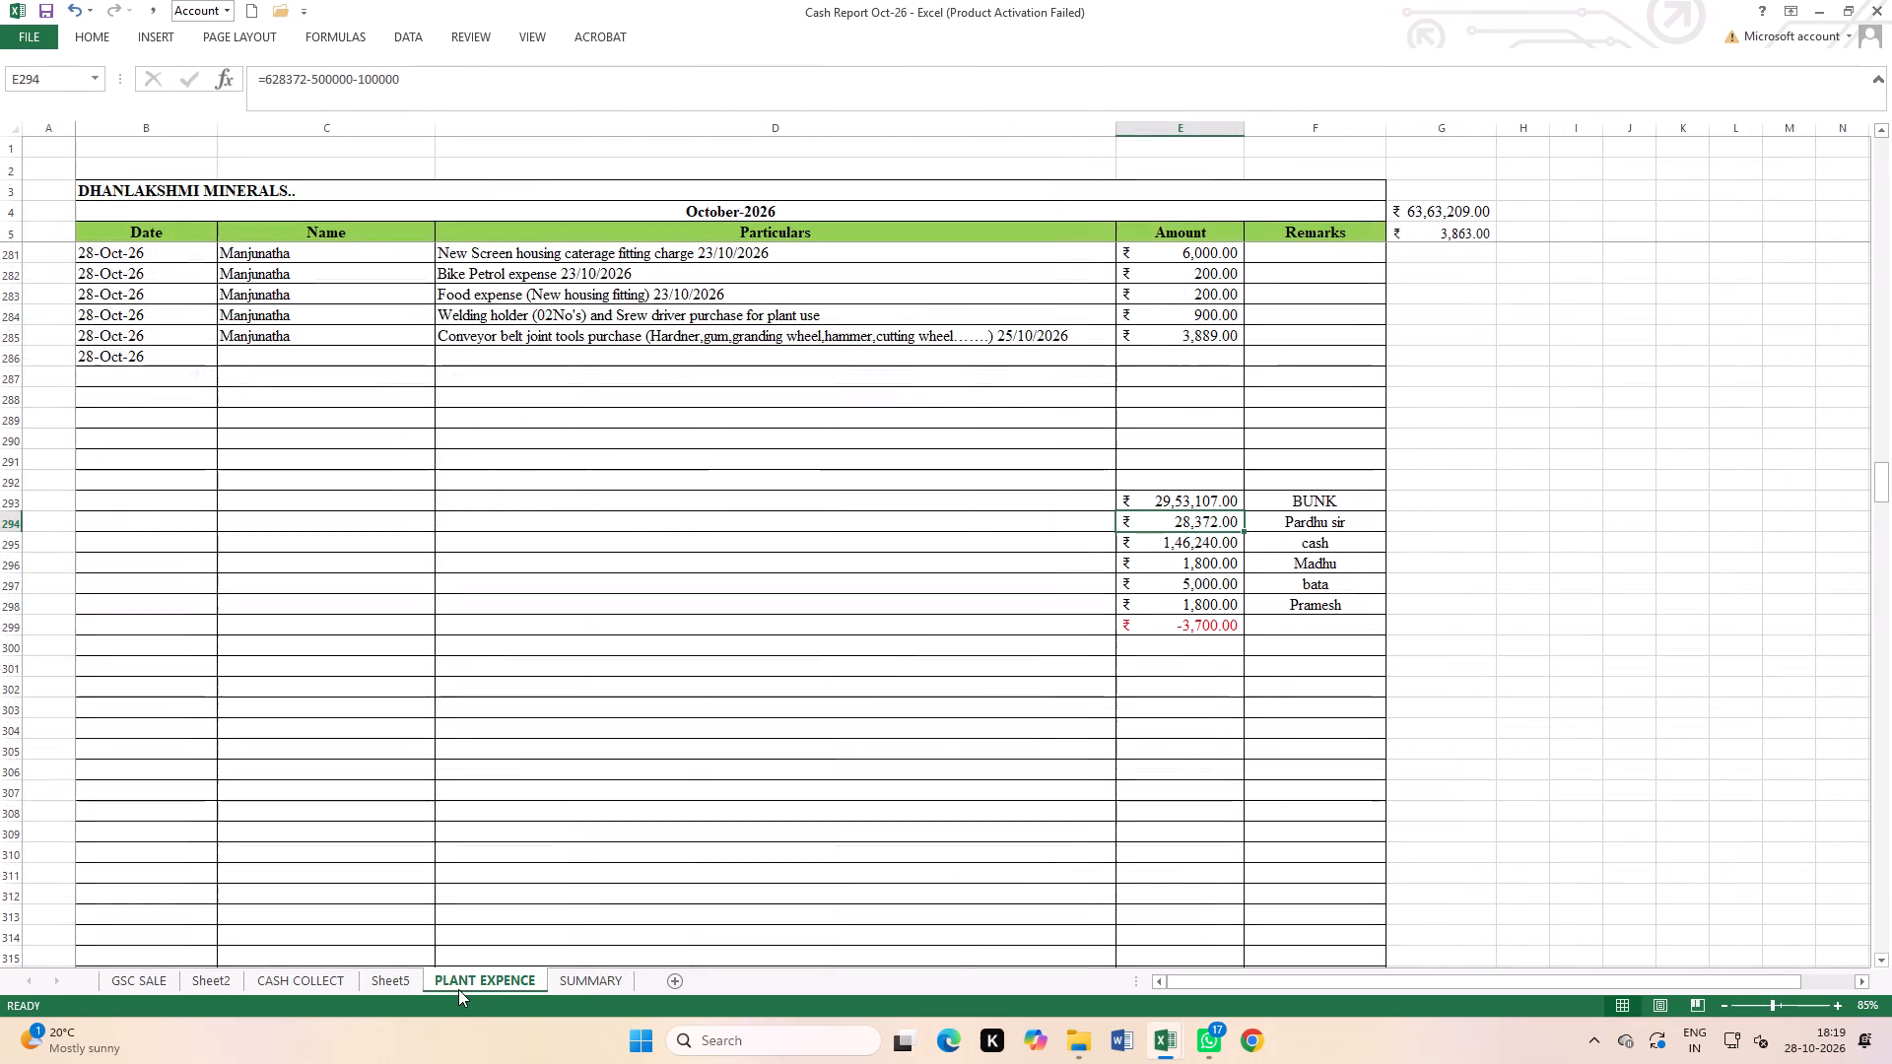